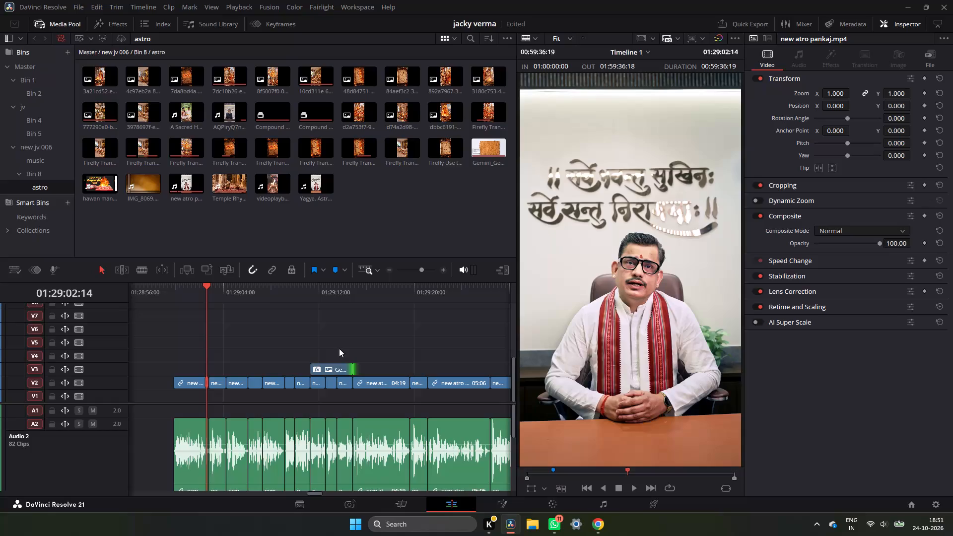
Play the timeline's talking-head section from the start of its first clip to review the opening line.
click(186, 290)
click(180, 291)
click(176, 292)
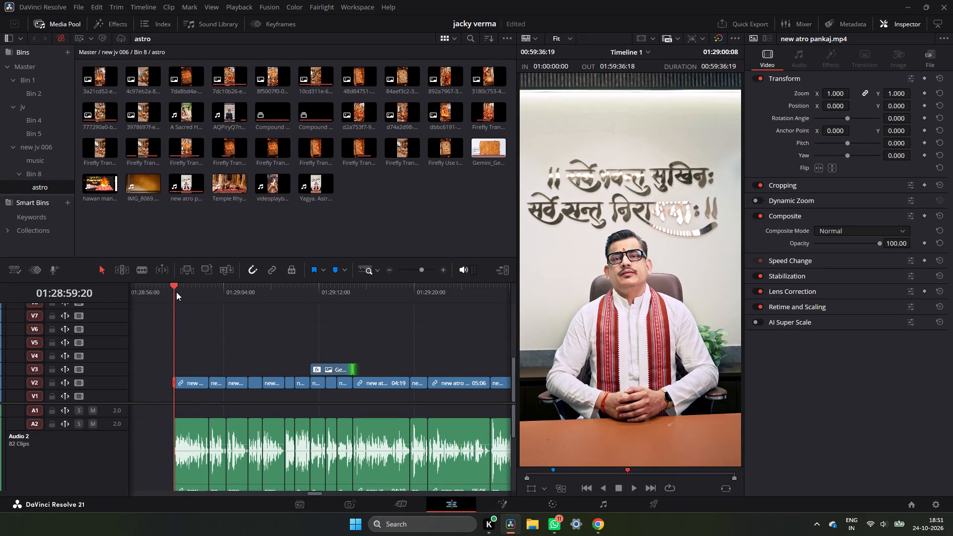
key(space)
click(176, 292)
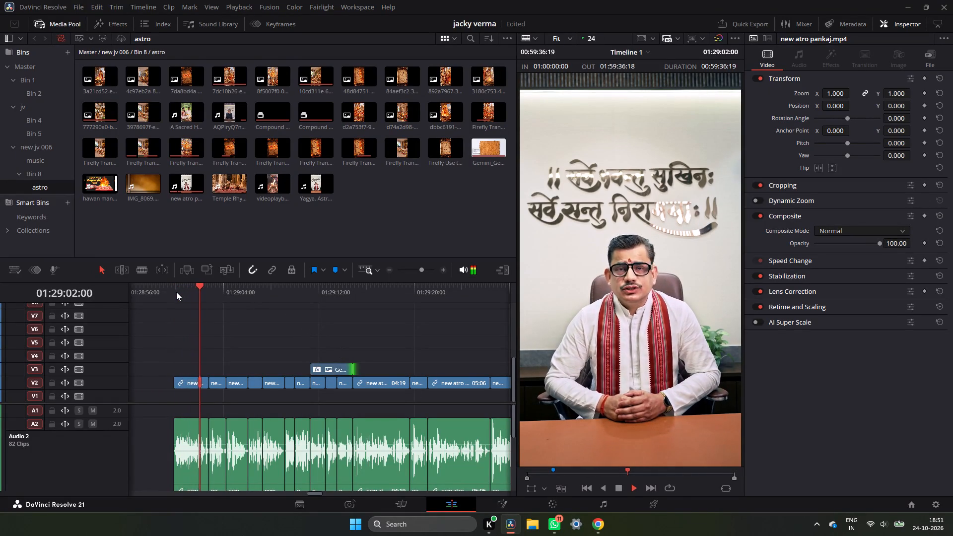
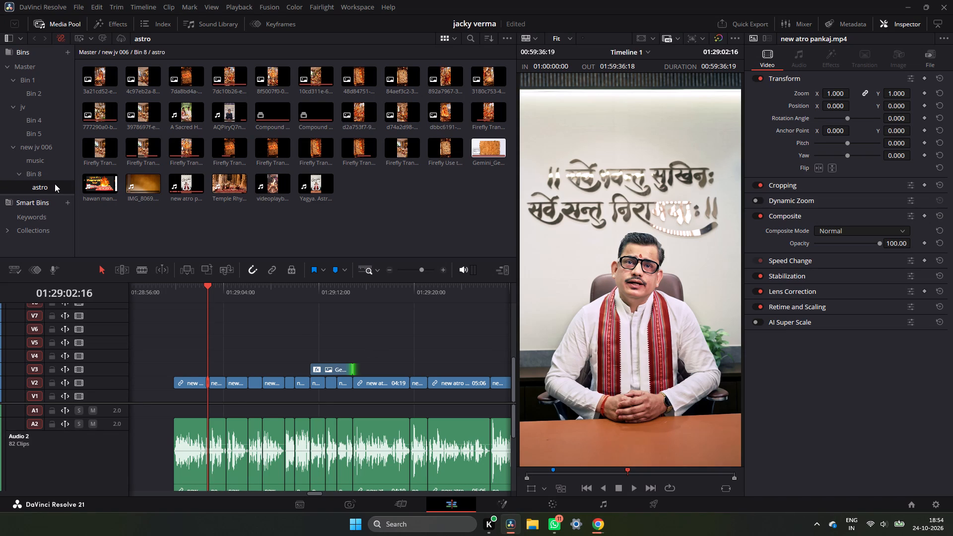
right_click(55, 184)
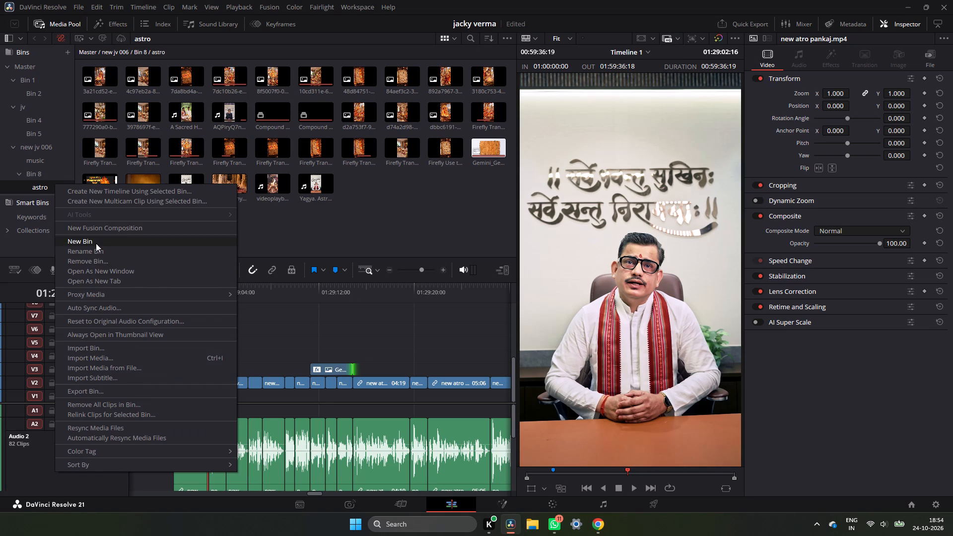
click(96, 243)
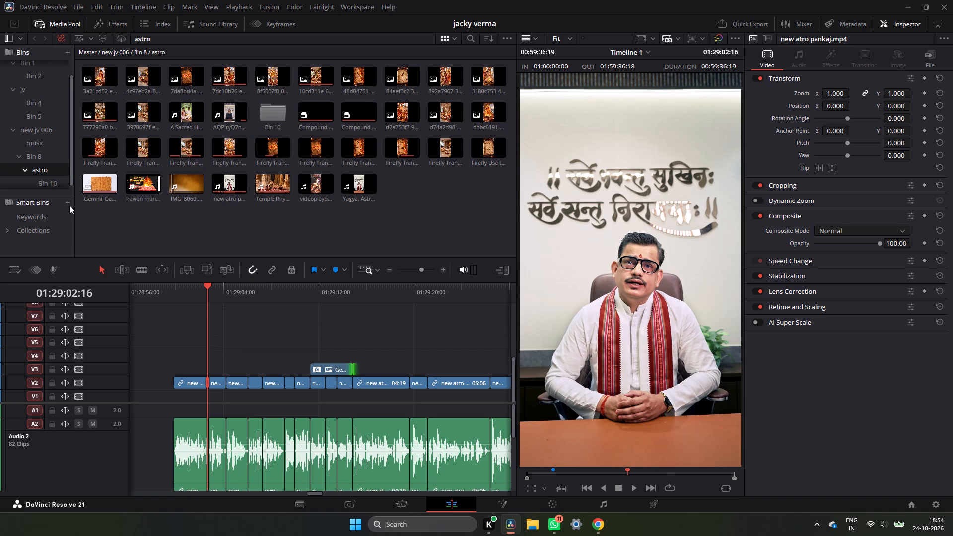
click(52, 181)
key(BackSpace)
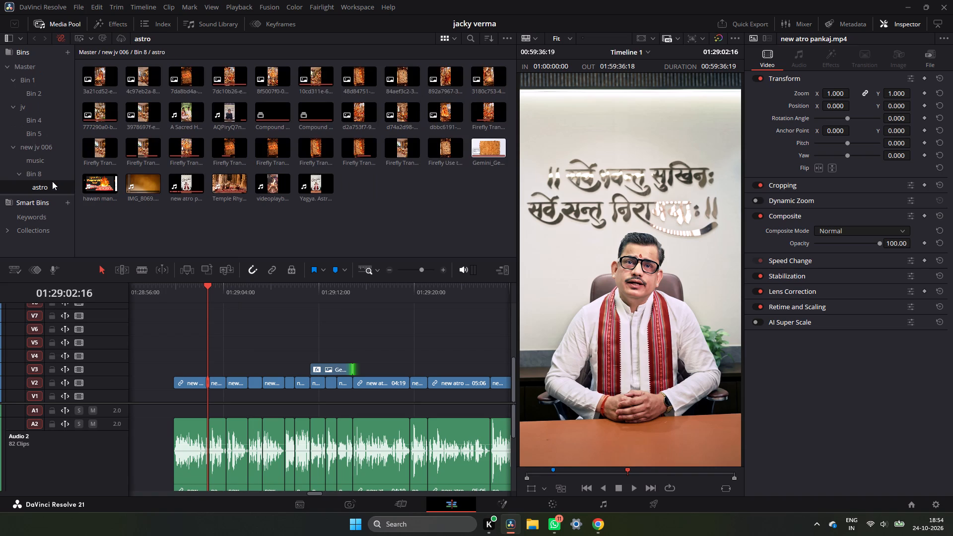
Create a new bin inside the astro bin and name it mantra.
scroll(52, 181, down, 5)
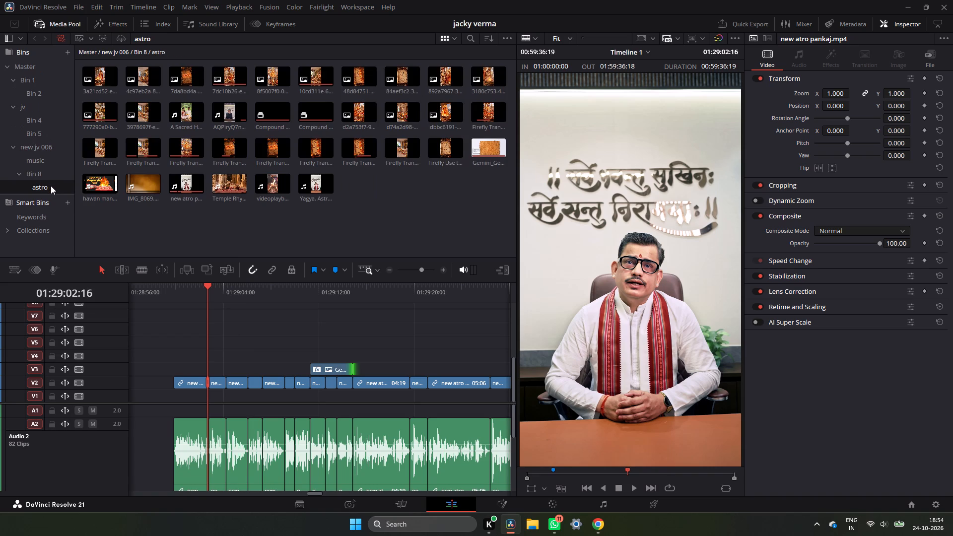
right_click(51, 186)
click(103, 246)
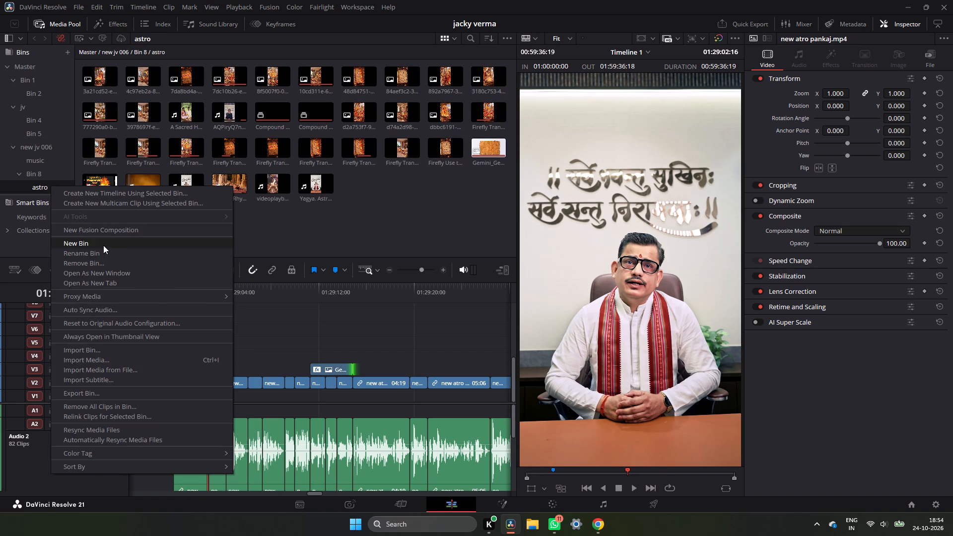
click(48, 177)
double_click(48, 177)
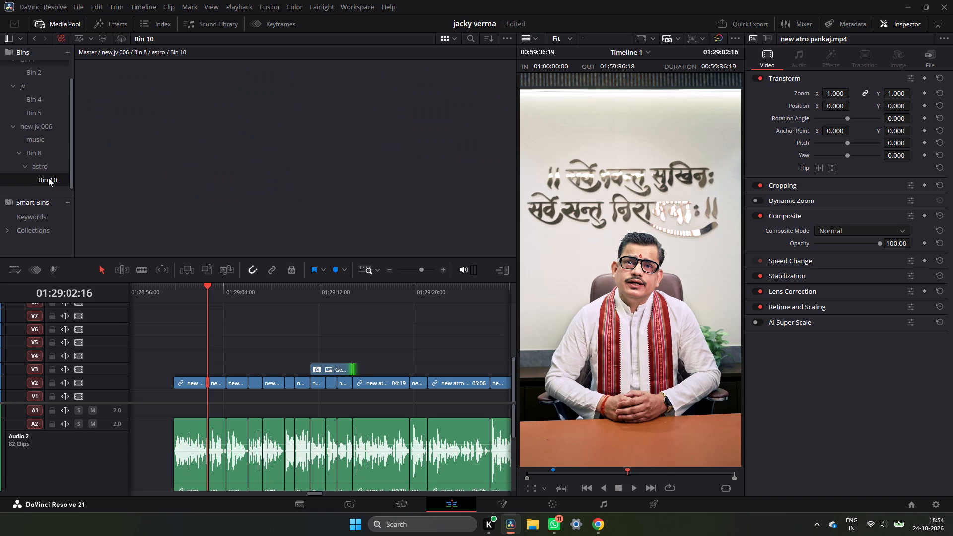
right_click(48, 178)
click(72, 235)
key(BackSpace)
text(mantra)
click(150, 172)
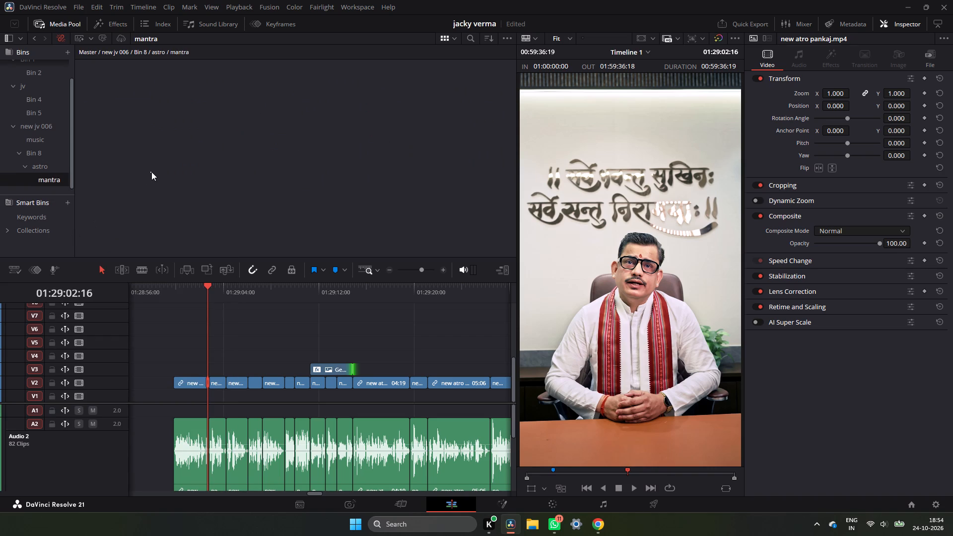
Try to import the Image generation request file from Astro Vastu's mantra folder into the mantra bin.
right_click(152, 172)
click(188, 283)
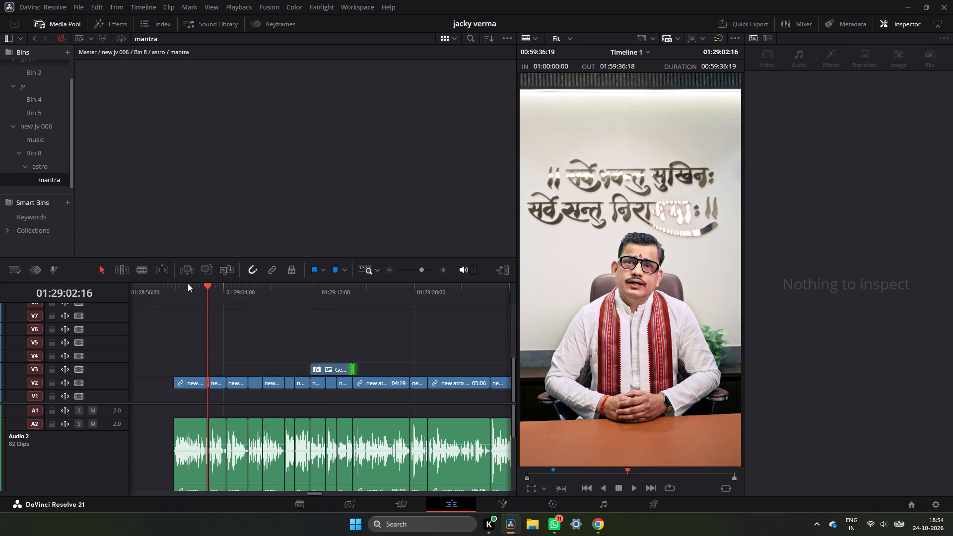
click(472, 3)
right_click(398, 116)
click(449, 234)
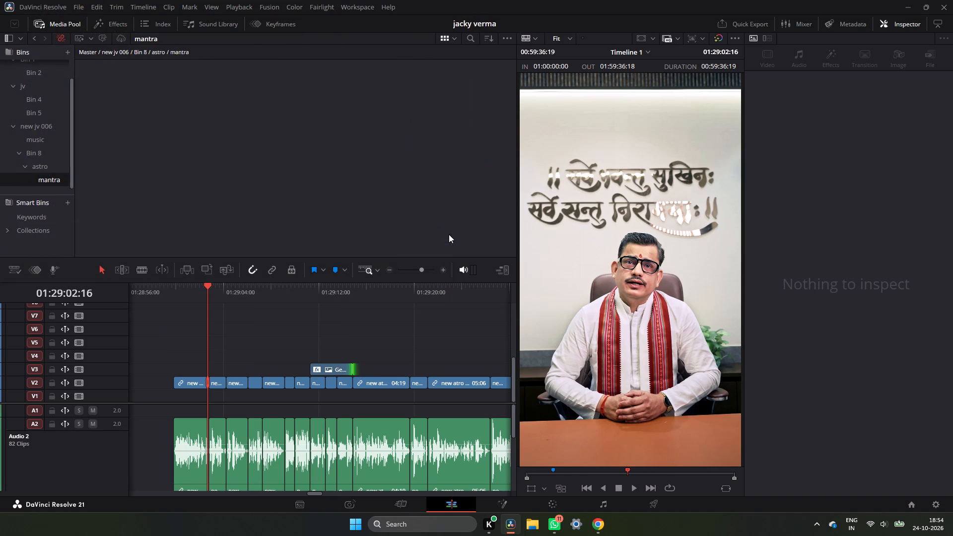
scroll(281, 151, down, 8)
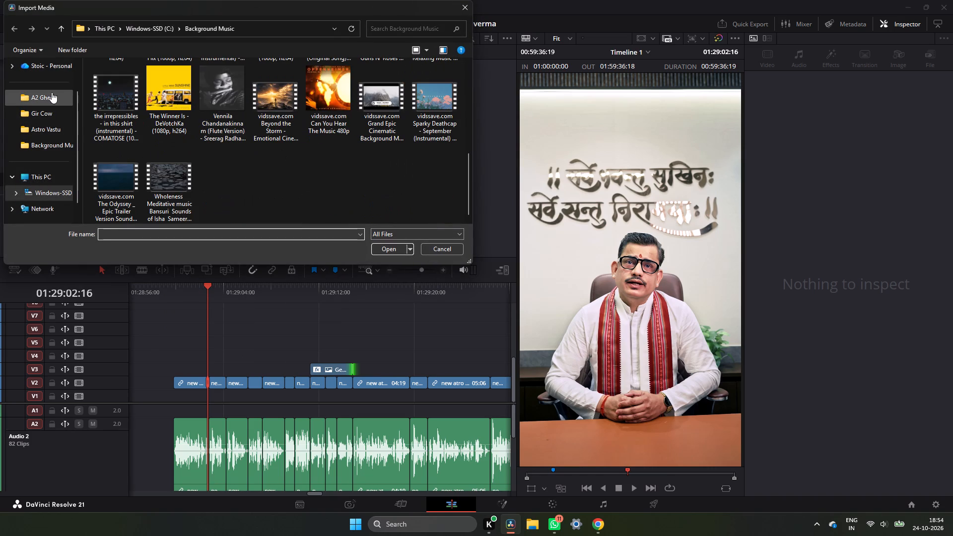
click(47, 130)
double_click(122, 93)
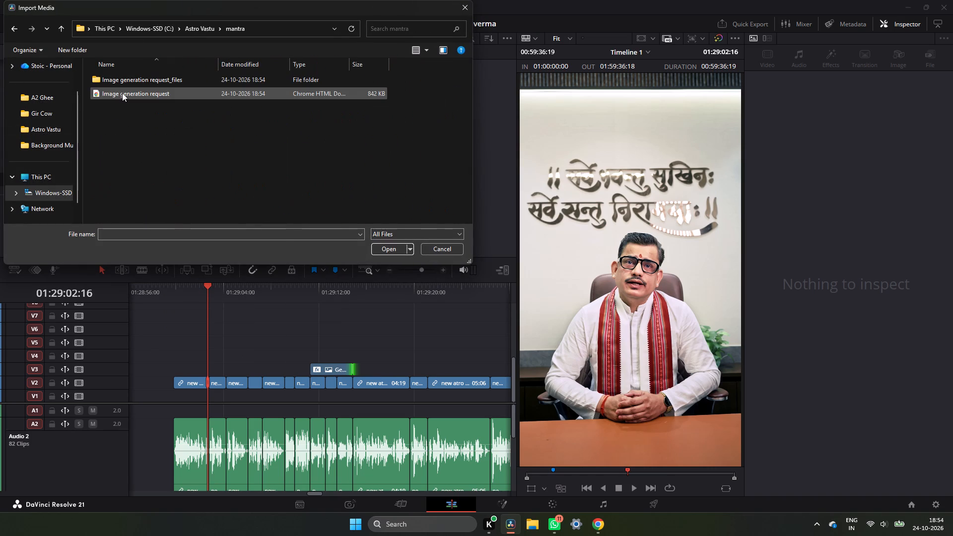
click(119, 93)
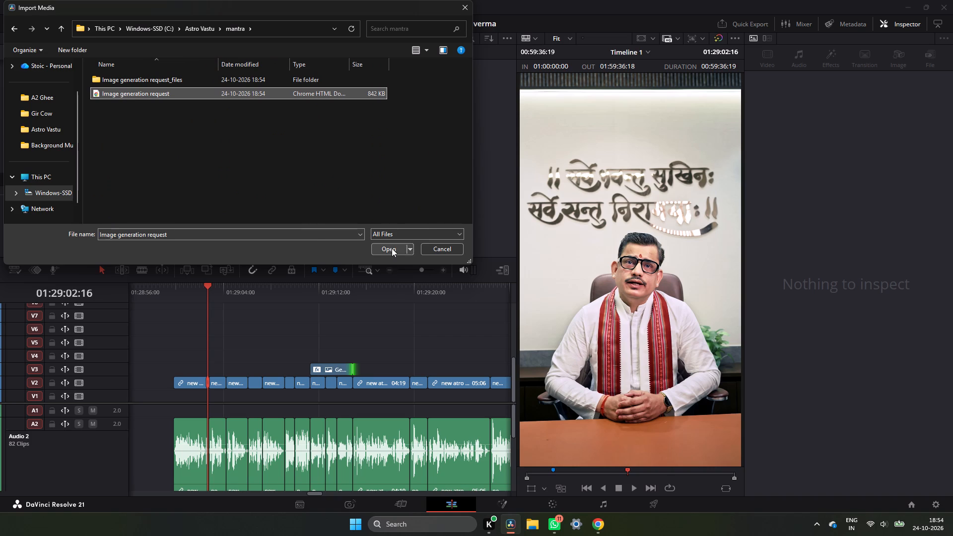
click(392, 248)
Look through the Image generation request_files folder for the ritual image while importing media into the mantra bin.
right_click(171, 122)
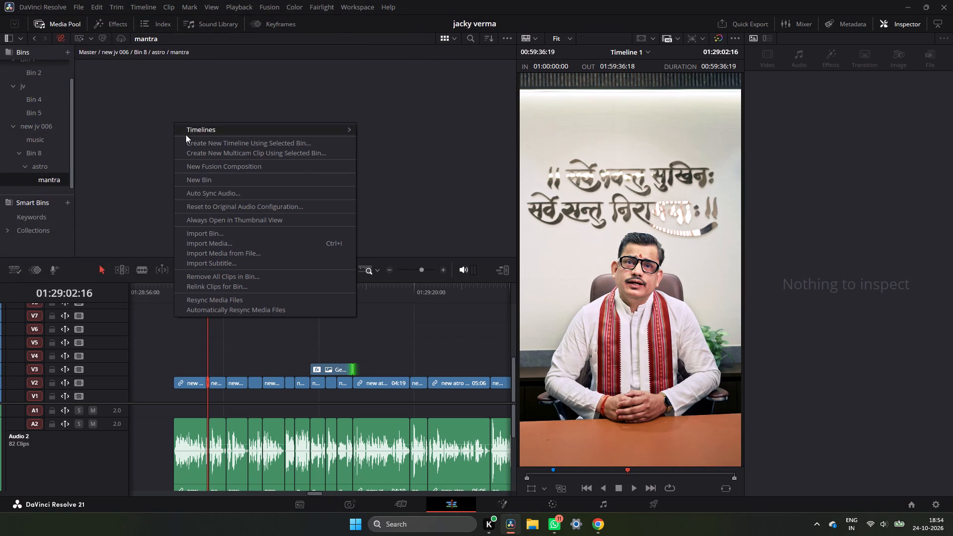
click(213, 245)
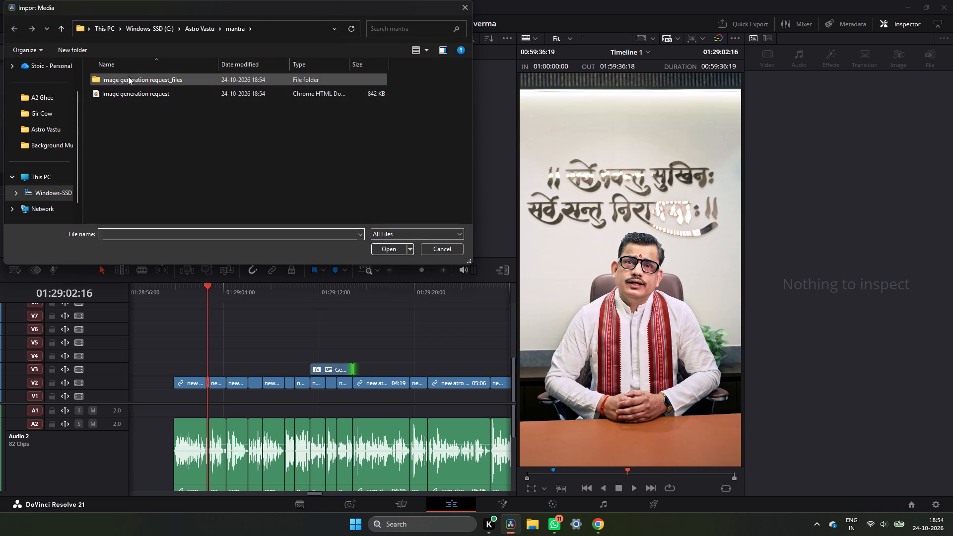
double_click(120, 82)
scroll(121, 90, down, 5)
scroll(116, 143, down, 4)
scroll(117, 158, up, 1)
scroll(117, 160, down, 4)
scroll(117, 162, up, 1)
scroll(117, 162, down, 5)
scroll(117, 171, up, 1)
scroll(117, 172, down, 4)
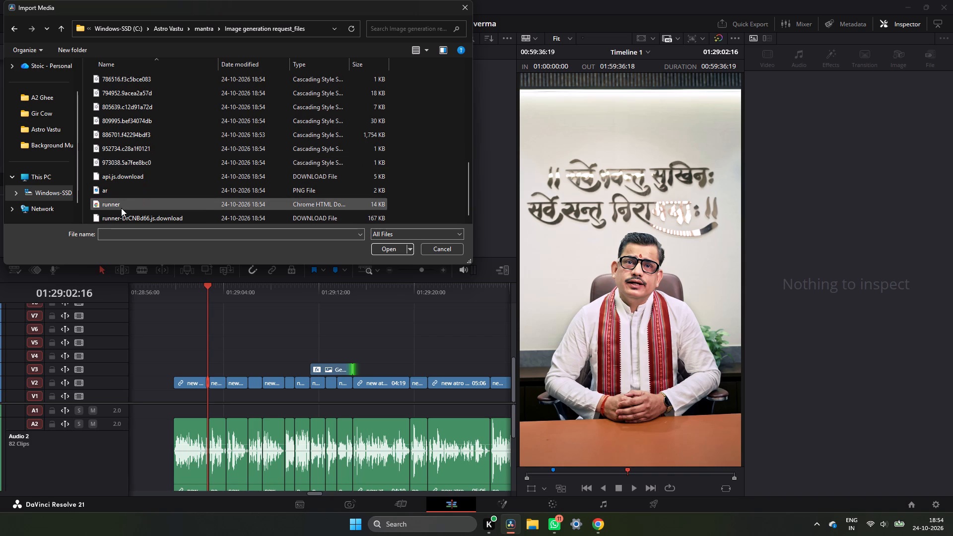
click(460, 0)
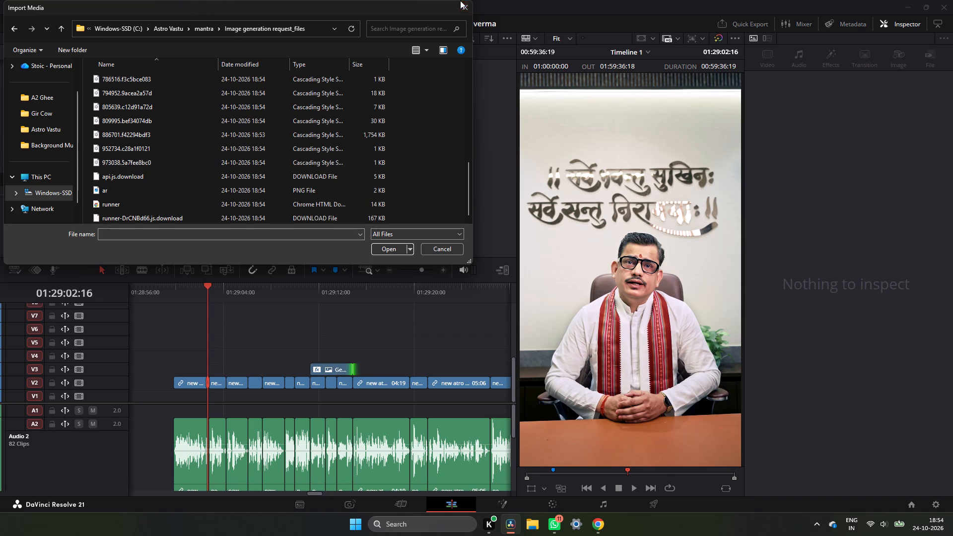
In ChatGPT in Chrome, save the enlarged ritual image as a PNG in the mantra folder inside Astro Vastu.
click(593, 526)
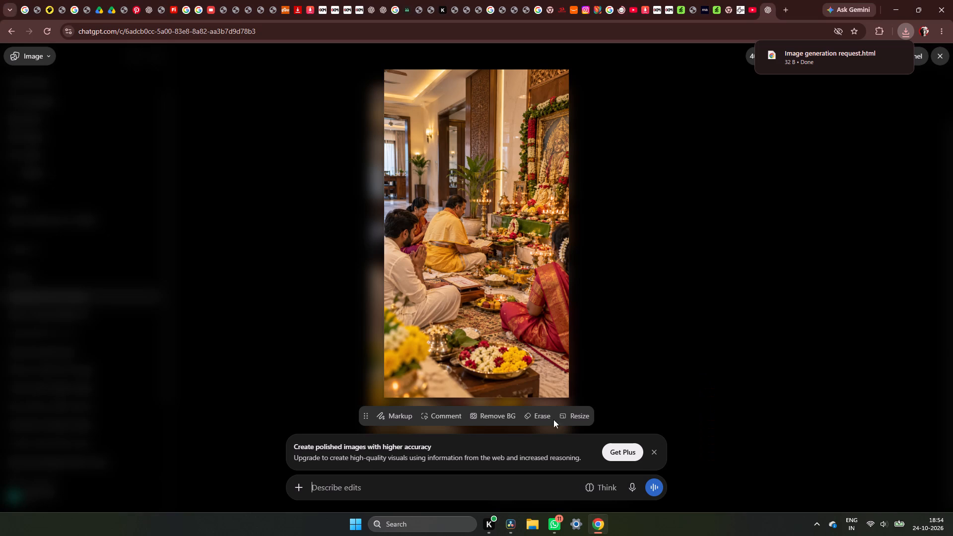
right_click(488, 314)
click(522, 338)
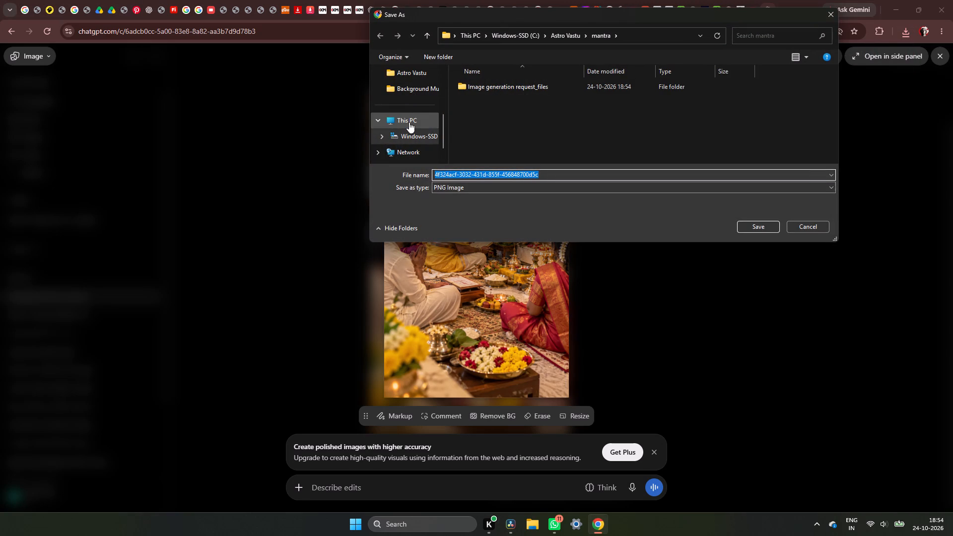
click(409, 122)
click(474, 91)
double_click(408, 71)
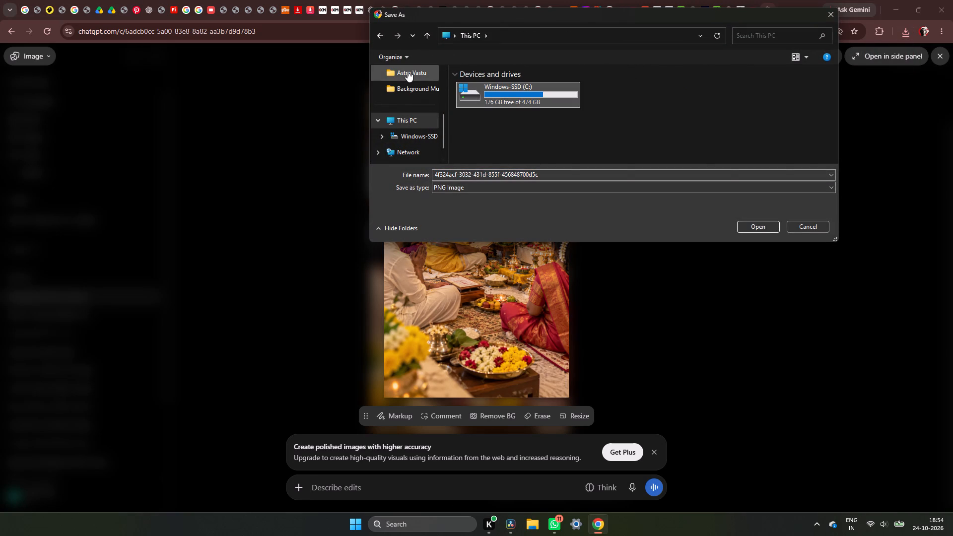
double_click(458, 102)
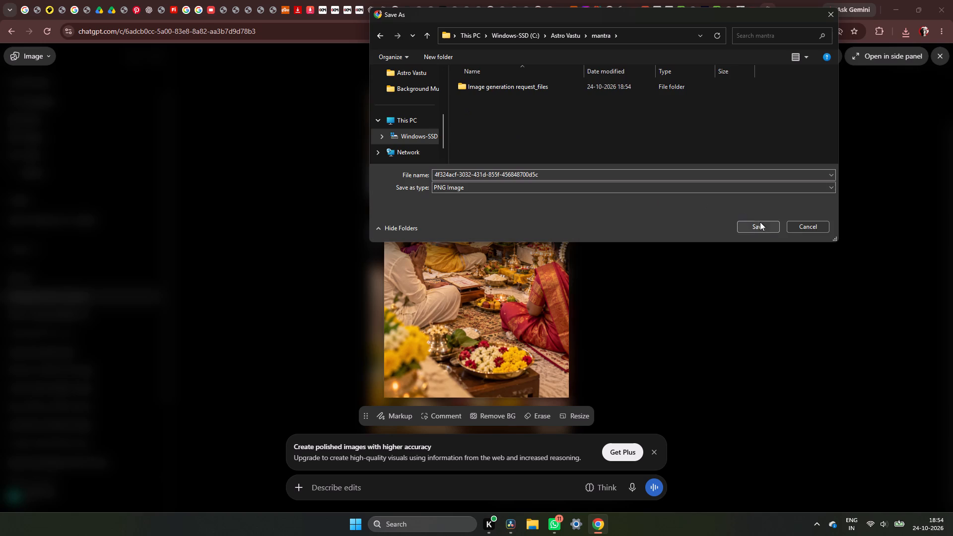
click(760, 227)
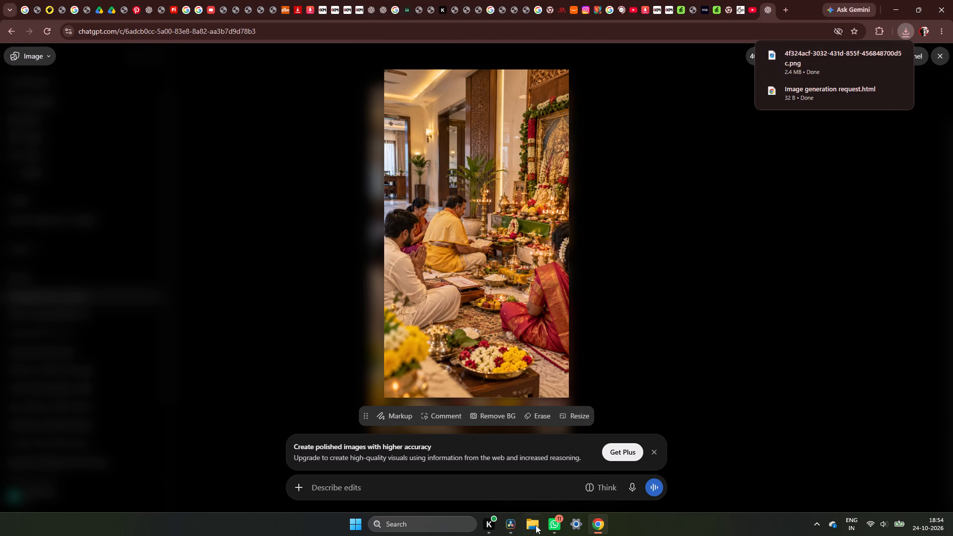
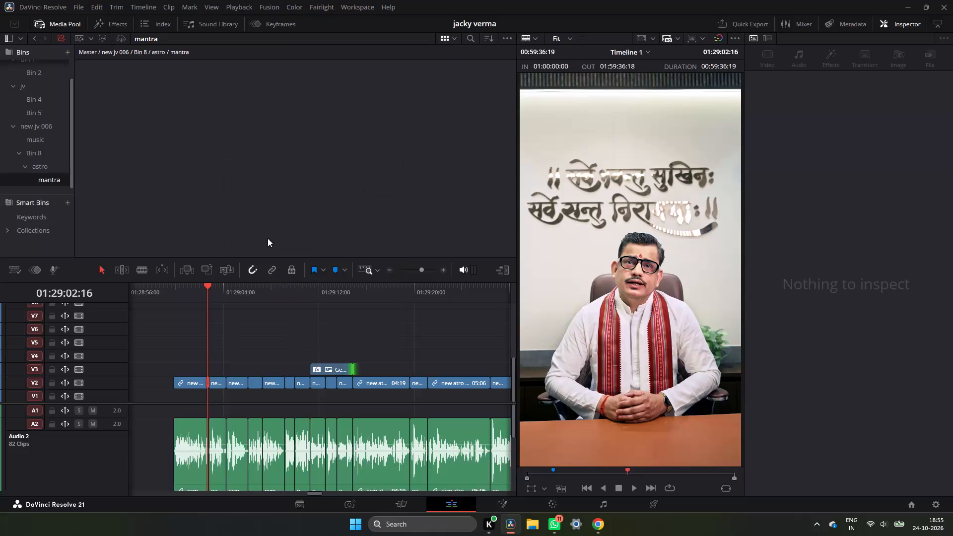
Import the 4f324acf PNG of the ritual from the mantra folder into the mantra bin.
click(98, 112)
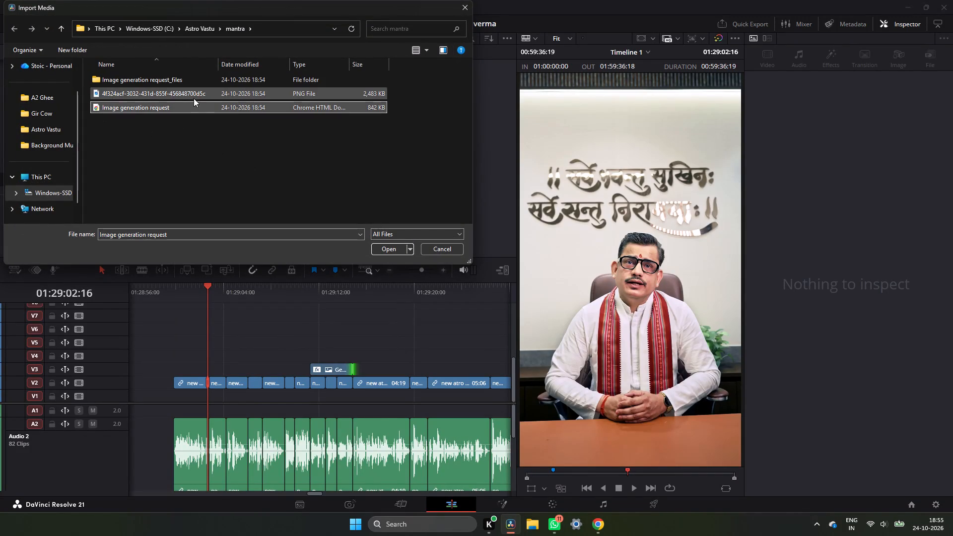
click(194, 98)
click(387, 255)
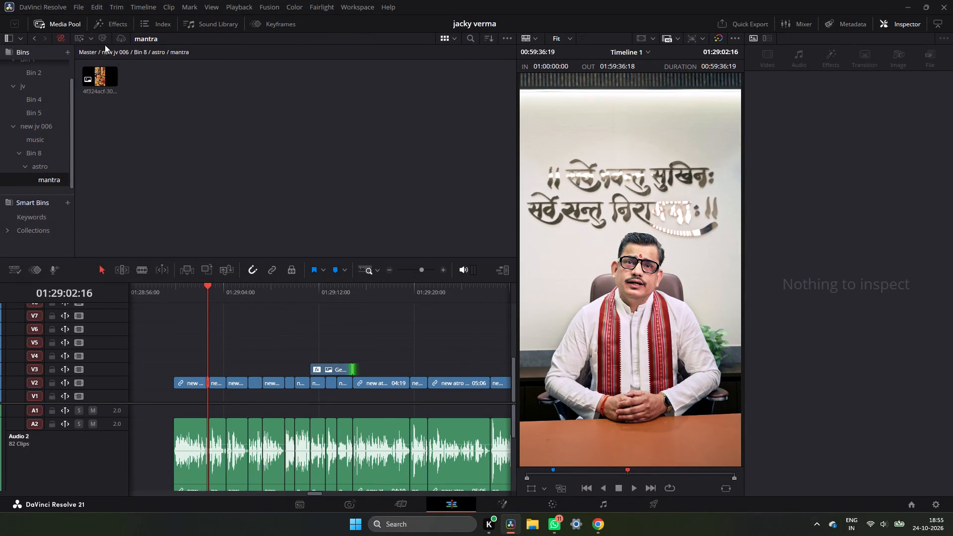
Place the ritual image on track V3 above the start of the speaker footage near 01:29:00 and play it back.
drag(88, 79, 172, 371)
click(184, 287)
key(space)
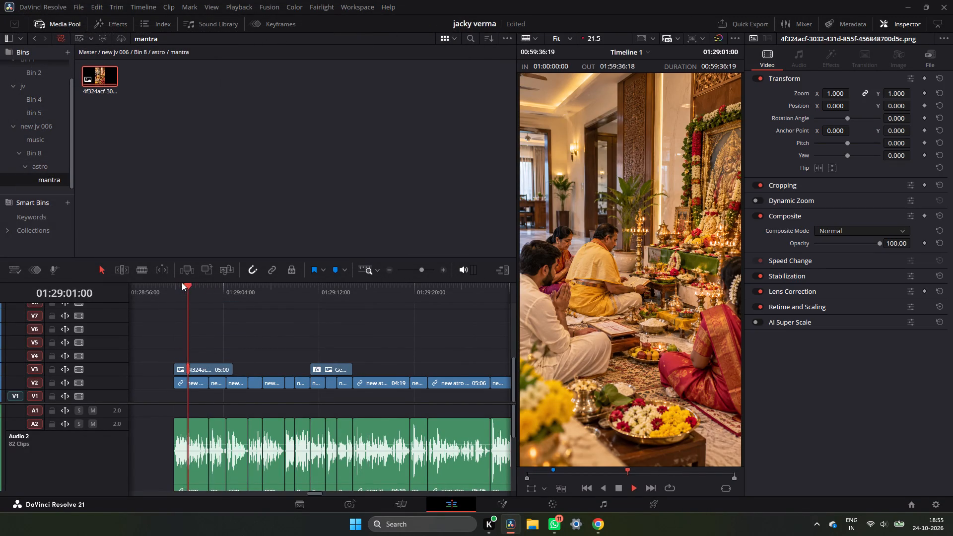
key(space)
click(174, 285)
key(space)
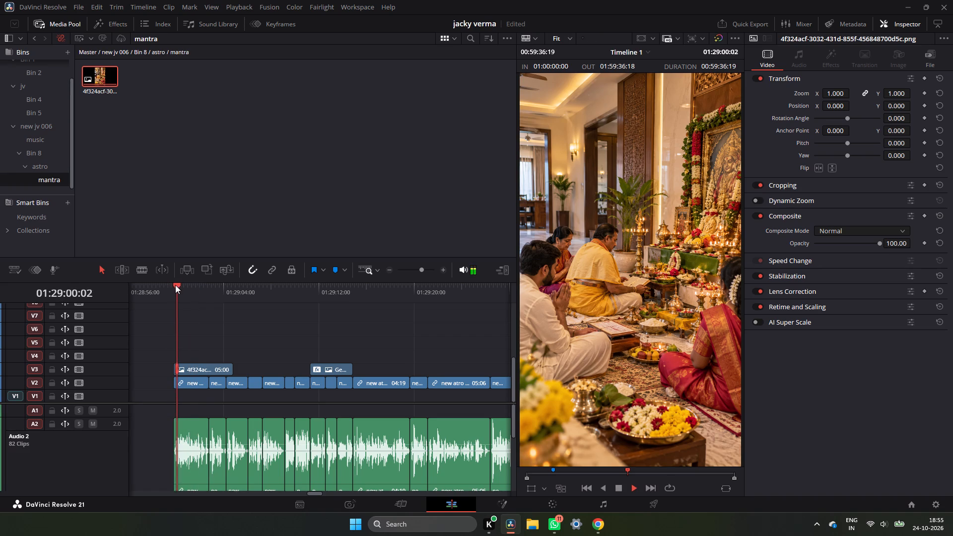
Copy the IMG_8070.MP4 overlay and the Adjustment Clip beneath it from the Yagya section around 01:27:28.
triple_click(390, 269)
click(390, 268)
key(space)
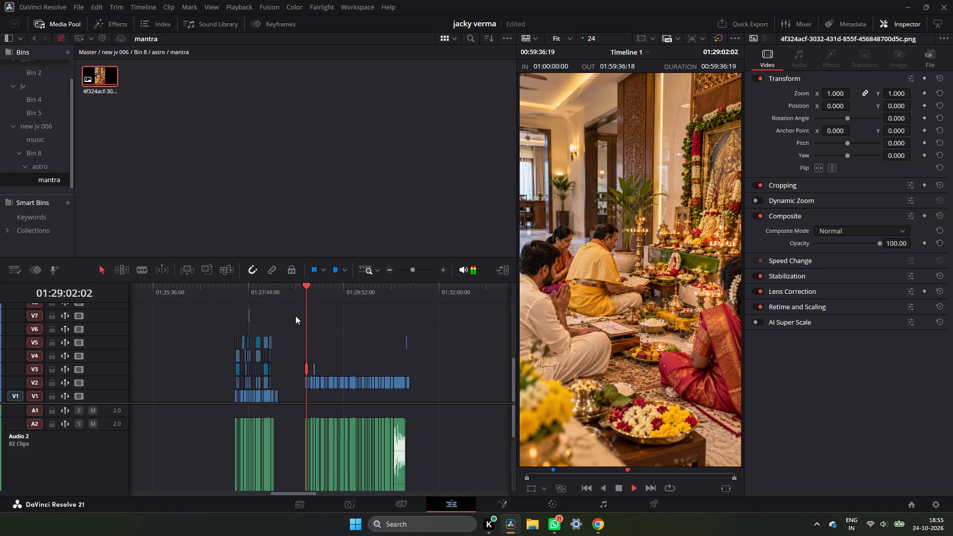
drag(249, 293, 241, 304)
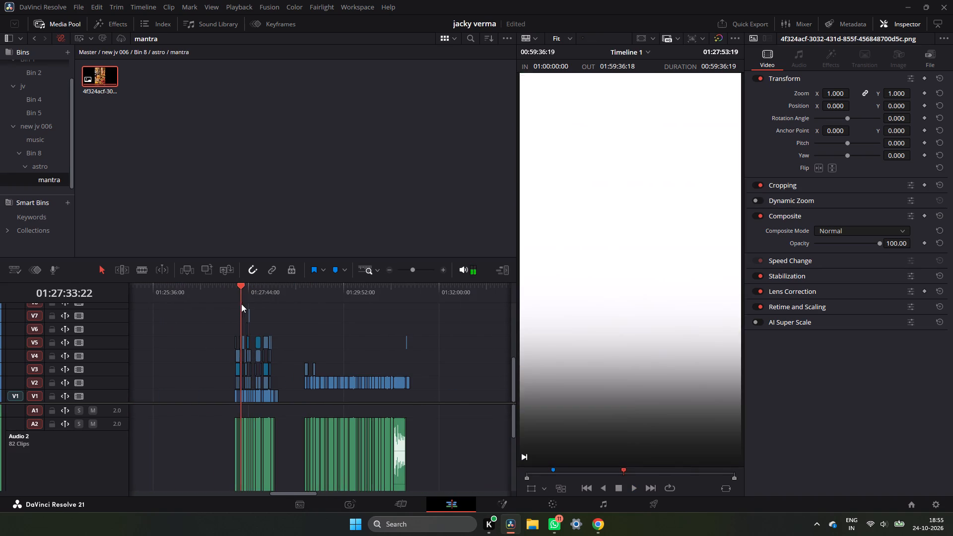
drag(241, 304, 231, 312)
triple_click(446, 266)
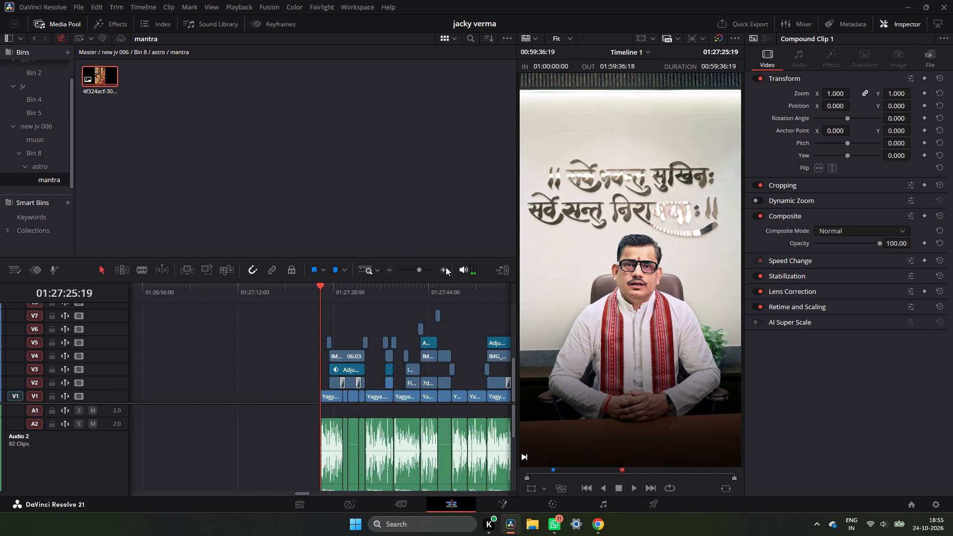
double_click(446, 267)
click(364, 302)
key(space)
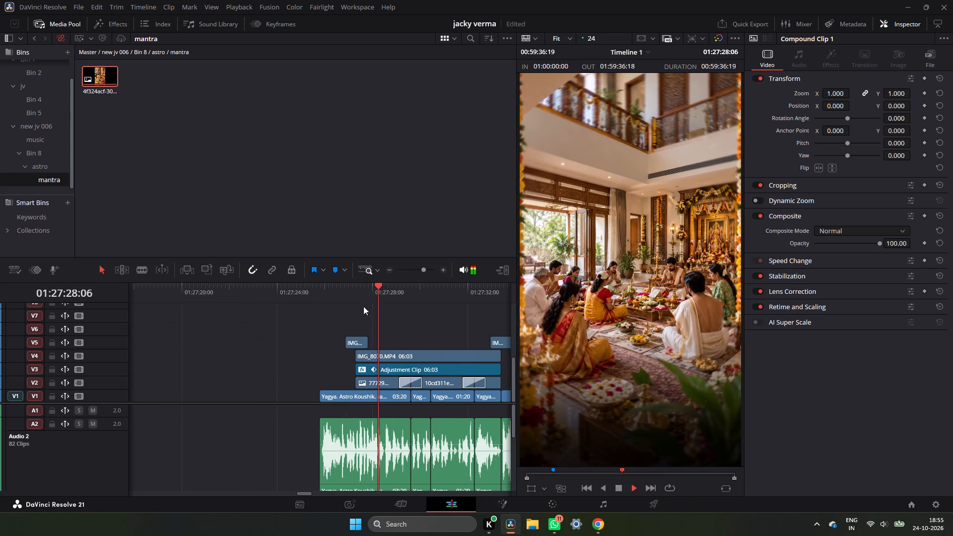
key(space)
drag(432, 320, 419, 376)
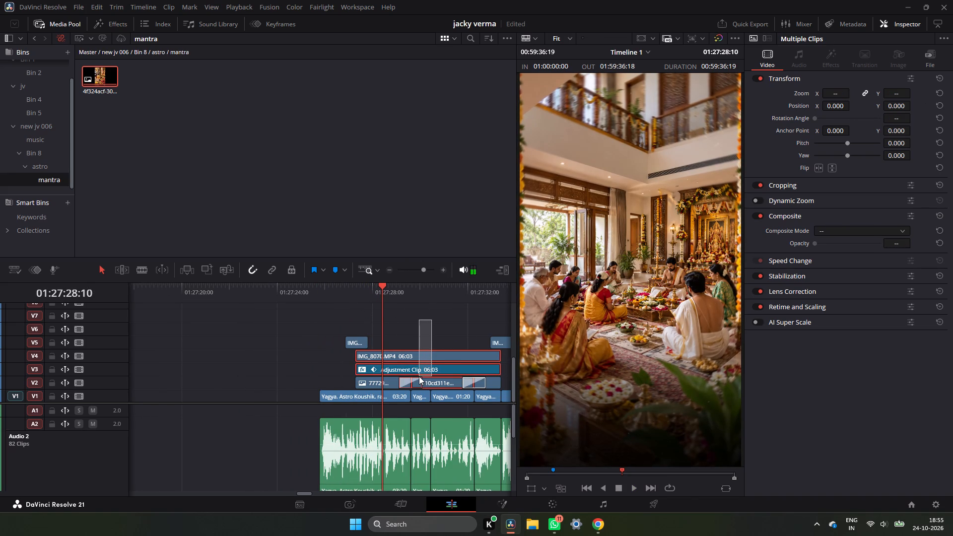
drag(419, 376, 416, 368)
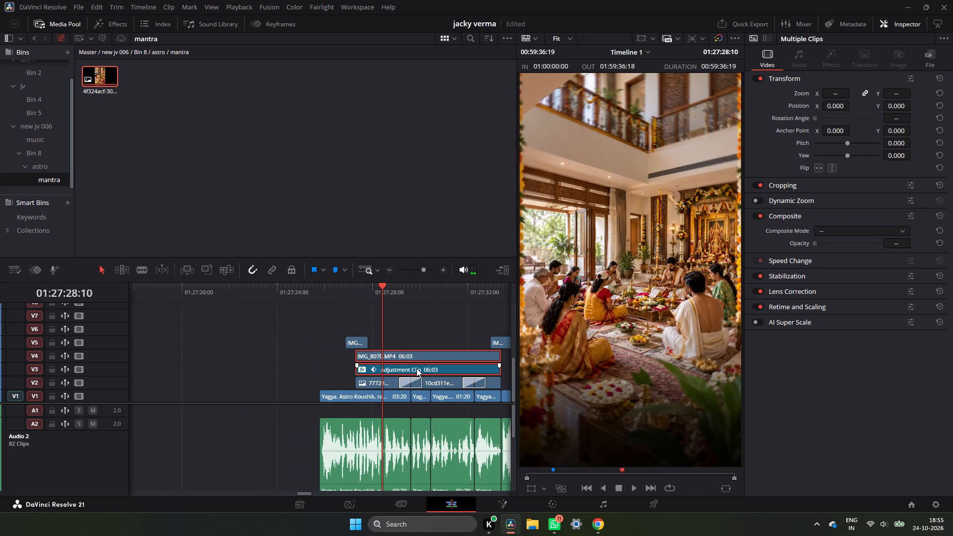
key(ctrl+c)
key(ctrl+c)
Paste the copied overlay and adjustment clip on V4 and V3, starting at about 01:28:55 ahead of the speaker footage.
ctrl+scroll(416, 367, down, 11)
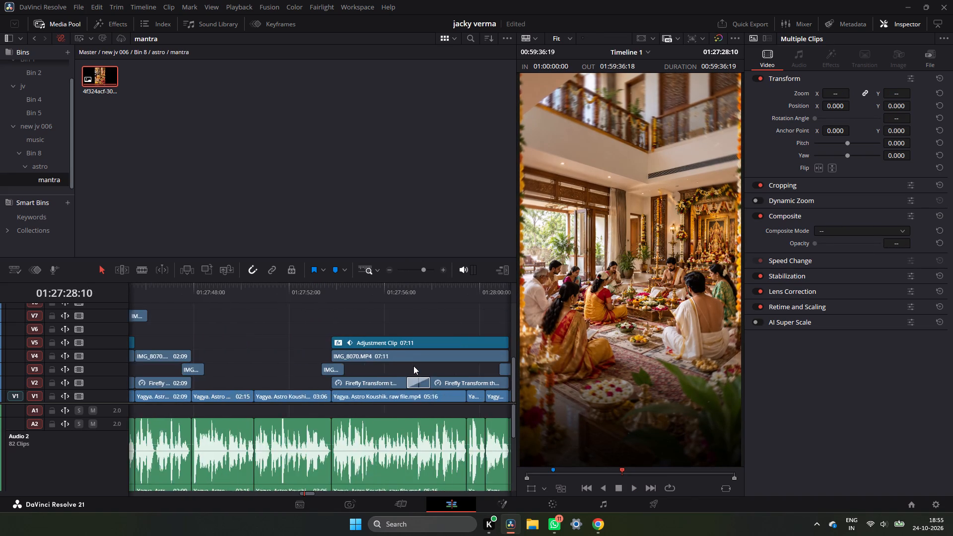
ctrl+scroll(413, 366, down, 12)
ctrl+scroll(412, 366, up, 1)
ctrl+scroll(412, 366, down, 8)
ctrl+scroll(412, 366, up, 1)
ctrl+scroll(412, 366, down, 1)
ctrl+scroll(412, 366, up, 1)
ctrl+scroll(412, 366, down, 1)
ctrl+scroll(410, 367, up, 1)
ctrl+scroll(409, 367, down, 13)
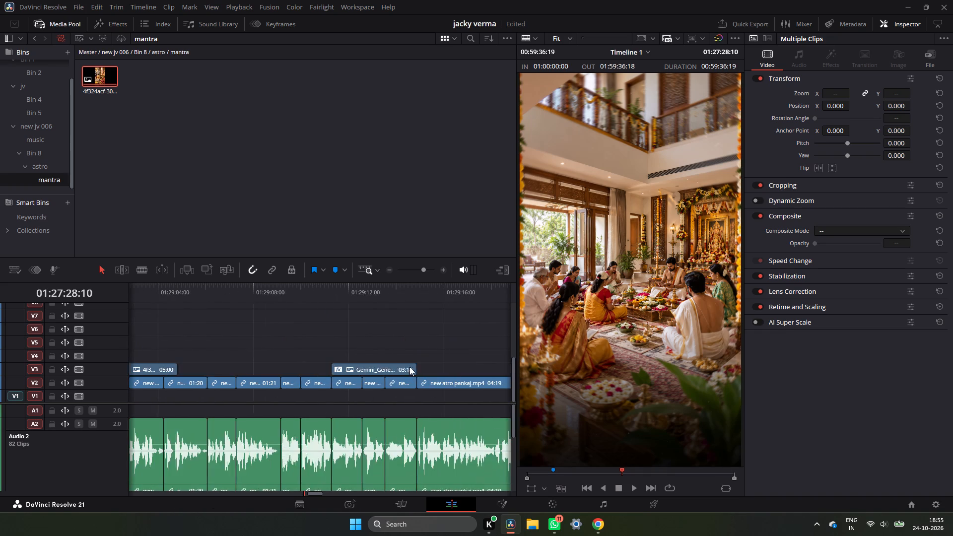
ctrl+scroll(397, 360, up, 4)
click(305, 284)
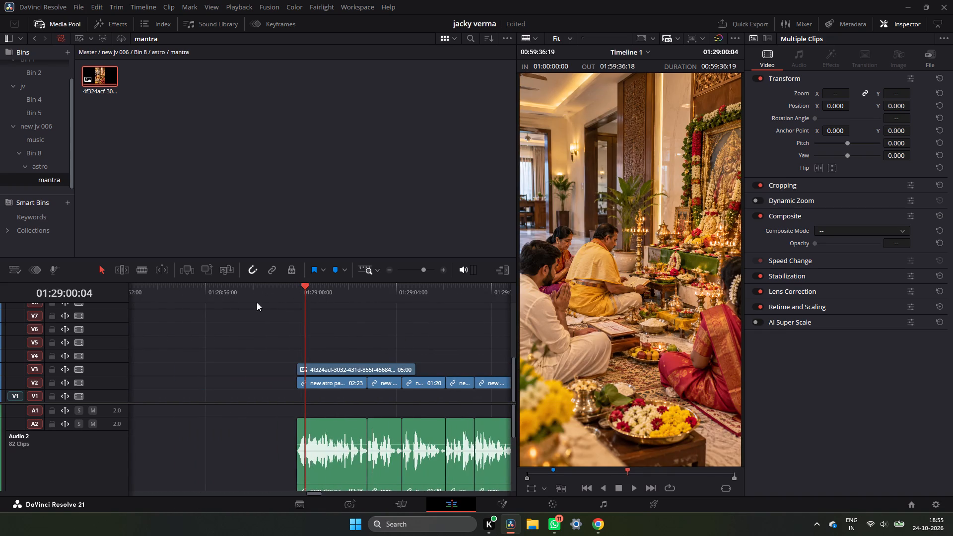
click(179, 294)
key(ctrl+v)
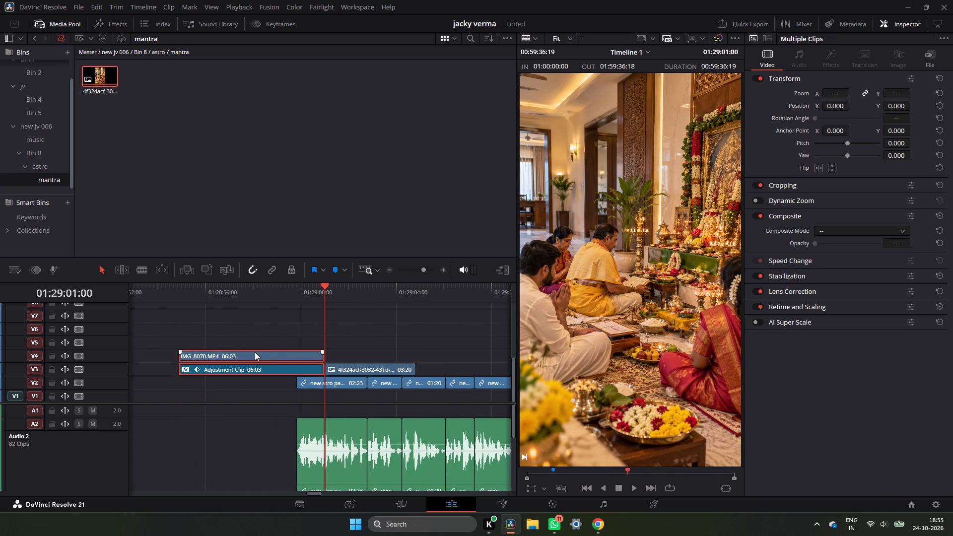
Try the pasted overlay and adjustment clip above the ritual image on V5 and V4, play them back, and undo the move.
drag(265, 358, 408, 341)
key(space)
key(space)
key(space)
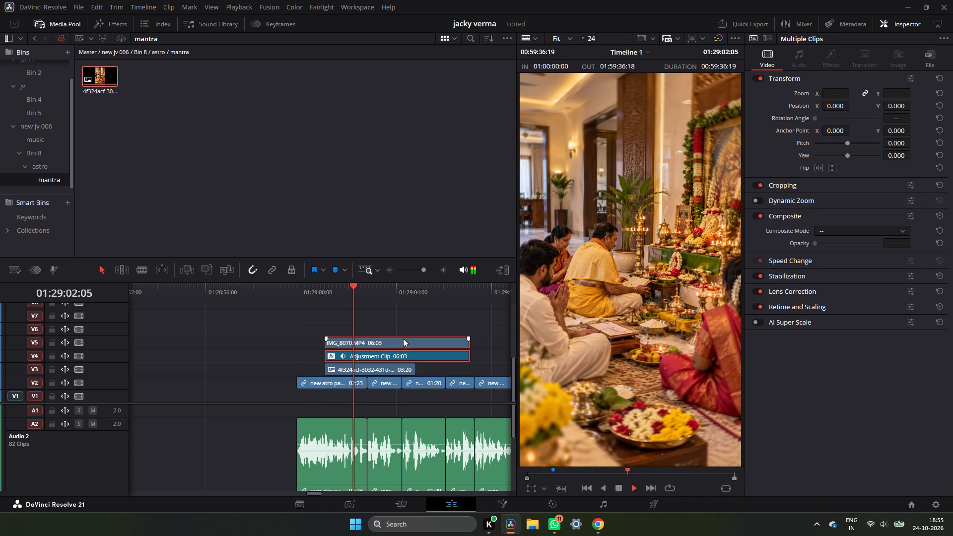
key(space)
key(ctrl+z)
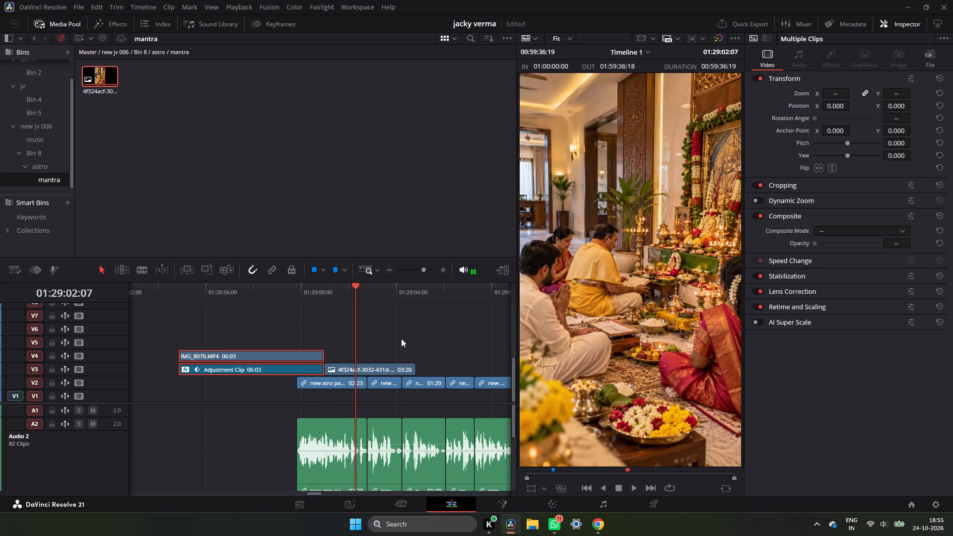
Delete the pasted Adjustment Clip from track V3 in front of the ritual image.
click(328, 334)
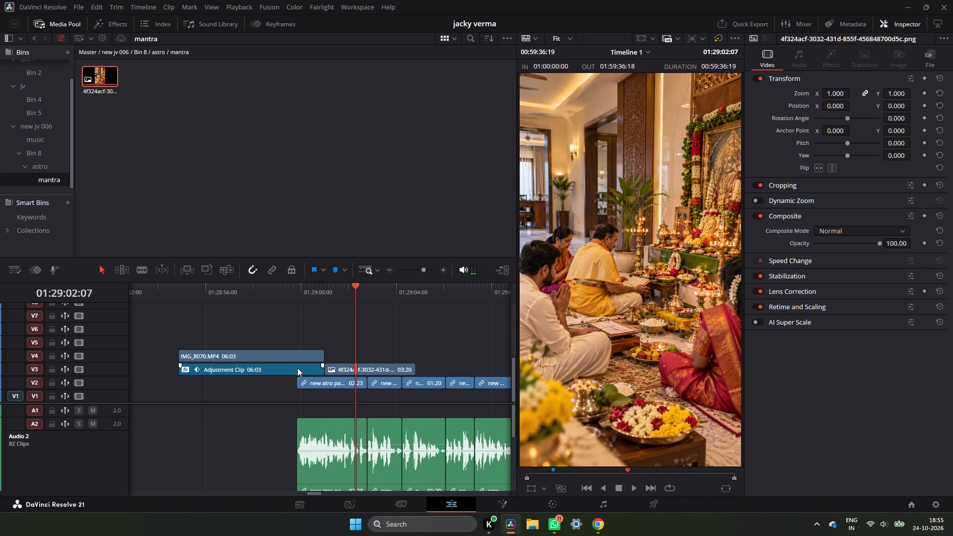
click(295, 370)
key(BackSpace)
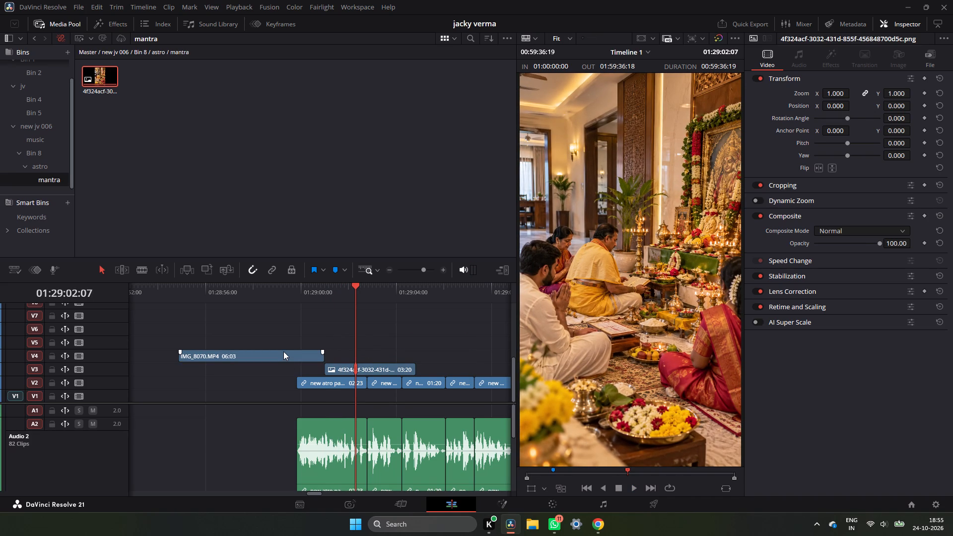
Align the IMG_8070.MP4 overlay on V4 above the ritual image, trim it to the image's 03:20 length, and play it back.
drag(283, 351, 427, 354)
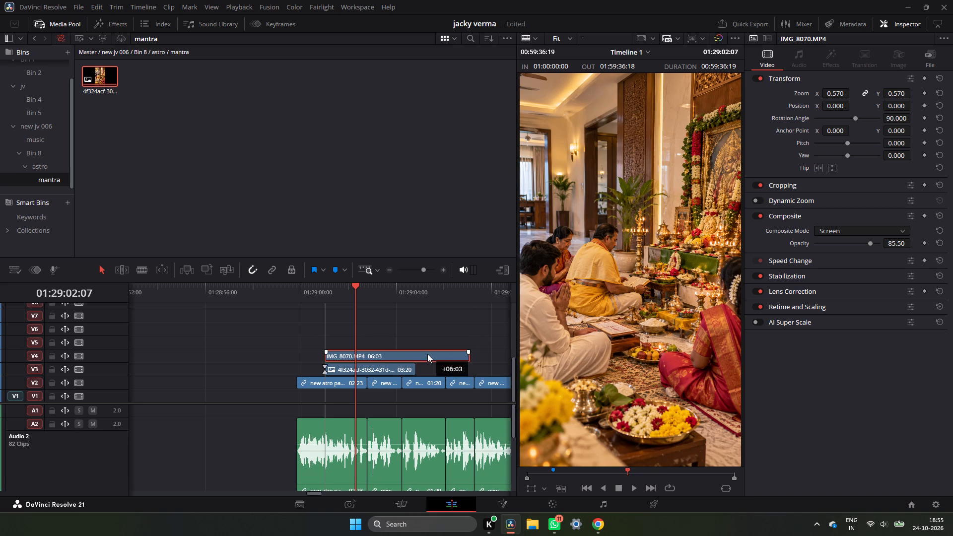
drag(427, 354, 426, 354)
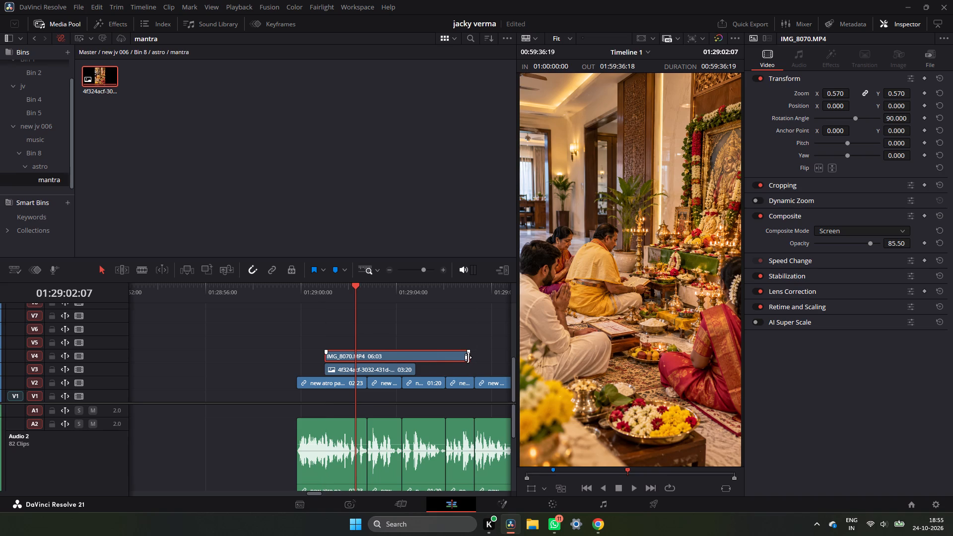
drag(468, 358, 415, 366)
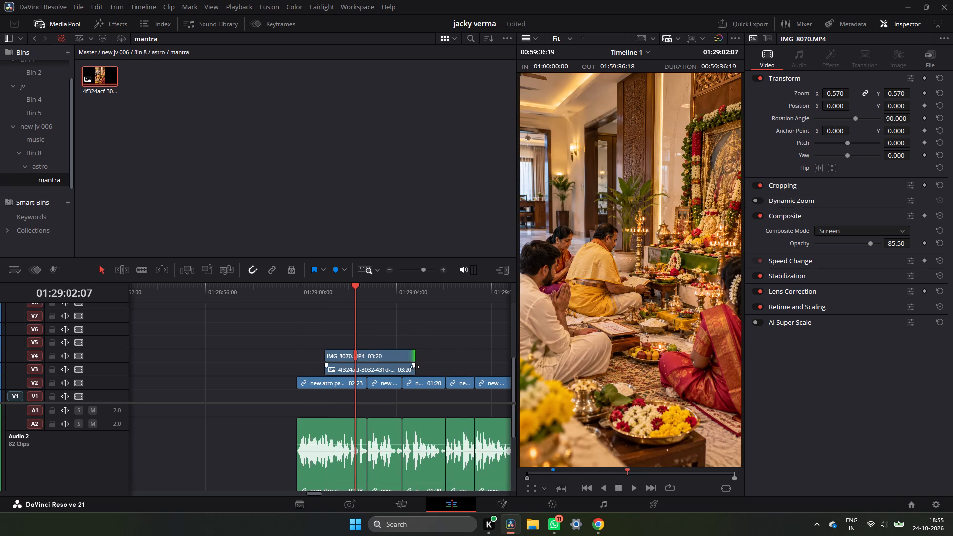
key(space)
click(331, 287)
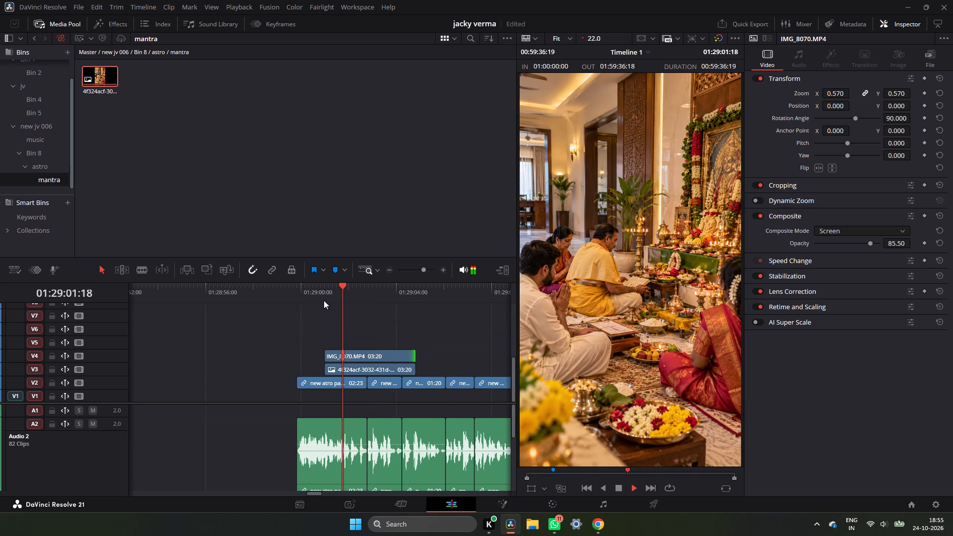
key(space)
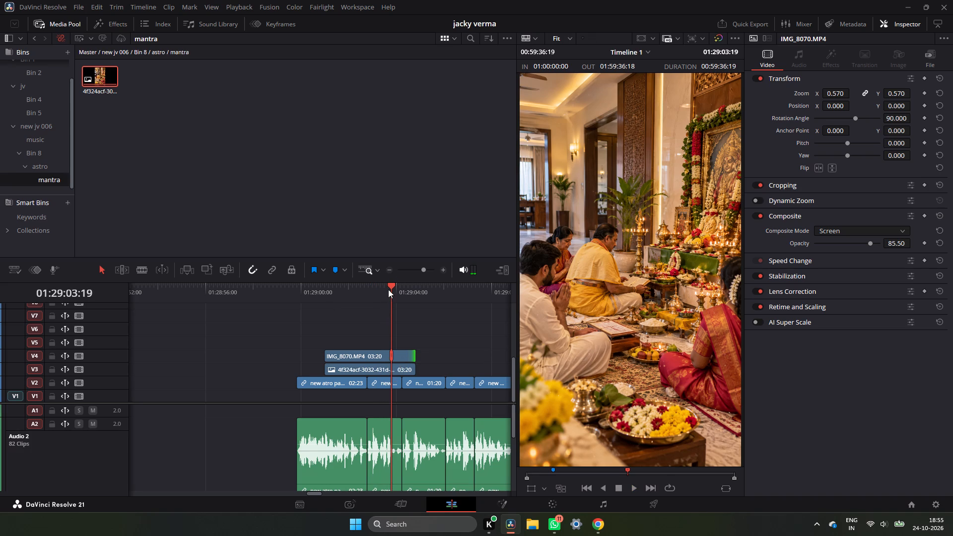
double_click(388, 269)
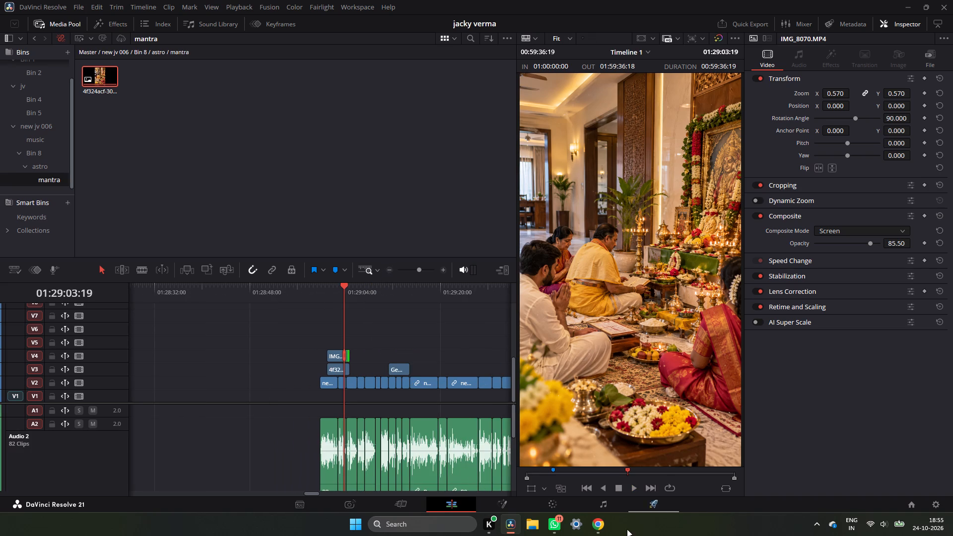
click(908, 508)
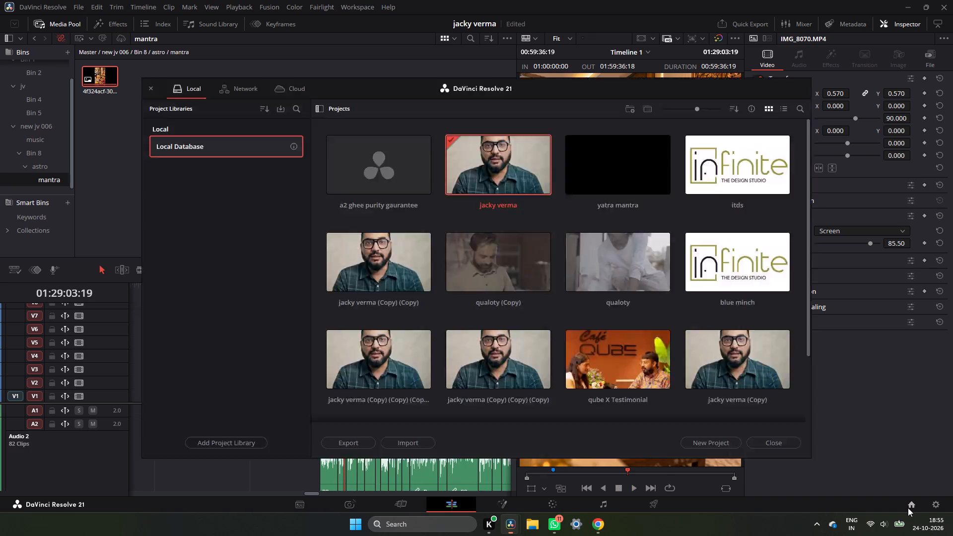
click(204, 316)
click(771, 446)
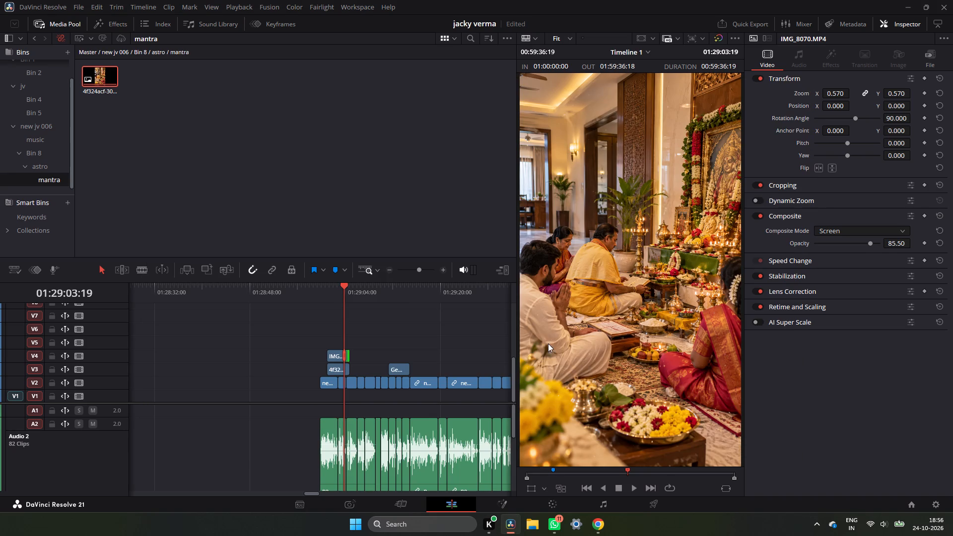
Copy the 2ac84056 image clip of the man among boxes, on V2 around 01:02:10 in the Kabir Quote section.
click(395, 268)
click(411, 271)
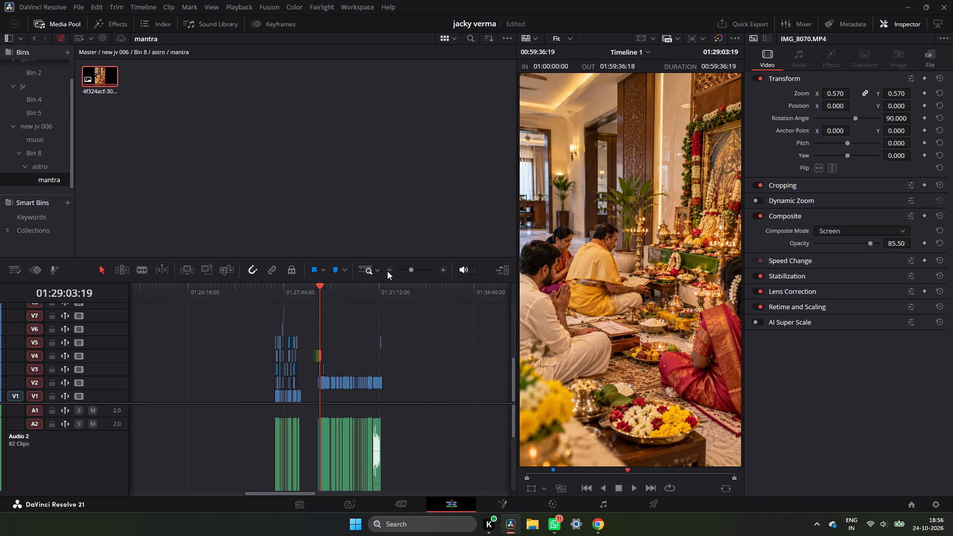
drag(306, 291, 127, 329)
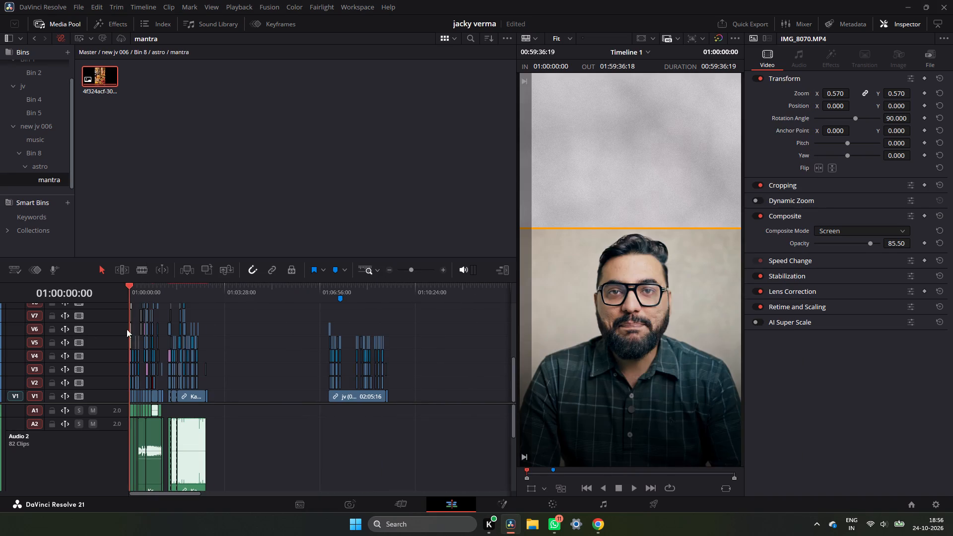
drag(127, 329, 269, 334)
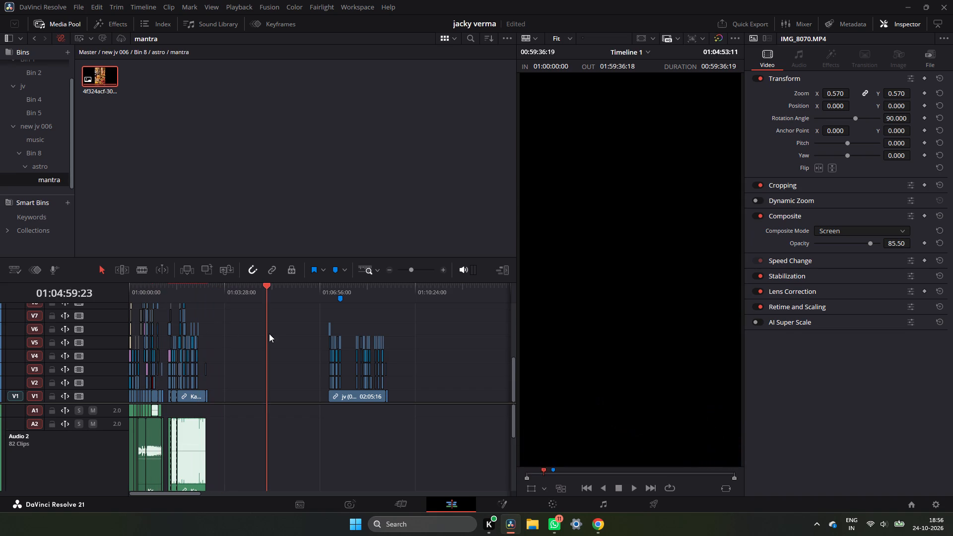
drag(269, 334, 189, 335)
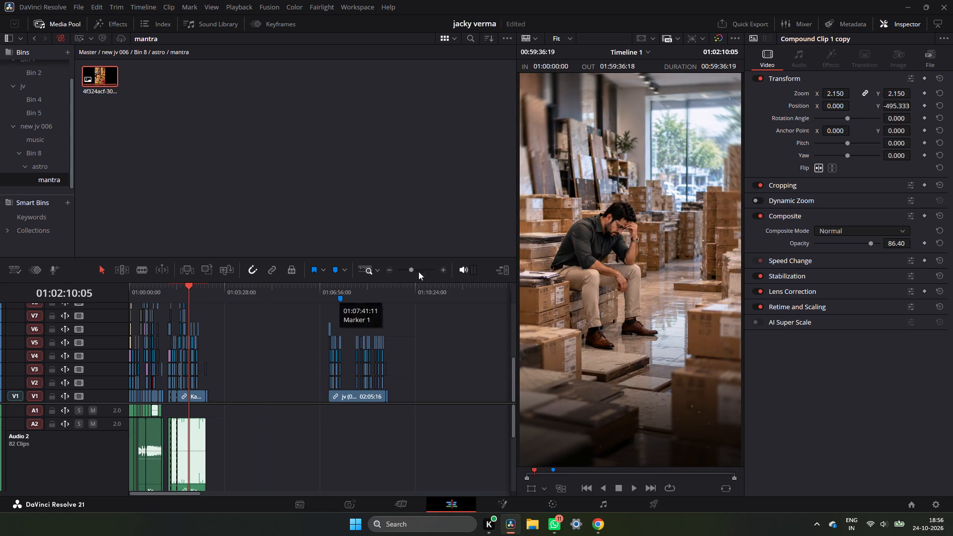
triple_click(443, 268)
triple_click(443, 268)
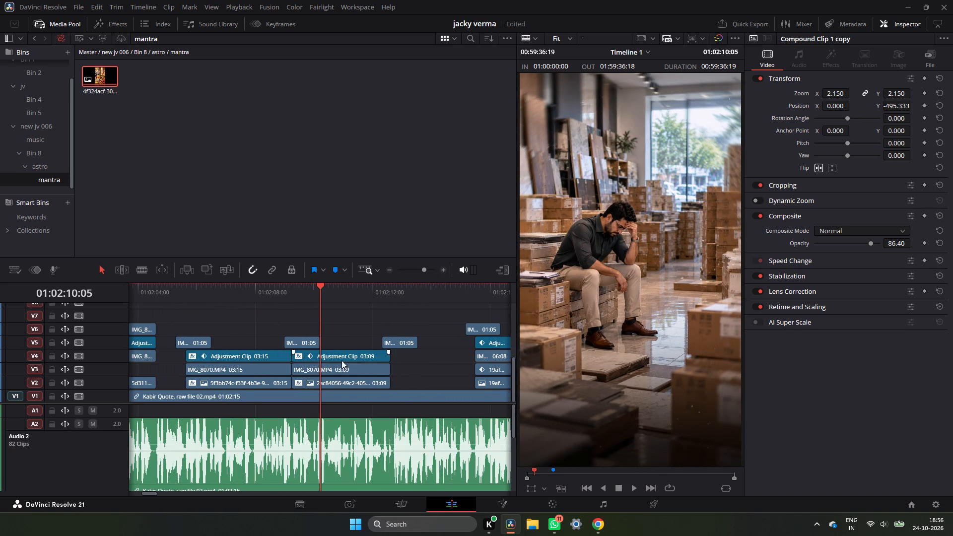
click(340, 378)
ctrl+click(339, 378)
key(ctrl+c)
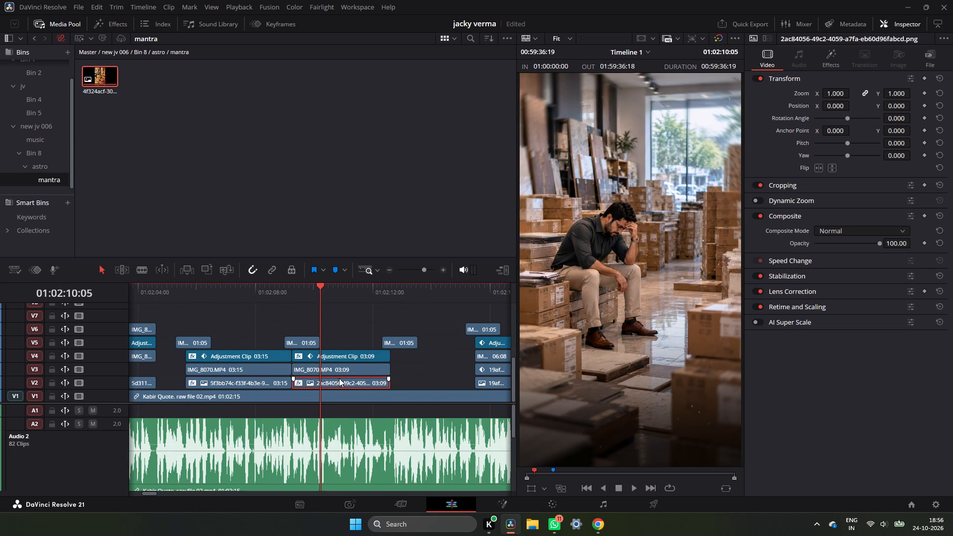
key(ctrl+c)
key(ctrl+c)
ctrl+click(339, 378)
key(ctrl+c)
key(ctrl+c)
key(ctrl+c)
key(ctrl+c)
key(ctrl+c)
Paste all clip, video and retime attributes from the copied man-among-boxes image onto the ritual image on V3 around 01:29:03, maintaining keyframe timing.
ctrl+scroll(339, 378, down, 12)
scroll(339, 378, down, 5)
ctrl+scroll(339, 378, down, 3)
ctrl+scroll(338, 378, up, 1)
ctrl+scroll(338, 378, down, 6)
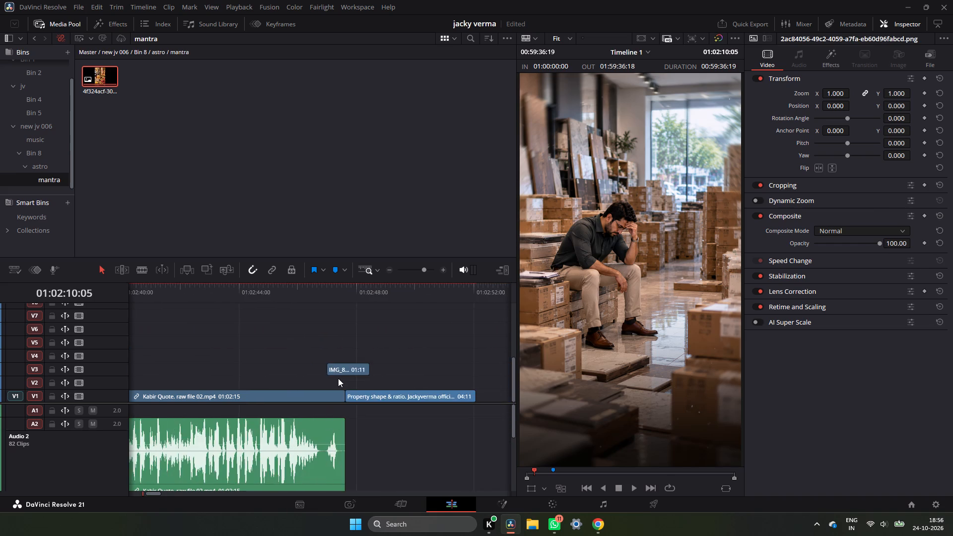
ctrl+scroll(338, 378, down, 8)
ctrl+scroll(337, 379, up, 1)
ctrl+scroll(337, 379, down, 2)
ctrl+scroll(336, 379, up, 2)
ctrl+scroll(336, 379, down, 7)
ctrl+scroll(335, 379, up, 1)
ctrl+scroll(335, 379, down, 3)
ctrl+scroll(335, 379, up, 1)
ctrl+scroll(335, 379, down, 9)
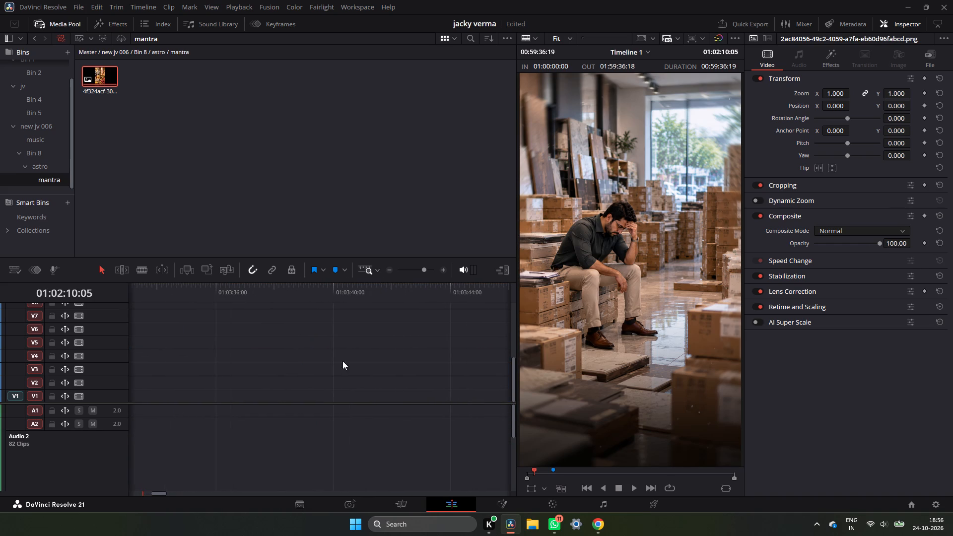
triple_click(391, 268)
triple_click(391, 268)
click(390, 268)
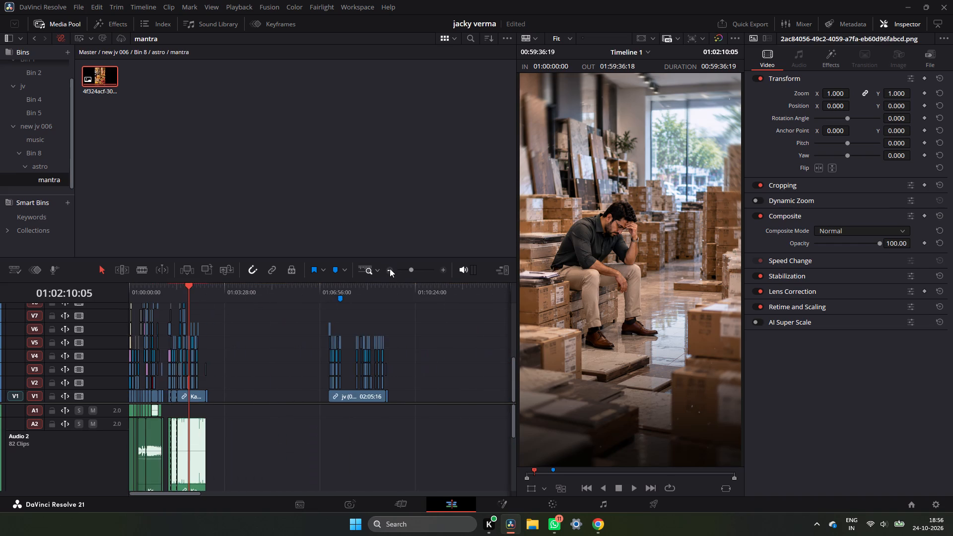
click(390, 268)
click(325, 296)
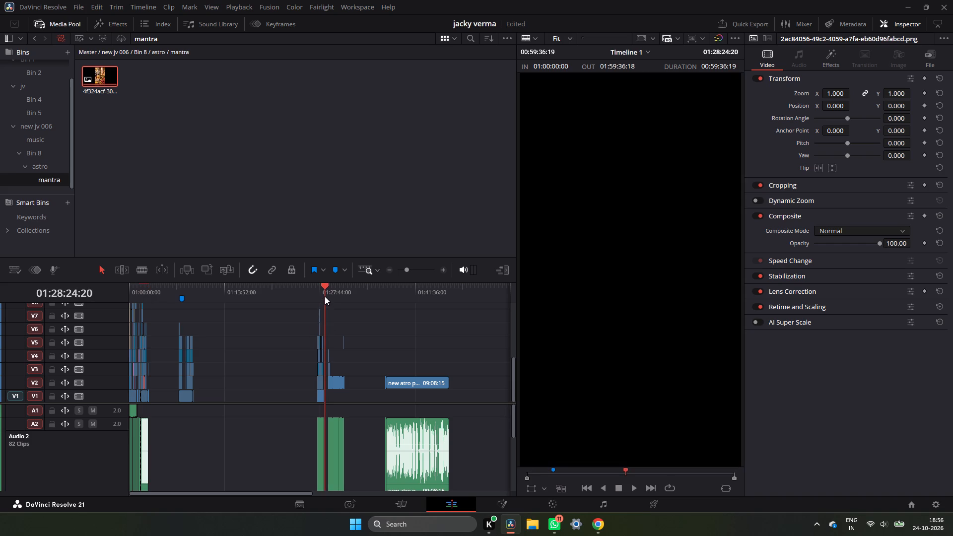
drag(324, 296, 406, 312)
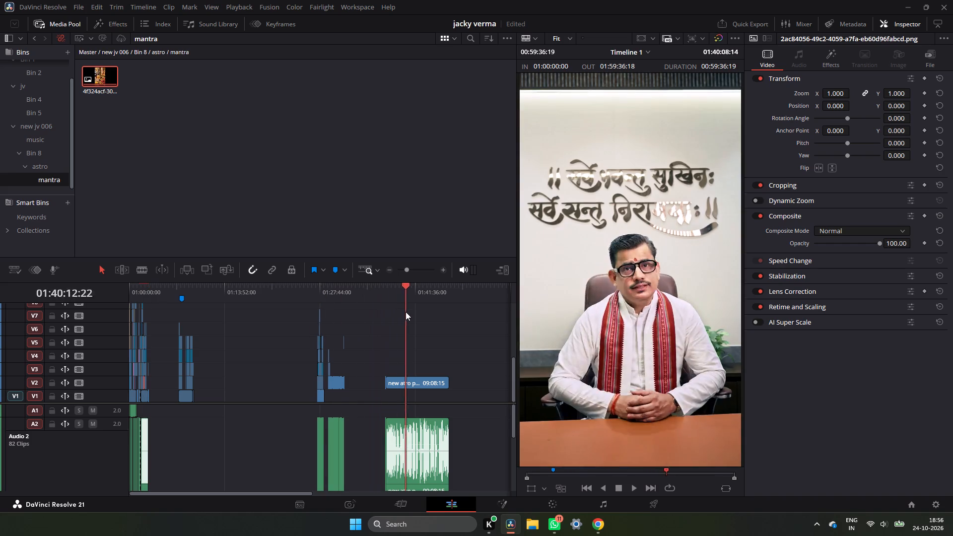
drag(406, 312, 316, 319)
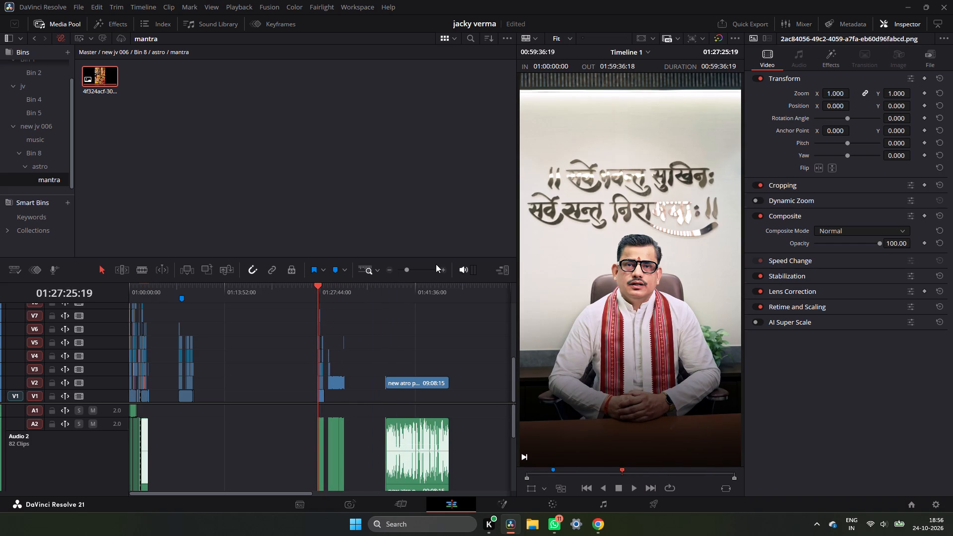
double_click(437, 266)
scroll(358, 332, down, 1)
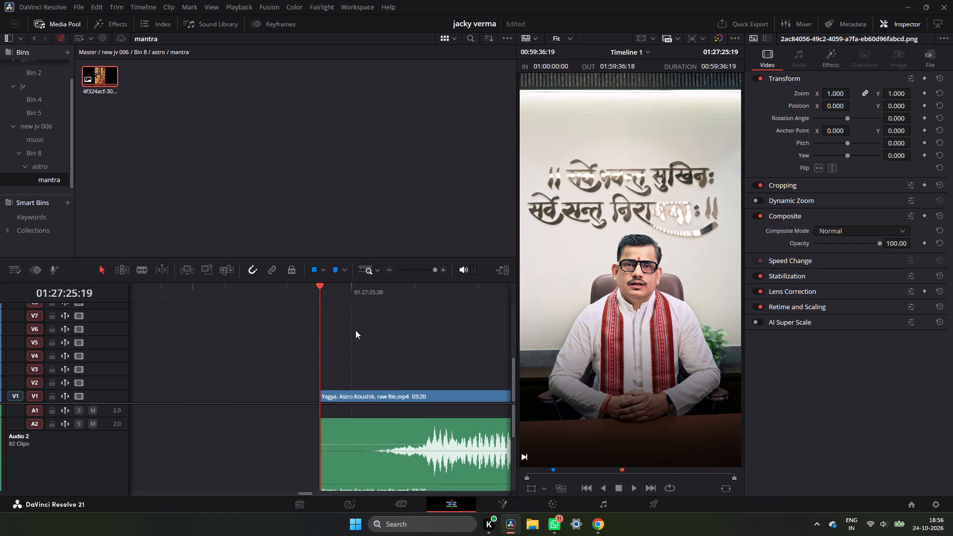
key(space)
triple_click(389, 268)
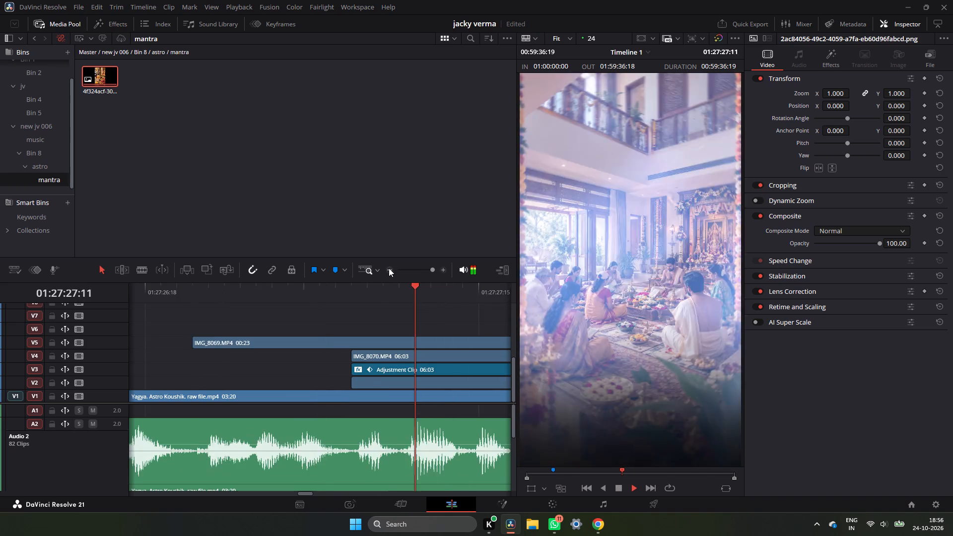
triple_click(389, 268)
triple_click(389, 268)
click(389, 268)
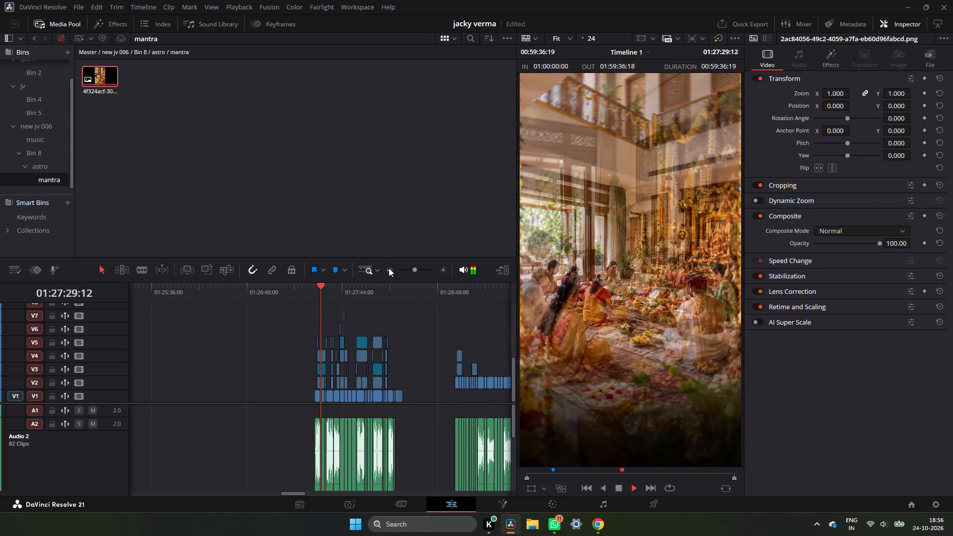
click(389, 298)
key(space)
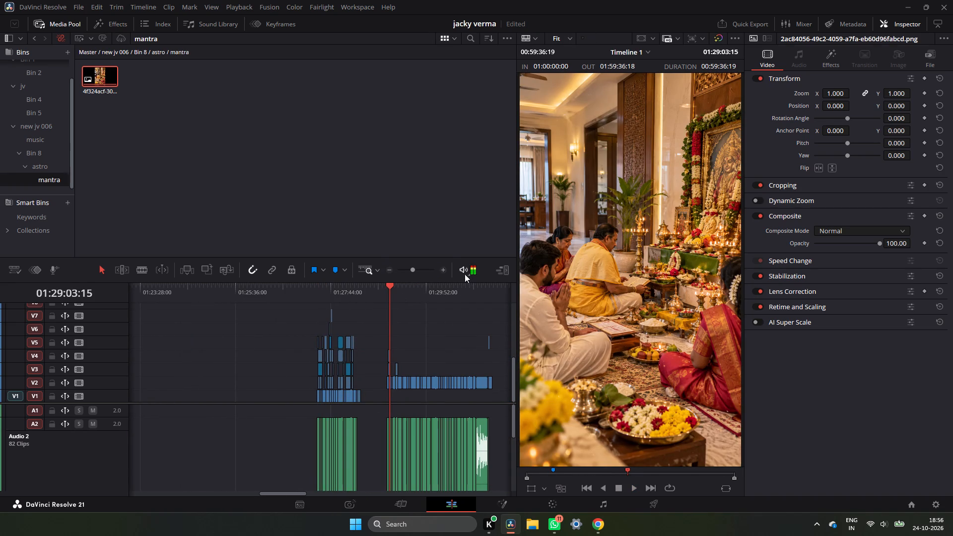
triple_click(443, 269)
click(443, 269)
click(323, 361)
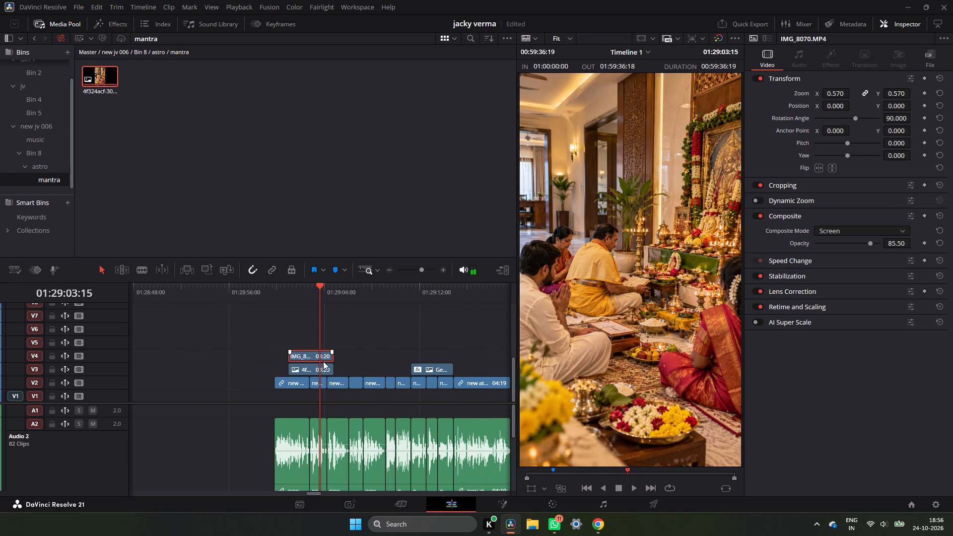
click(323, 364)
key(alt+v)
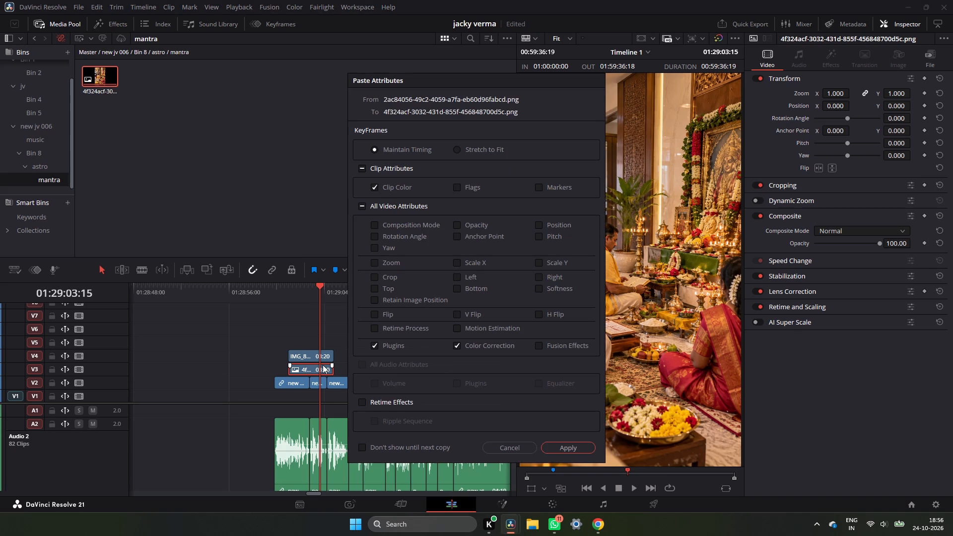
click(364, 204)
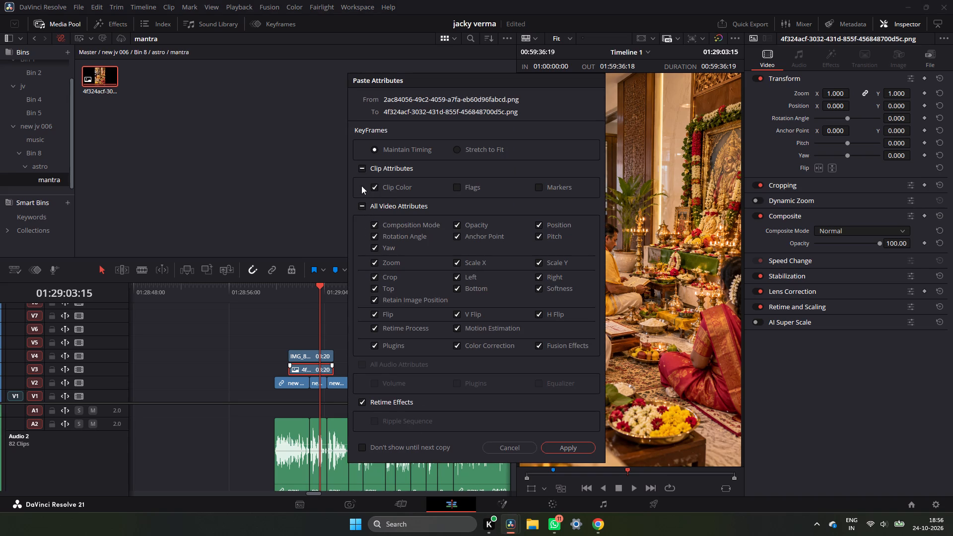
click(361, 168)
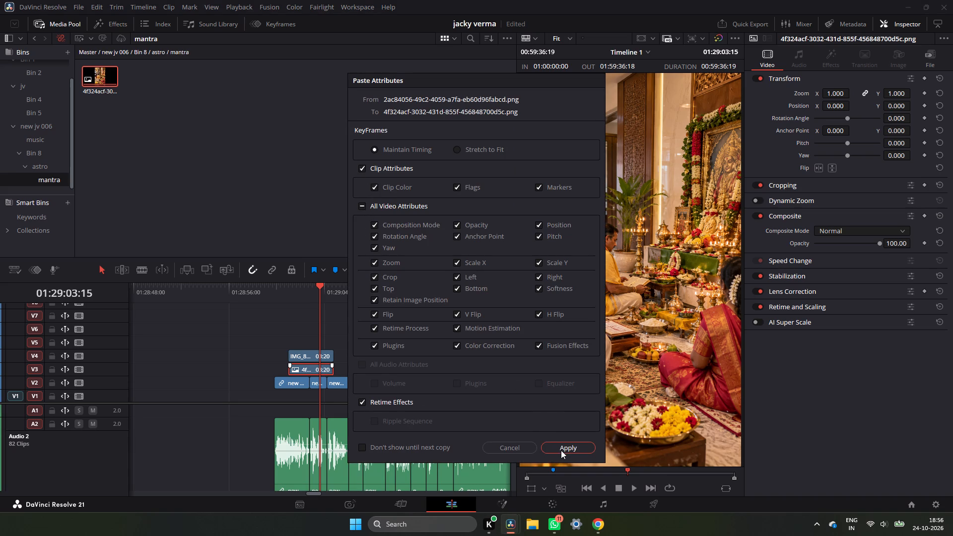
click(562, 451)
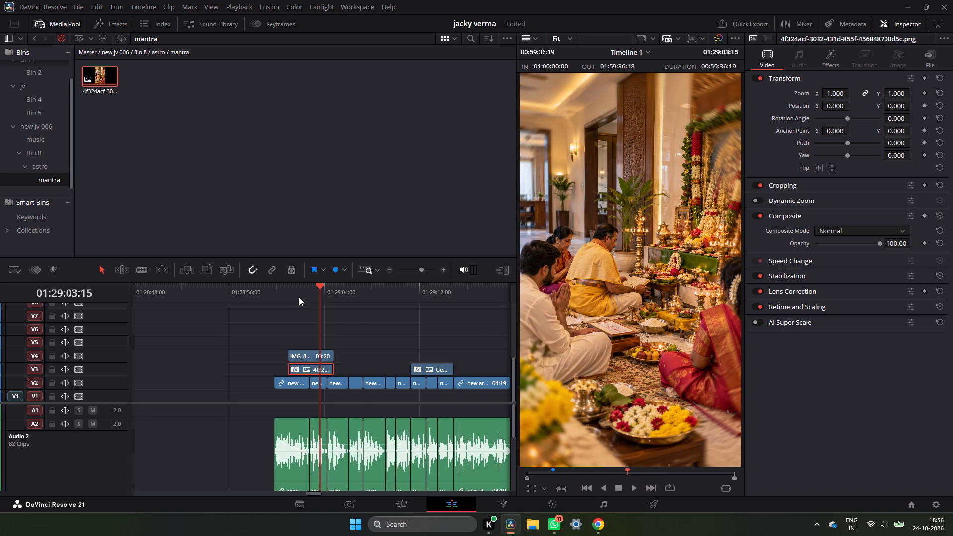
Play back the ritual image from its beginning to check the pasted effects.
click(296, 296)
key(space)
key(space)
key(space)
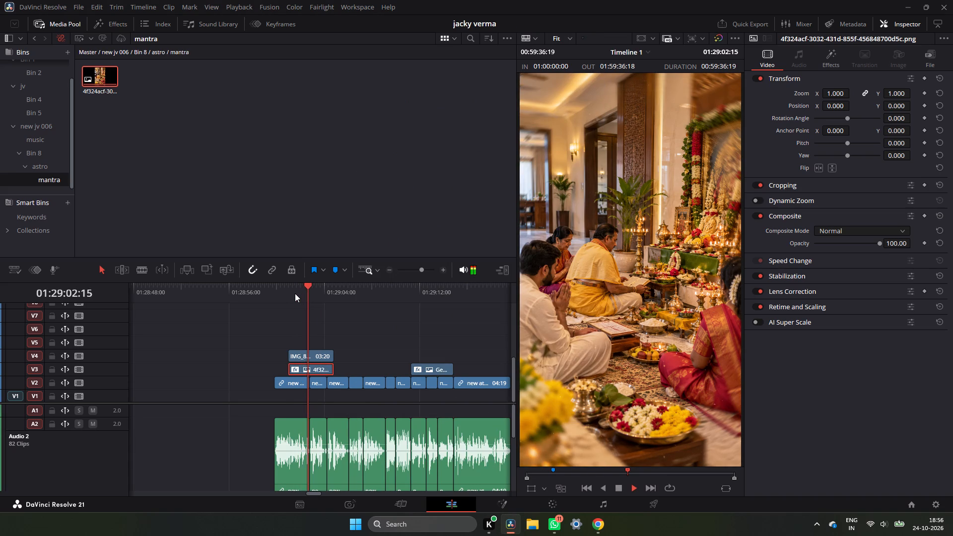
key(space)
Copy the 04:23 Adjustment Clip on V4 at 01:07:30 in the jv (006) section.
triple_click(389, 270)
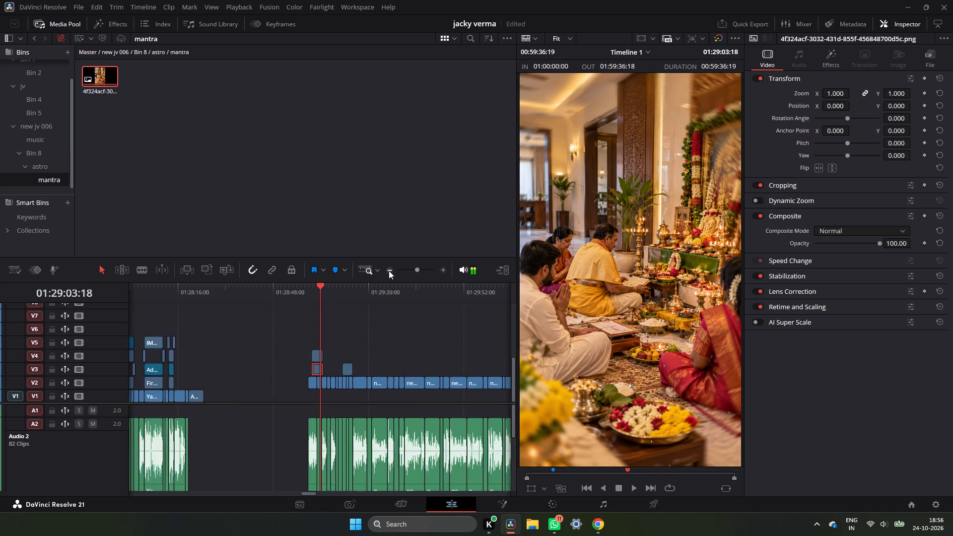
double_click(389, 270)
drag(315, 294, 103, 382)
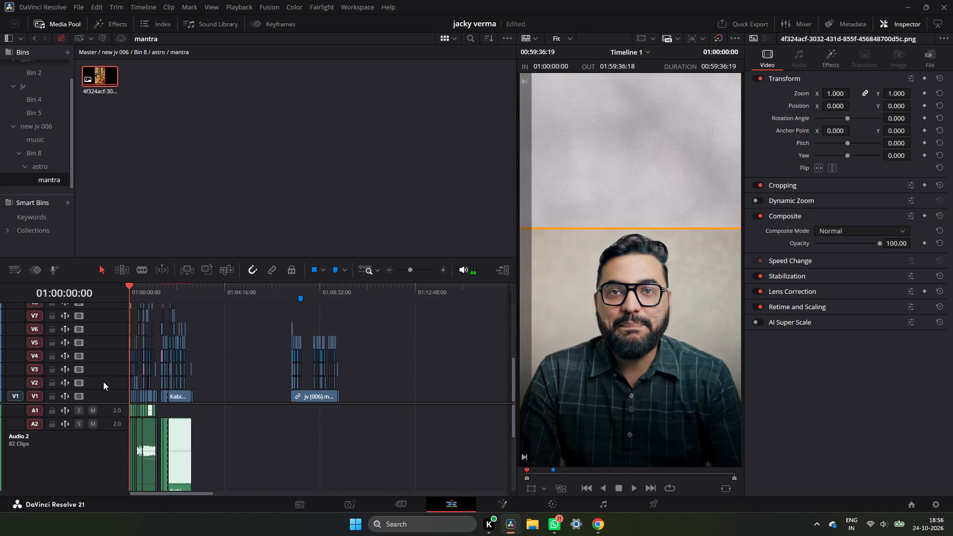
drag(103, 382, 297, 352)
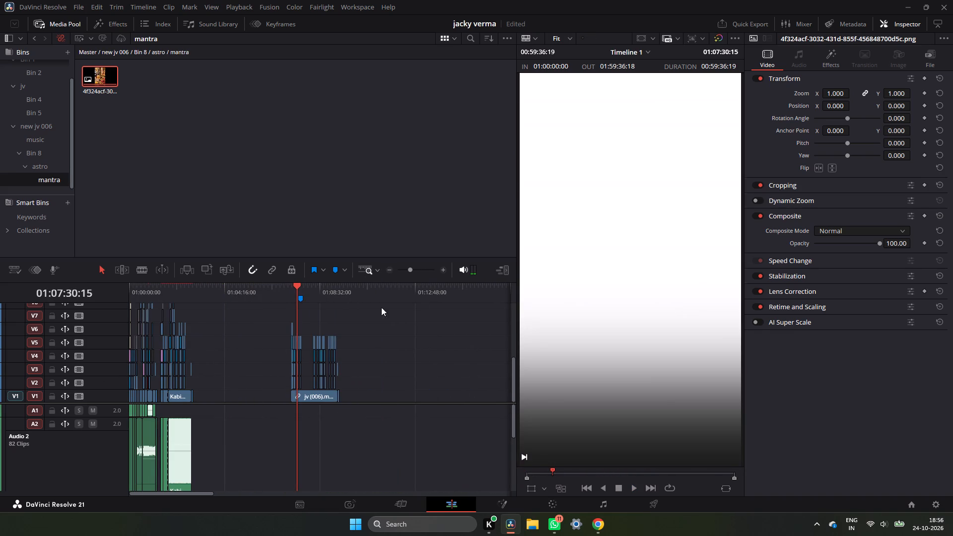
triple_click(440, 273)
double_click(440, 271)
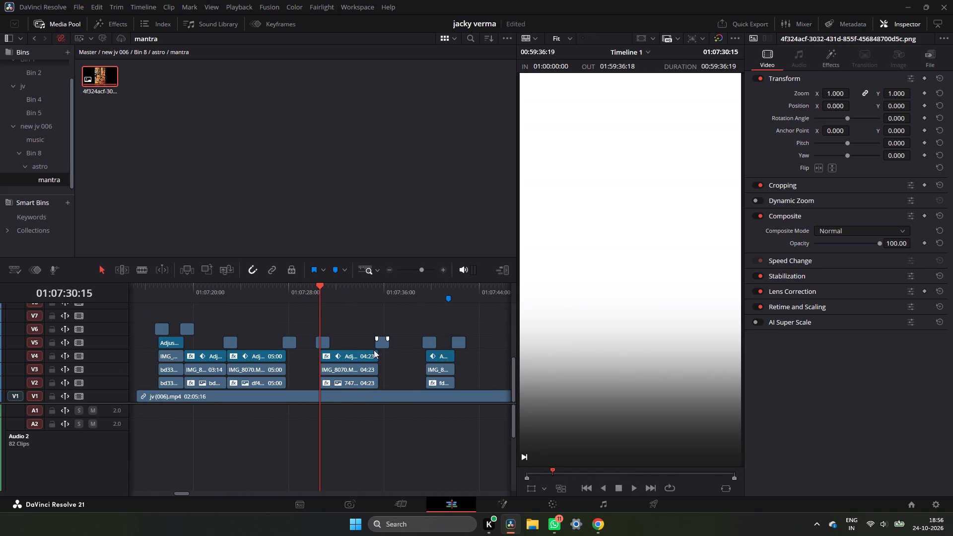
click(367, 354)
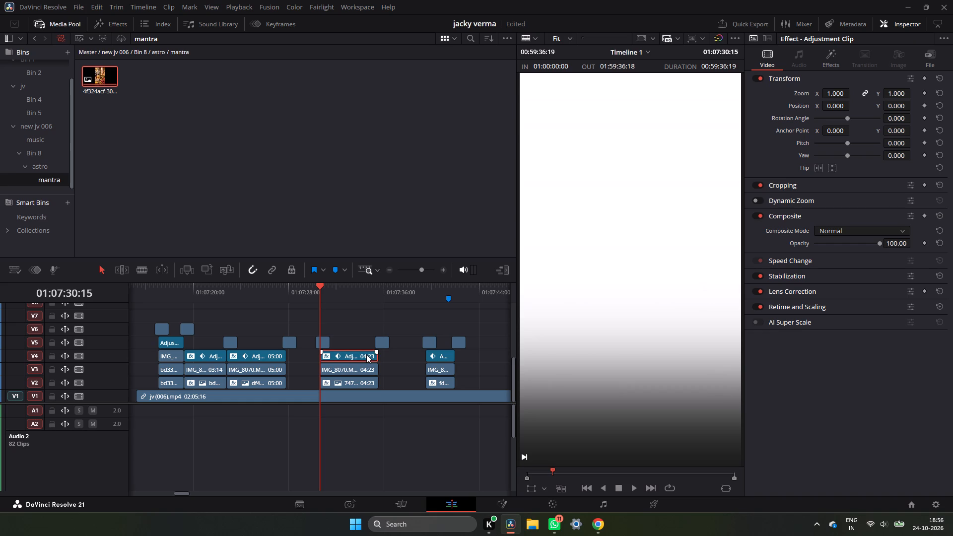
key(ctrl+c)
key(ctrl+c)
key(ctrl+c)
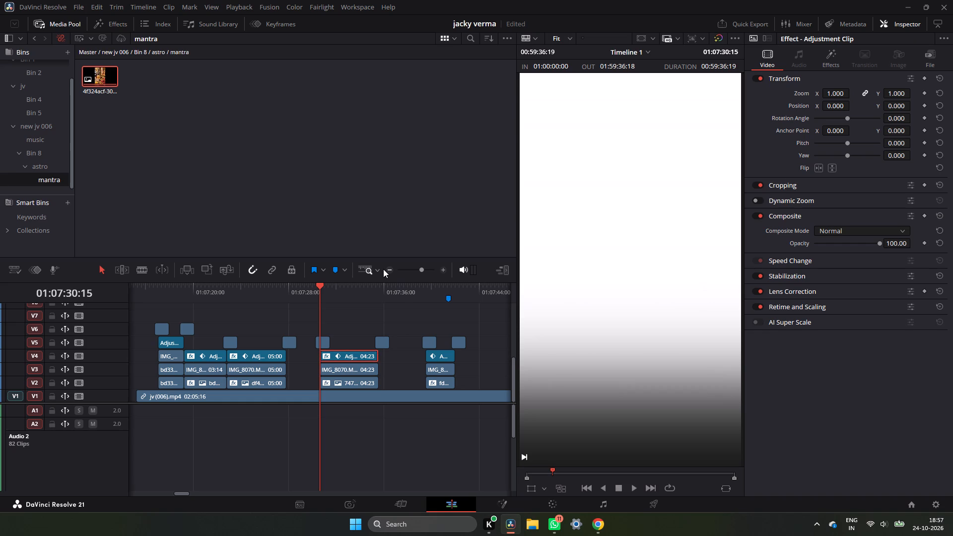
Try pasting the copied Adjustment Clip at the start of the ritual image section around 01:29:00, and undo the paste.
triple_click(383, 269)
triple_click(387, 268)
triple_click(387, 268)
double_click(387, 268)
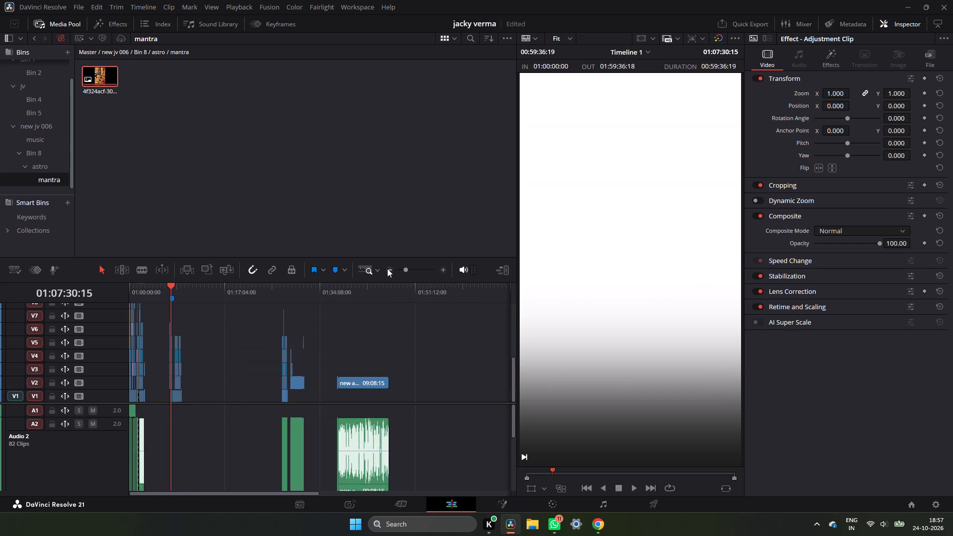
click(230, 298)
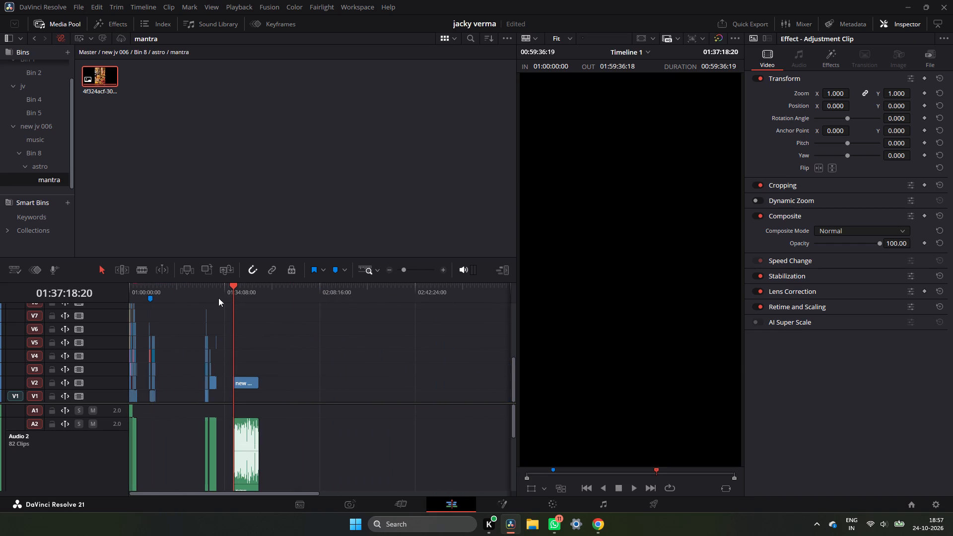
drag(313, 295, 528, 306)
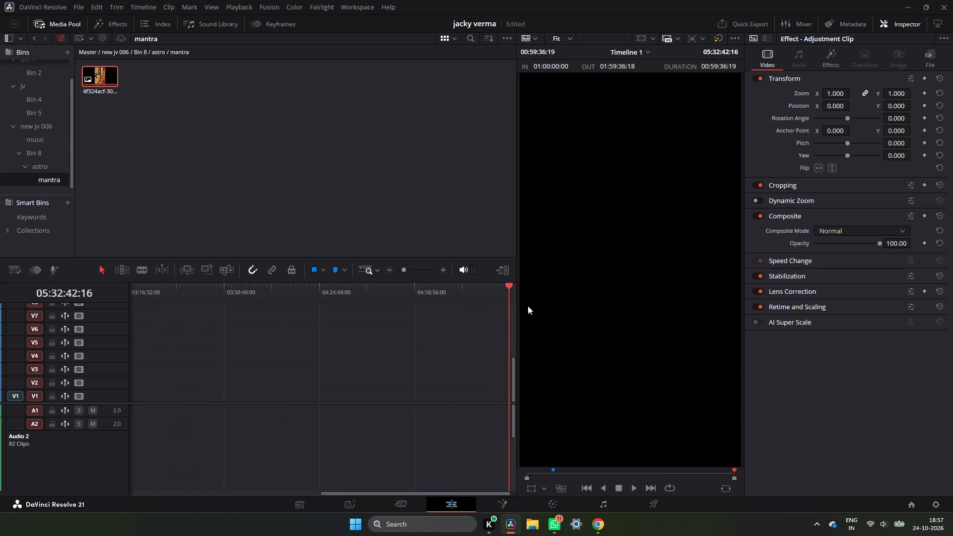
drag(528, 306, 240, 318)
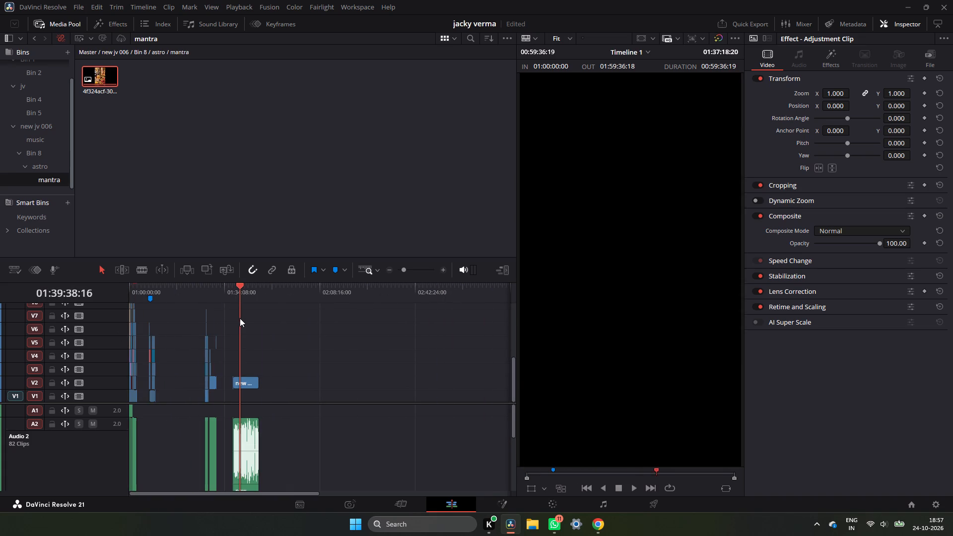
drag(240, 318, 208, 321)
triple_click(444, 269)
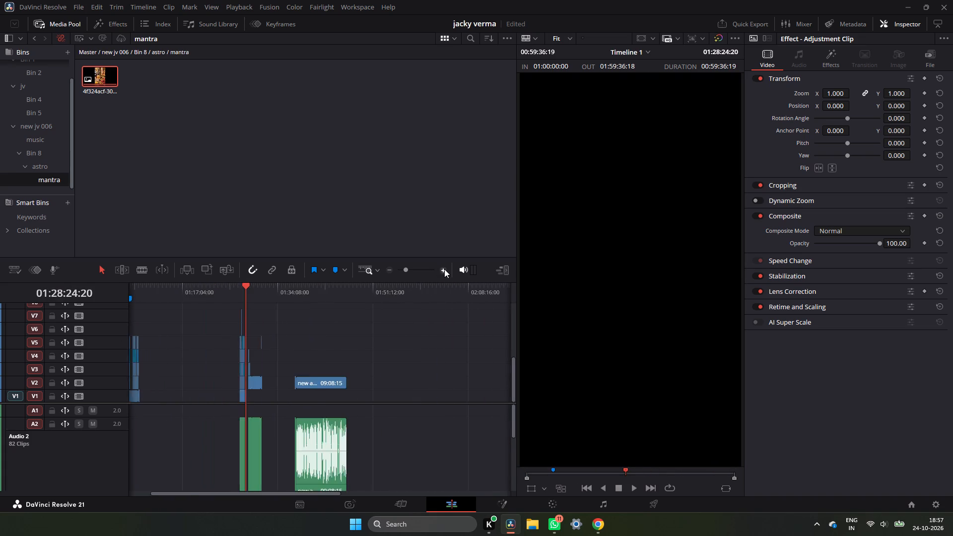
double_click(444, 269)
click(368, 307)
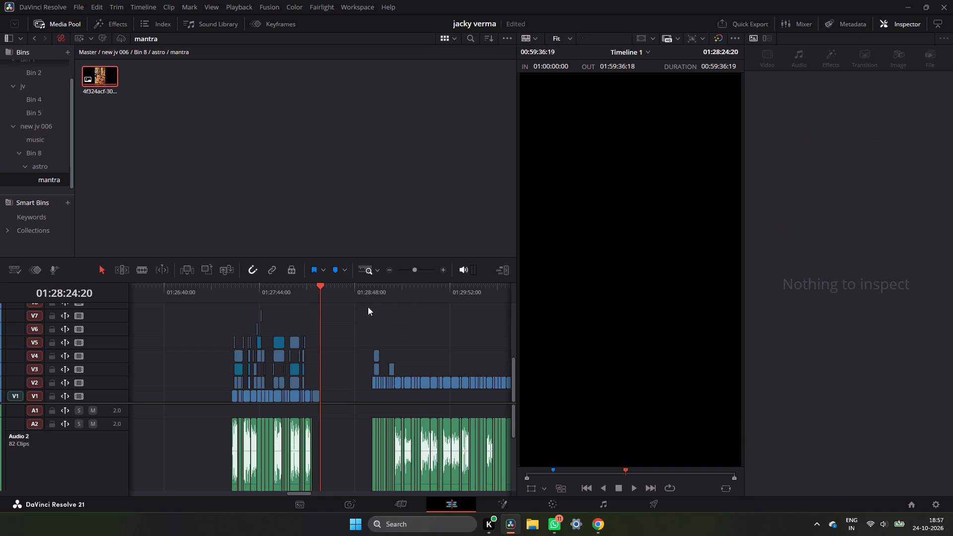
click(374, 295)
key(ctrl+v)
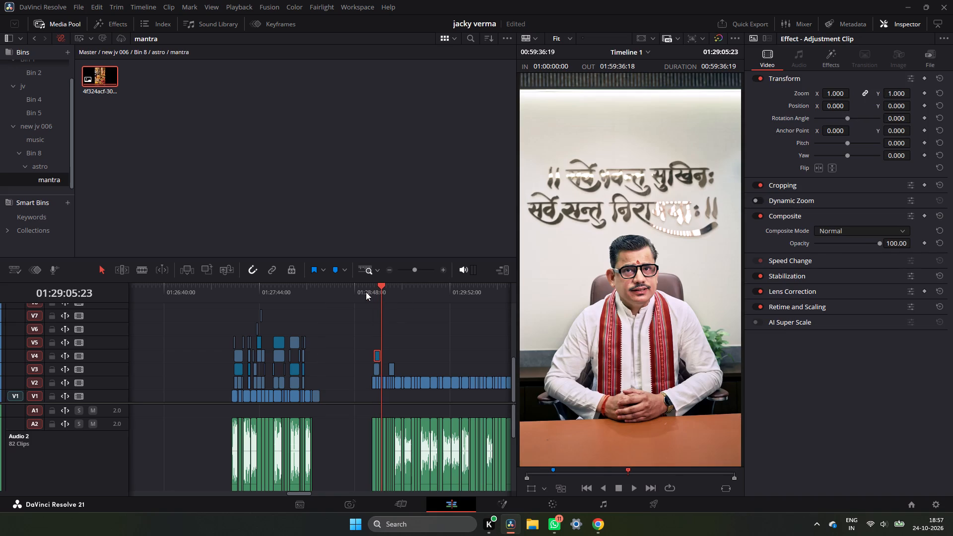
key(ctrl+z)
Paste the Adjustment Clip into the empty gap at 01:28:43 and move it onto V5 above the ritual image and its overlay.
click(348, 297)
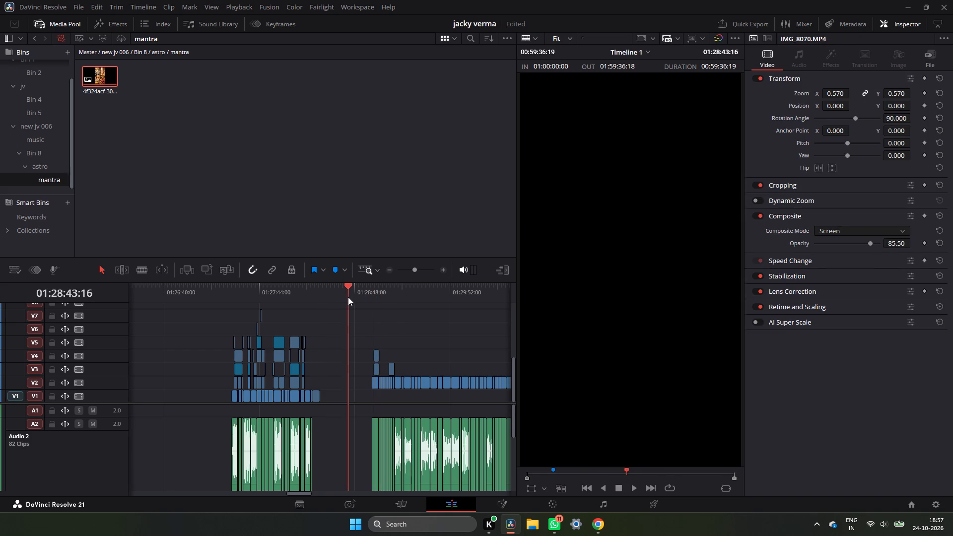
key(ctrl+c)
key(ctrl+v)
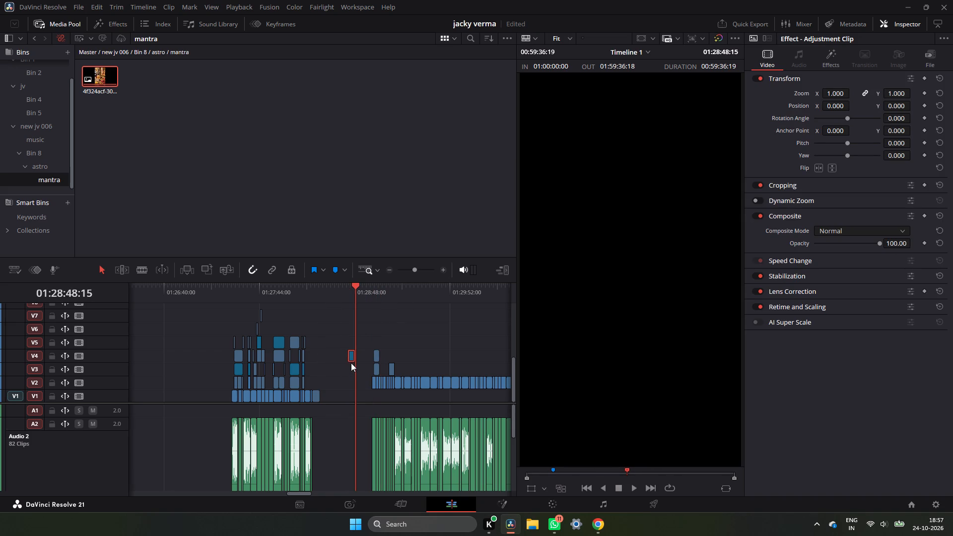
drag(350, 357, 376, 346)
Play back the section from just before the ritual image to check the Adjustment Clip on V5.
click(368, 293)
key(space)
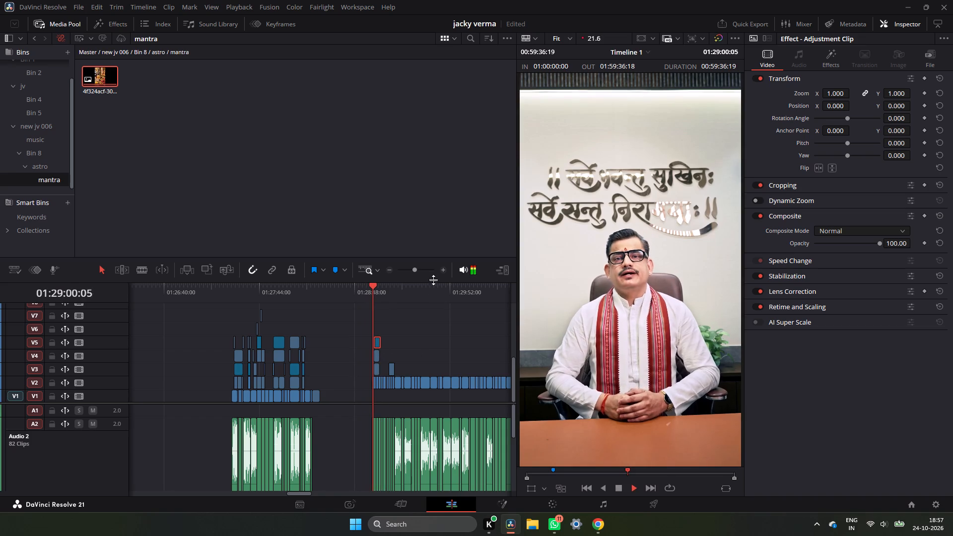
click(441, 275)
click(444, 272)
double_click(444, 272)
key(space)
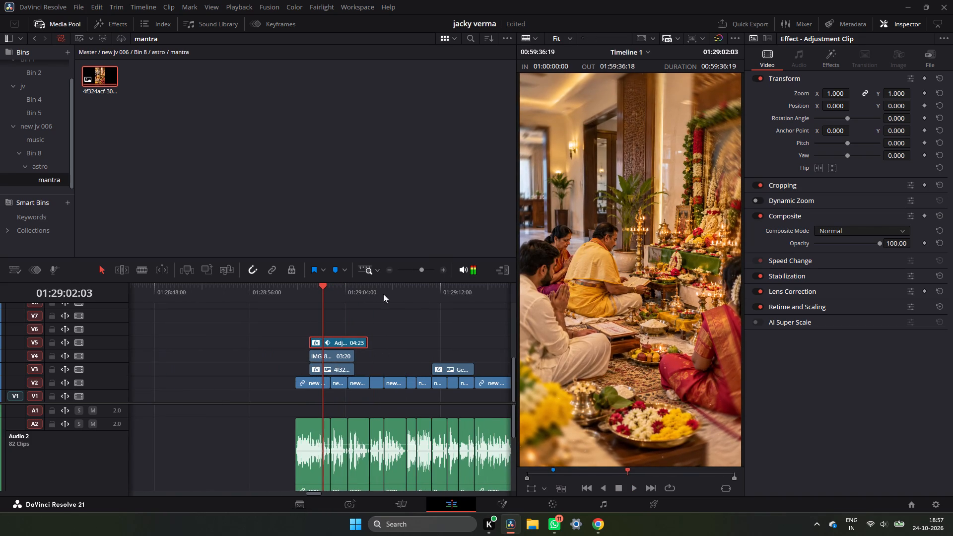
click(309, 292)
click(300, 287)
key(space)
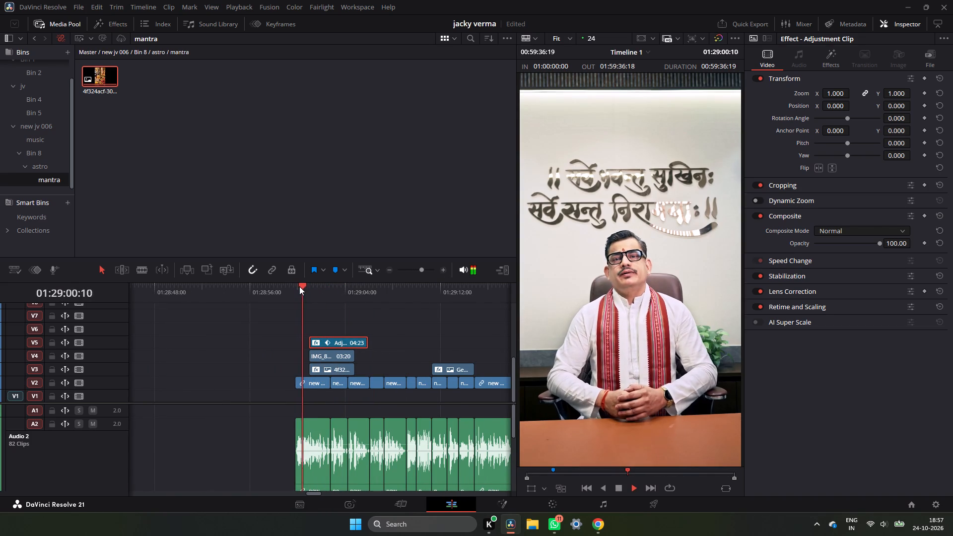
key(space)
key(space)
key(space)
key(space)
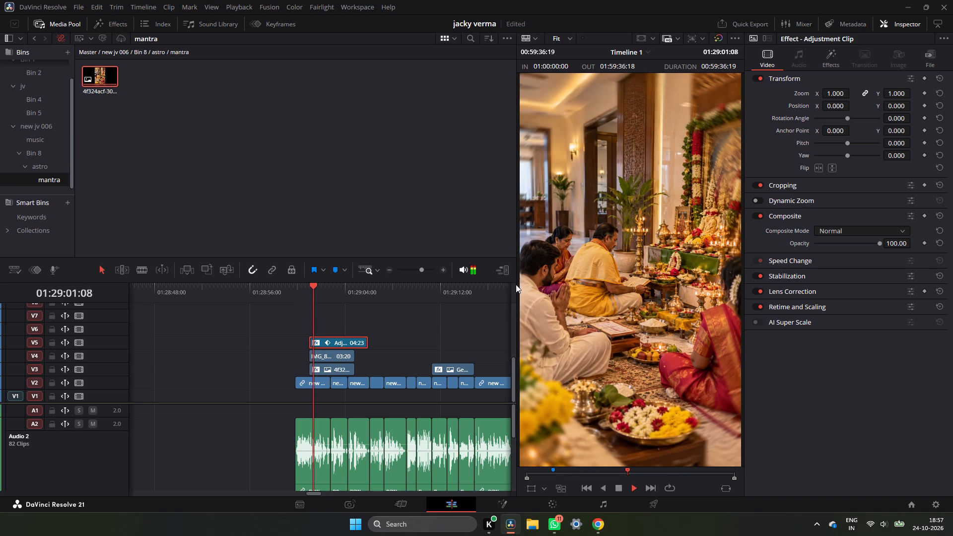
Shift the ritual image, its IMG_8070.MP4 overlay and the Adjustment Clip together about 9 frames later, starting around 01:29:01:09.
key(space)
triple_click(446, 269)
drag(272, 306, 312, 364)
drag(339, 357, 375, 355)
Play back from about 01:29:00 into the ritual image to check the moved clips' timing against the speech.
click(306, 285)
key(space)
click(306, 285)
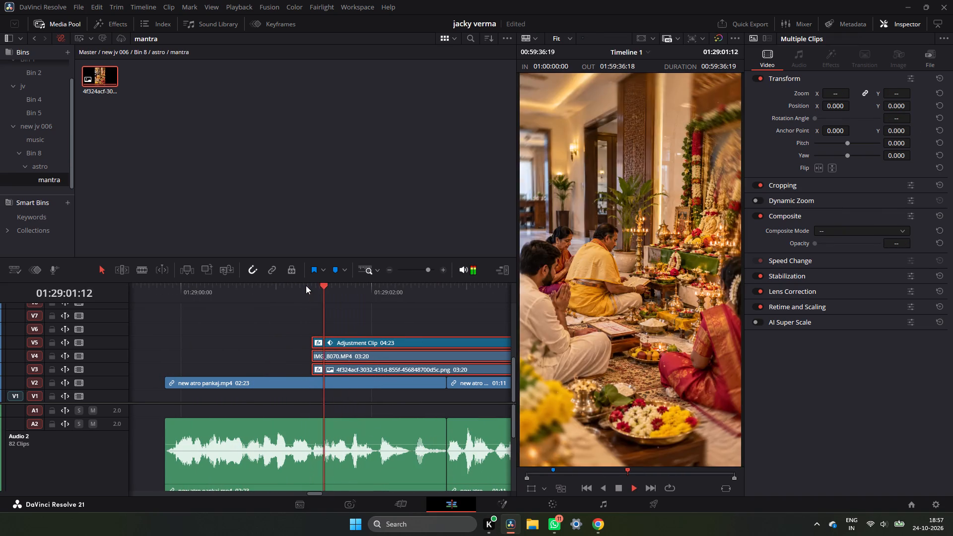
click(306, 285)
key(space)
click(215, 294)
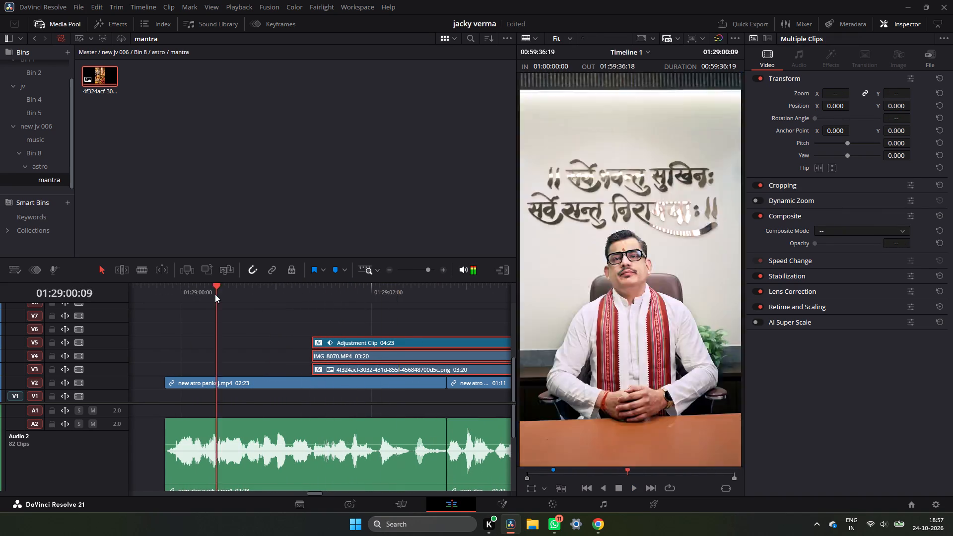
key(space)
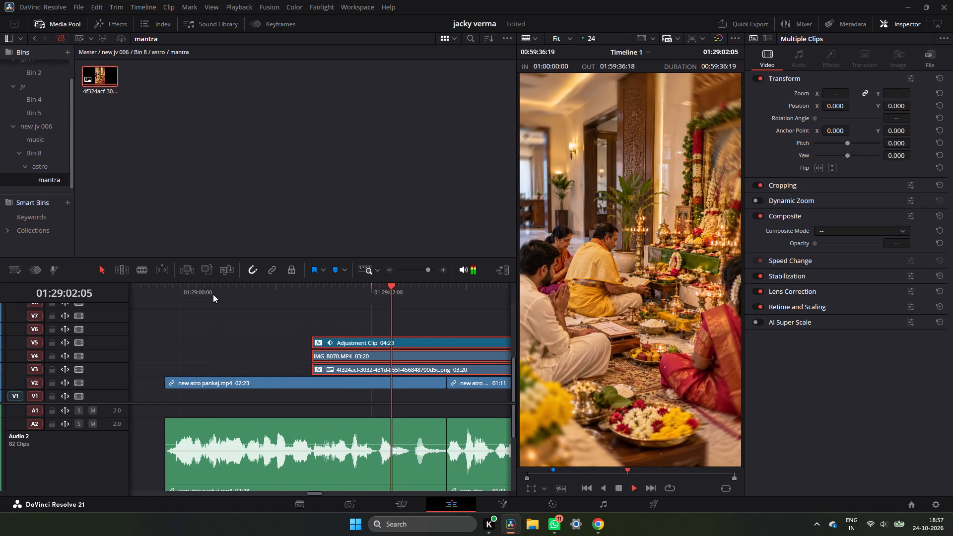
key(space)
key(space)
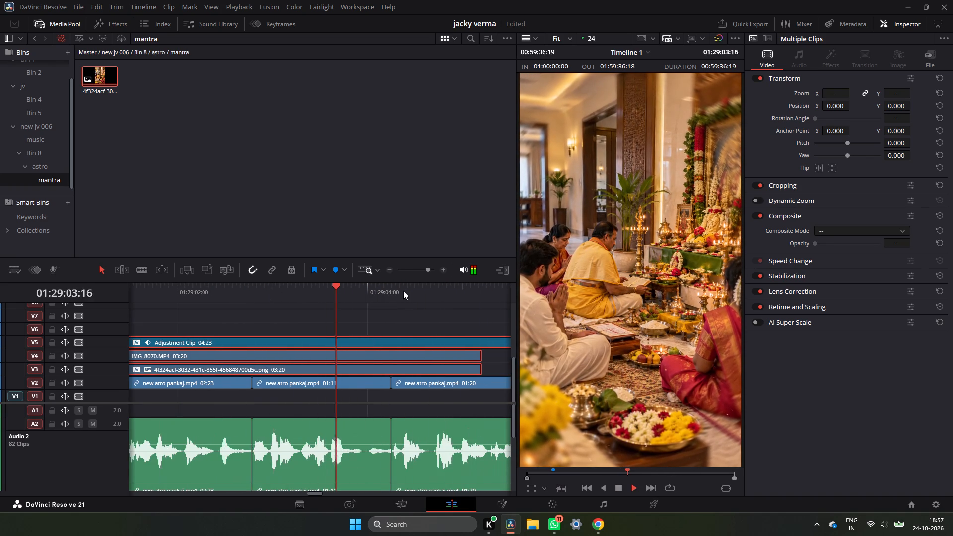
key(space)
Replay the ritual image section past its end, around 01:29:02 to 01:29:06, to review the image and the narration.
double_click(383, 271)
double_click(390, 267)
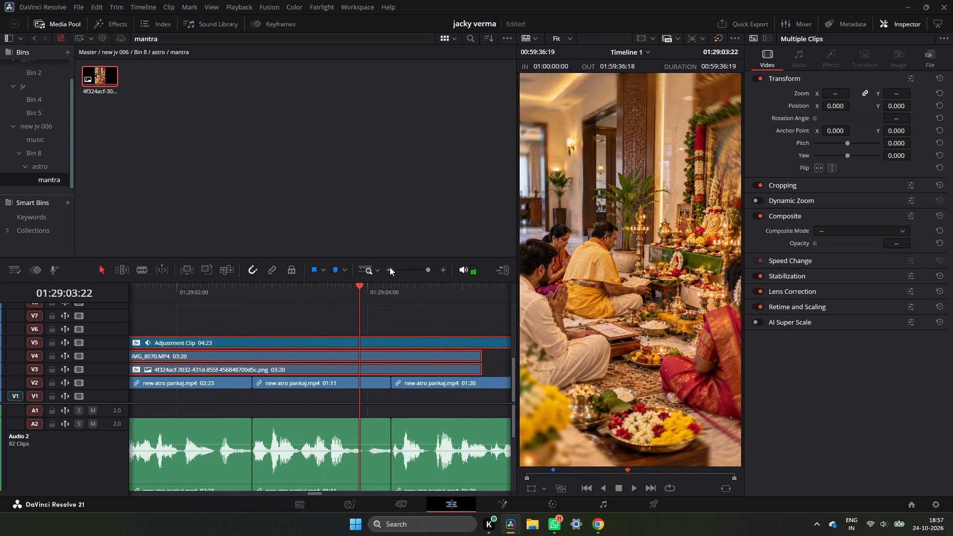
click(286, 300)
key(space)
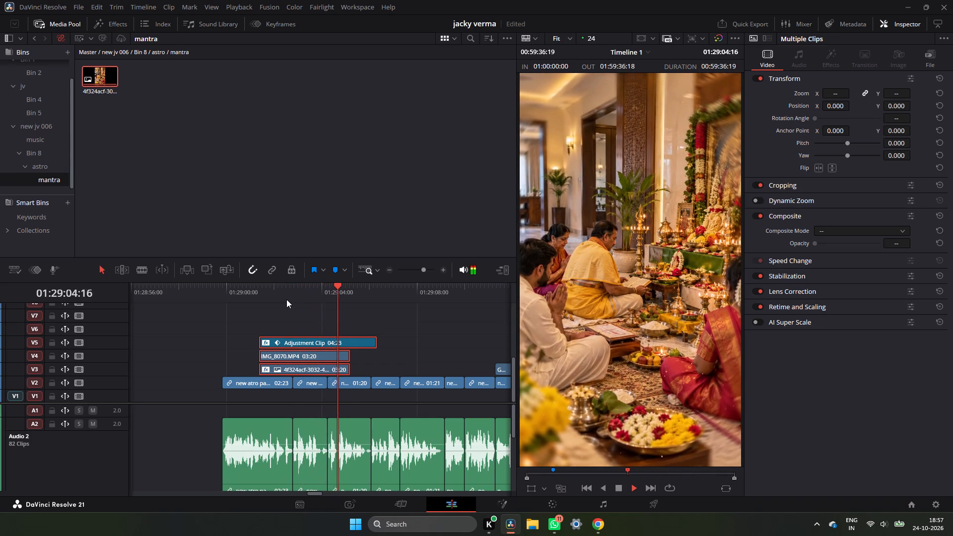
key(space)
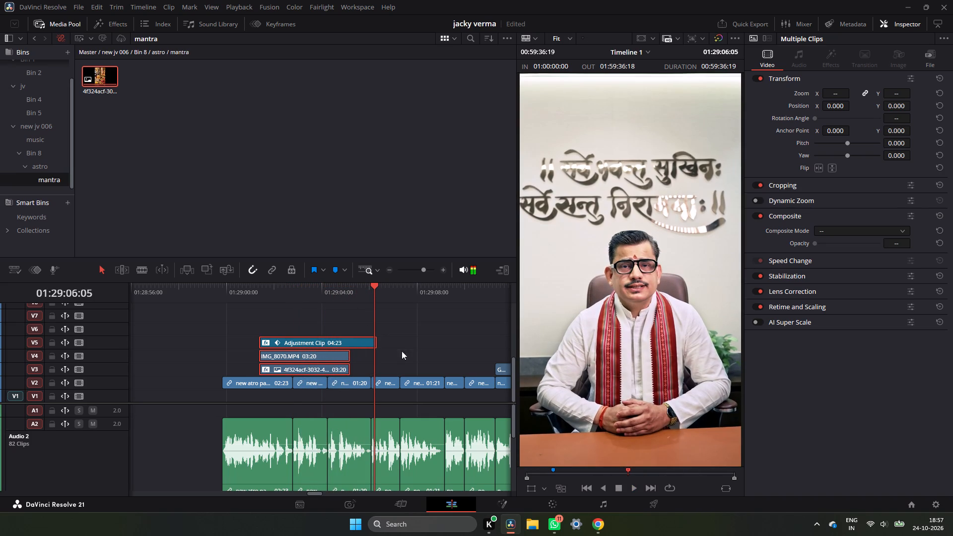
click(286, 293)
key(space)
drag(289, 292, 313, 304)
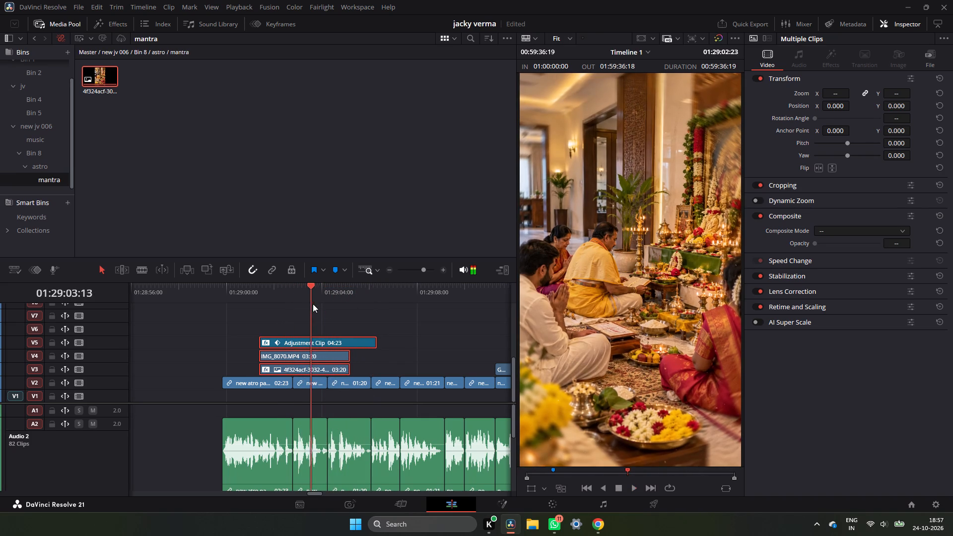
drag(313, 304, 290, 312)
key(space)
key(space)
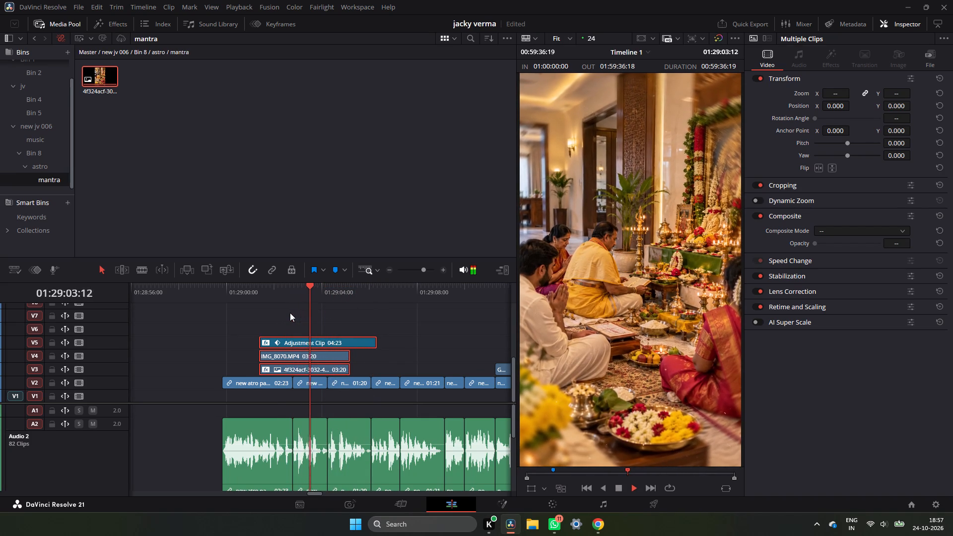
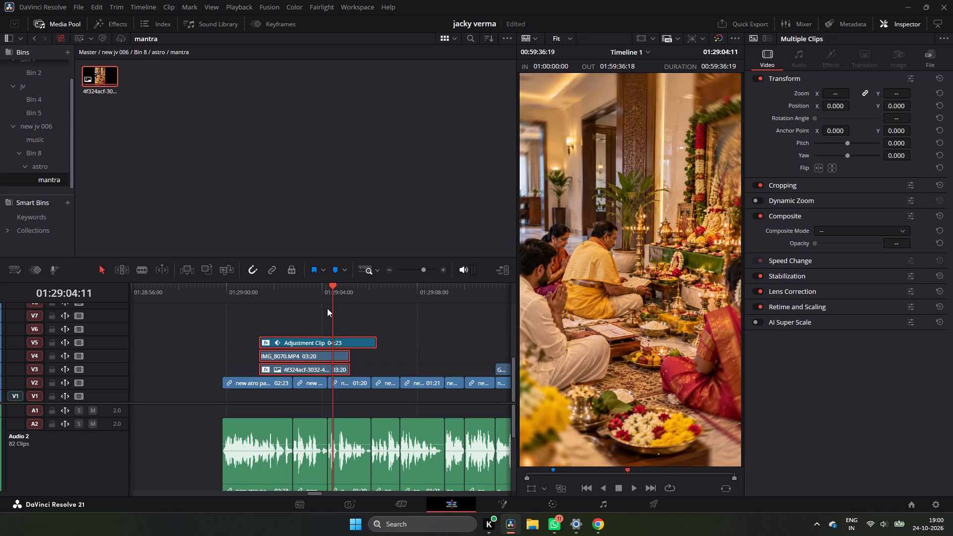
right_click(186, 143)
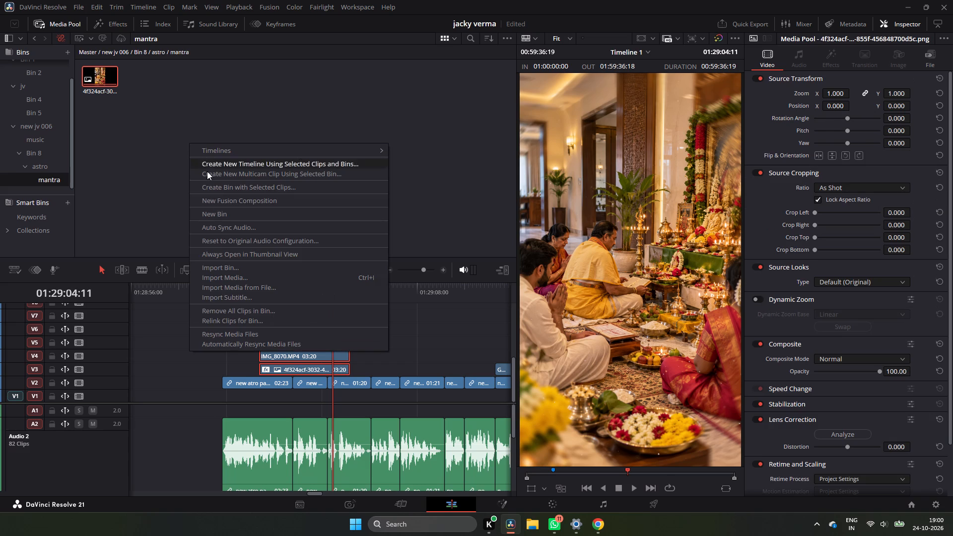
click(249, 279)
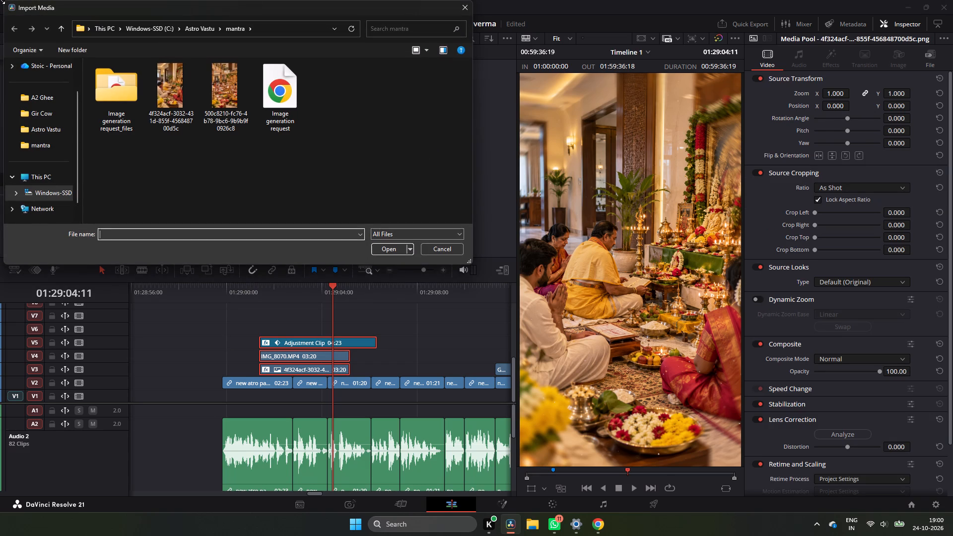
drag(217, 77, 340, 319)
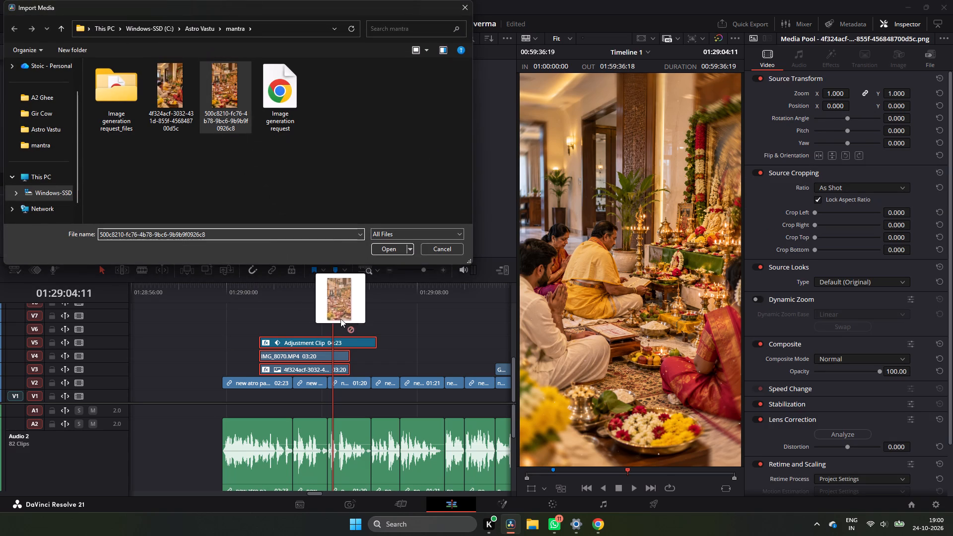
drag(340, 319, 315, 205)
click(241, 99)
click(384, 248)
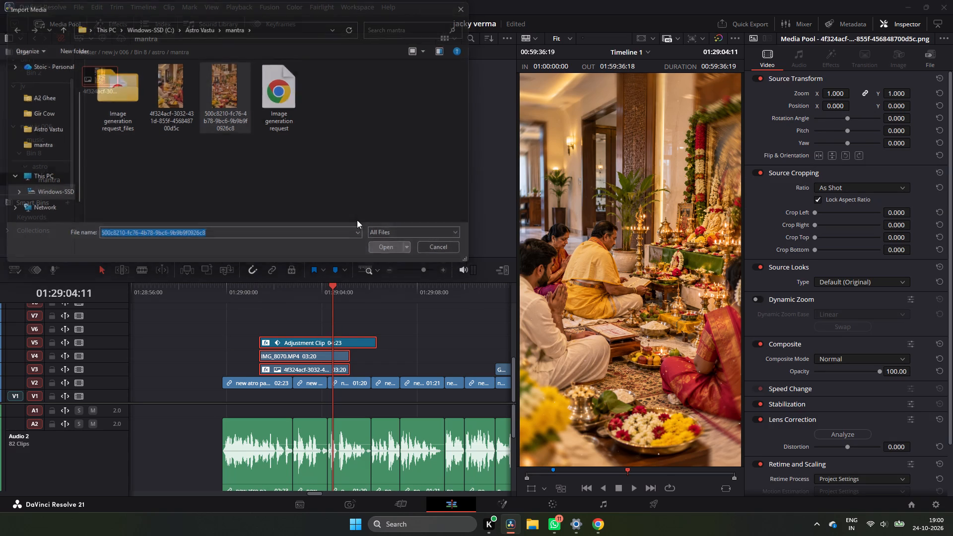
Place the big puja image on a free track above V7, starting at about 01:29:03:10.
drag(128, 67, 307, 309)
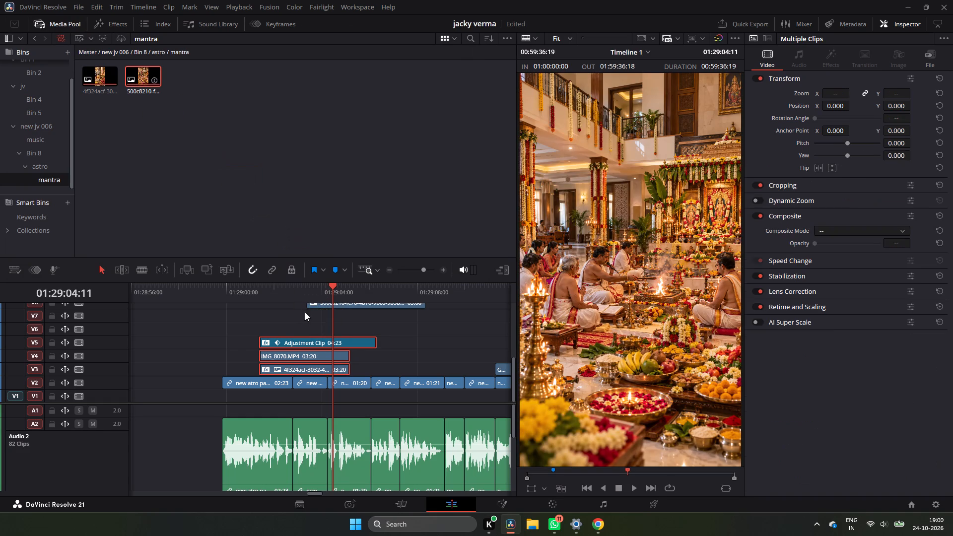
Trim the end of the first ritual image on V3 back to the narration cut at 01:29:02:19.
click(283, 298)
drag(284, 294, 291, 295)
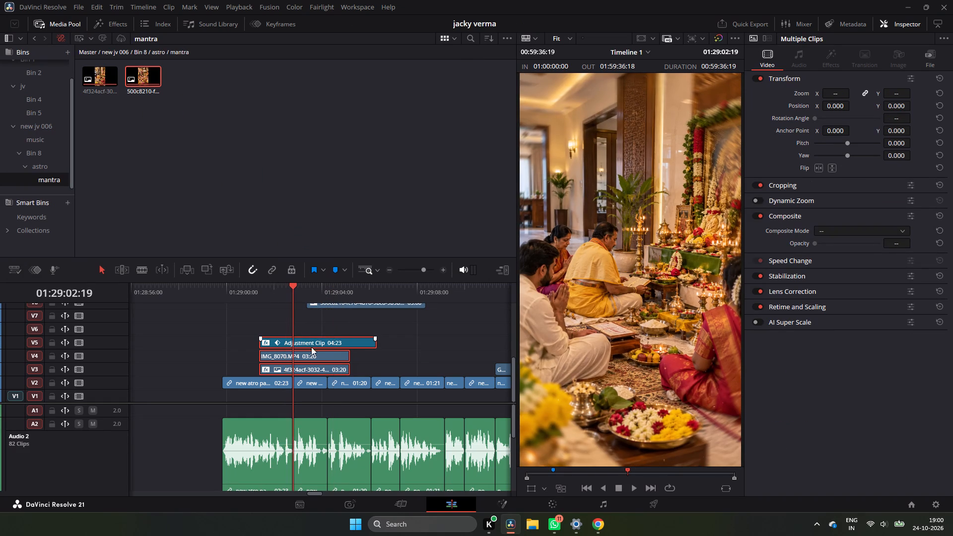
click(349, 367)
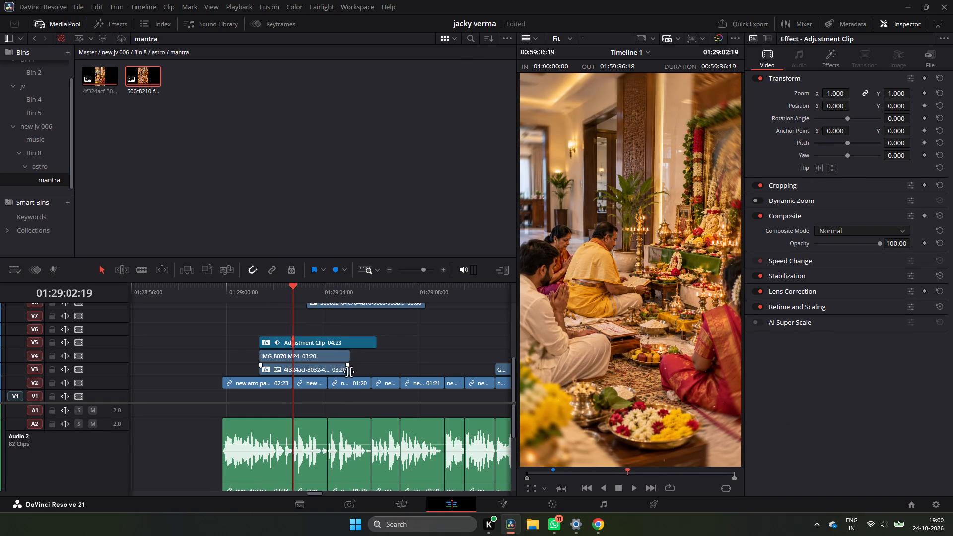
drag(349, 372, 312, 374)
drag(314, 364, 333, 366)
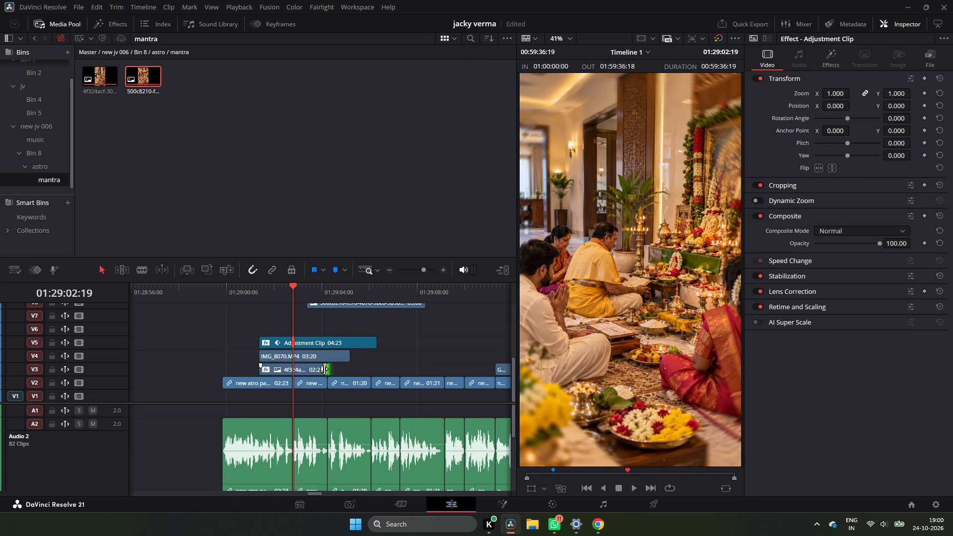
drag(328, 365, 339, 365)
drag(335, 366, 340, 365)
drag(334, 371, 334, 373)
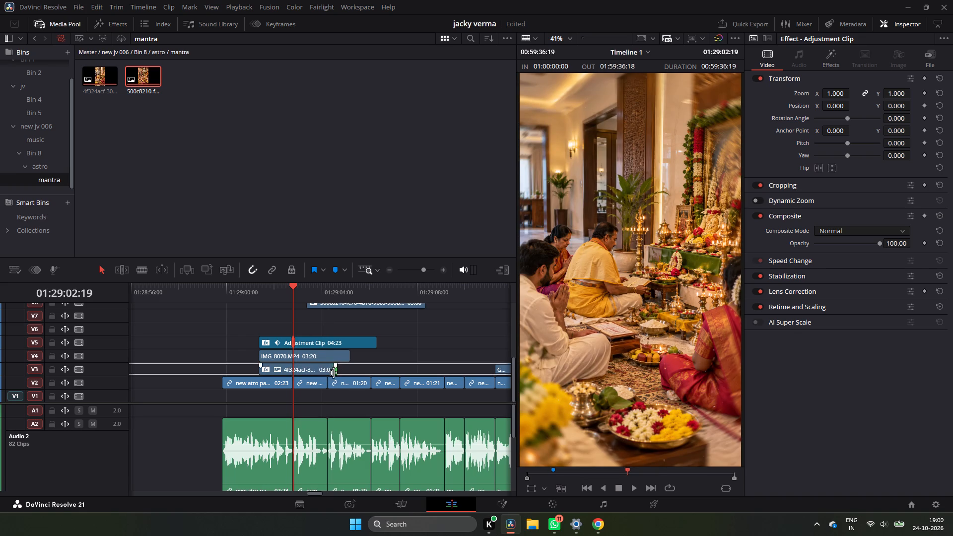
drag(334, 373, 294, 383)
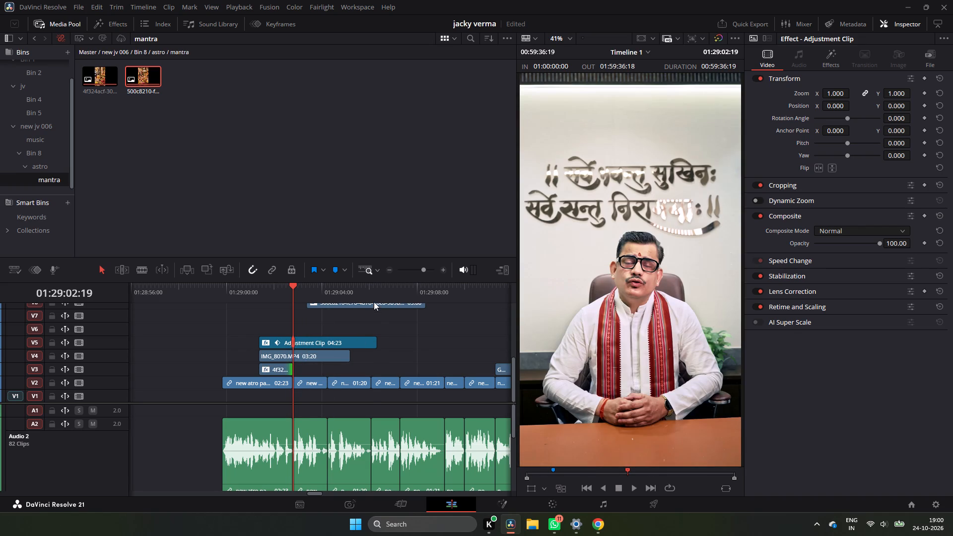
Move the big puja image onto V3 directly after the first ritual image and trim its end to the narration cut at about 01:29:04:06.
drag(374, 301, 377, 341)
drag(400, 305, 389, 365)
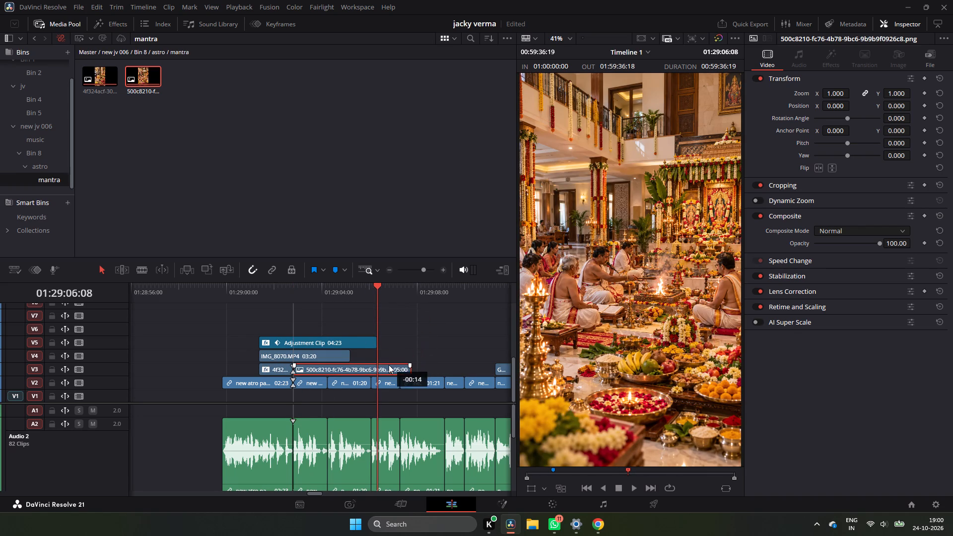
drag(389, 365, 388, 367)
drag(413, 370, 376, 373)
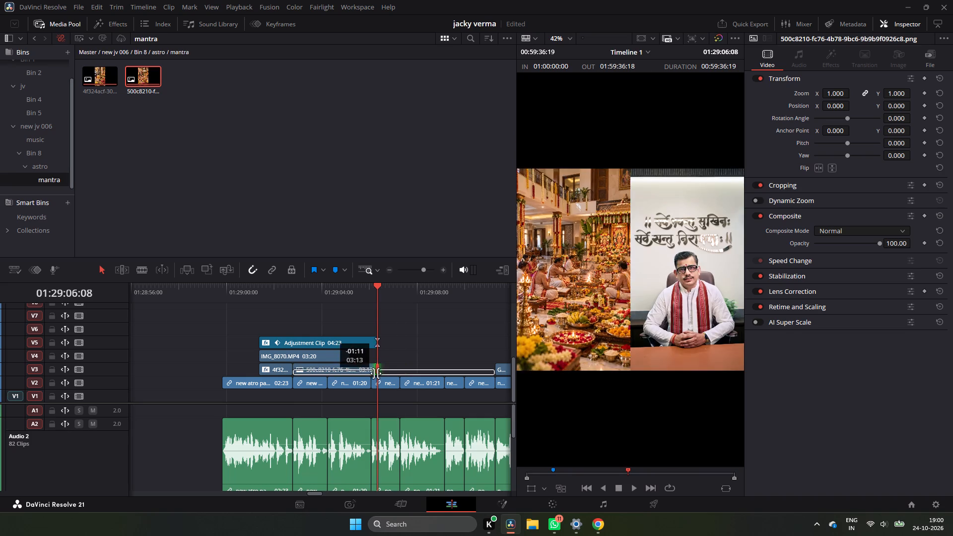
drag(376, 373, 332, 379)
Play across the join of the two ritual images on V3 and add a Cross Dissolve between them at 01:29:02:19.
click(286, 294)
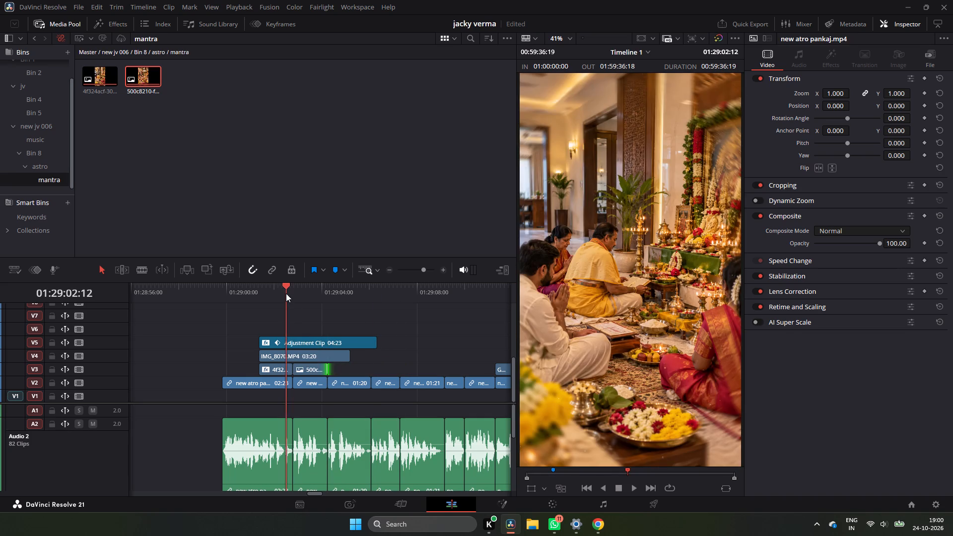
key(space)
click(277, 292)
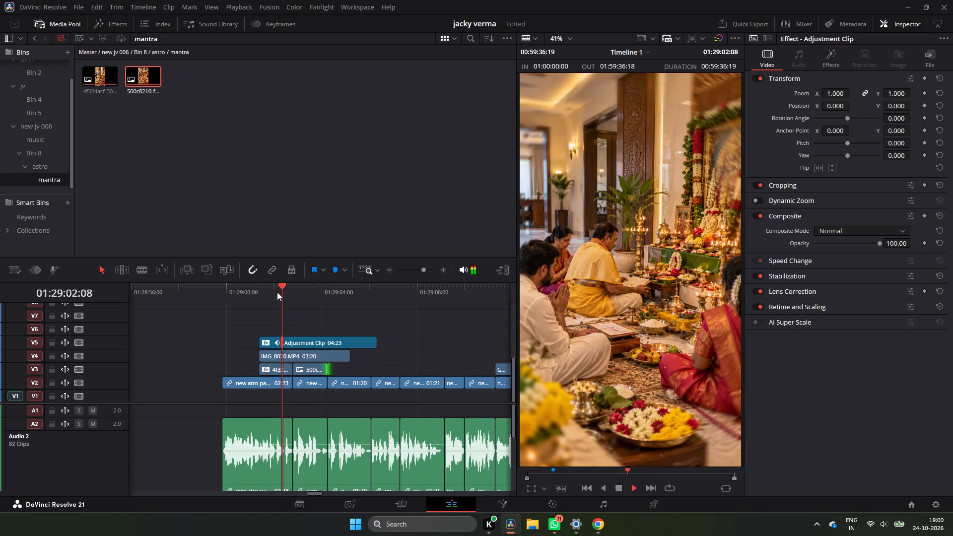
key(space)
drag(306, 290, 301, 293)
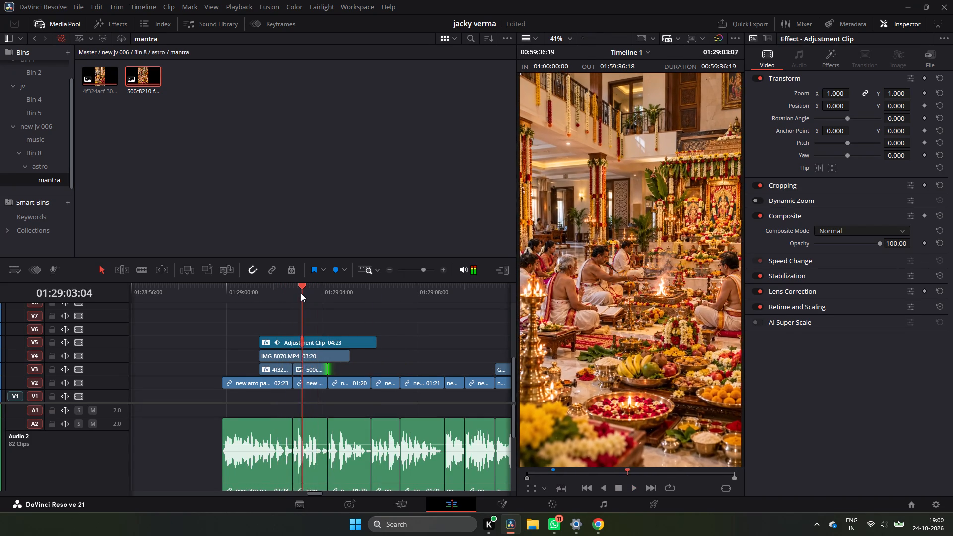
drag(301, 293, 292, 298)
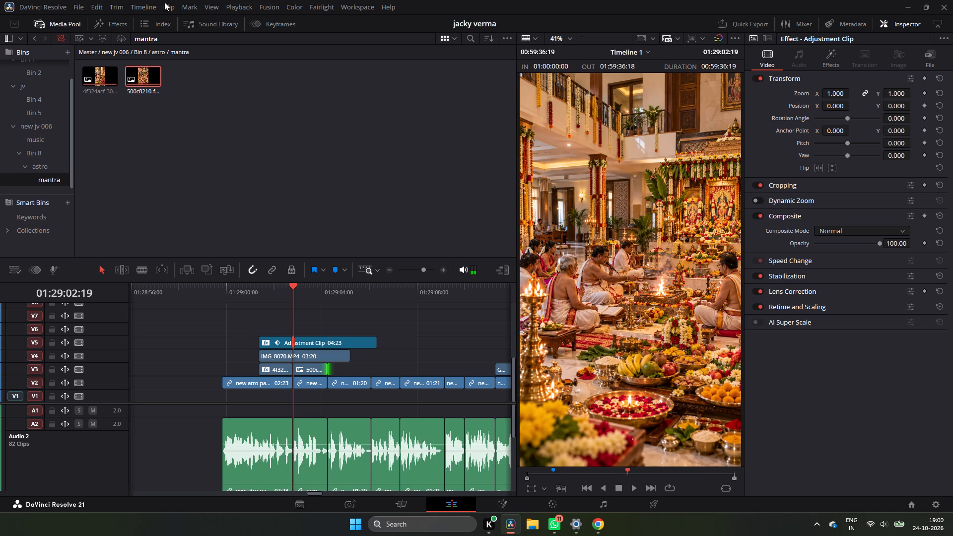
click(118, 21)
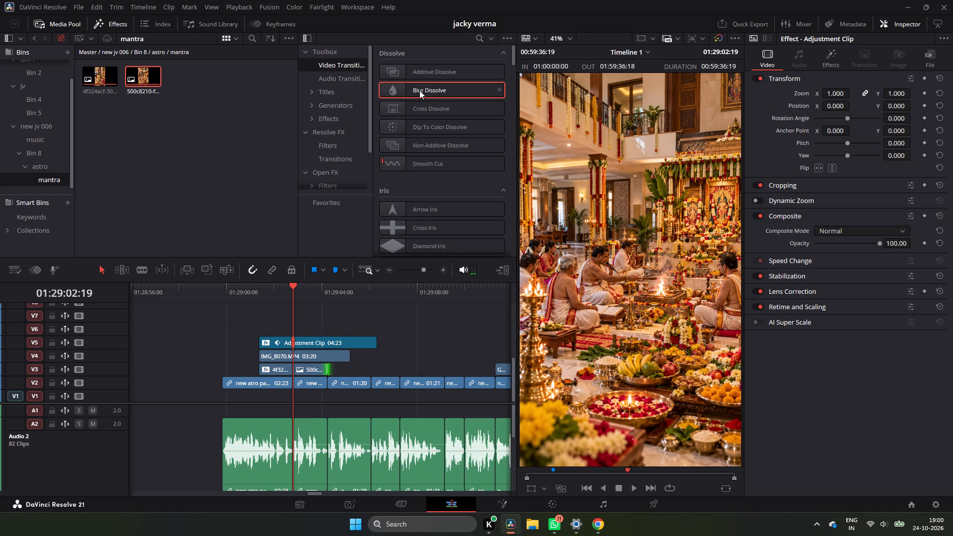
drag(424, 110, 391, 176)
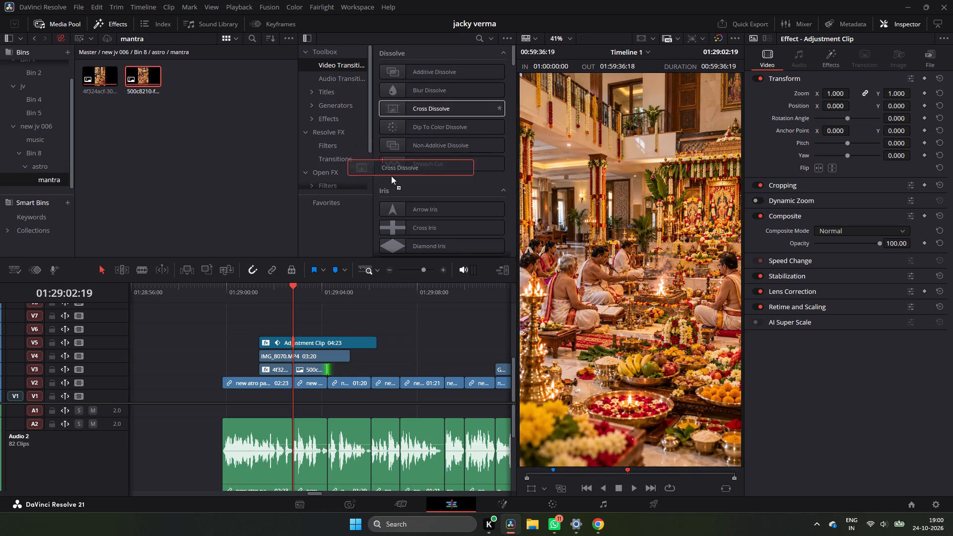
drag(391, 176, 289, 373)
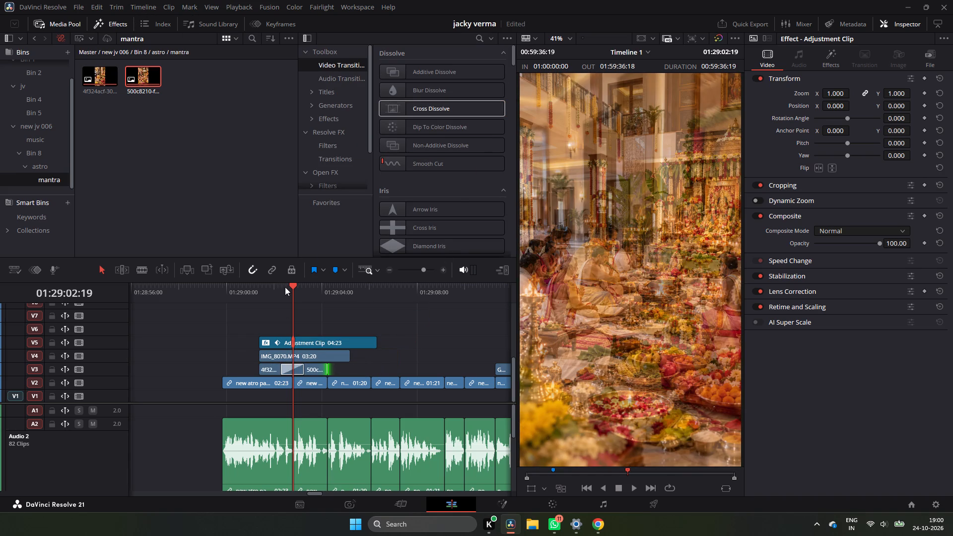
Preview the Cross Dissolve between the two ritual images and shorten it to 18 frames.
click(279, 290)
key(space)
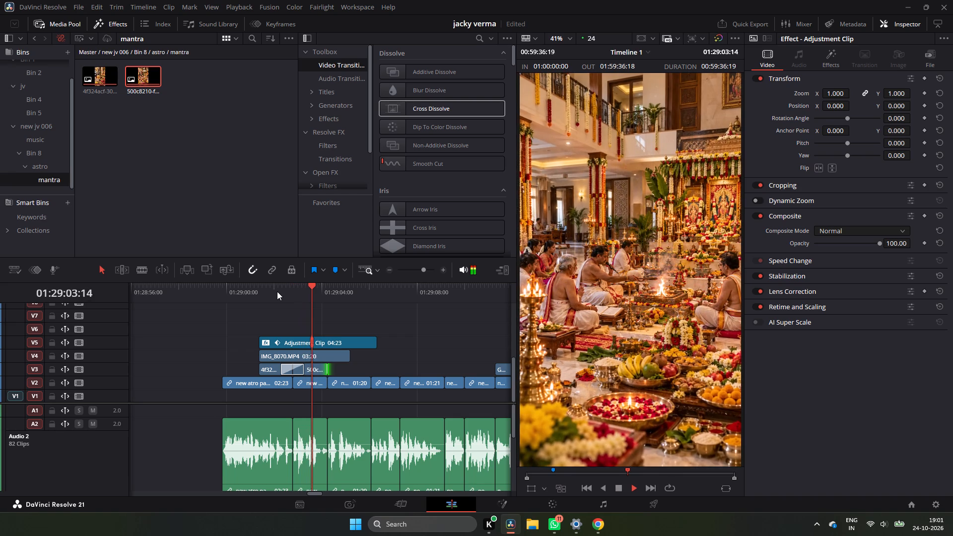
click(276, 291)
key(space)
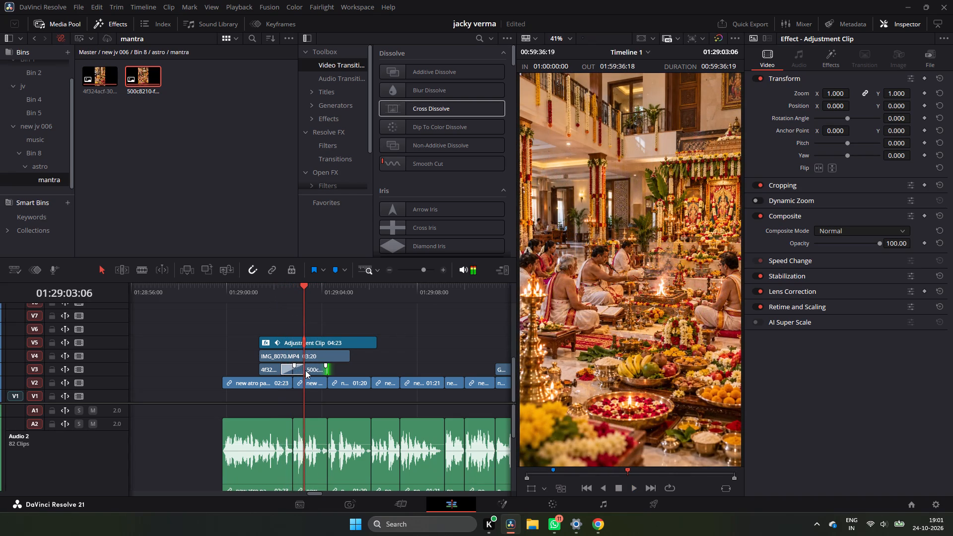
click(280, 372)
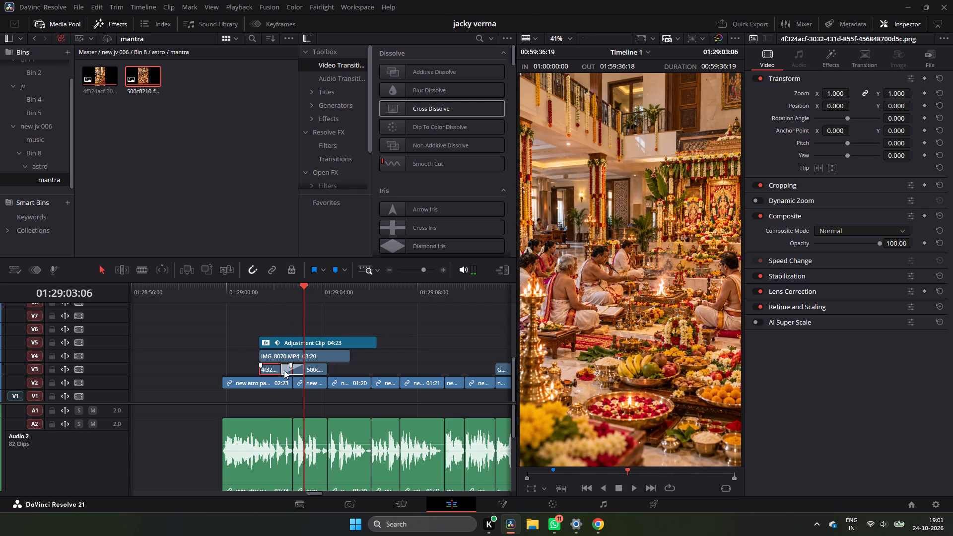
click(283, 371)
Replay the shortened dissolve and the section after it, up to about 01:29:07, to check image timing against the narration.
click(280, 290)
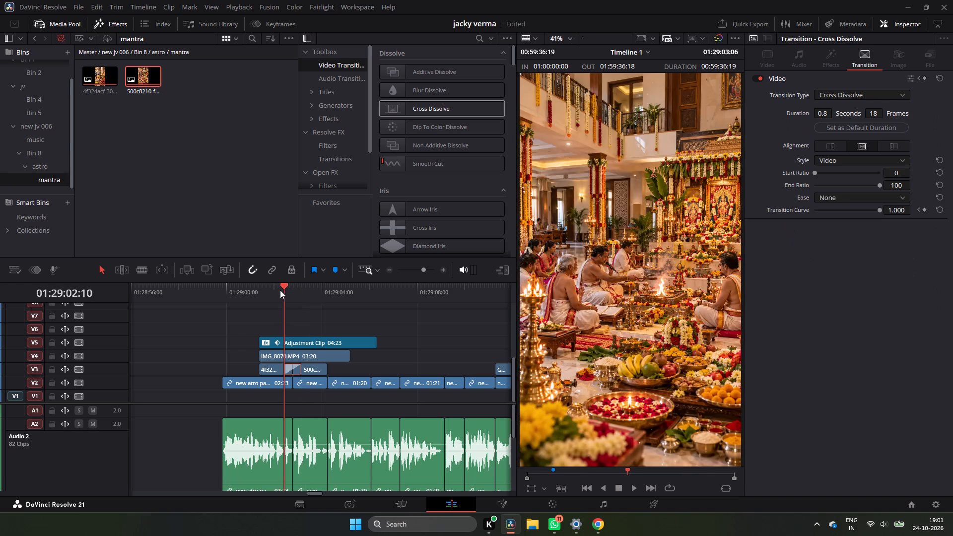
key(space)
click(279, 290)
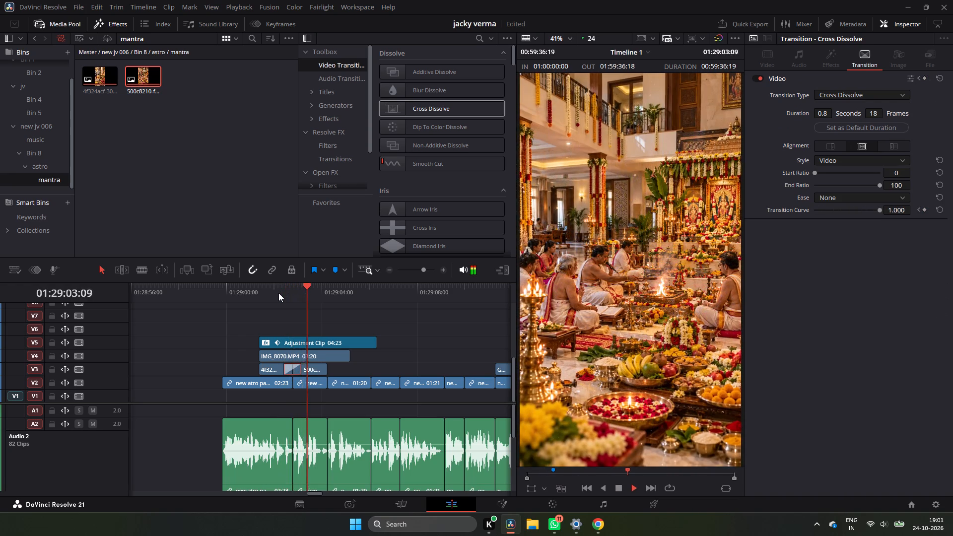
key(space)
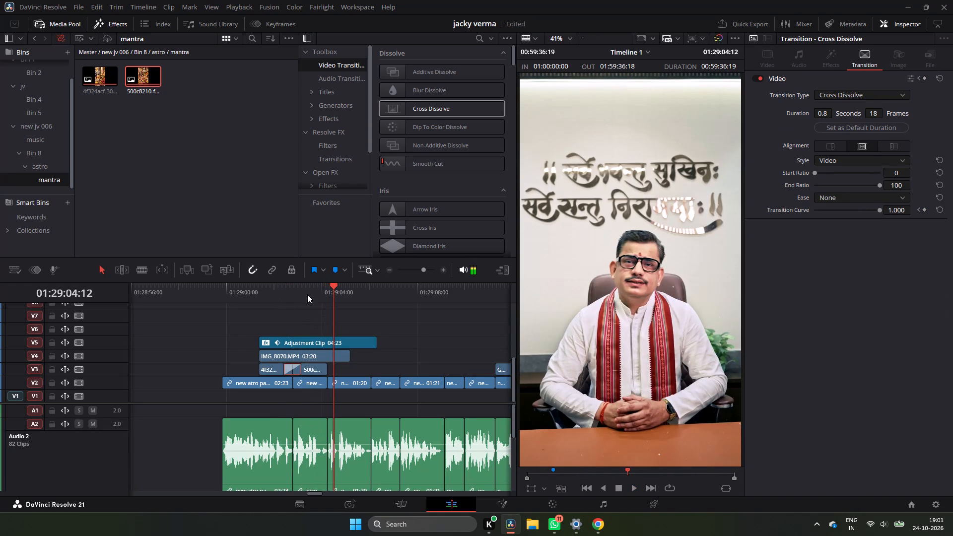
click(307, 293)
key(space)
key(space)
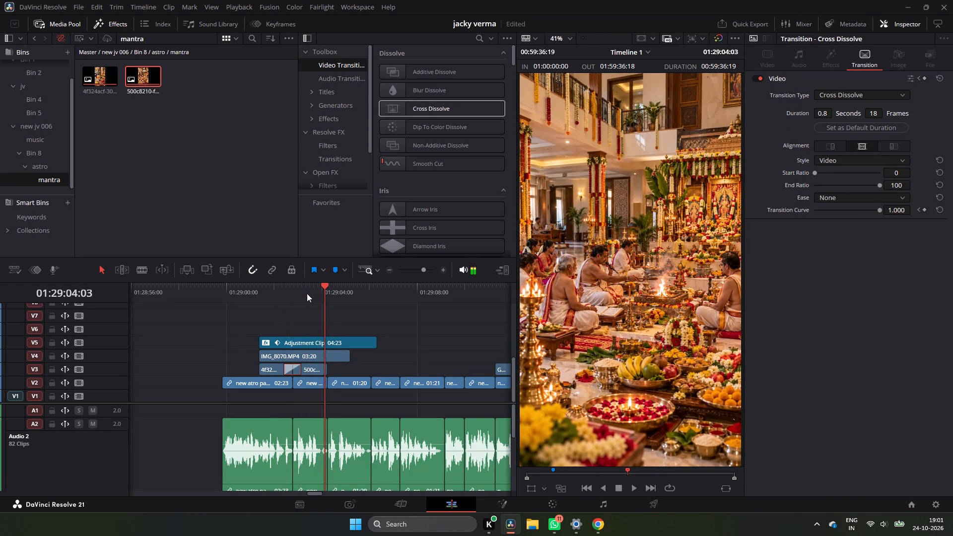
key(space)
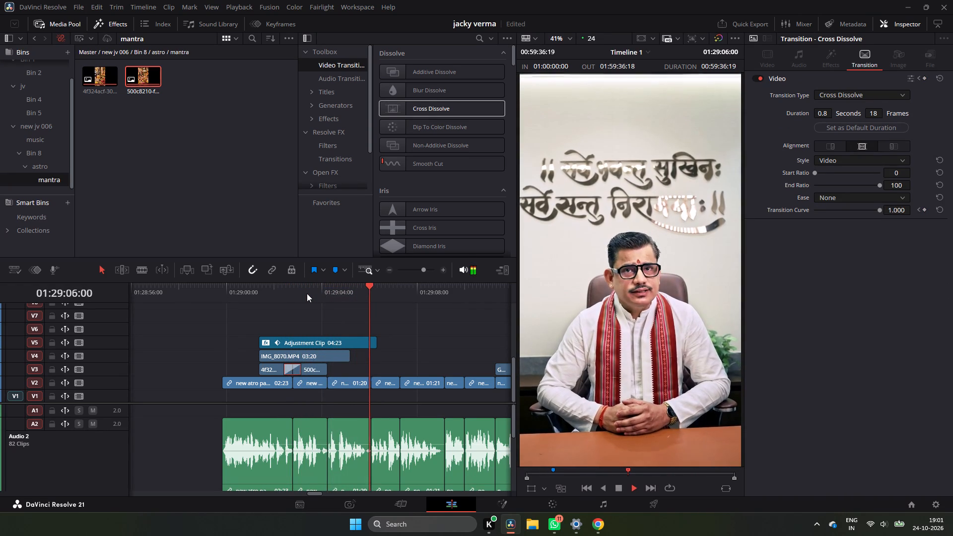
key(space)
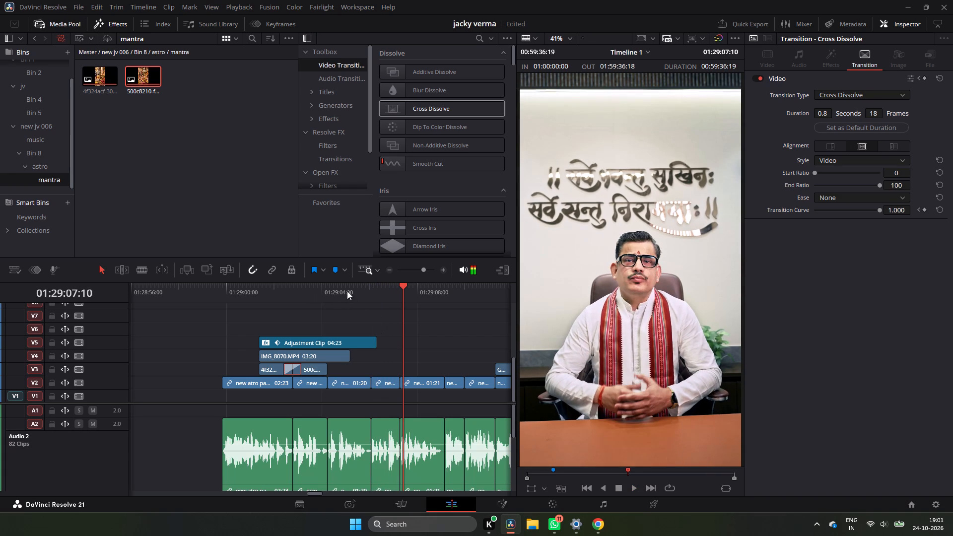
Trim the end of the Adjustment Clip on V5 to 01:29:04:06, matching the end of the big puja image.
drag(344, 288, 330, 304)
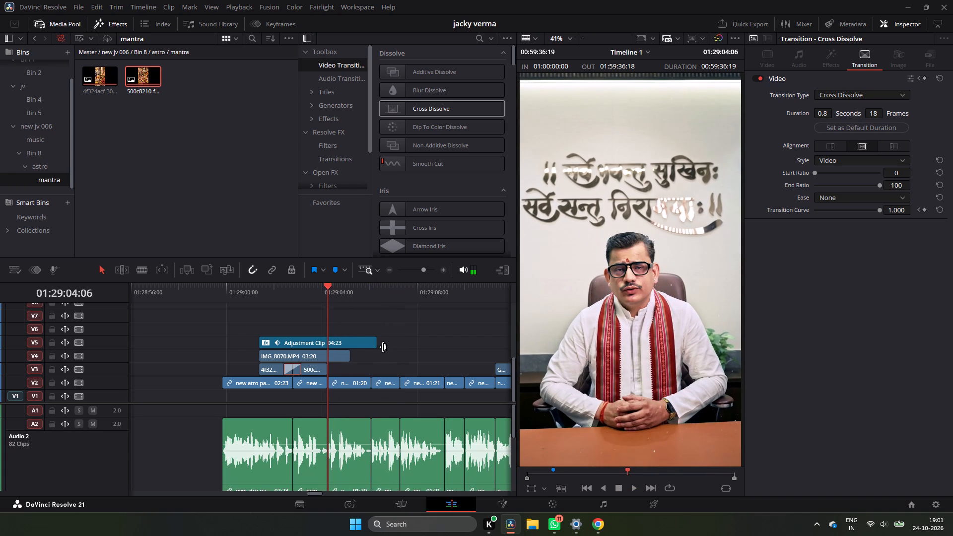
drag(377, 345, 327, 359)
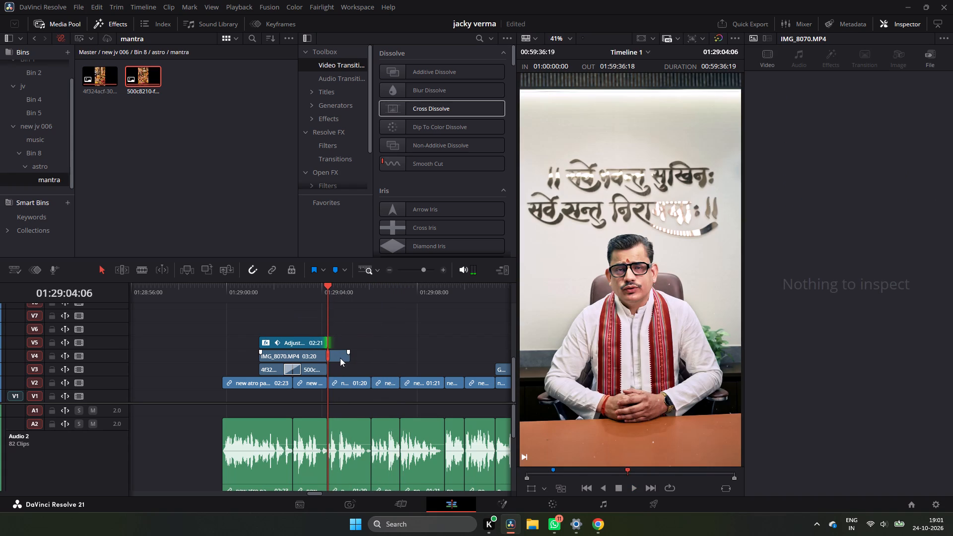
Trim the end of the IMG_8070.MP4 overlay on V4 to 01:29:04:06 and play back past the ritual images.
drag(350, 359, 343, 362)
drag(352, 357, 335, 361)
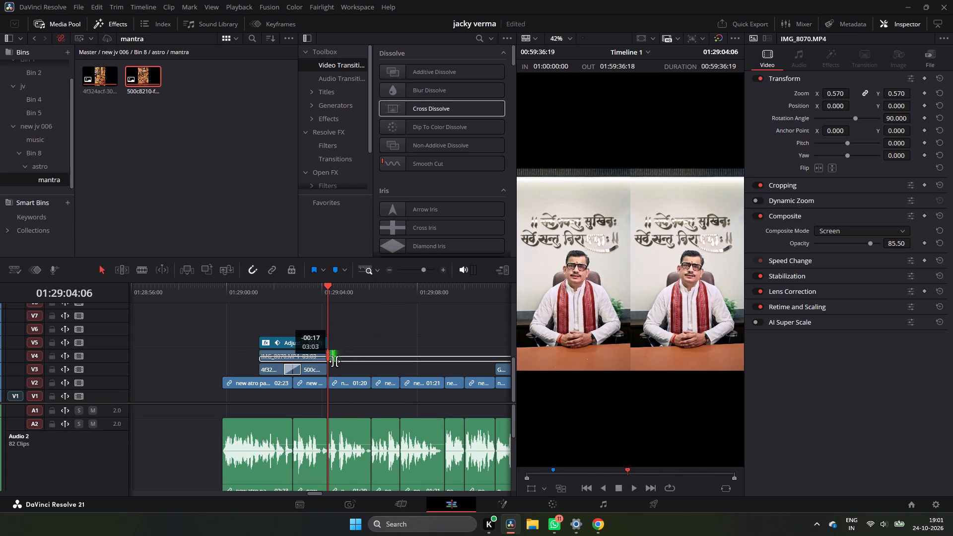
drag(335, 361, 331, 362)
click(303, 288)
key(space)
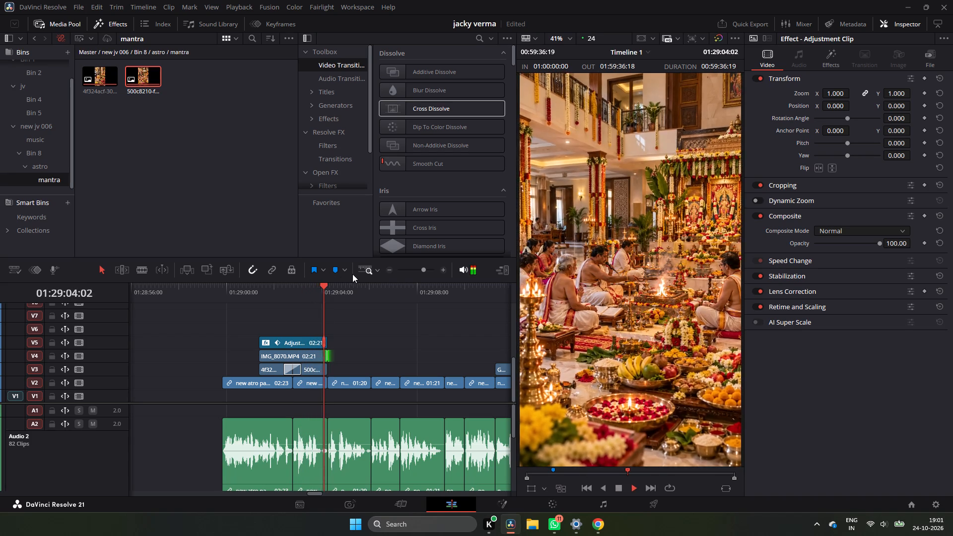
triple_click(387, 269)
key(space)
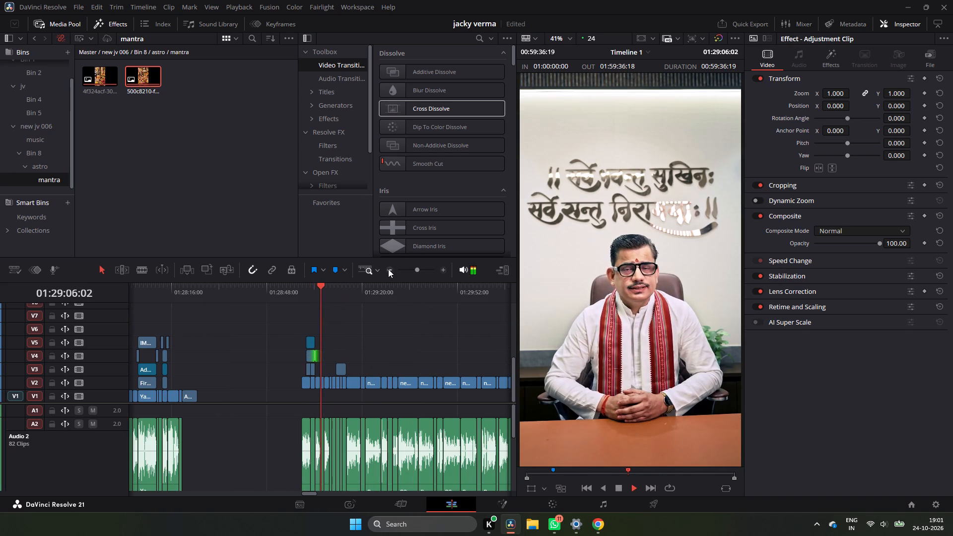
Duplicate Compound Clip 1 from 01:27:25:19 on V12 onto the same track over the narration section starting near 01:28:59.
drag(260, 292, 299, 310)
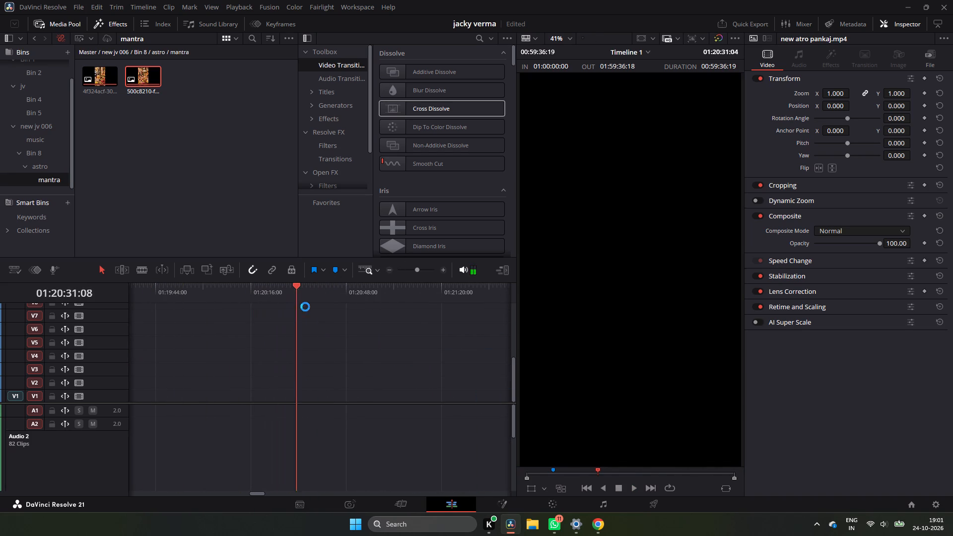
triple_click(391, 272)
triple_click(390, 272)
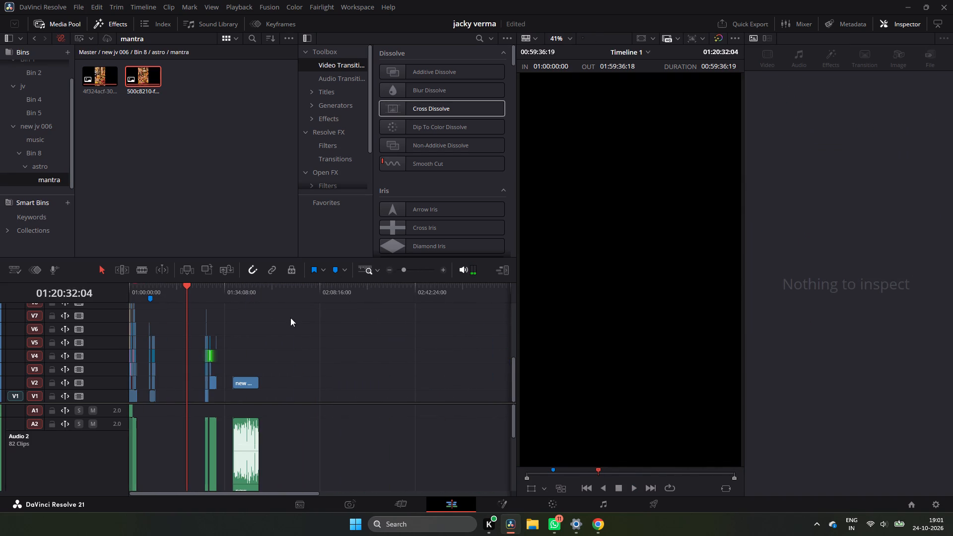
drag(194, 289, 205, 298)
triple_click(442, 268)
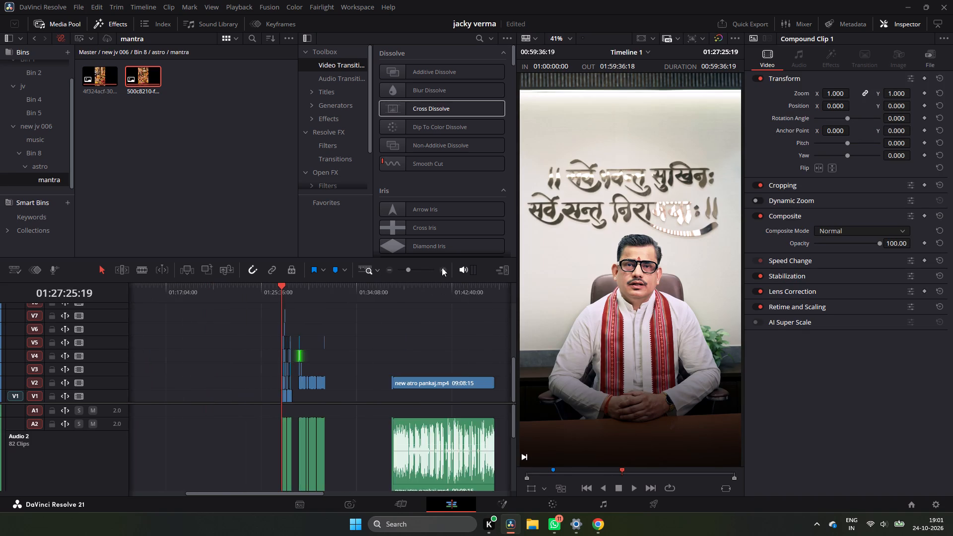
double_click(442, 268)
scroll(388, 315, up, 3)
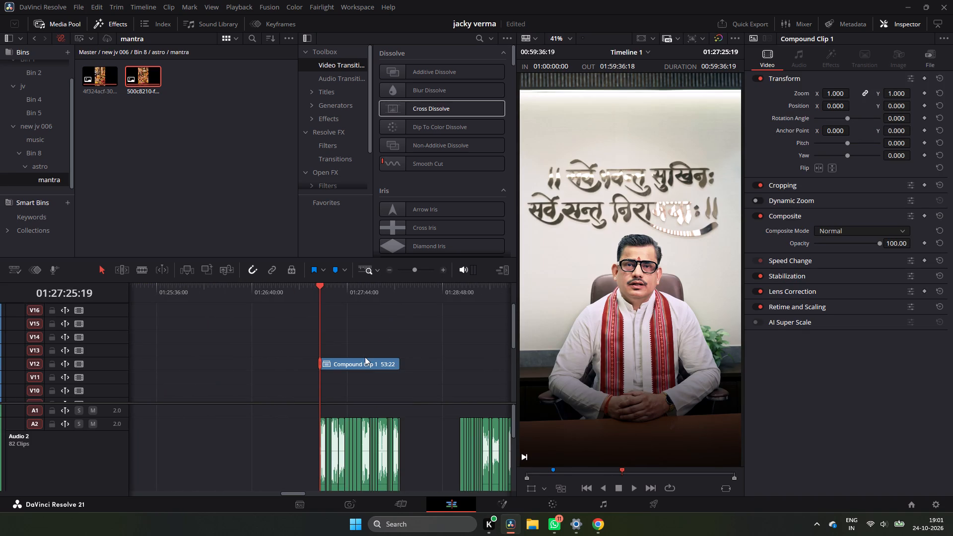
drag(364, 358, 460, 341)
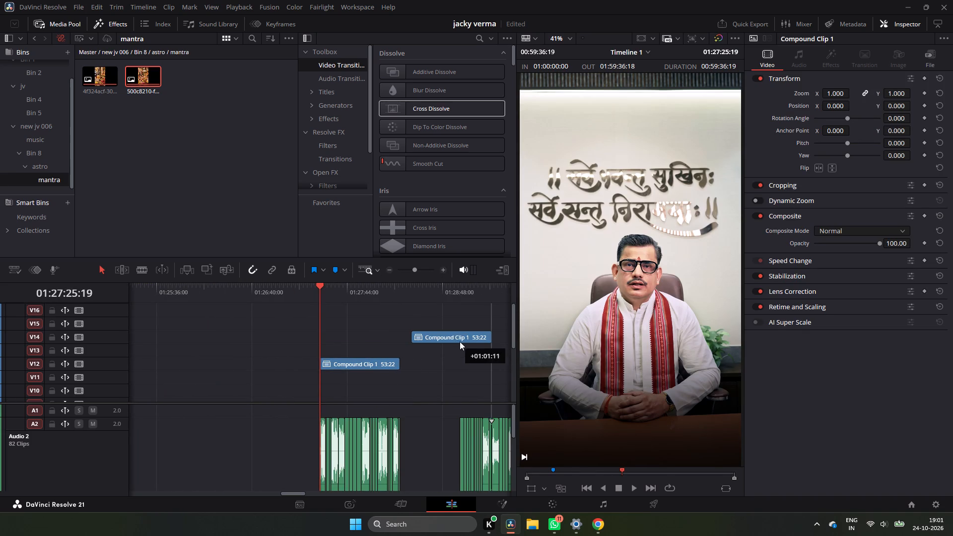
drag(460, 341, 465, 347)
scroll(465, 347, down, 2)
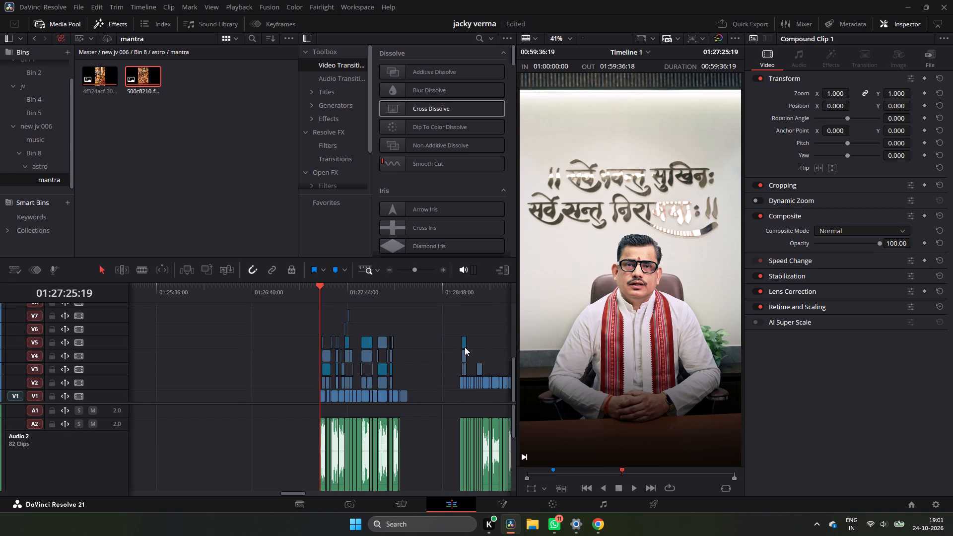
scroll(434, 346, up, 2)
ctrl+scroll(434, 346, down, 4)
drag(226, 351, 265, 364)
click(221, 296)
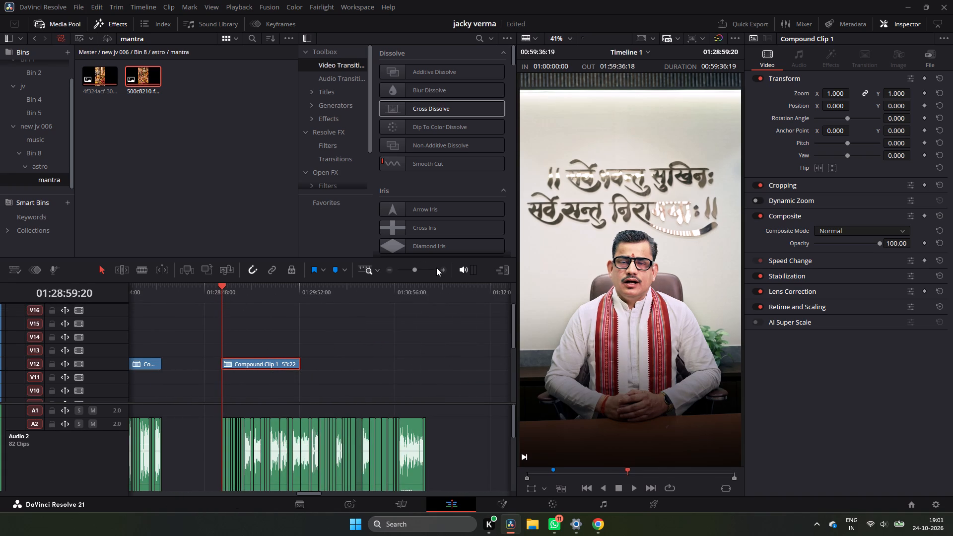
Shift the duplicated Compound Clip 1 on V12 so it starts with the section's first narration clip, about 01:28:59:20.
triple_click(446, 271)
click(444, 270)
drag(363, 356, 386, 360)
drag(325, 309, 275, 322)
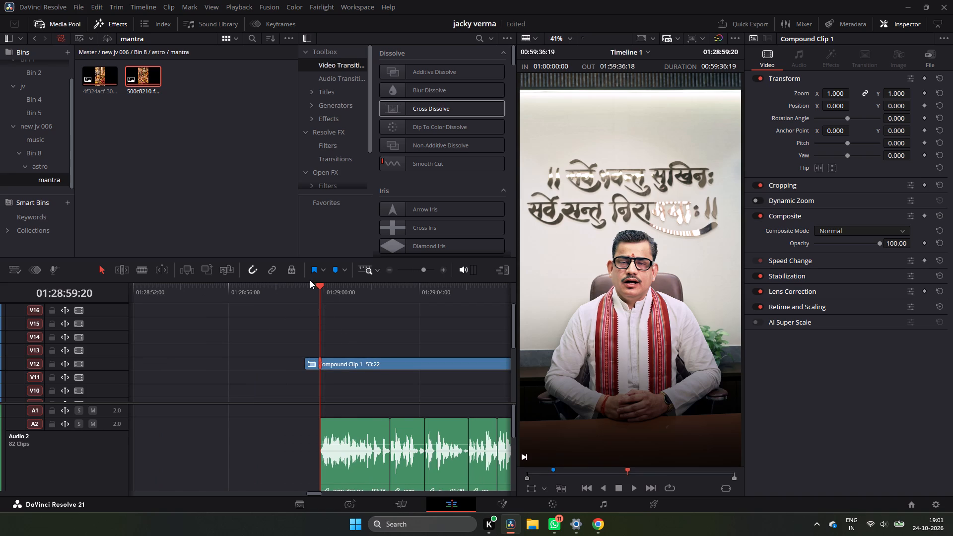
drag(309, 284, 289, 293)
drag(361, 365, 380, 361)
Add two more copies of Compound Clip 1 end to end on V12 to cover the rest of the narration.
ctrl+scroll(379, 346, down, 11)
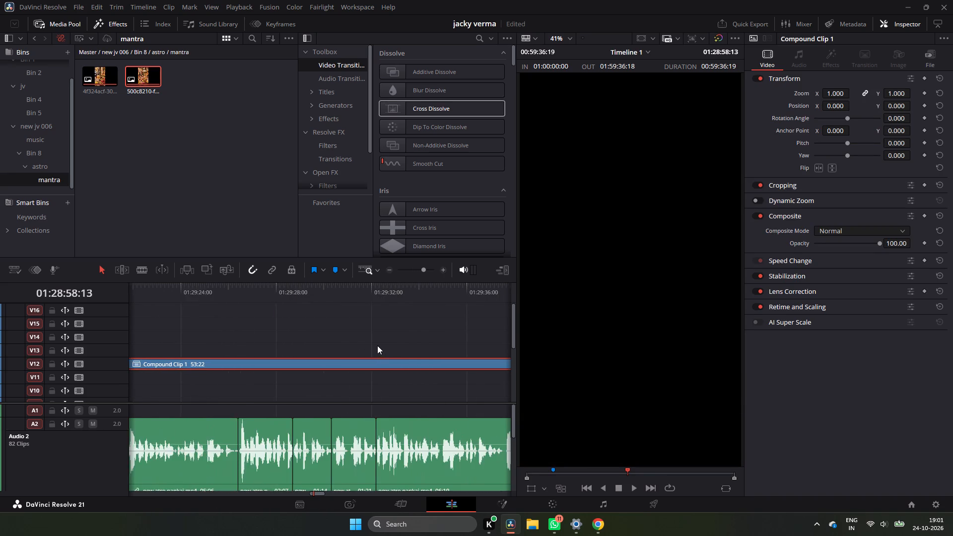
ctrl+scroll(377, 345, down, 2)
ctrl+scroll(377, 345, up, 2)
ctrl+scroll(377, 345, down, 4)
ctrl+scroll(375, 346, up, 2)
ctrl+scroll(375, 346, down, 5)
ctrl+scroll(374, 346, up, 3)
ctrl+scroll(374, 346, down, 2)
triple_click(388, 271)
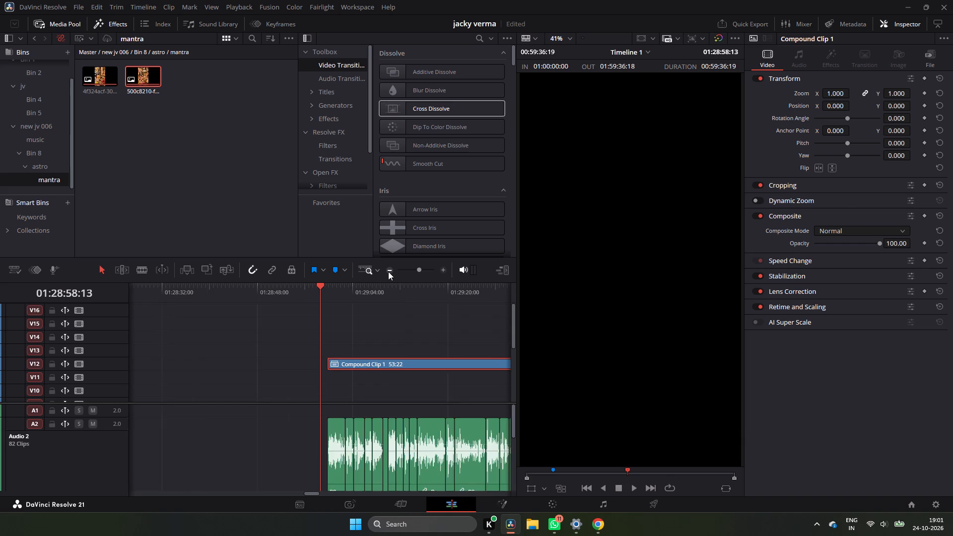
click(388, 271)
alt+drag(352, 366, 433, 369)
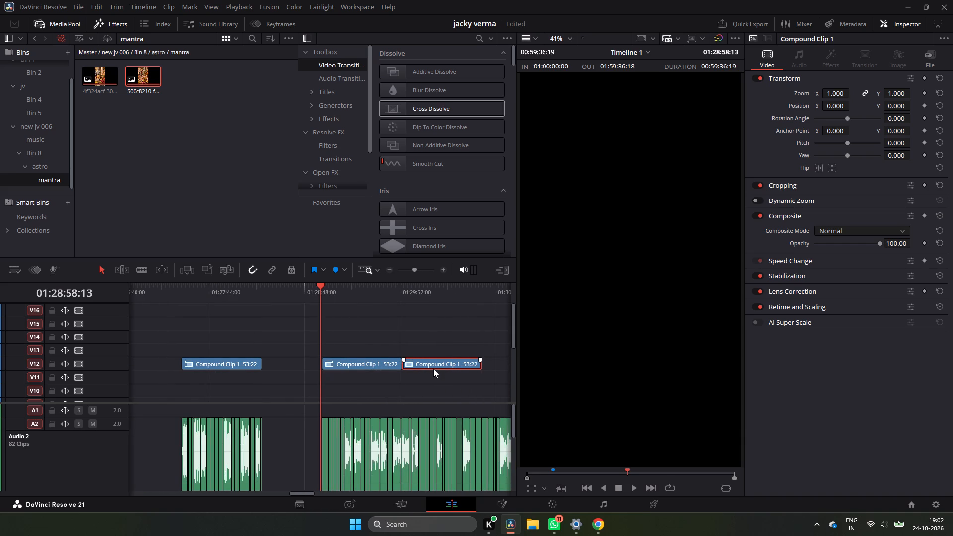
ctrl+scroll(433, 369, down, 2)
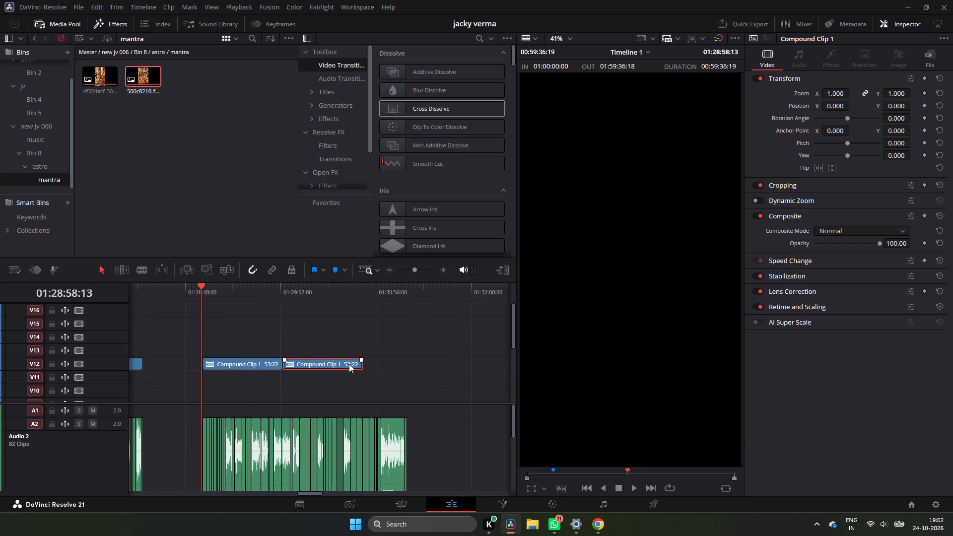
alt+drag(348, 363, 427, 367)
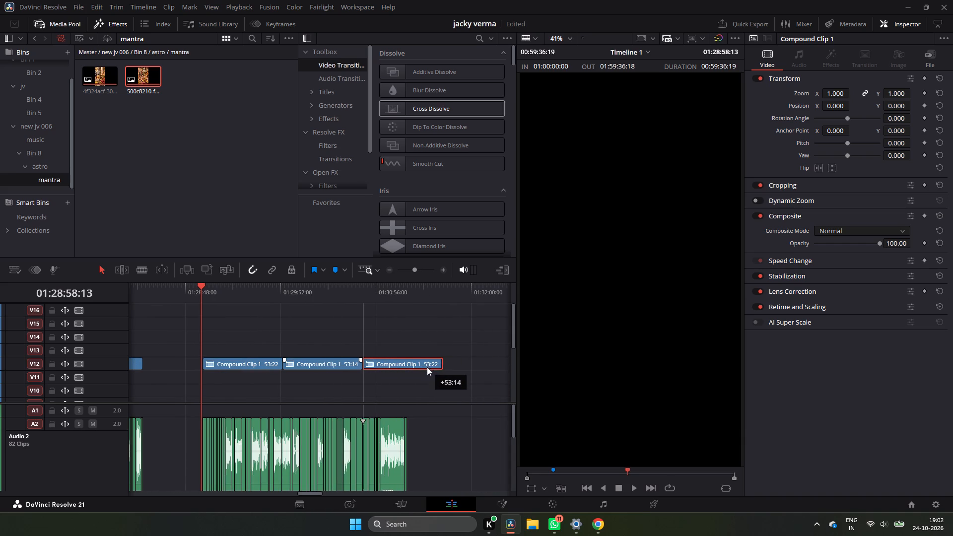
alt+drag(427, 367, 426, 367)
Trim the last Compound Clip 1 copy on V12 to 29:13, ending at 01:31:16:18 with the final narration clip.
drag(438, 365, 402, 378)
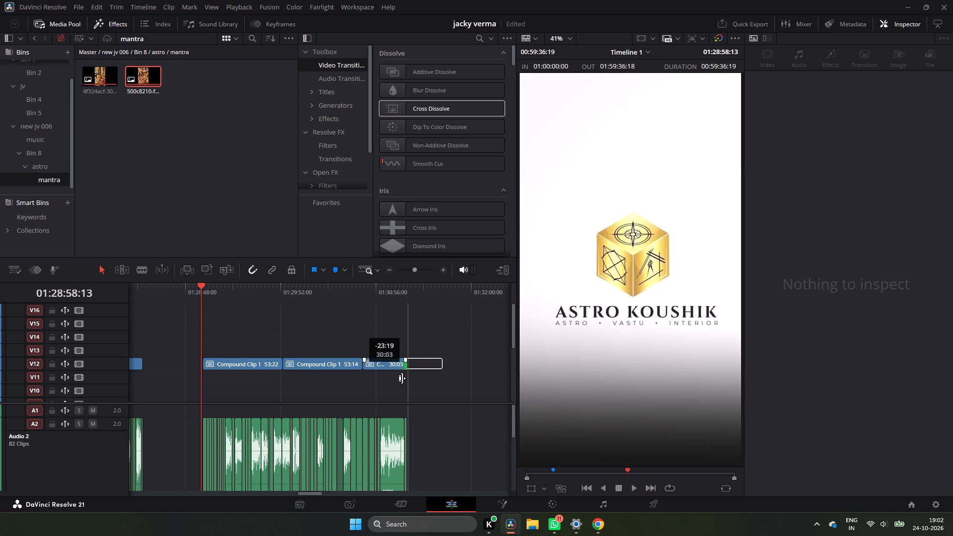
drag(402, 378, 401, 378)
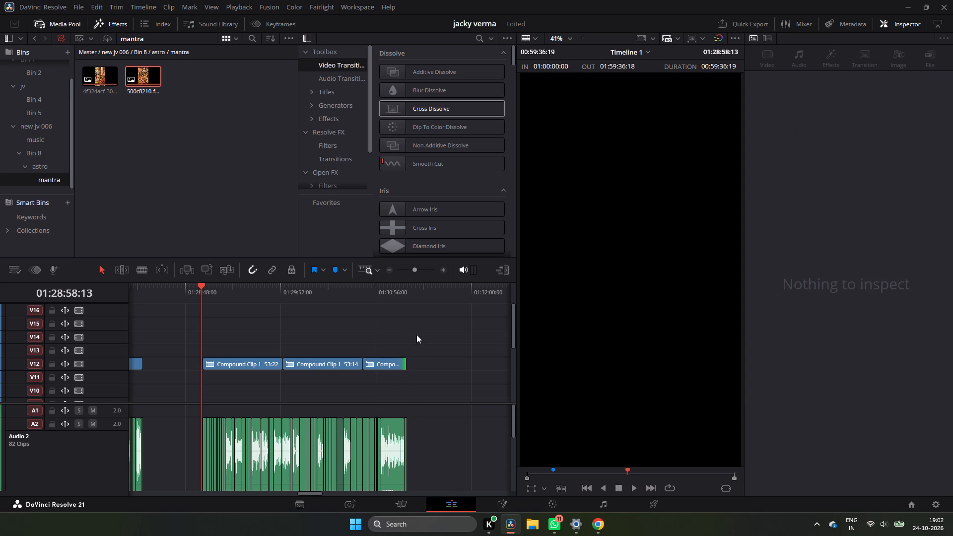
double_click(444, 270)
scroll(415, 306, down, 6)
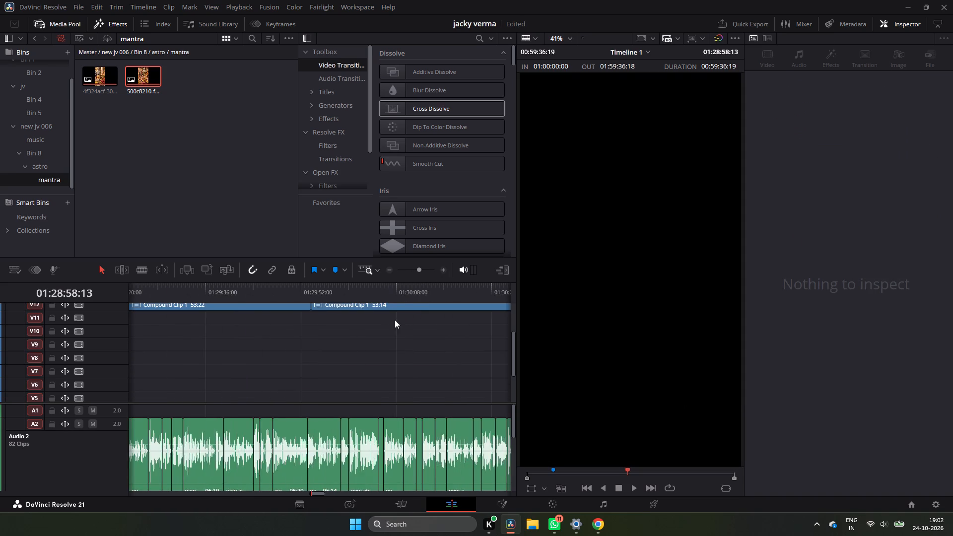
ctrl+scroll(388, 323, down, 5)
ctrl+scroll(318, 348, down, 5)
ctrl+scroll(318, 348, up, 1)
drag(278, 291, 278, 291)
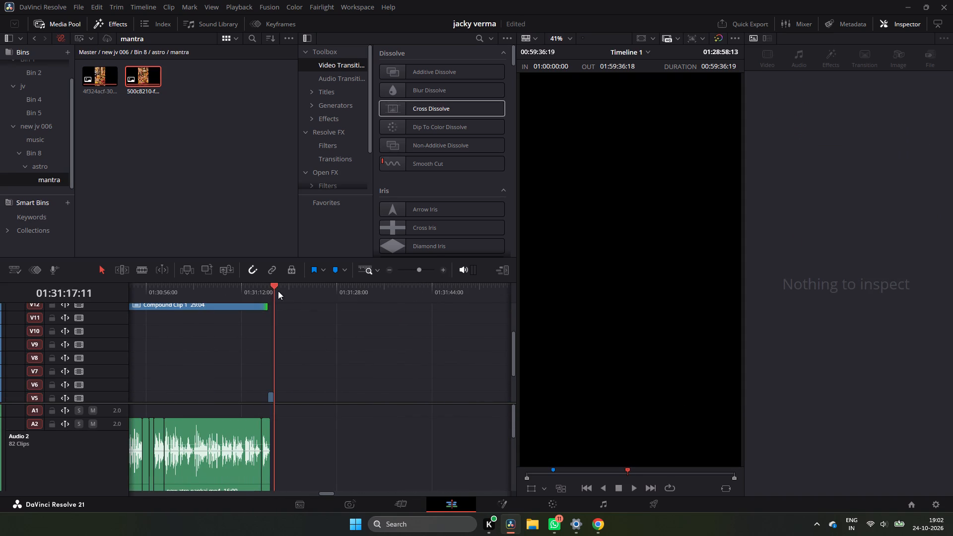
drag(278, 291, 261, 300)
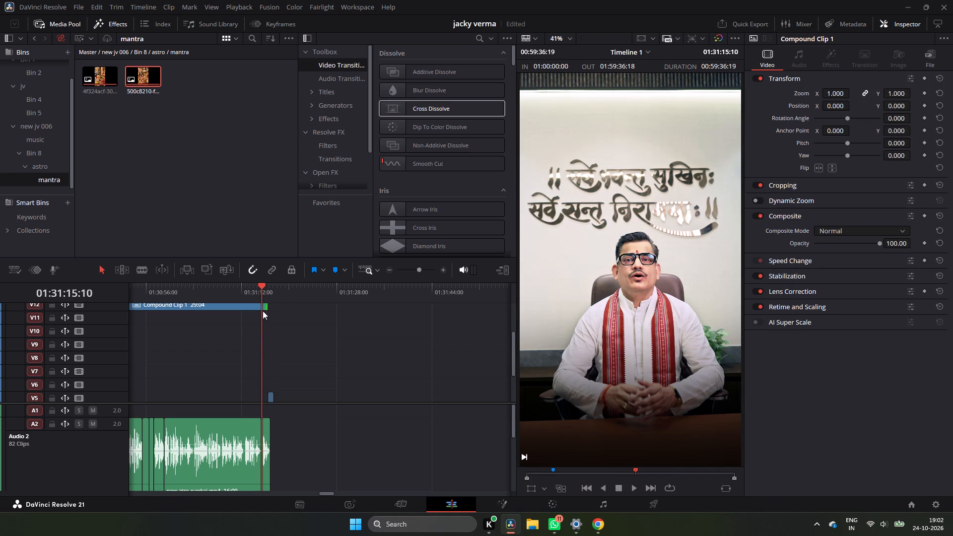
drag(266, 307, 259, 310)
click(254, 291)
key(space)
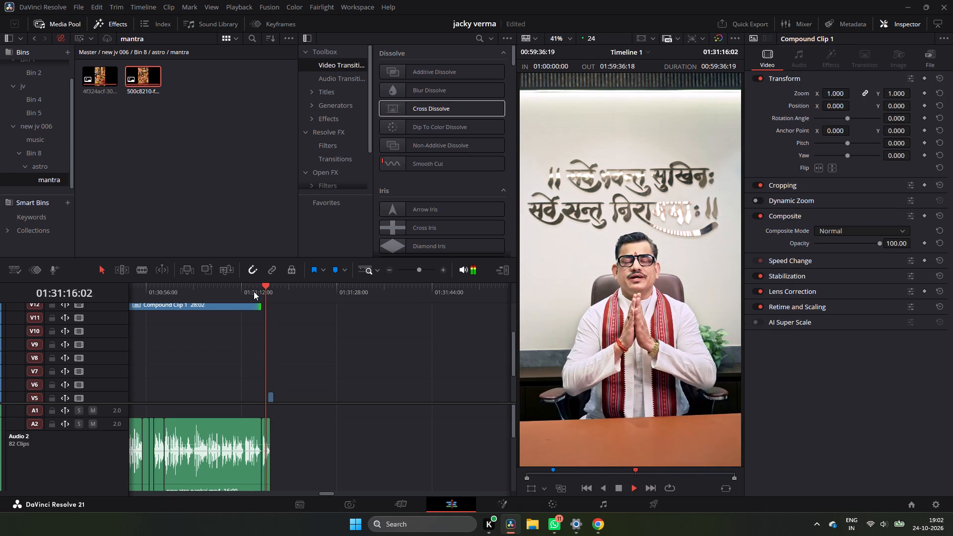
key(space)
scroll(272, 318, up, 1)
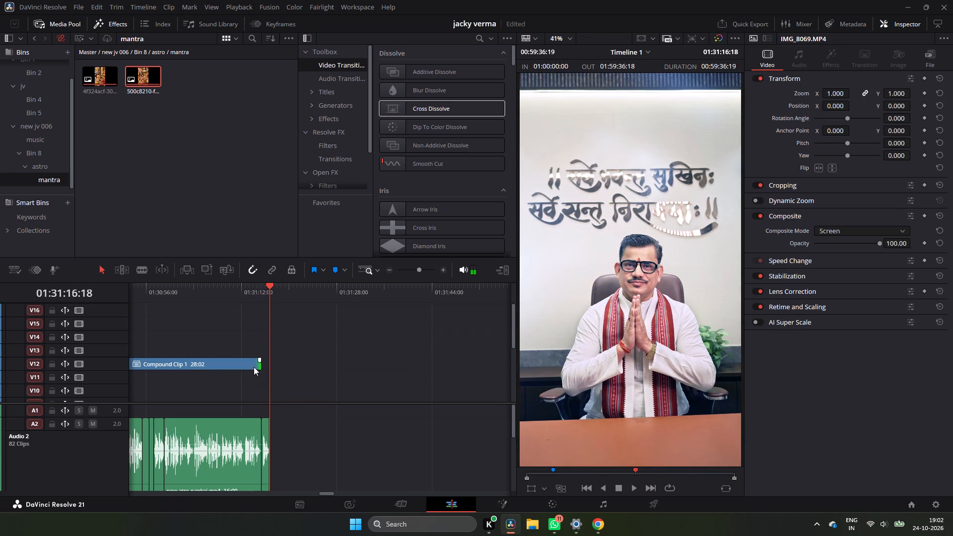
drag(260, 366, 269, 368)
Check the last compound clip's end around 01:31:16, playing through the closing greeting into the logo outro.
scroll(275, 359, down, 2)
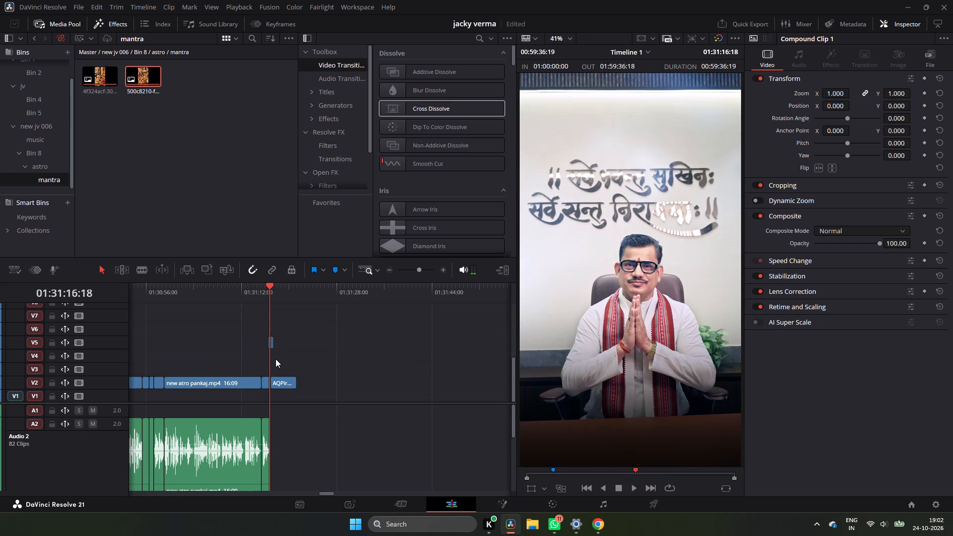
click(274, 305)
drag(268, 292, 262, 299)
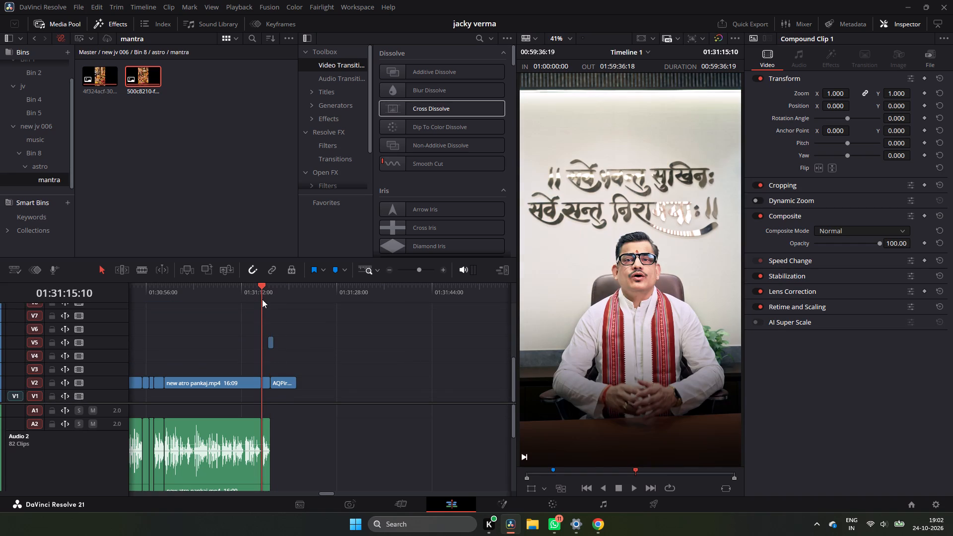
drag(262, 299, 267, 303)
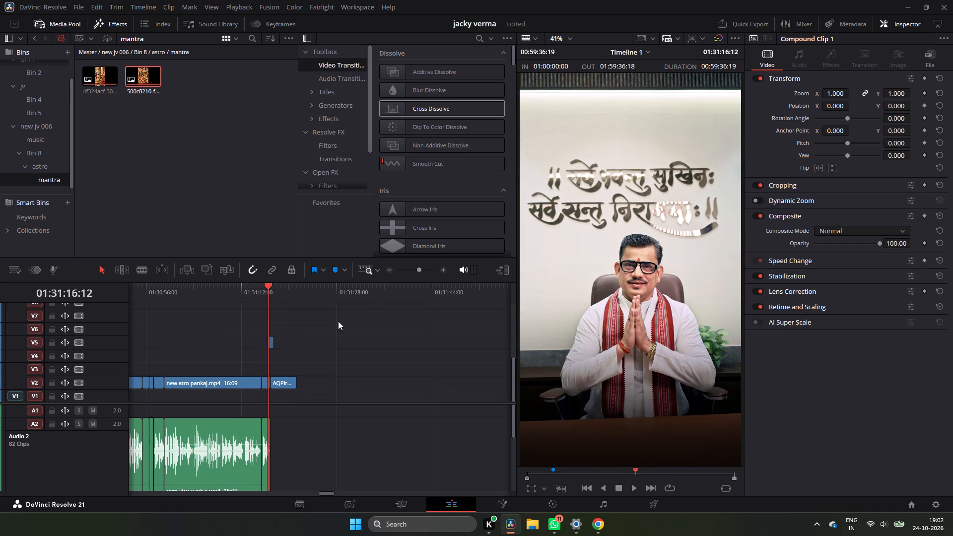
double_click(443, 270)
drag(327, 292, 329, 294)
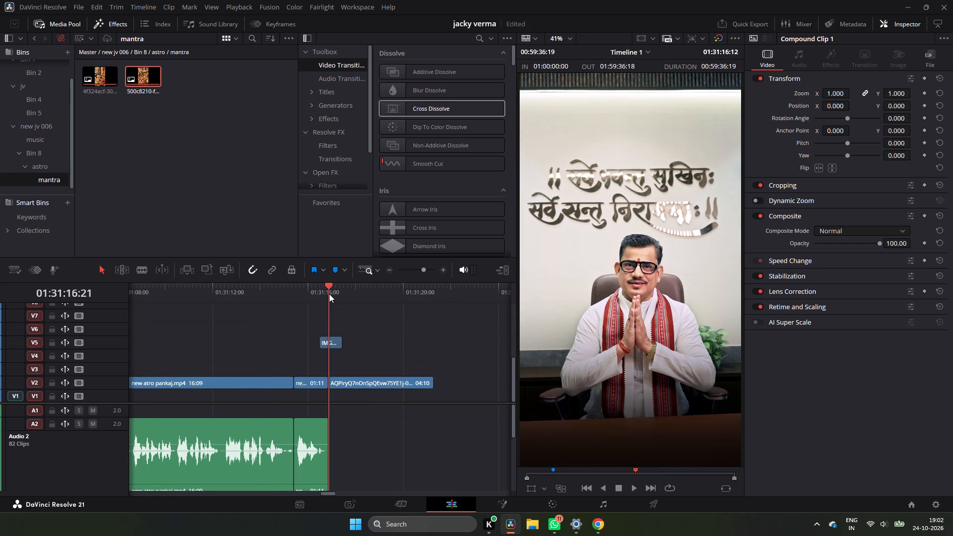
drag(329, 294, 333, 295)
scroll(361, 340, up, 2)
scroll(336, 340, down, 2)
scroll(335, 336, up, 2)
click(293, 298)
key(space)
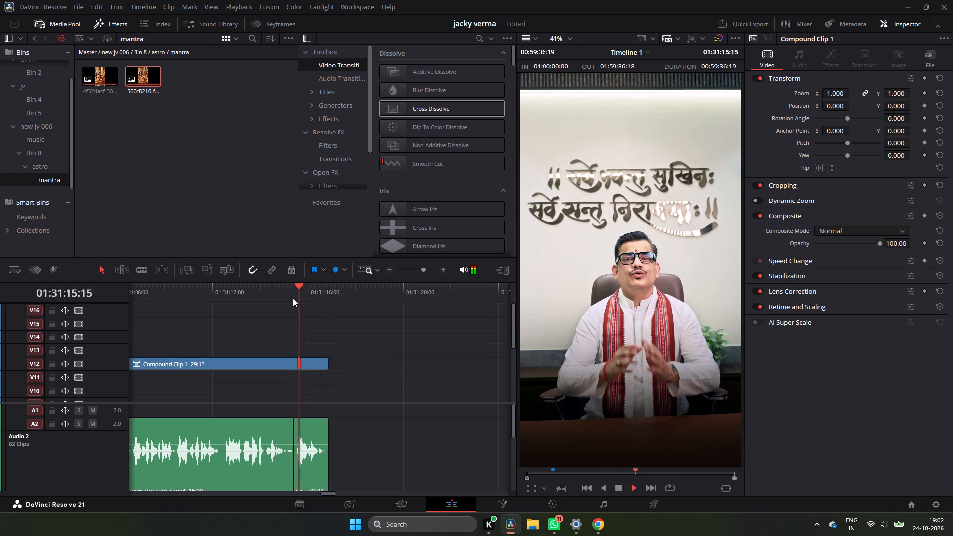
key(space)
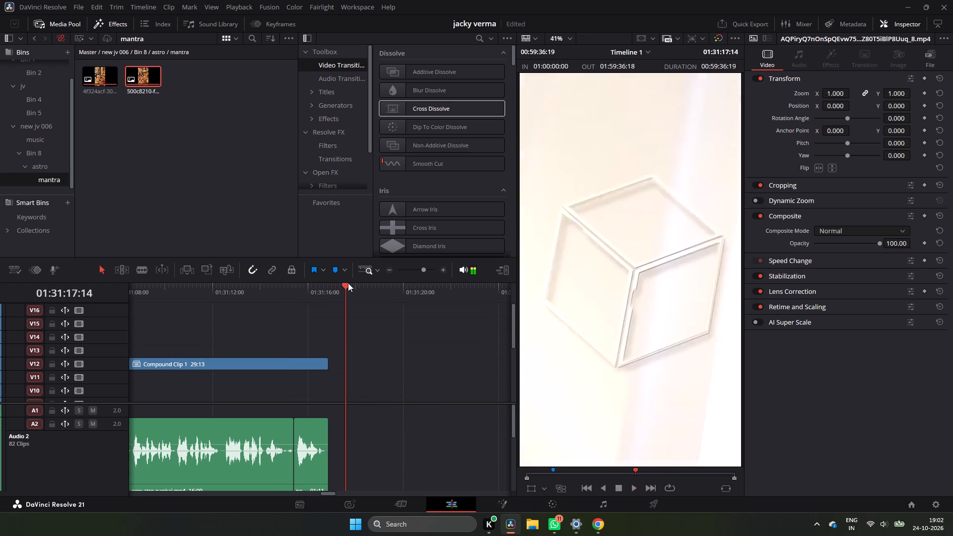
Play the start of the later narration section, checking the opening and the ritual B-roll up to about 01:29:07.
drag(256, 293, 165, 317)
triple_click(390, 271)
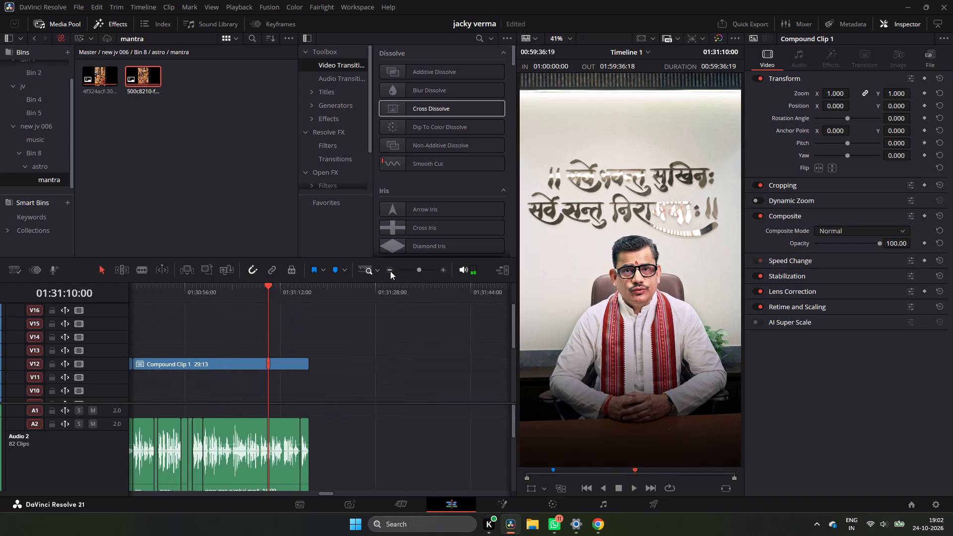
triple_click(390, 271)
click(255, 292)
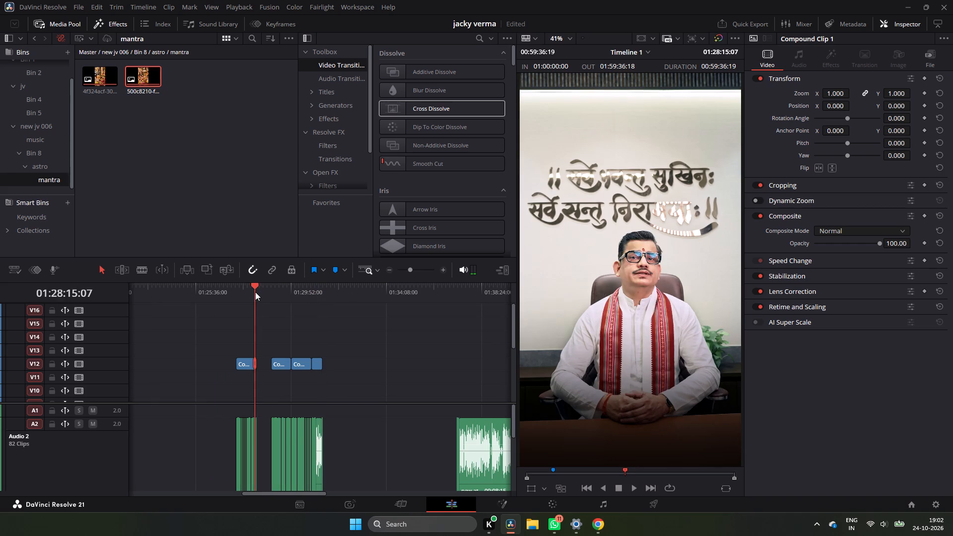
click(267, 292)
key(space)
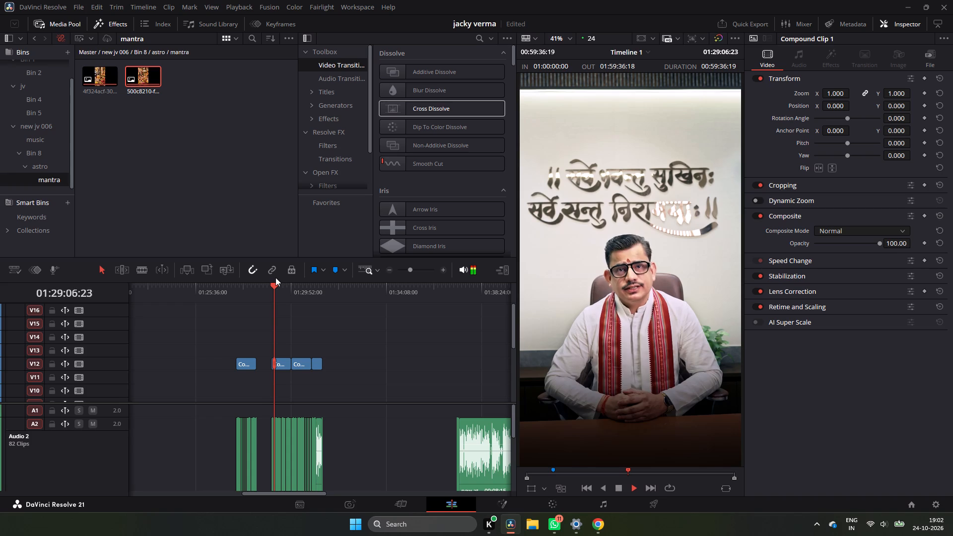
key(space)
click(273, 296)
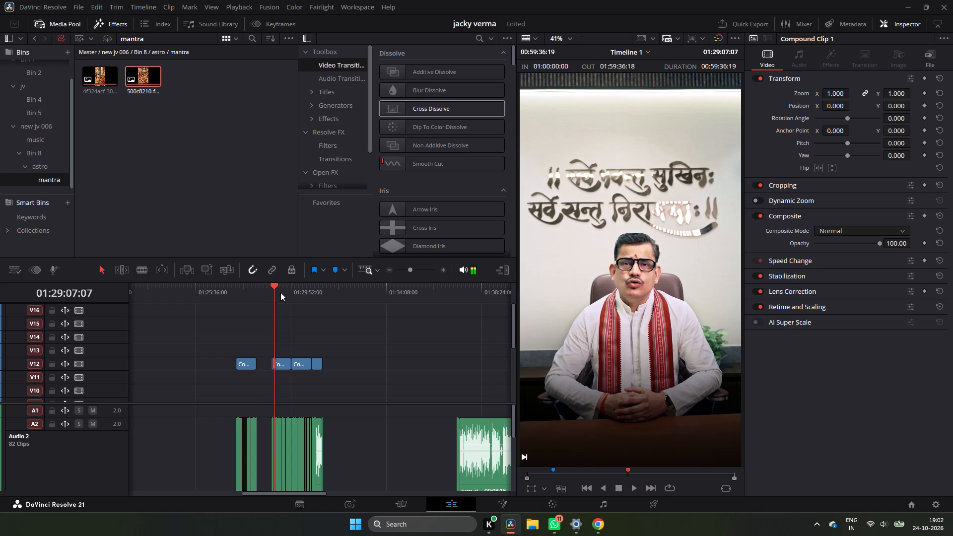
double_click(443, 266)
click(444, 266)
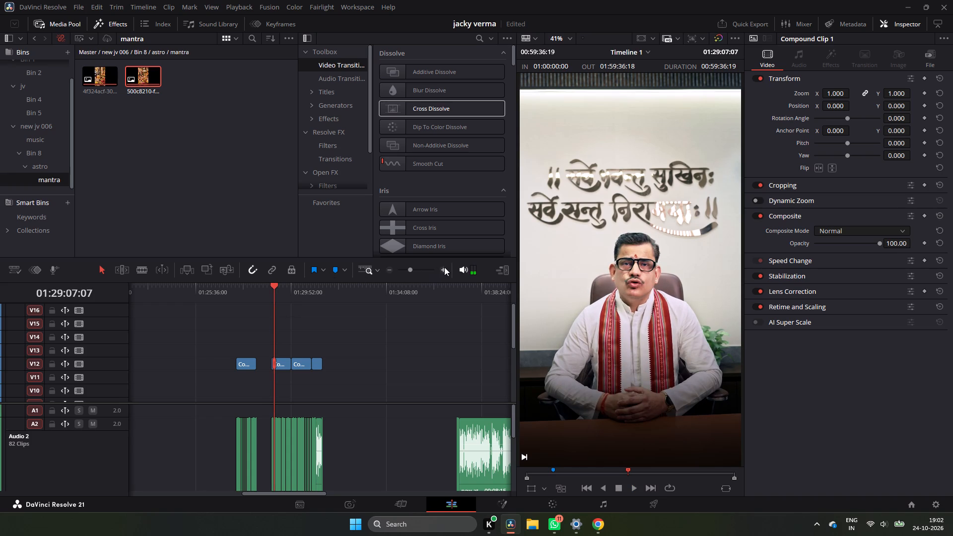
triple_click(444, 269)
click(304, 298)
key(space)
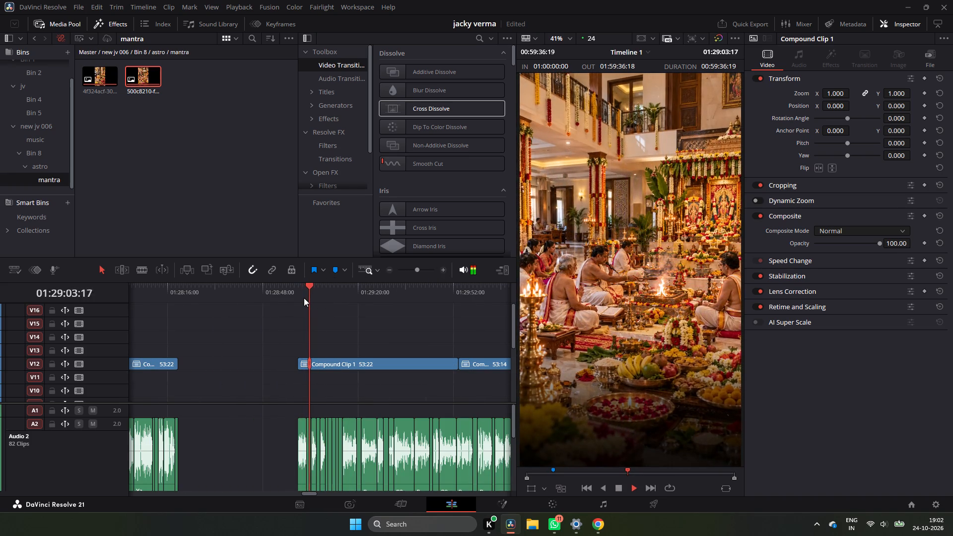
key(space)
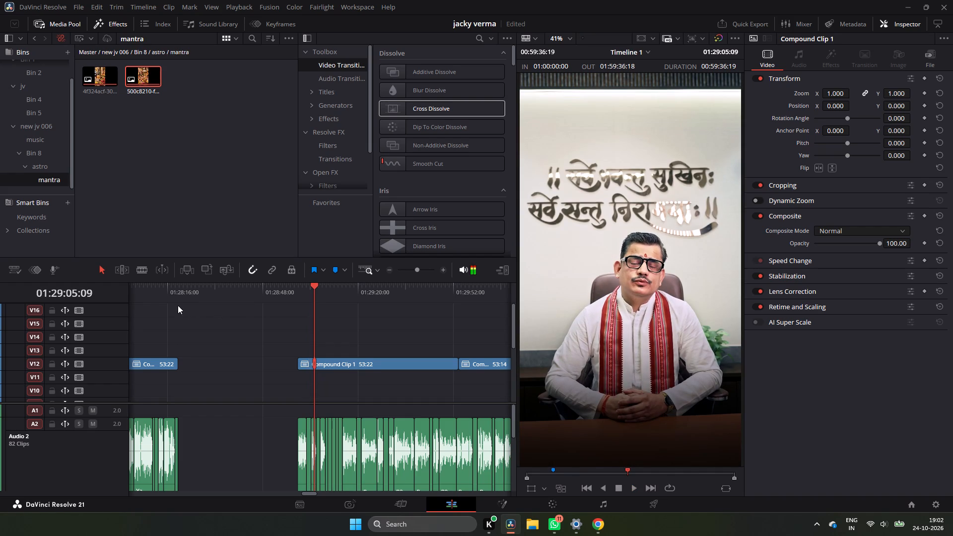
Scrub through the preceding narration section under the first Compound Clip 1, roughly 01:27:11 to 01:27:50.
drag(176, 304, 158, 307)
drag(163, 295, 133, 313)
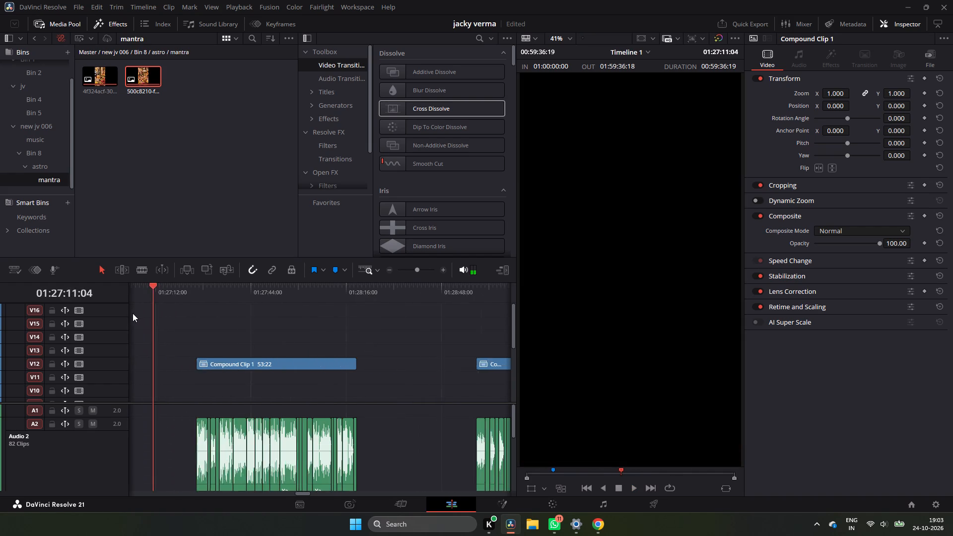
drag(133, 313, 343, 330)
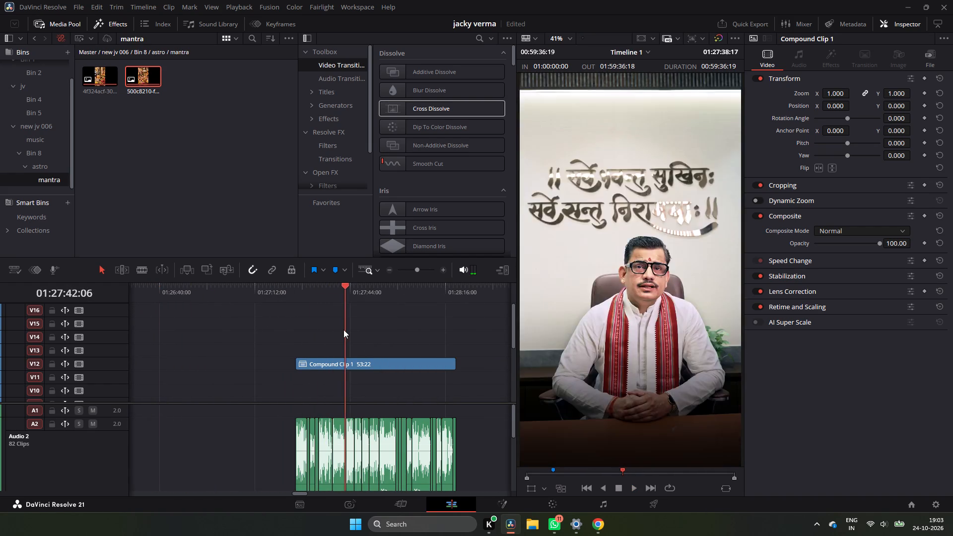
drag(343, 330, 307, 331)
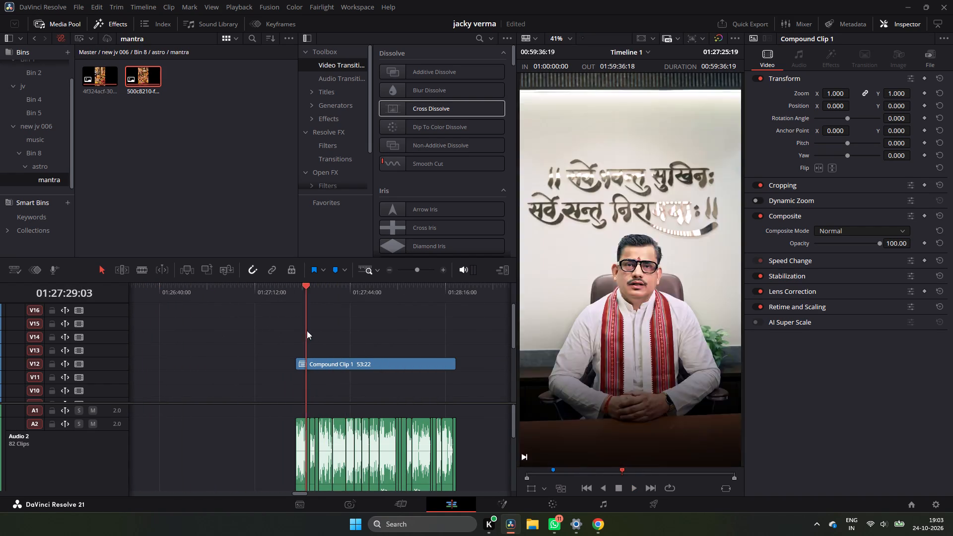
drag(307, 331, 366, 331)
triple_click(386, 272)
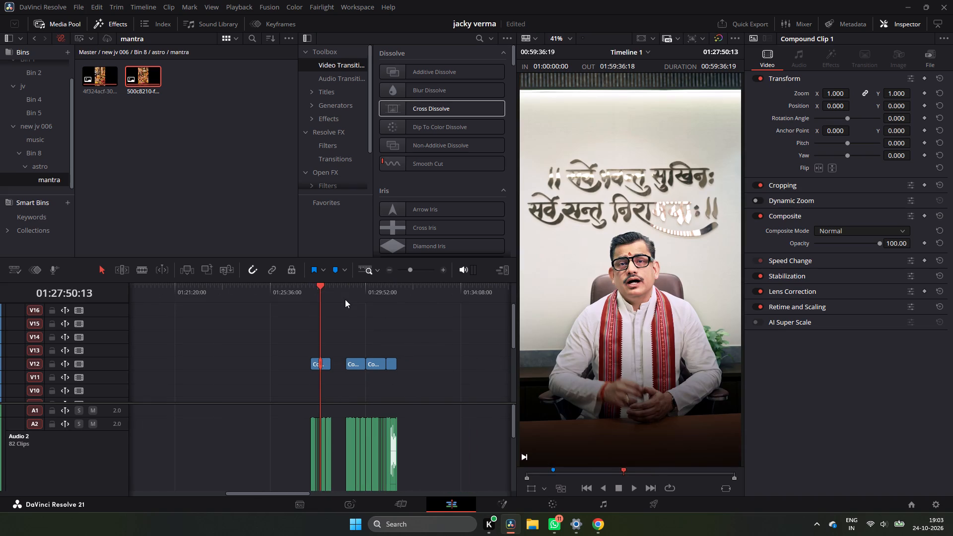
Replay the narration after the ritual image, about 01:29:04 to 01:29:09, to identify the line needing the next visual.
click(348, 291)
key(space)
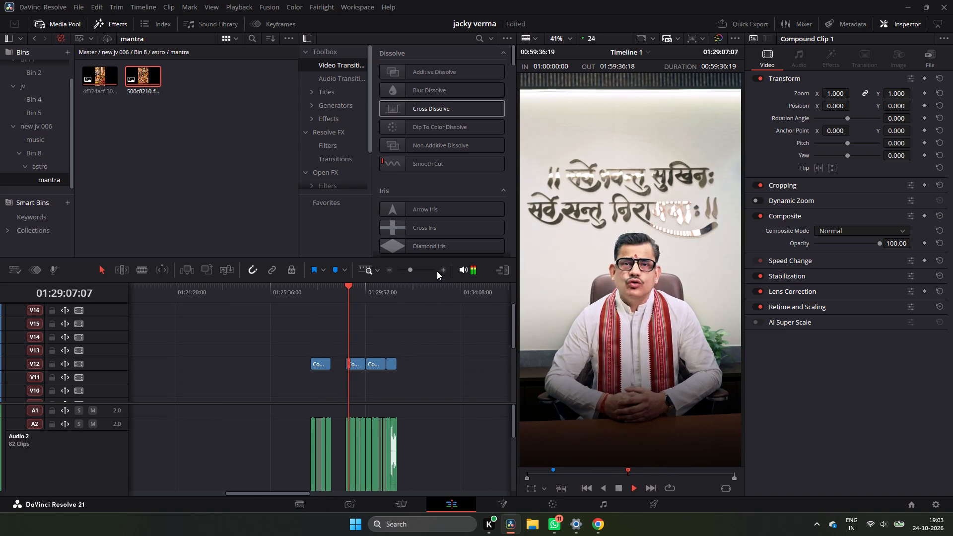
triple_click(439, 271)
triple_click(440, 271)
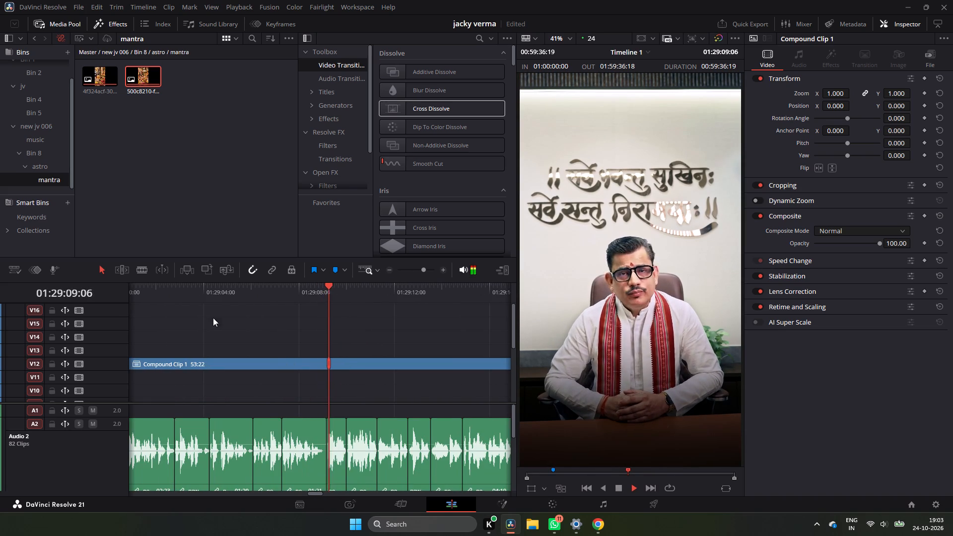
click(209, 303)
click(206, 294)
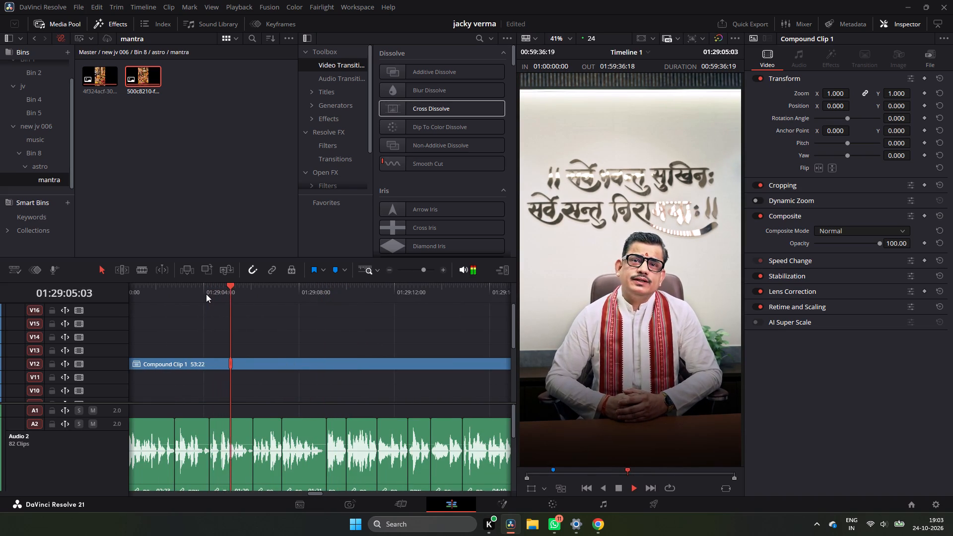
key(space)
key(space)
key(space)
key(space)
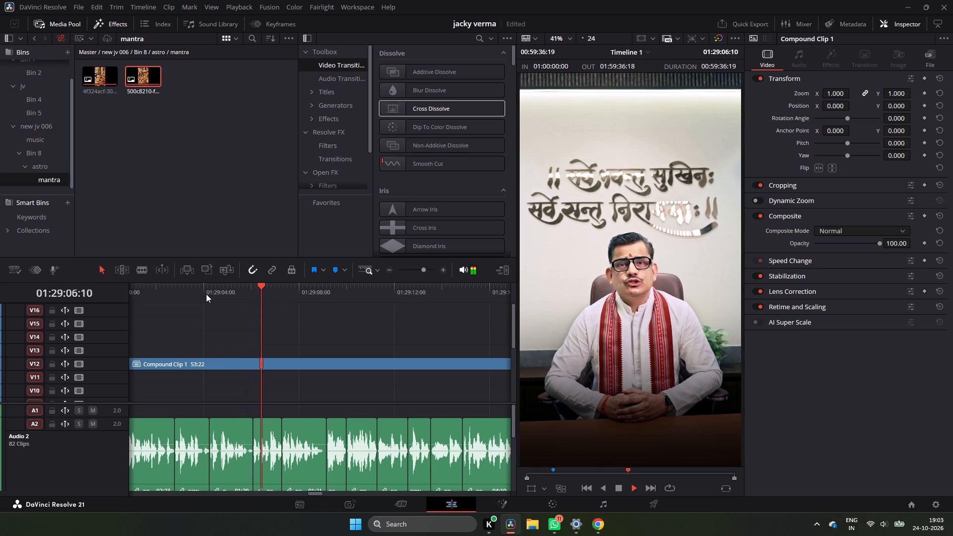
key(space)
click(258, 287)
key(space)
key(space)
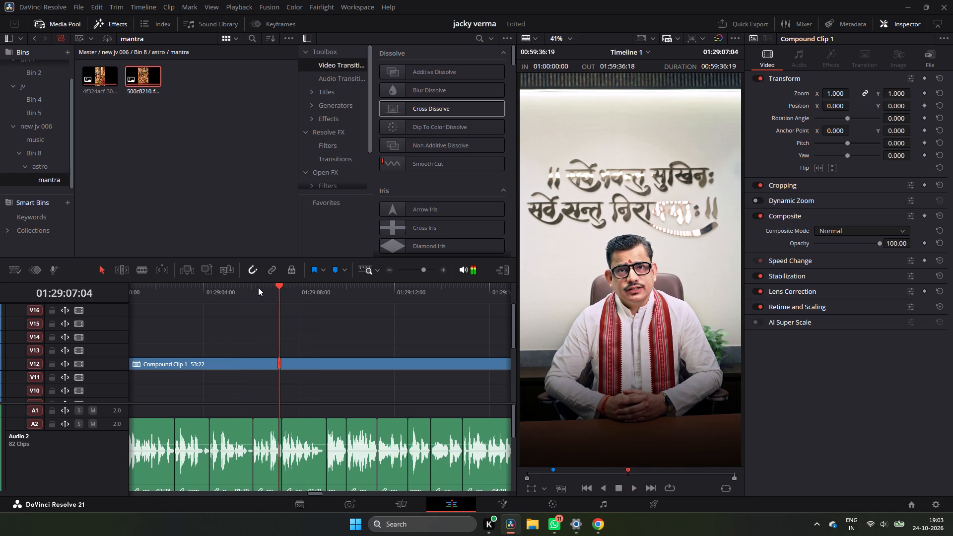
Switch to Chrome and search Google Images for "swasti vachan mantra" in a new tab.
click(596, 518)
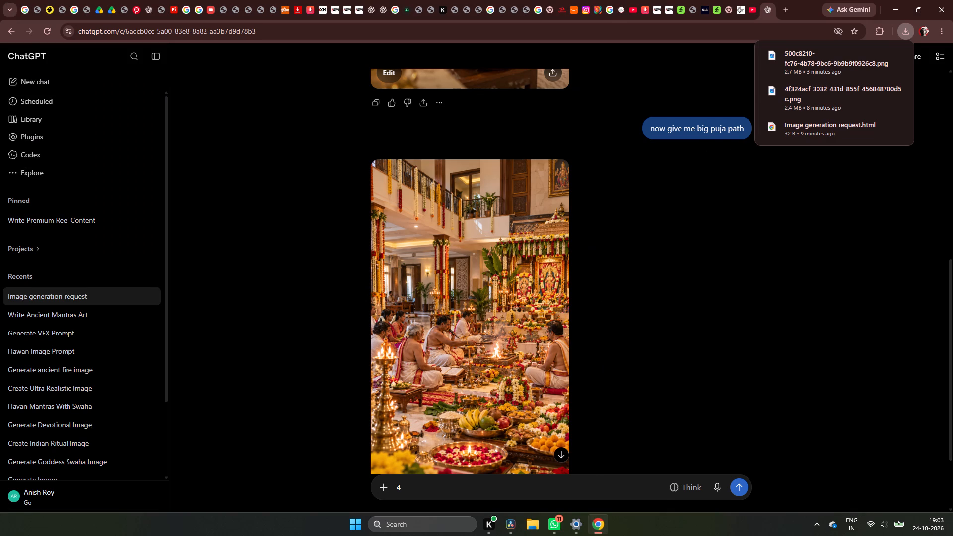
click(787, 11)
click(452, 194)
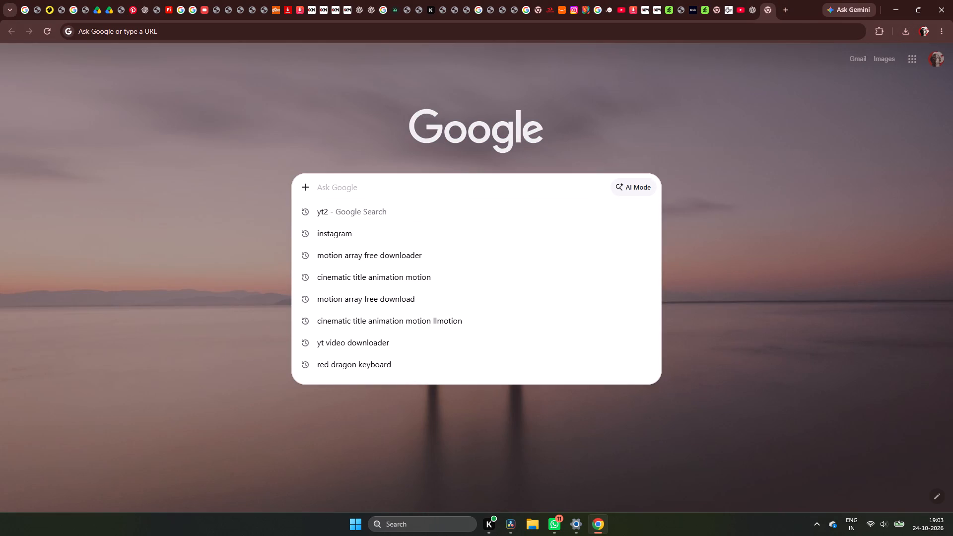
text(swasti)
key(space)
text(bachan)
key(space)
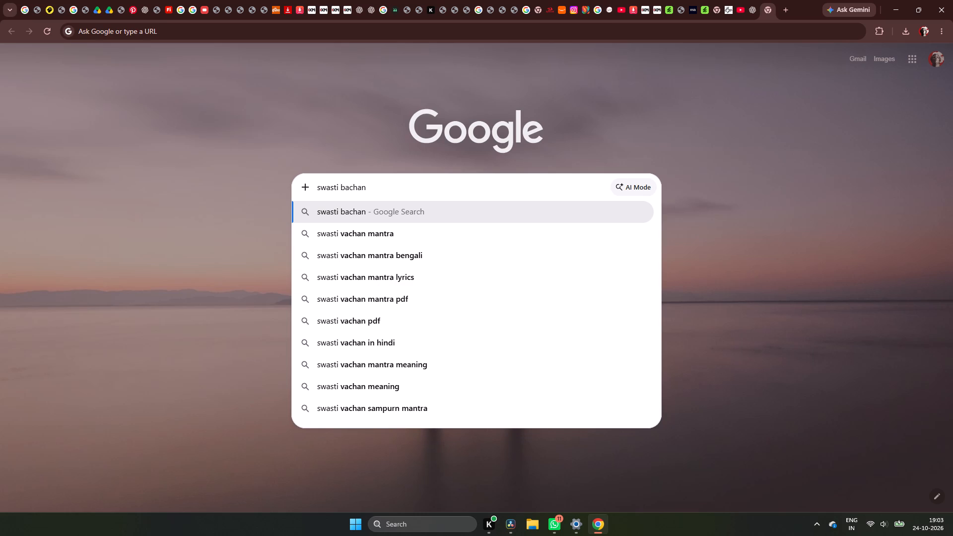
click(425, 234)
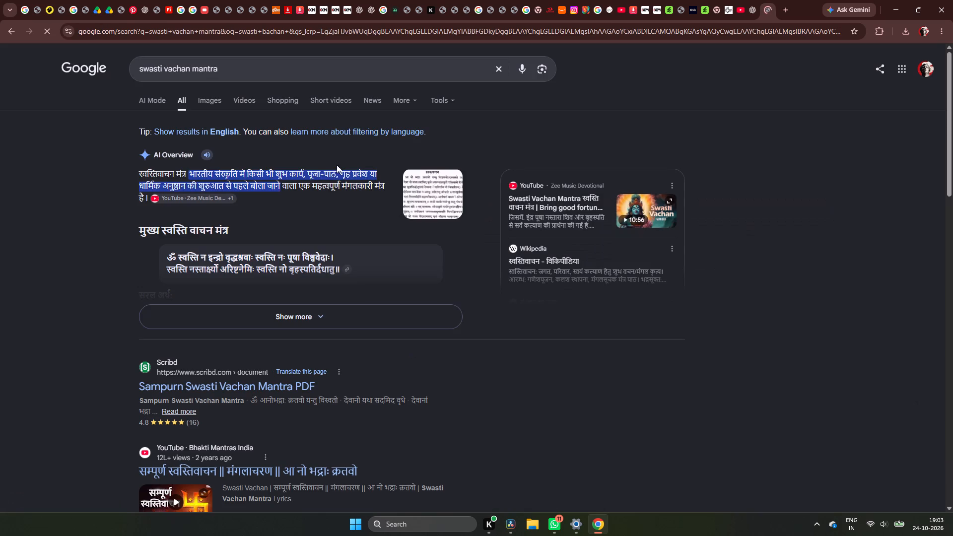
click(220, 107)
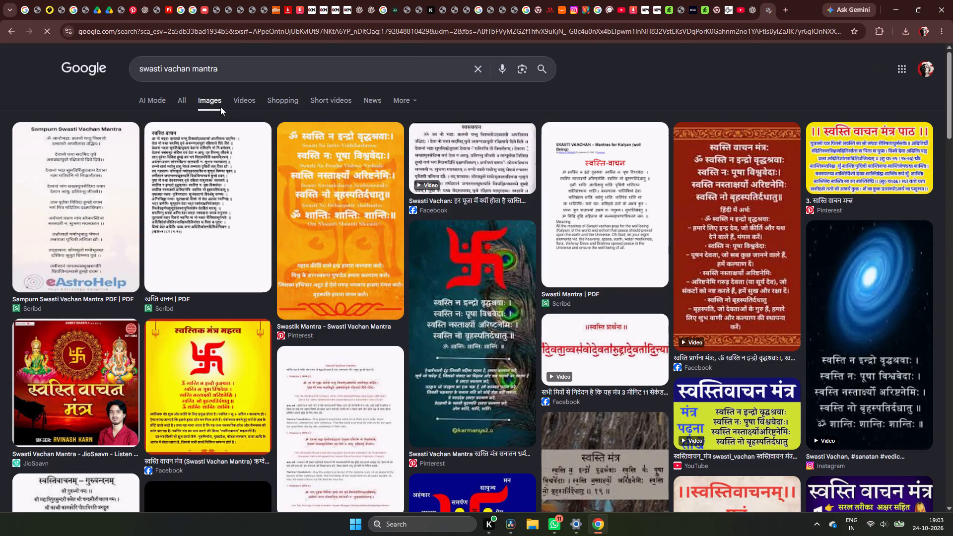
Browse the swasti vachan mantra image results for a picture suitable as B-roll.
scroll(417, 292, down, 6)
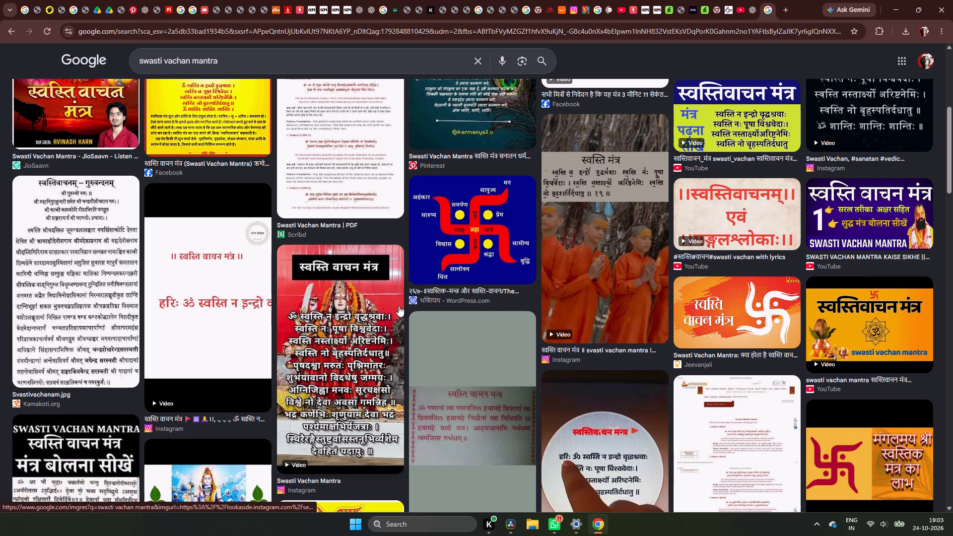
scroll(397, 306, down, 11)
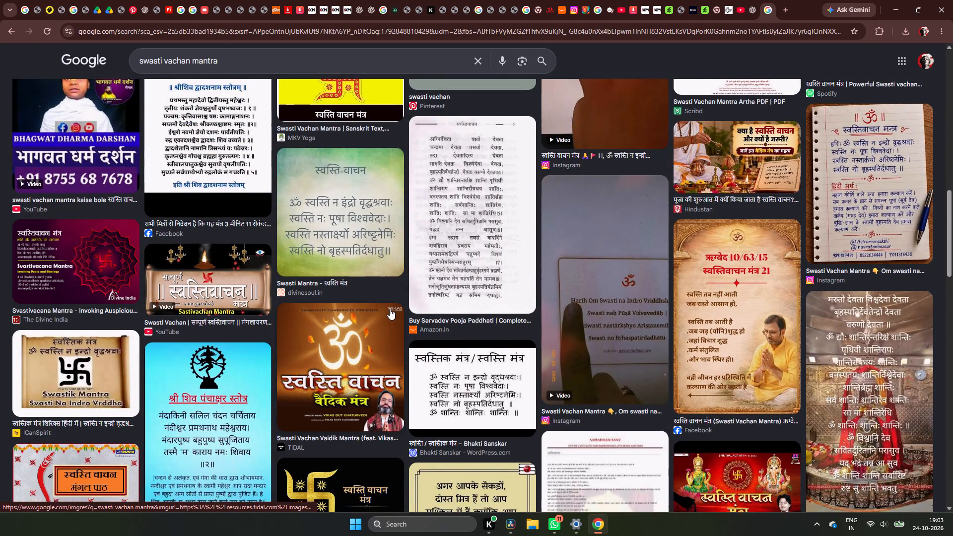
scroll(390, 309, down, 1)
scroll(390, 309, up, 6)
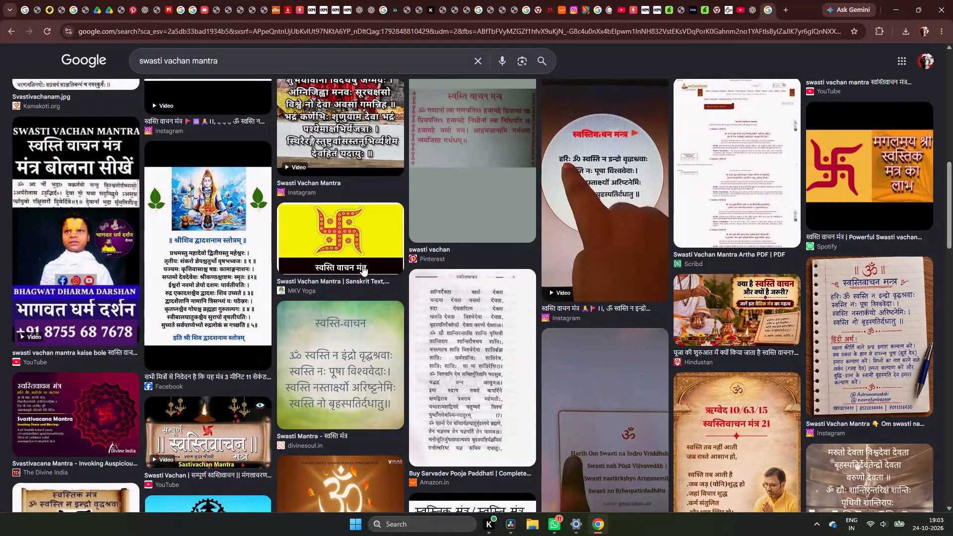
scroll(327, 252, down, 4)
scroll(327, 252, up, 3)
scroll(327, 252, down, 10)
scroll(322, 259, up, 1)
scroll(322, 259, down, 2)
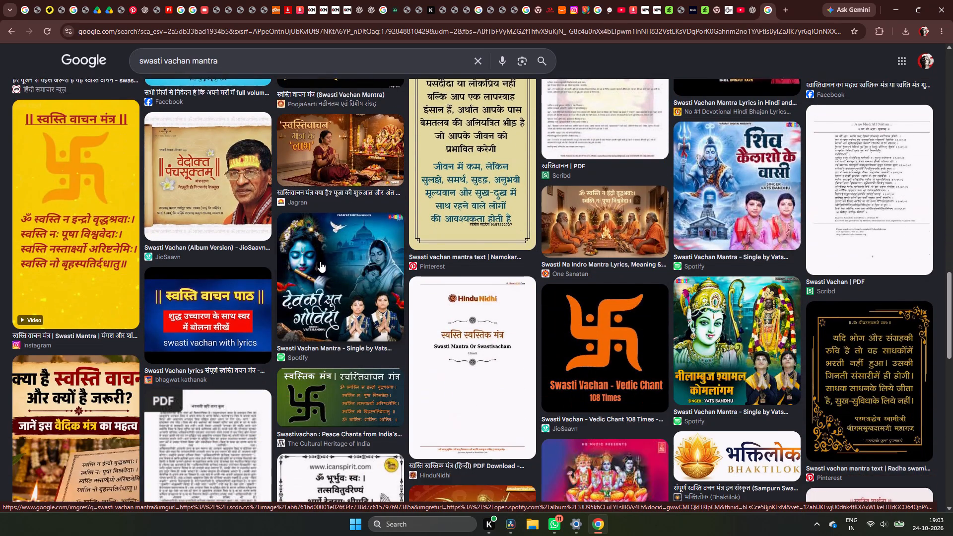
scroll(319, 263, down, 7)
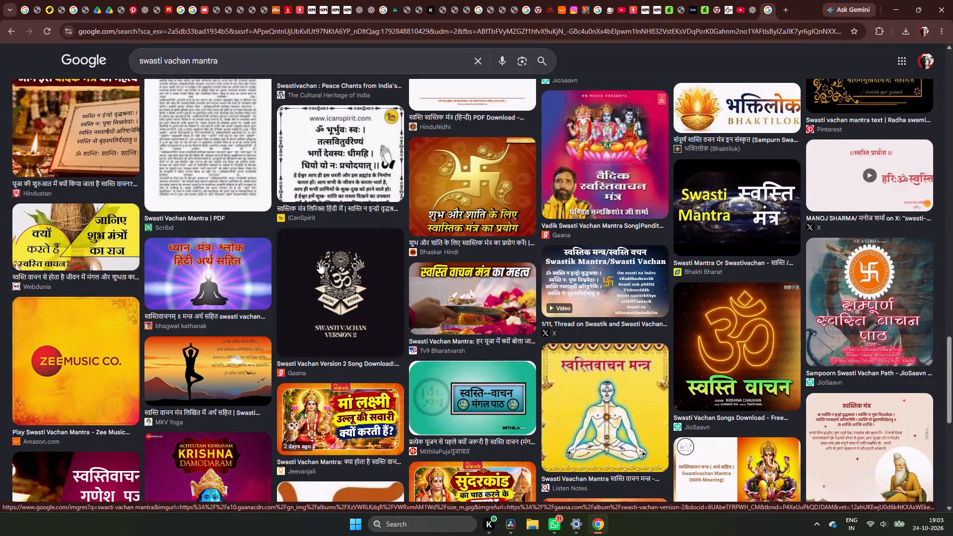
scroll(319, 263, down, 6)
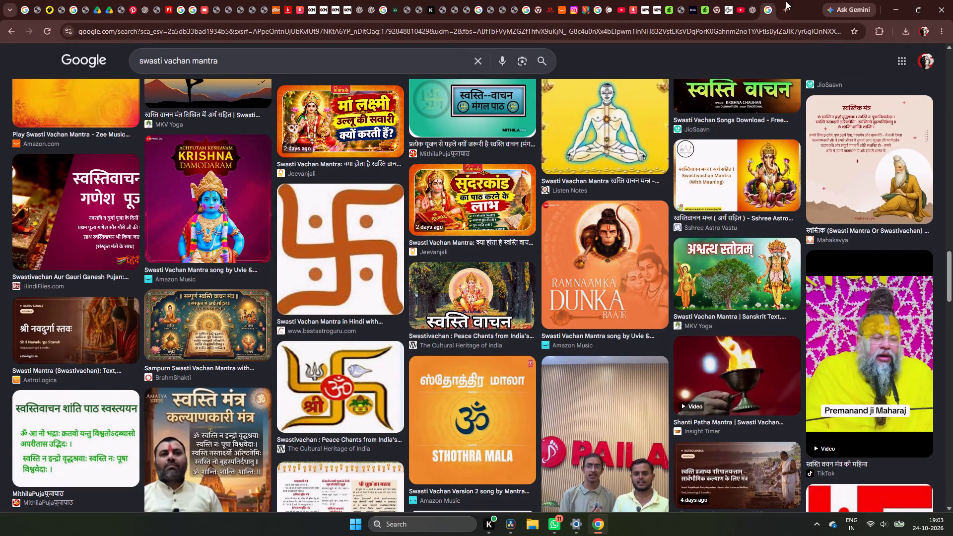
Open Pinterest in a new tab, search it for "swasti vachan" and look through the pins.
click(784, 2)
click(481, 195)
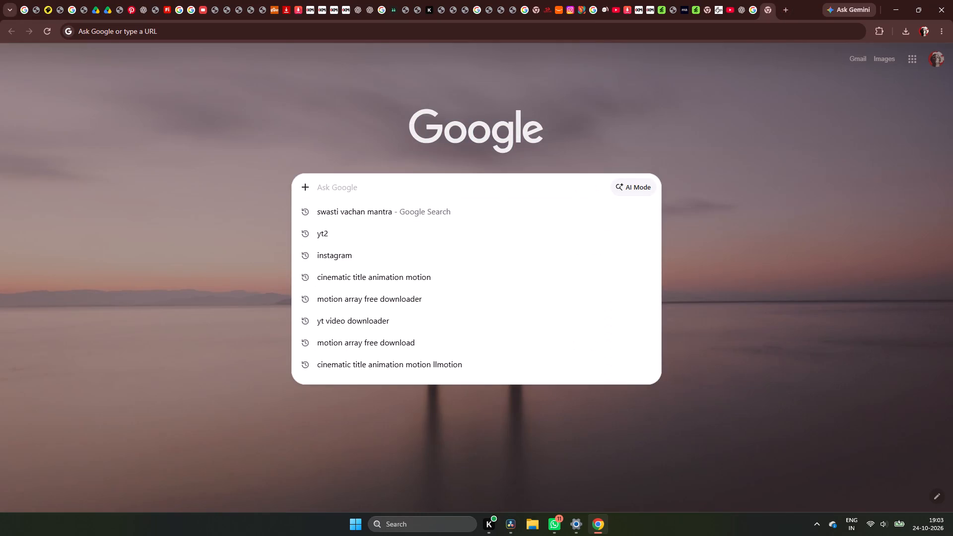
text(pi)
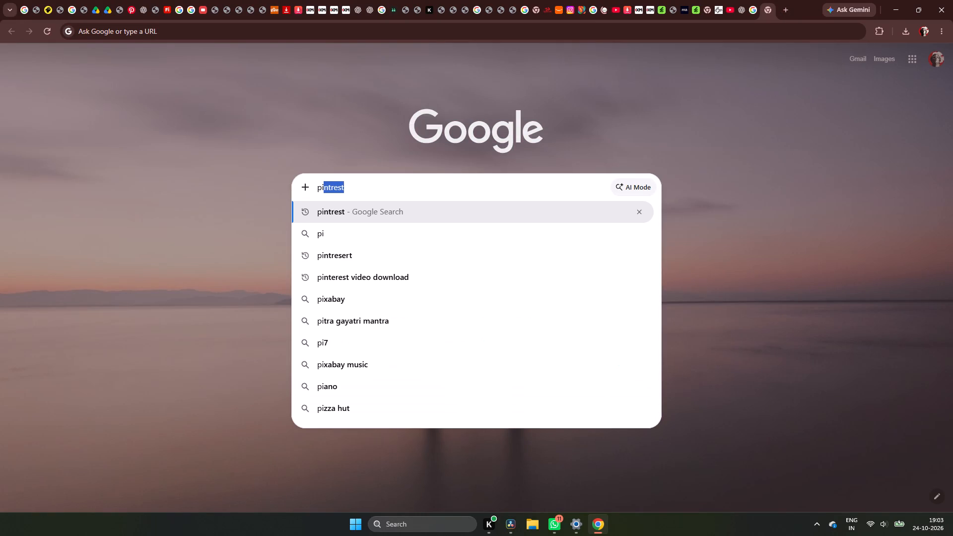
key(Return)
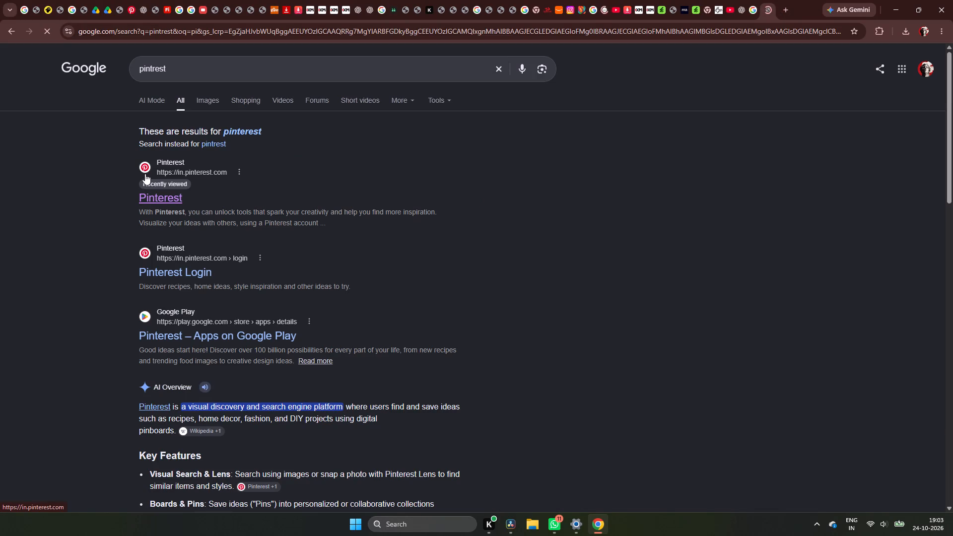
click(145, 174)
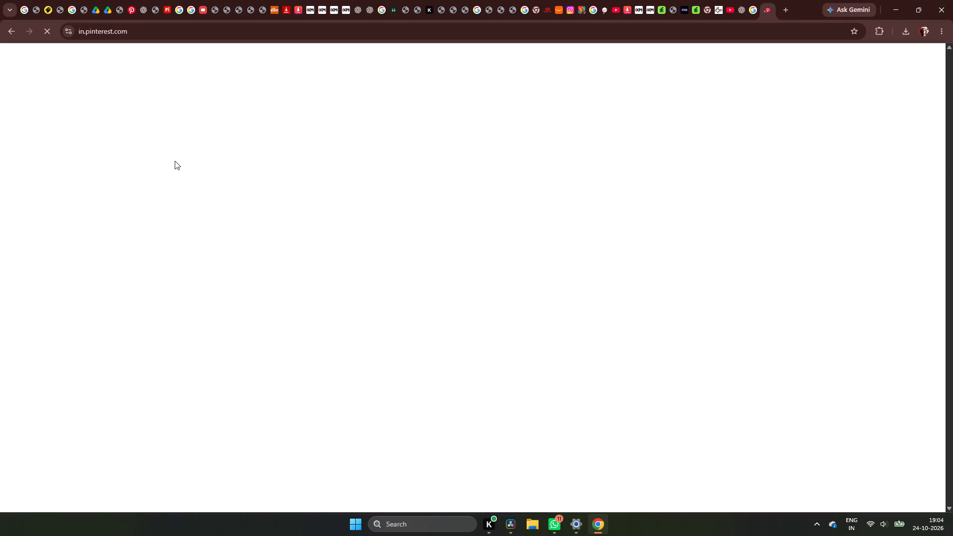
click(401, 67)
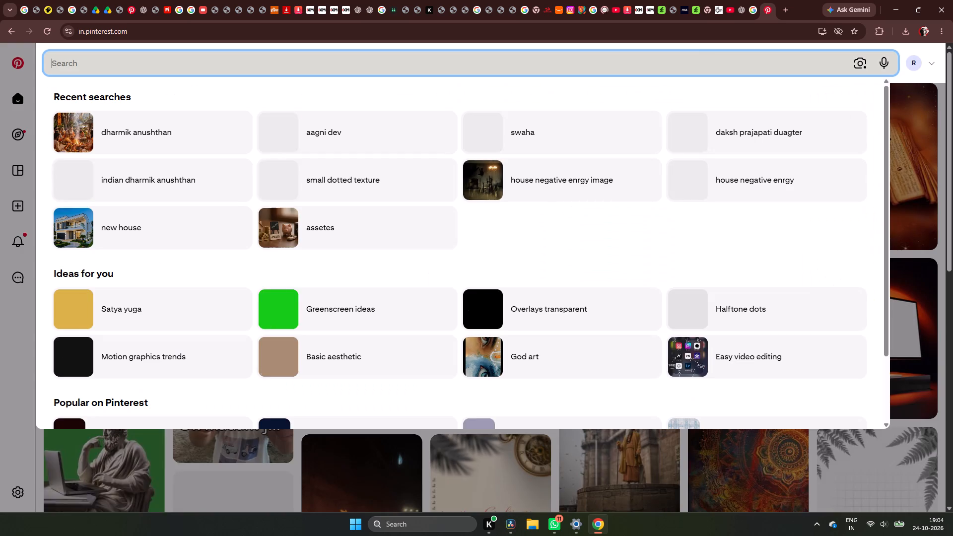
text(swasti vachan)
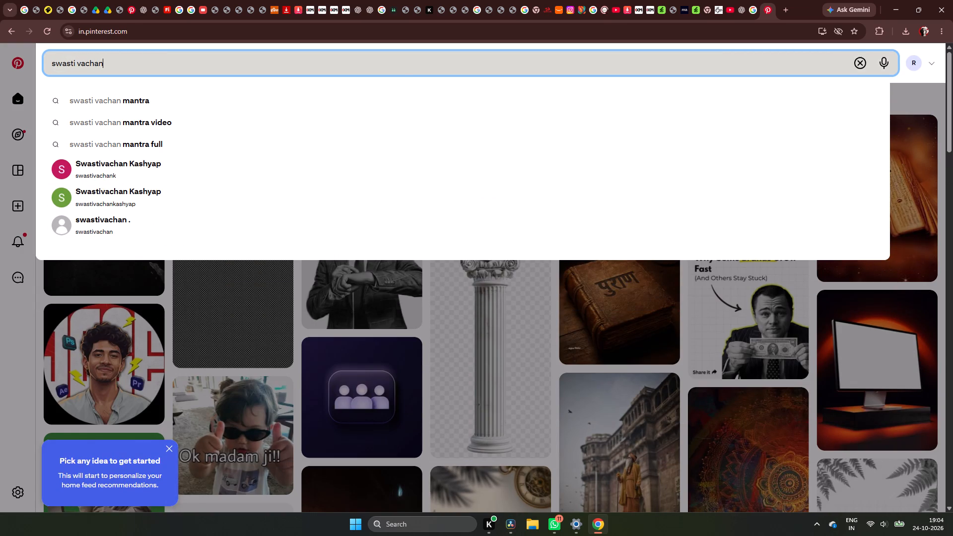
key(Return)
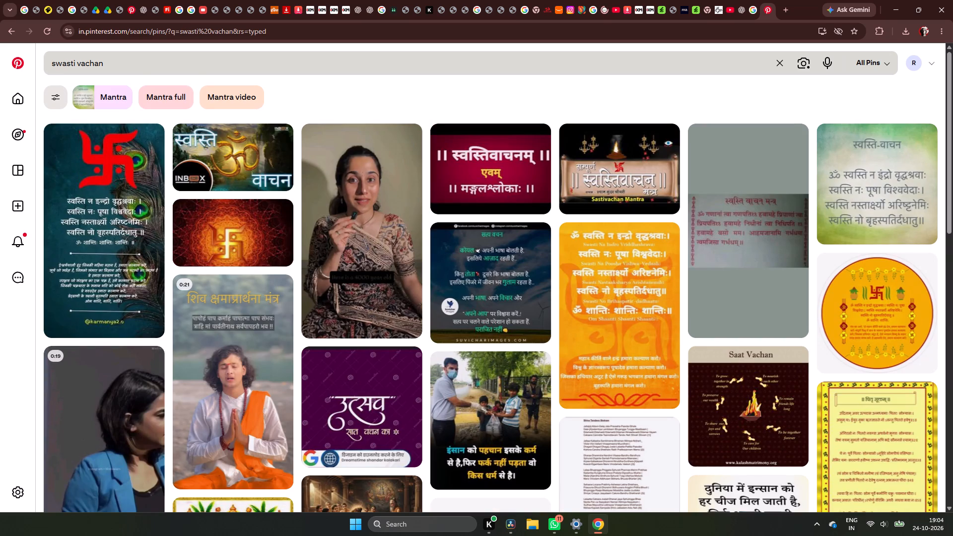
key(space)
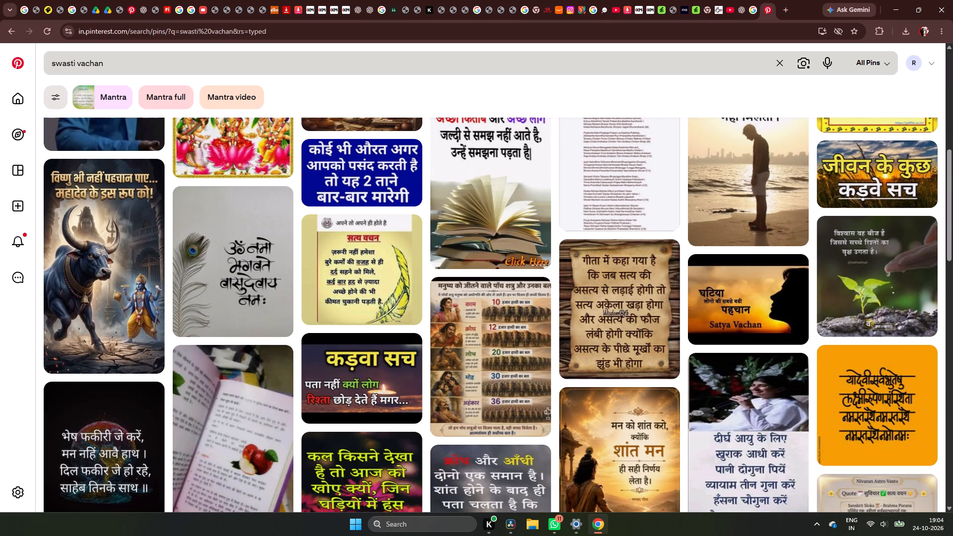
Look further through the Pinterest pins for "swasti vachan" for a suitable mantra visual.
key(space)
key(space)
key(space)
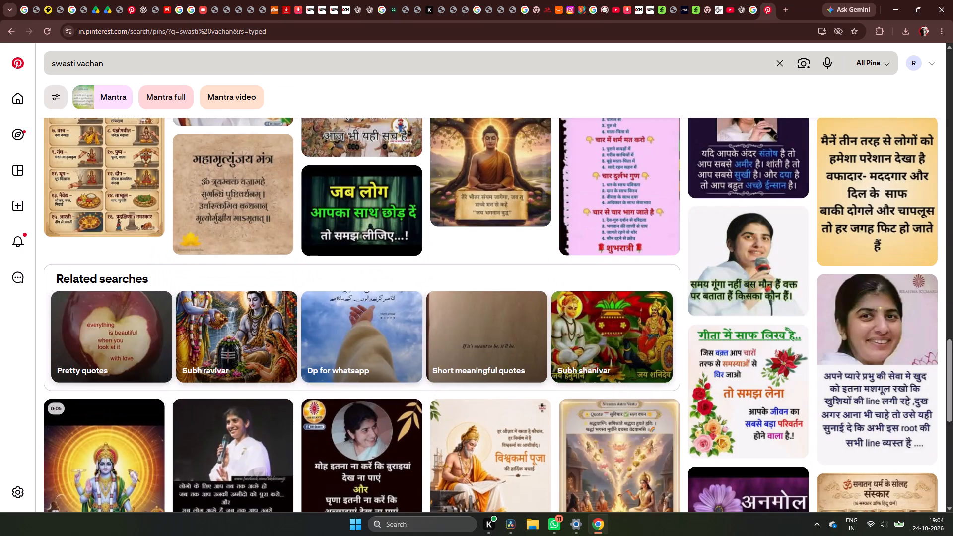
key(space)
key(space)
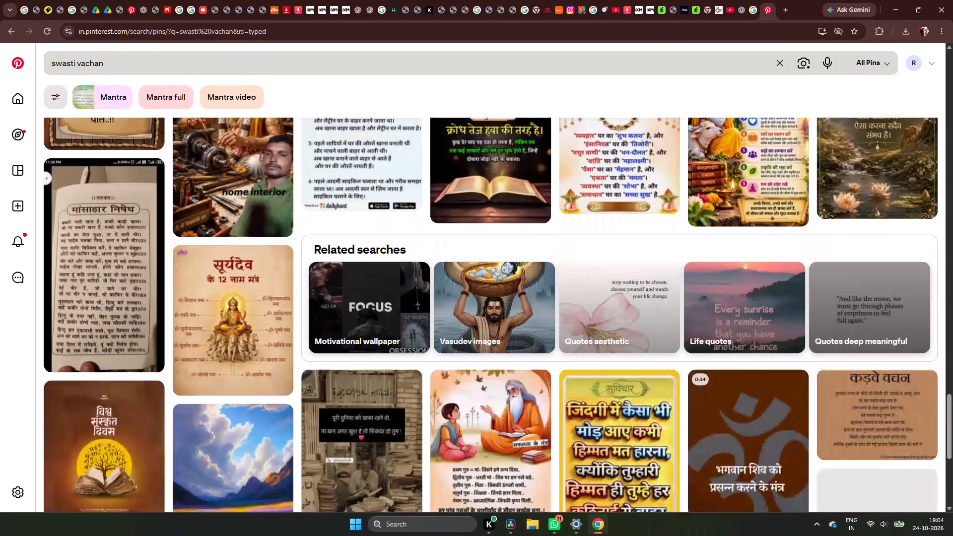
key(space)
Refine the Pinterest search to "swasti vachan animation".
click(197, 56)
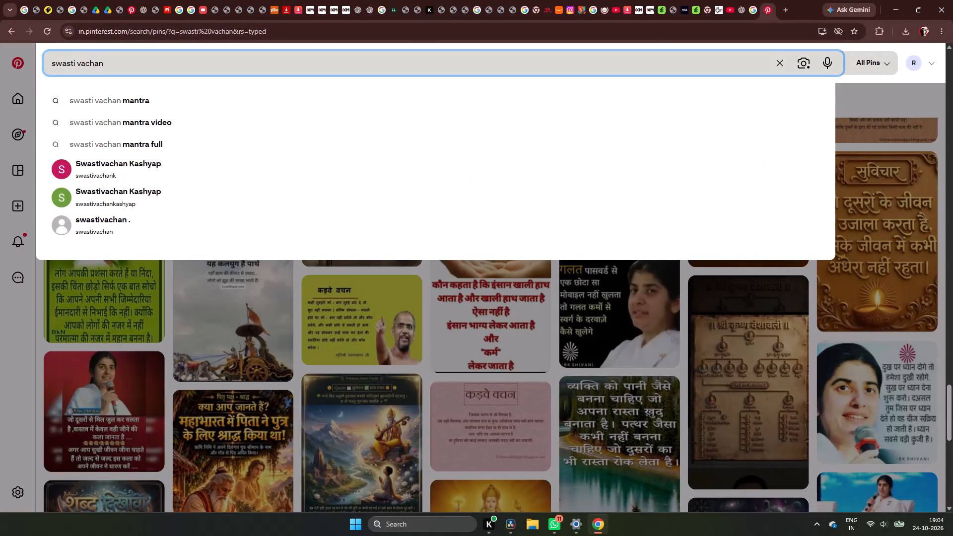
key(space)
text(animation)
key(Return)
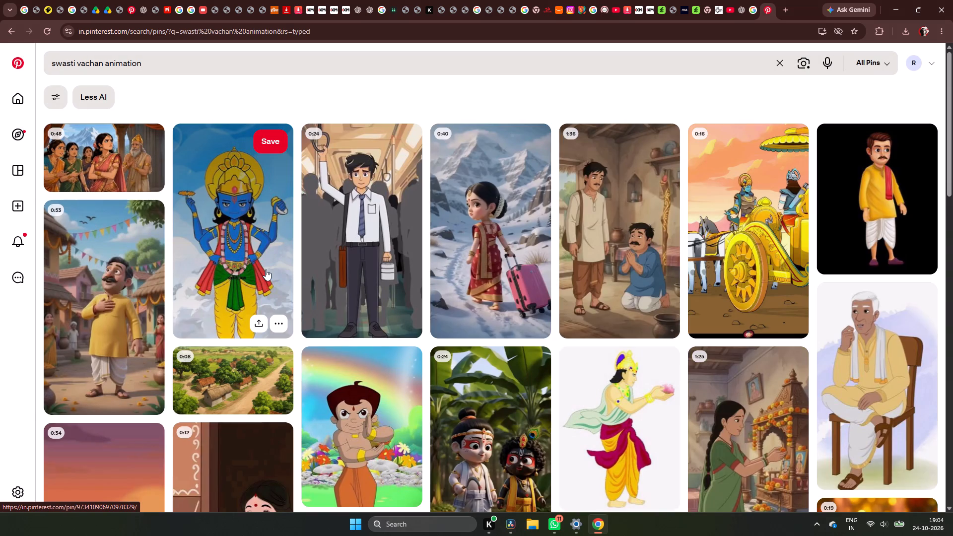
Browse the "swasti vachan animation" pins for an animated ritual or mantra visual that suits the narration.
scroll(354, 298, down, 8)
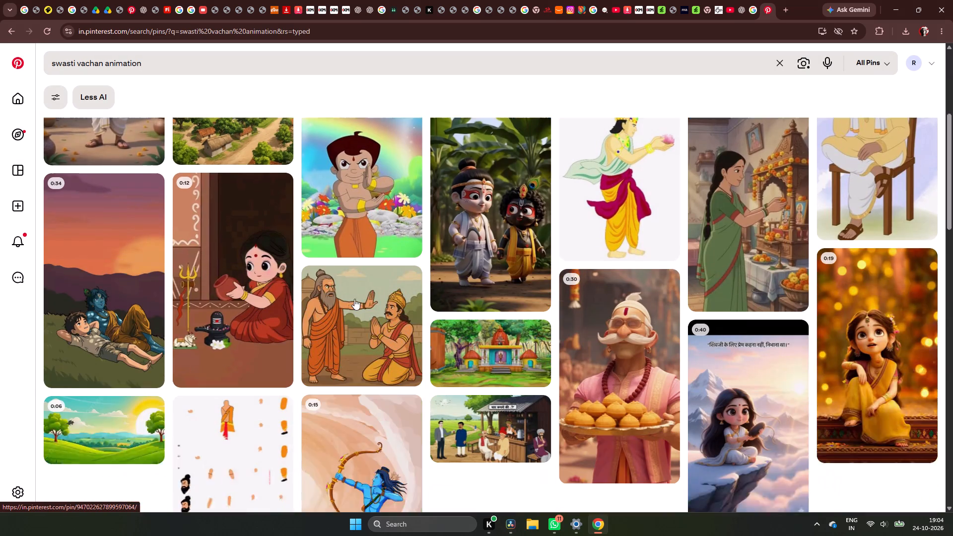
scroll(354, 299, down, 2)
scroll(354, 299, up, 1)
scroll(354, 299, down, 3)
scroll(354, 299, up, 1)
scroll(354, 299, down, 8)
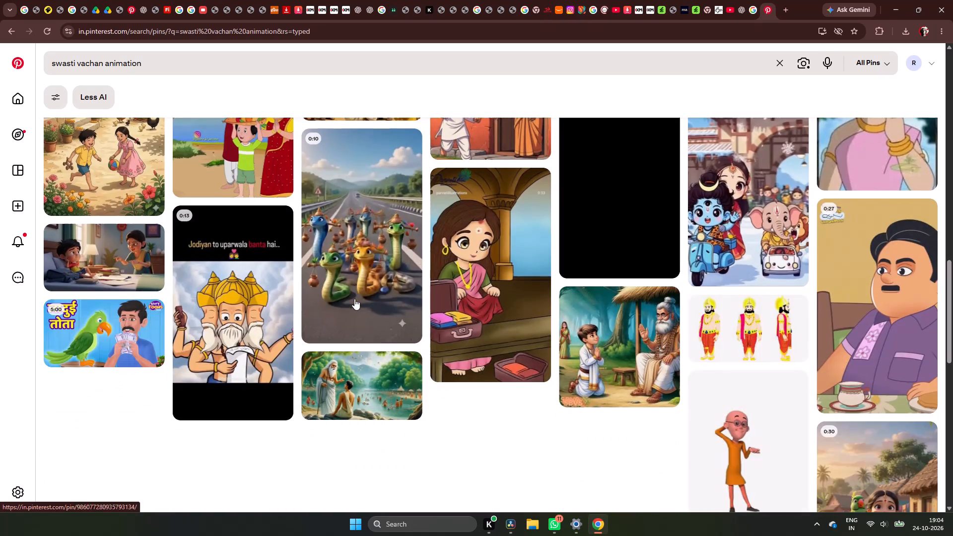
scroll(354, 299, down, 13)
scroll(354, 299, down, 8)
scroll(354, 299, up, 1)
scroll(354, 299, down, 7)
scroll(354, 299, up, 1)
scroll(334, 276, down, 2)
scroll(334, 276, up, 1)
scroll(334, 276, down, 2)
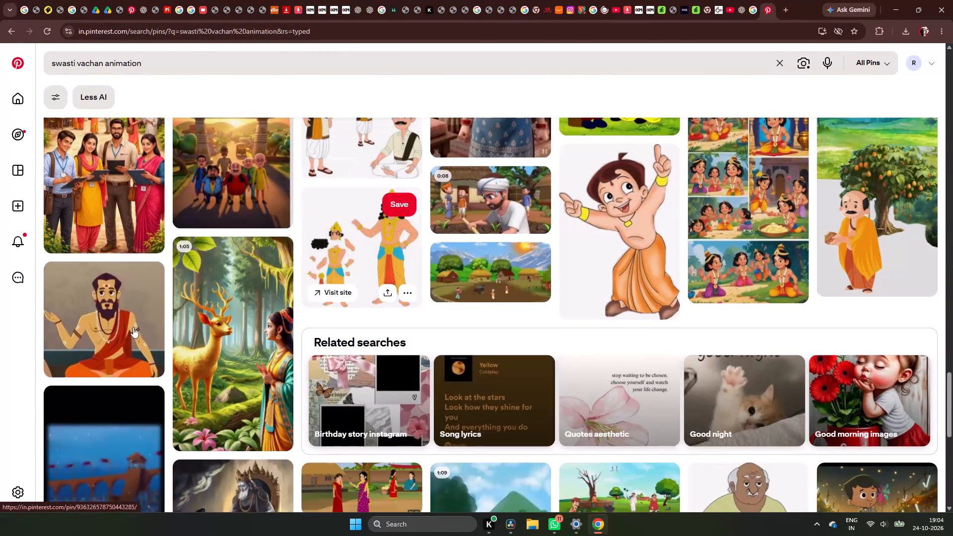
scroll(161, 290, down, 7)
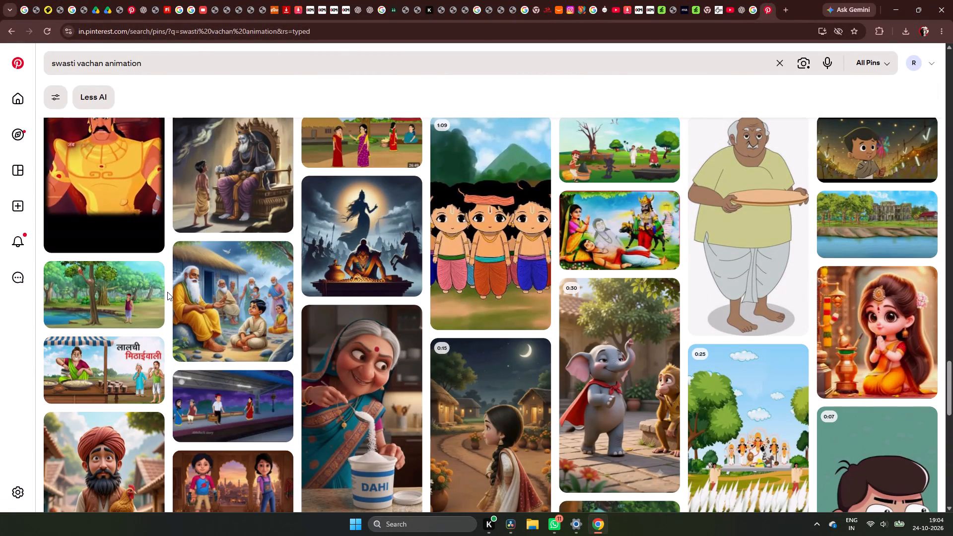
scroll(178, 163, down, 7)
scroll(380, 221, down, 8)
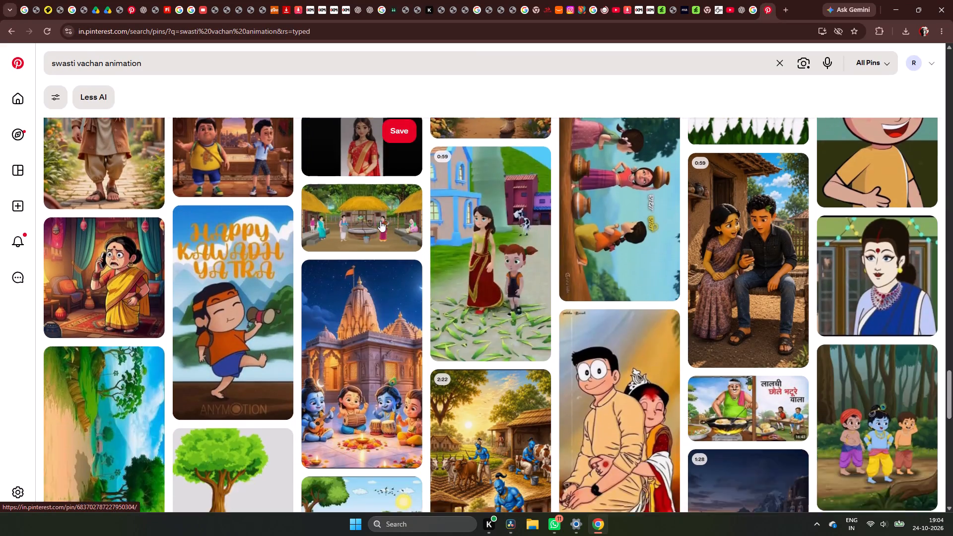
scroll(383, 223, up, 1)
scroll(366, 294, down, 9)
scroll(499, 406, down, 7)
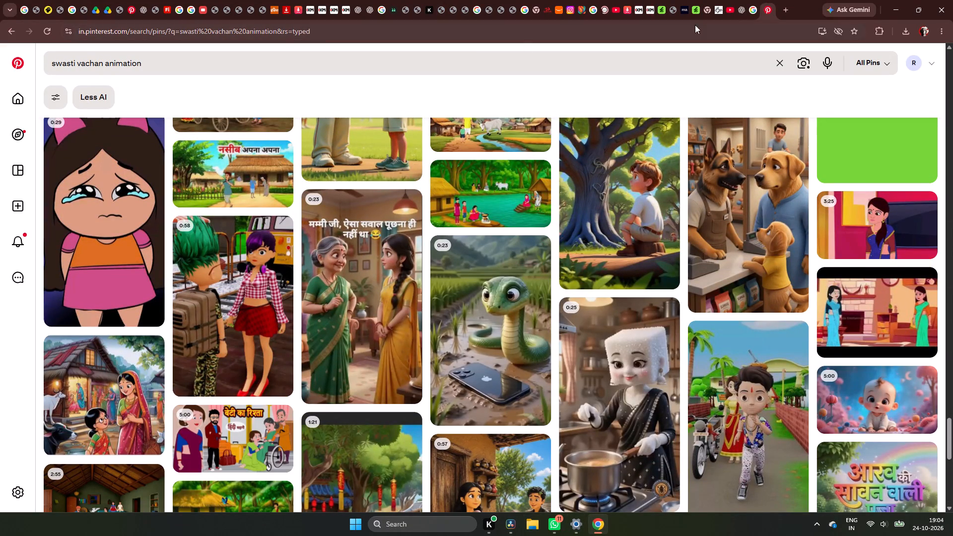
Return to the Google Images results for "swasti vachan mantra" and look back through them up to the first ones.
click(756, 0)
scroll(429, 312, up, 5)
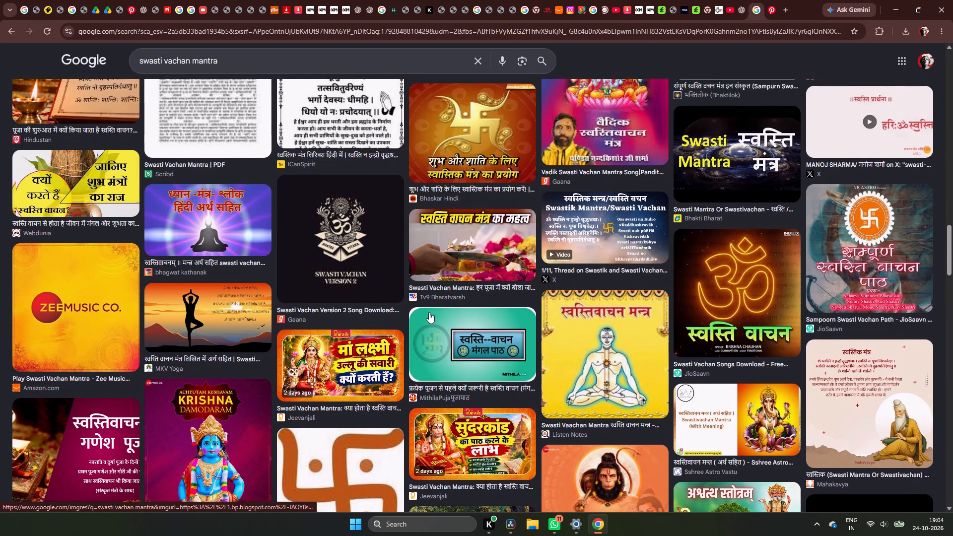
scroll(428, 313, up, 8)
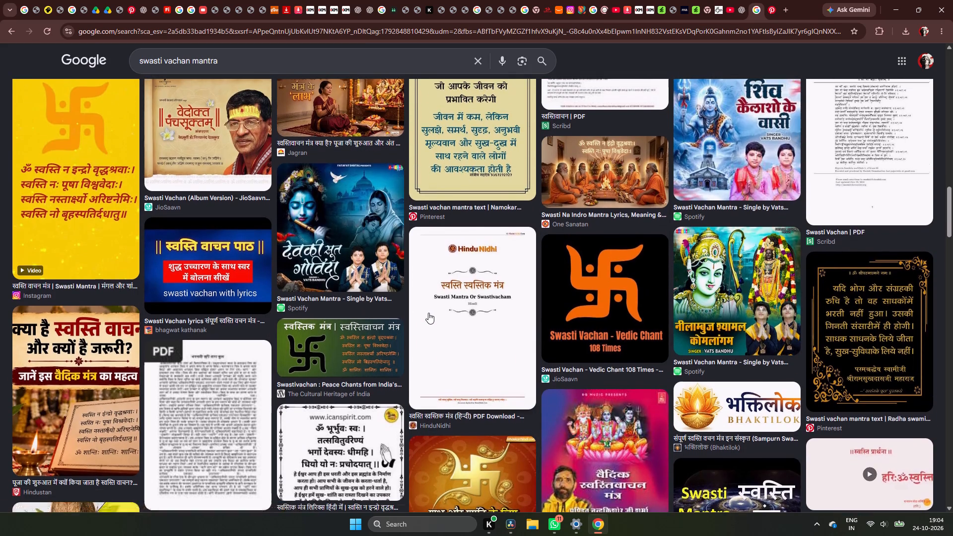
scroll(428, 313, up, 10)
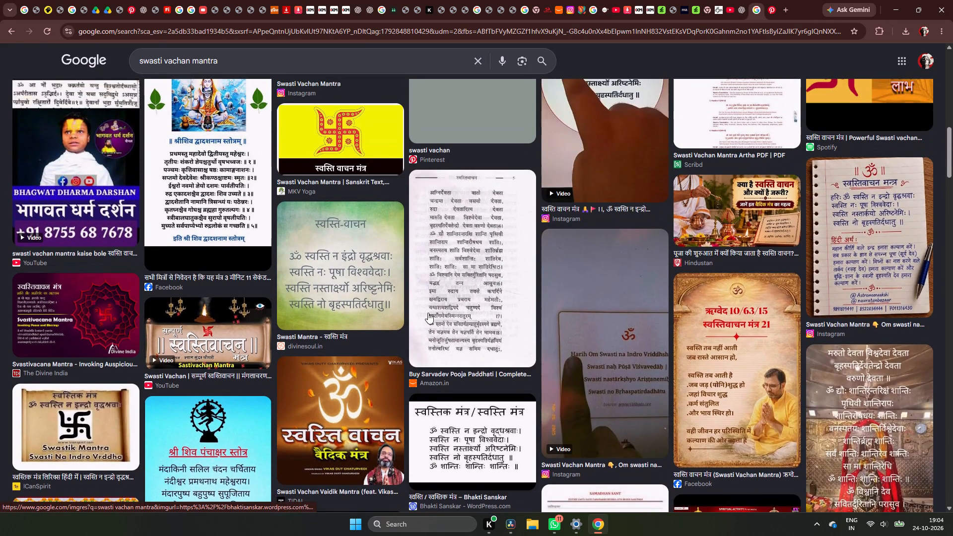
scroll(428, 313, up, 3)
scroll(428, 313, down, 1)
scroll(428, 313, up, 10)
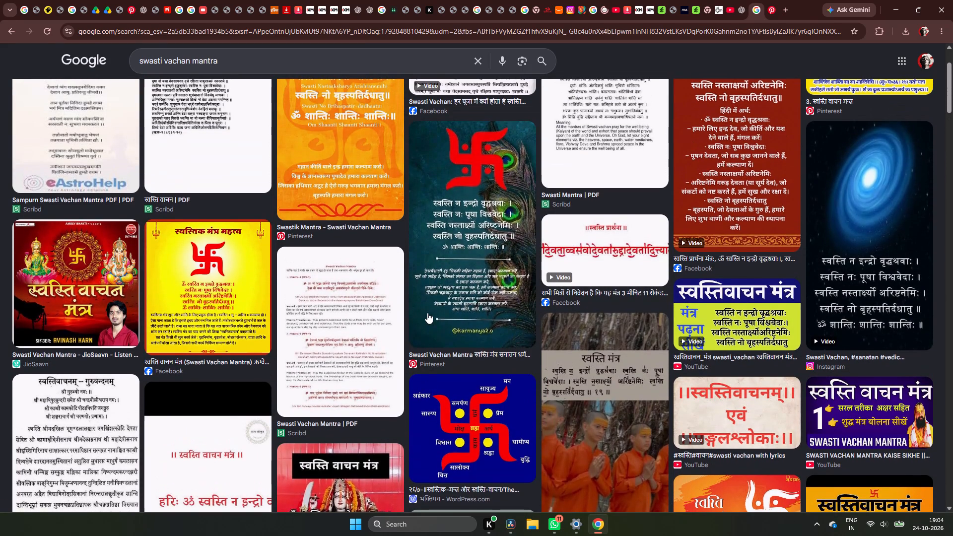
scroll(427, 313, up, 3)
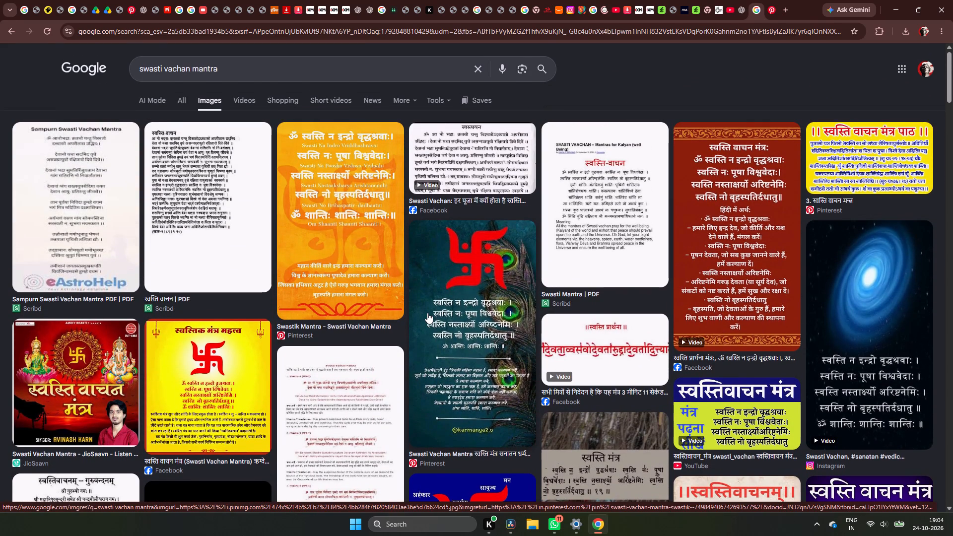
Switch to DaVinci Resolve and replay the narration from about 01:29:06 to 01:29:09 to recheck which visual it needs.
click(511, 533)
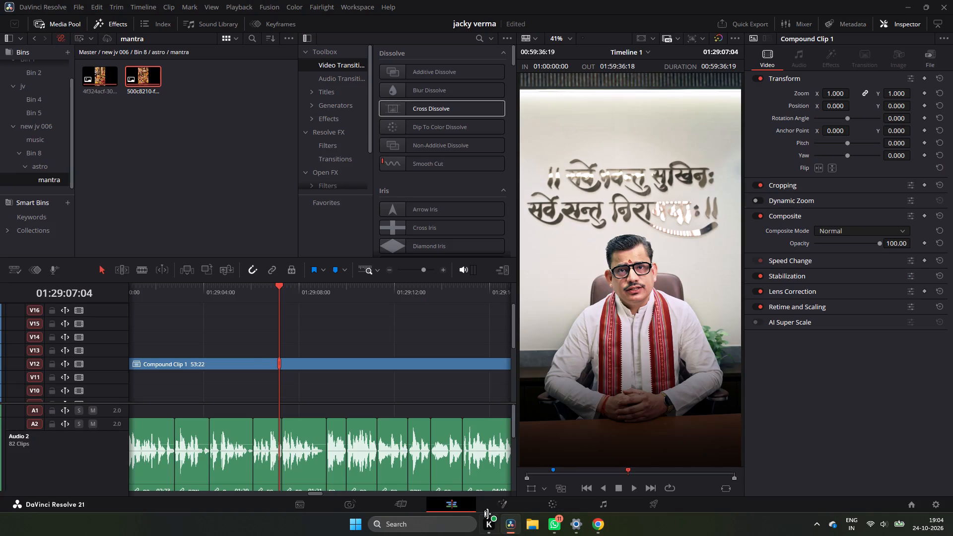
click(249, 301)
key(space)
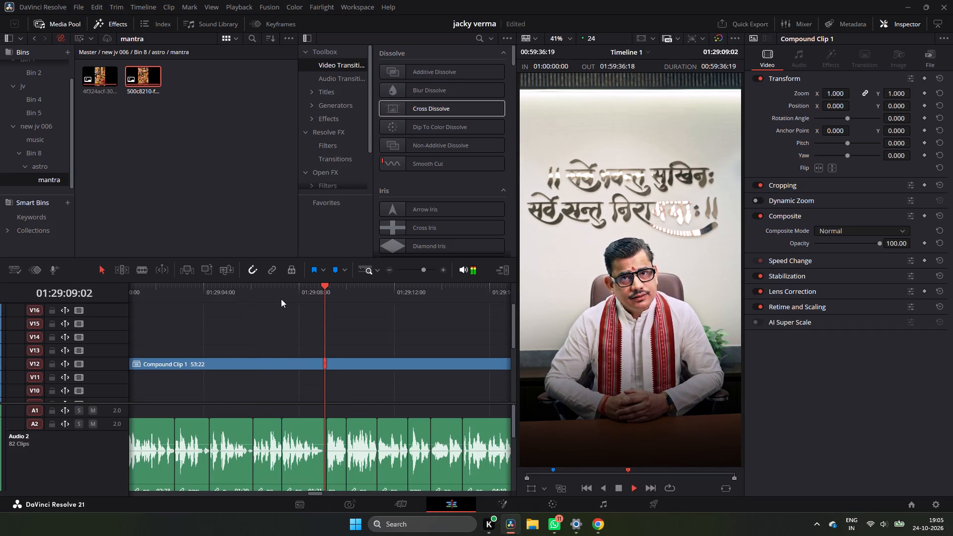
click(278, 289)
click(262, 294)
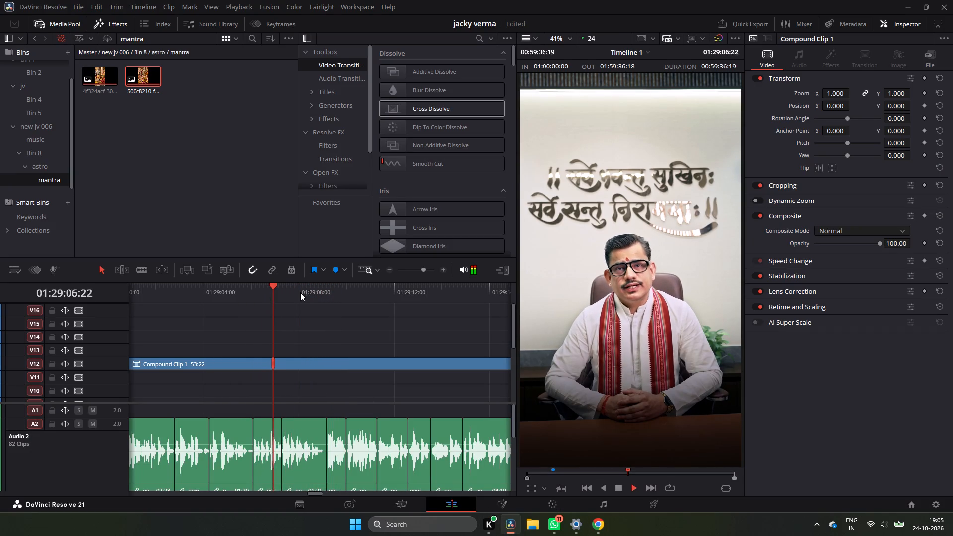
key(space)
click(393, 269)
click(390, 268)
click(281, 298)
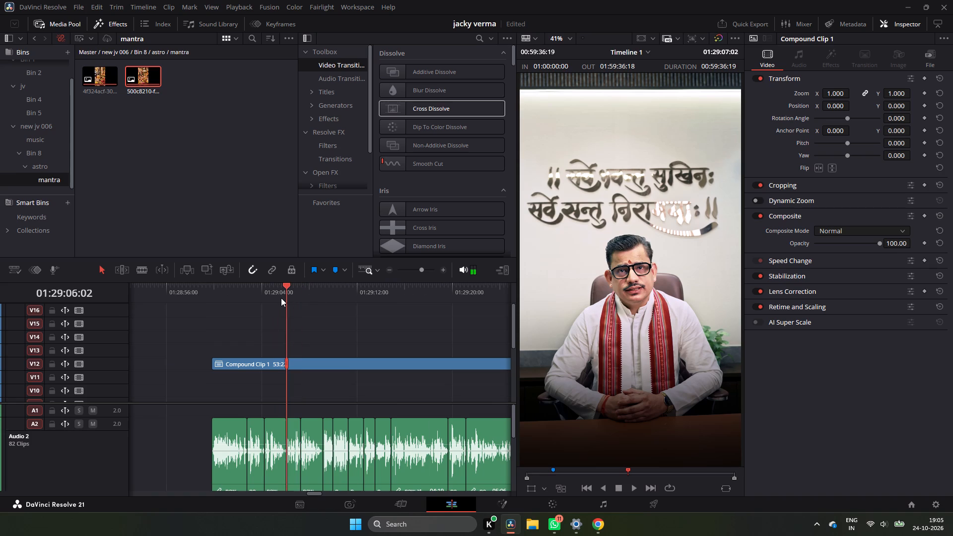
key(space)
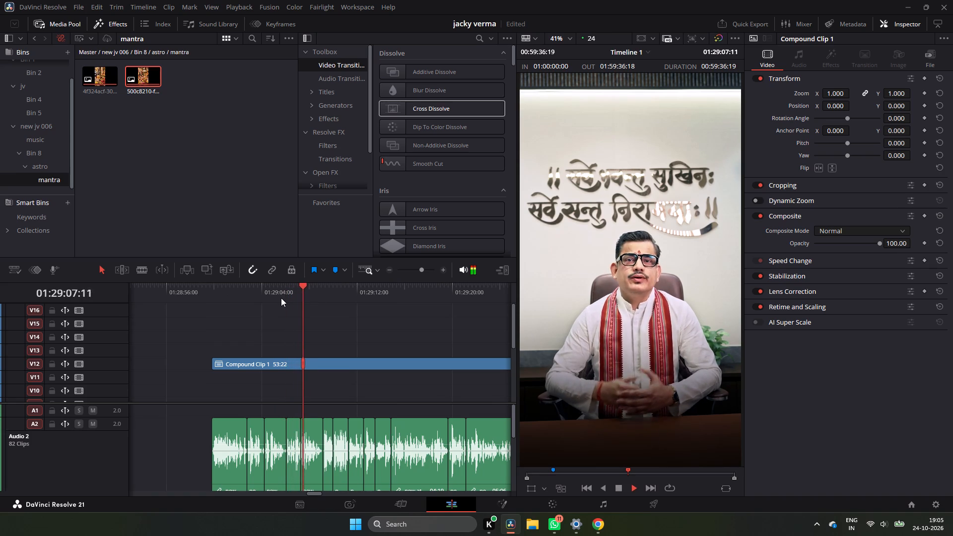
key(space)
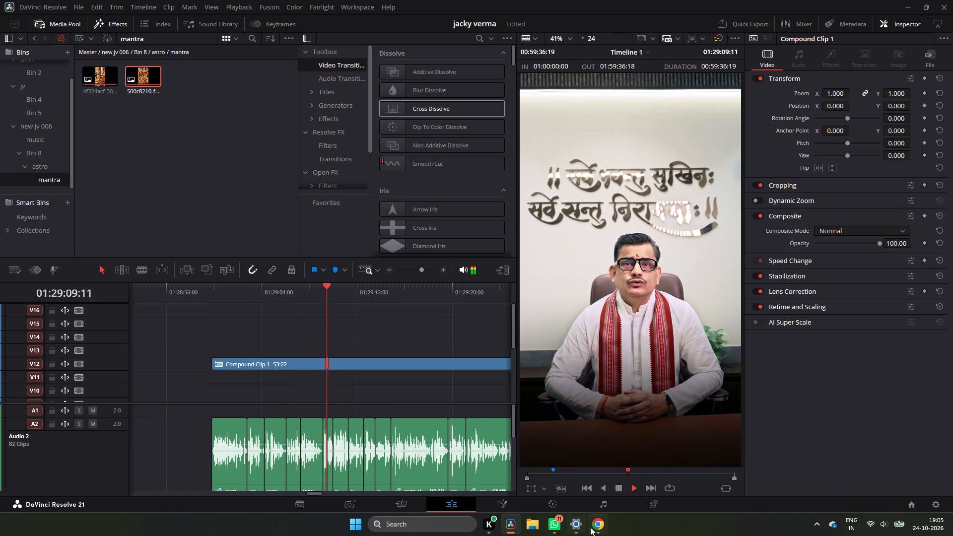
Switch to Chrome, replace the Google Images search with "ved mantra" and glance over the results.
click(591, 527)
click(410, 68)
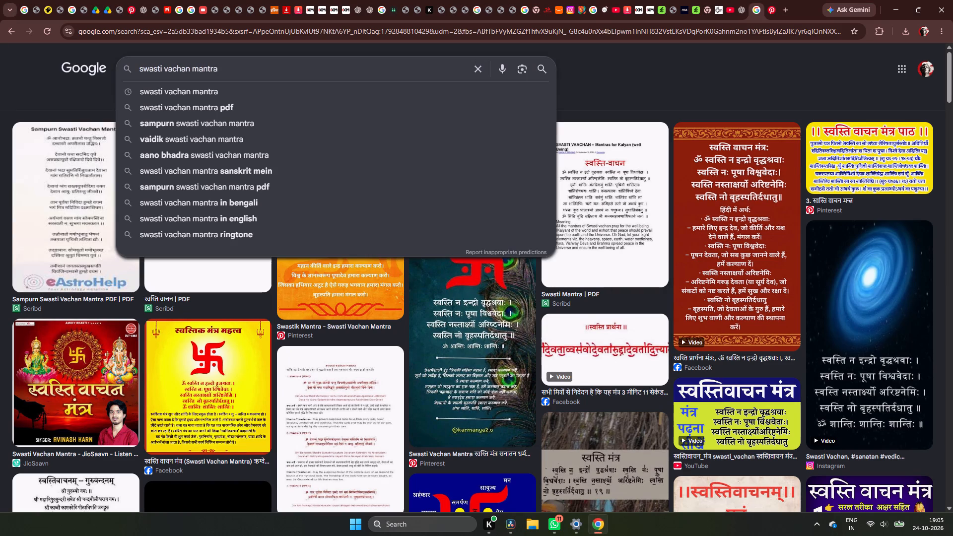
key(BackSpace)
key(BackSpace)
key(BackSpace)
key(BackSpace)
key(BackSpace)
key(BackSpace)
key(BackSpace)
key(BackSpace)
key(BackSpace)
key(BackSpace)
key(BackSpace)
key(BackSpace)
key(BackSpace)
key(BackSpace)
key(BackSpace)
key(BackSpace)
key(BackSpace)
key(BackSpace)
key(BackSpace)
key(BackSpace)
text(ved mangtra)
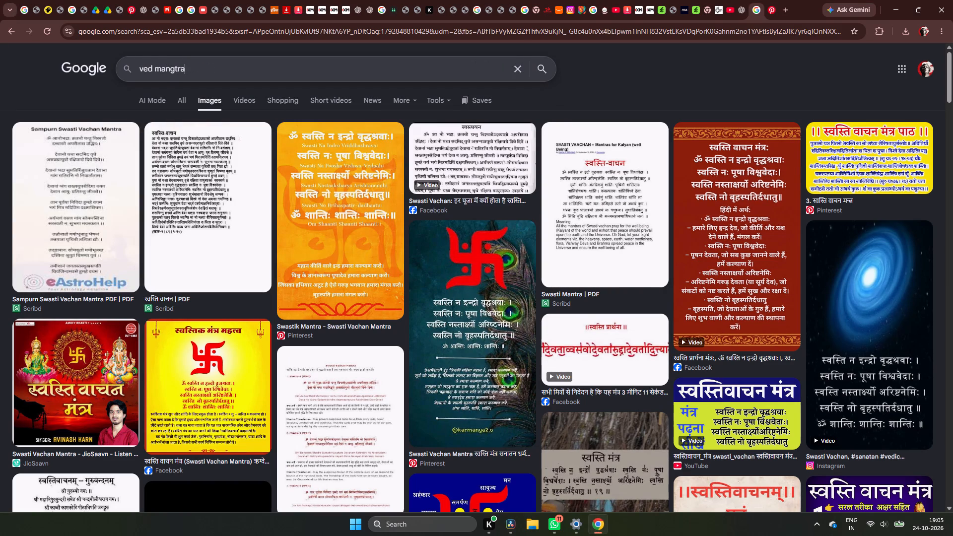
key(BackSpace)
key(BackSpace)
key(BackSpace)
key(BackSpace)
text(tra)
key(Return)
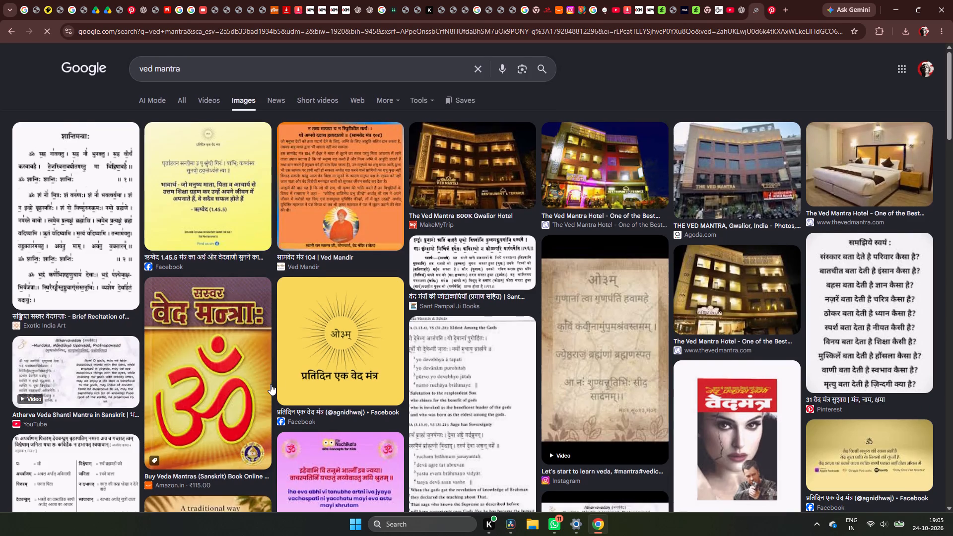
scroll(271, 377, down, 1)
scroll(238, 178, up, 4)
Refine the image search to "ved mantra book" and look through the results for a usable book picture.
click(240, 68)
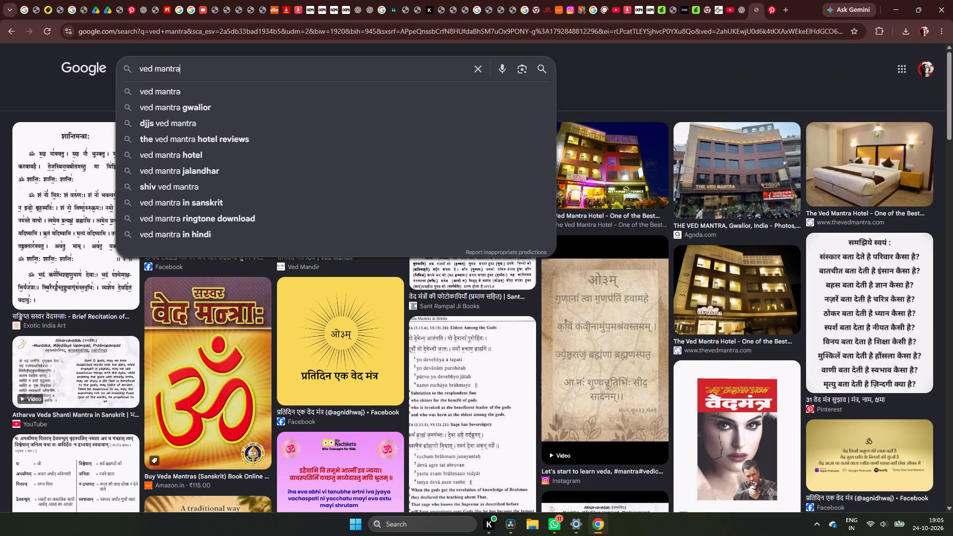
key(space)
text(bo)
text(ok)
key(Return)
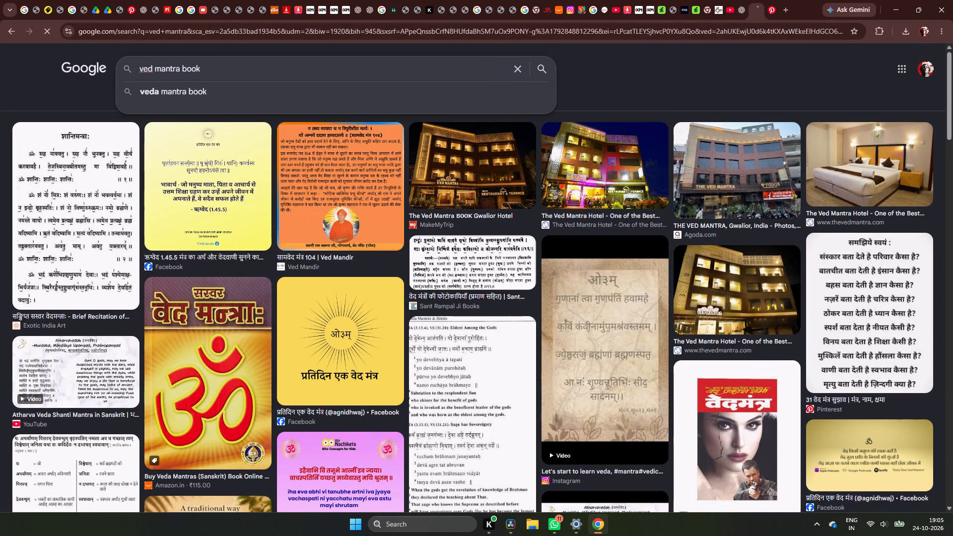
scroll(259, 273, down, 6)
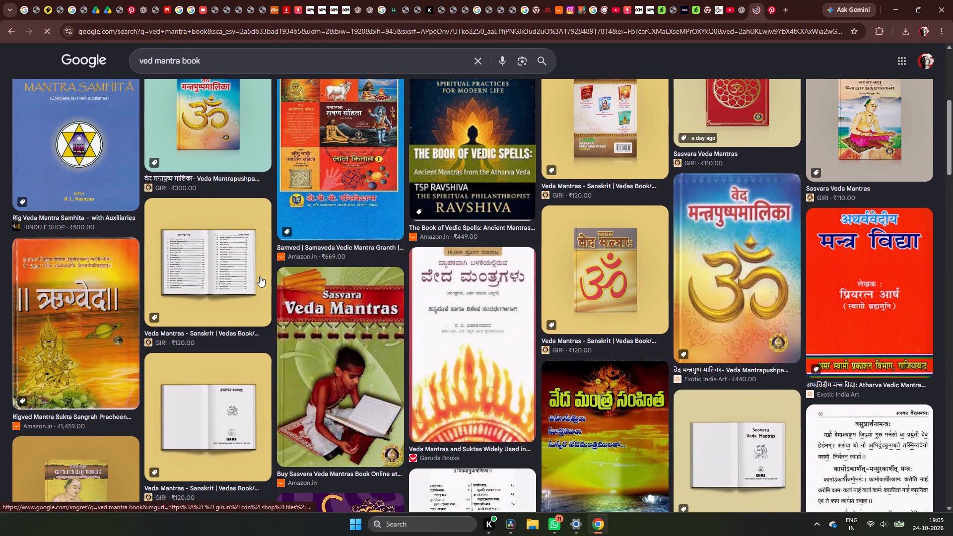
scroll(260, 276, down, 8)
scroll(260, 276, up, 1)
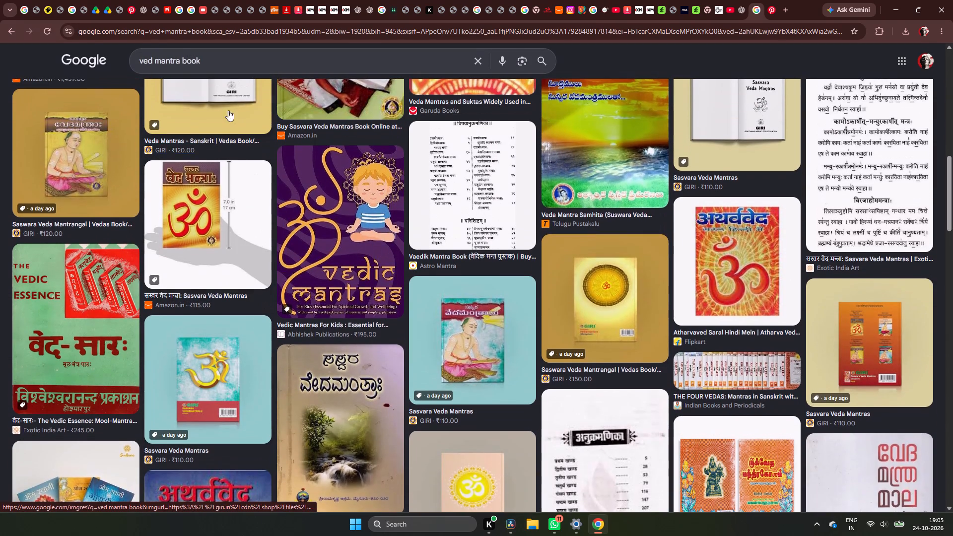
scroll(225, 103, down, 7)
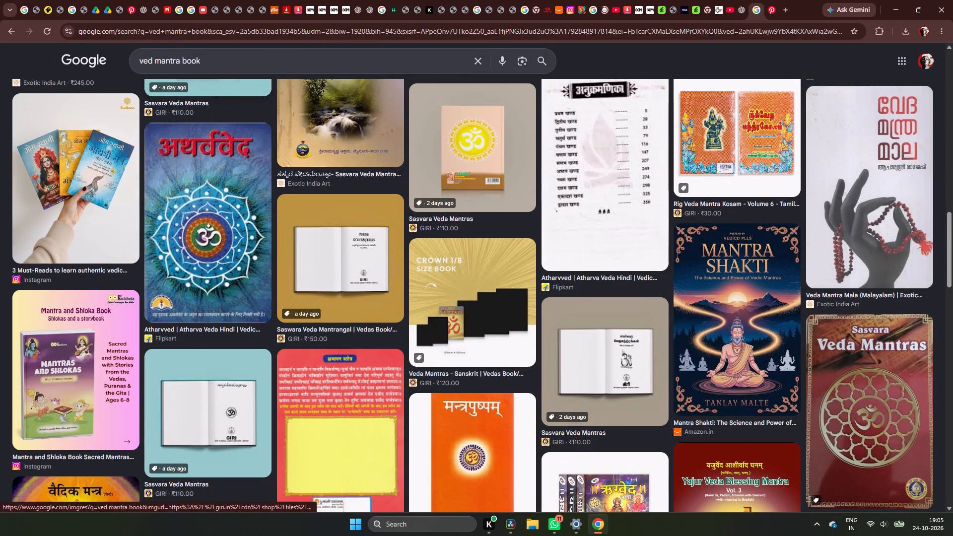
Narrow the image search to "ved mantra book old" and look through the results for an aged Vedic book.
click(243, 58)
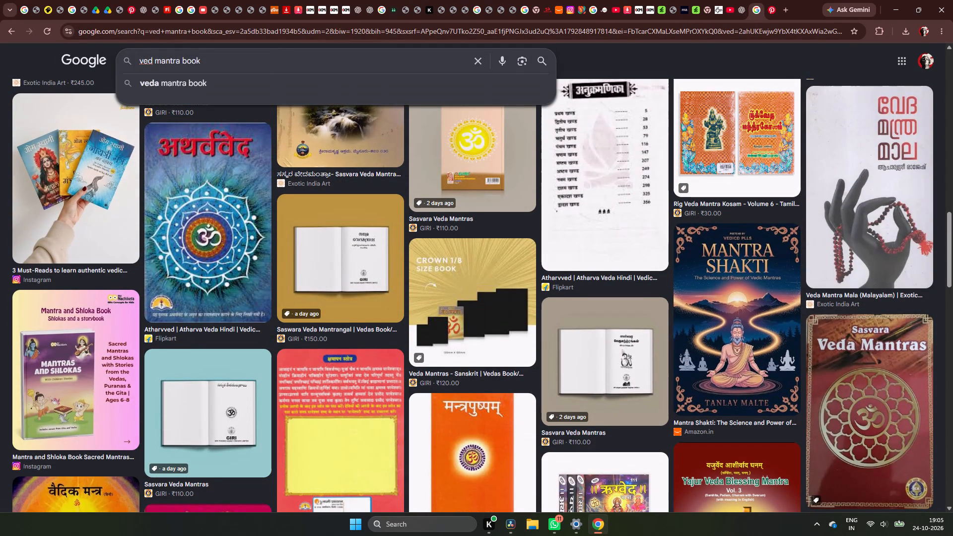
key(space)
text(old)
key(Return)
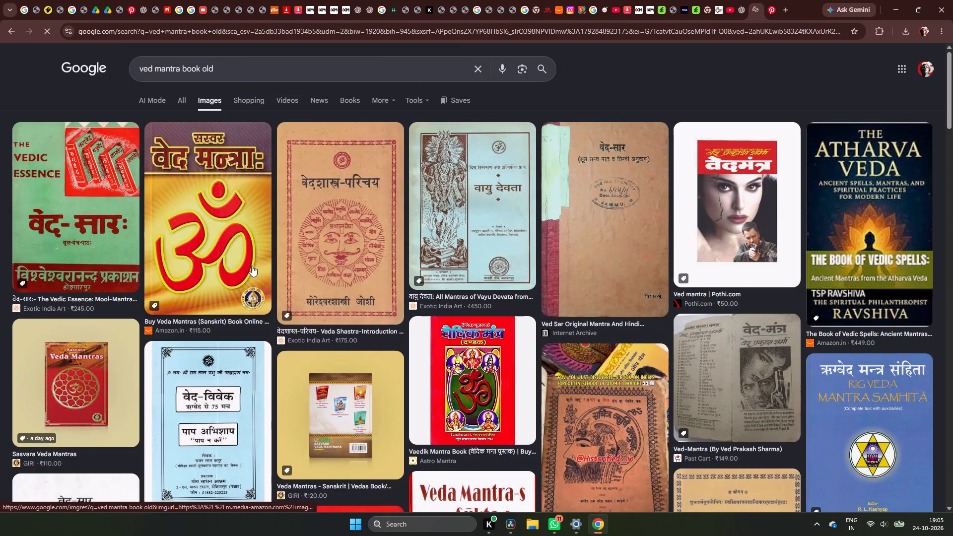
scroll(252, 266, down, 11)
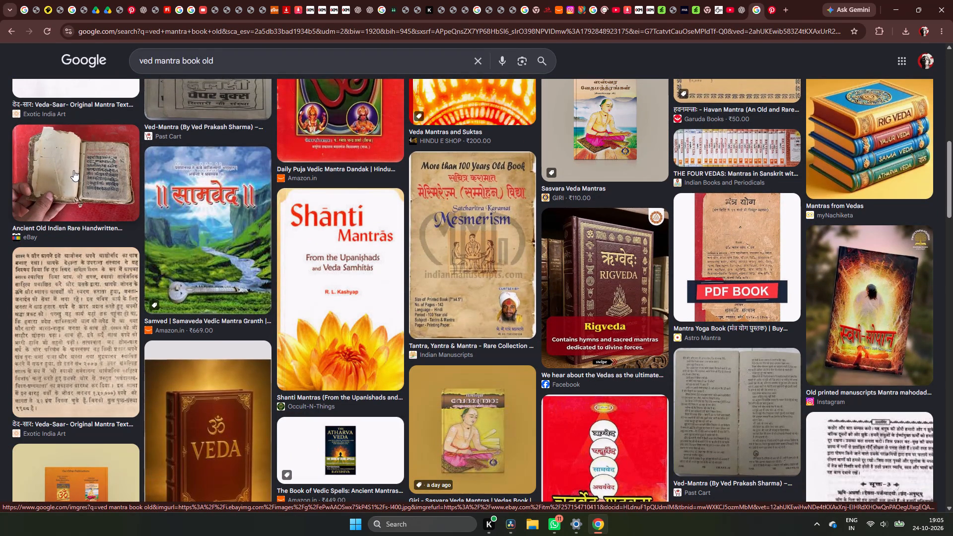
Preview the old handwritten Sanskrit manuscript and the Rare Book Society of India's four-leaf manuscript, and look through their related images.
click(75, 171)
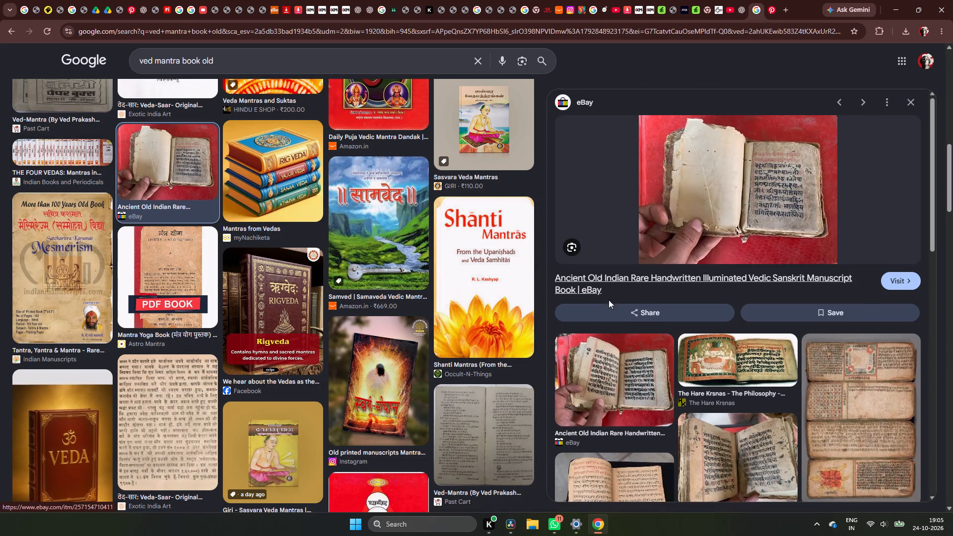
scroll(707, 307, down, 5)
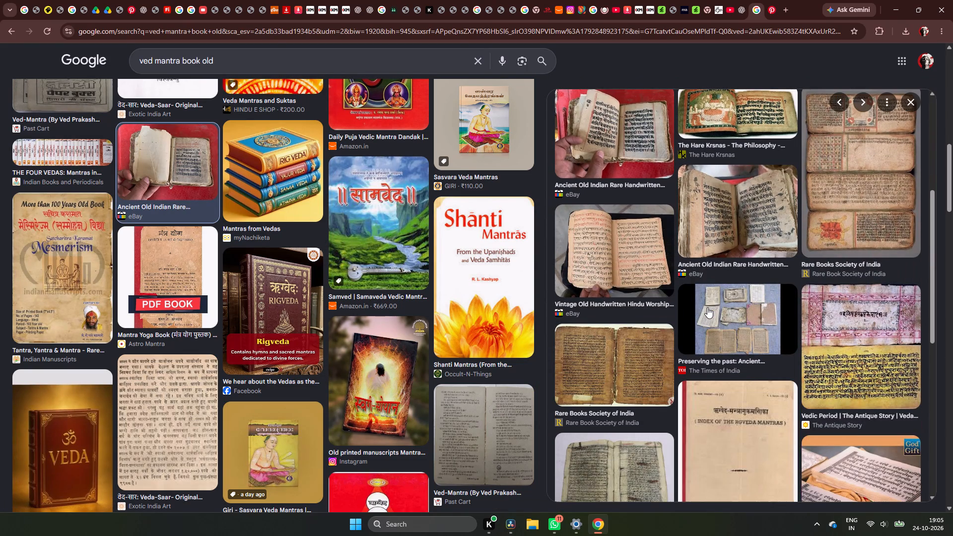
click(879, 181)
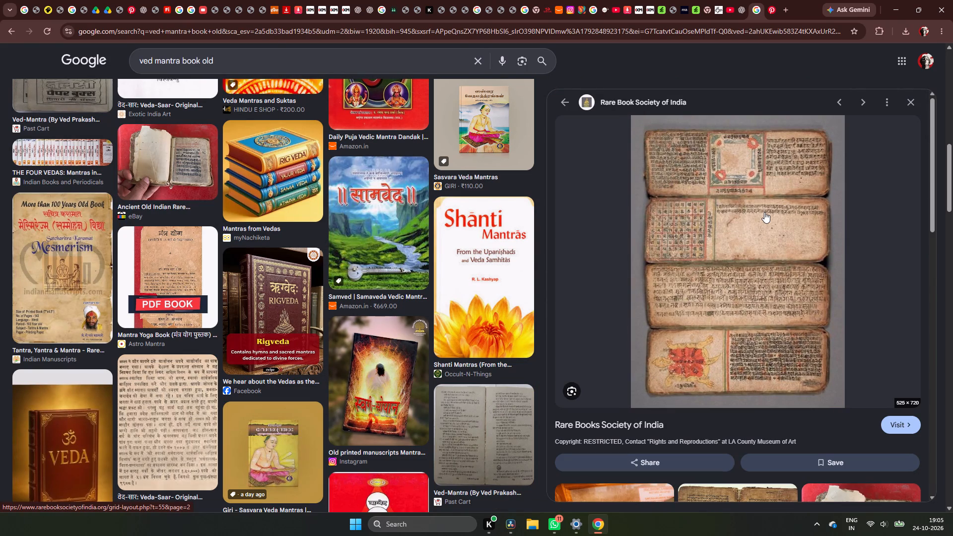
scroll(727, 255, down, 7)
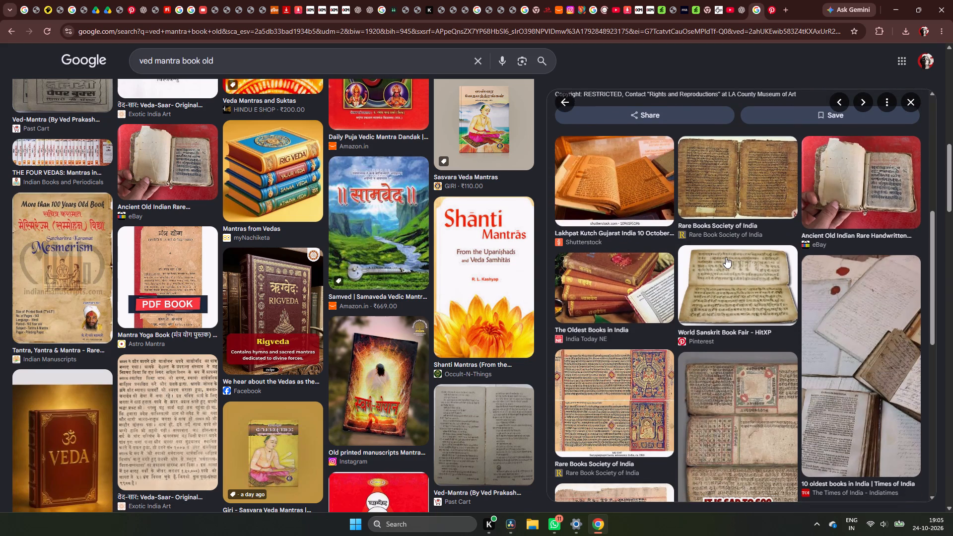
scroll(725, 258, down, 6)
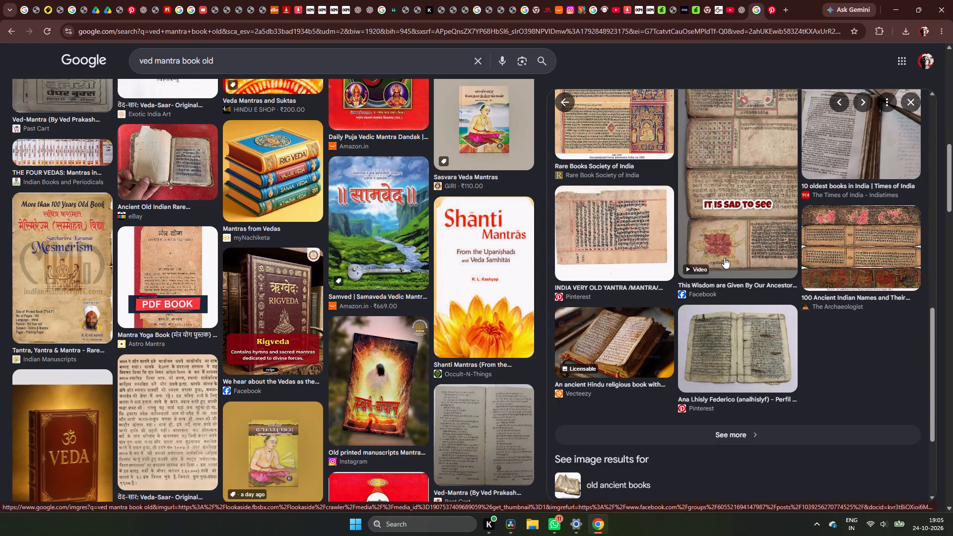
scroll(724, 258, up, 5)
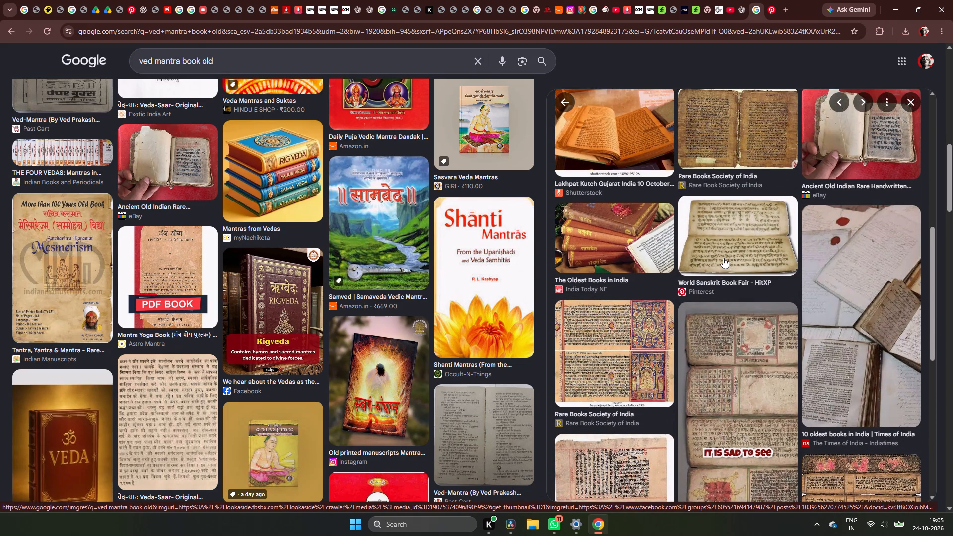
scroll(723, 258, up, 9)
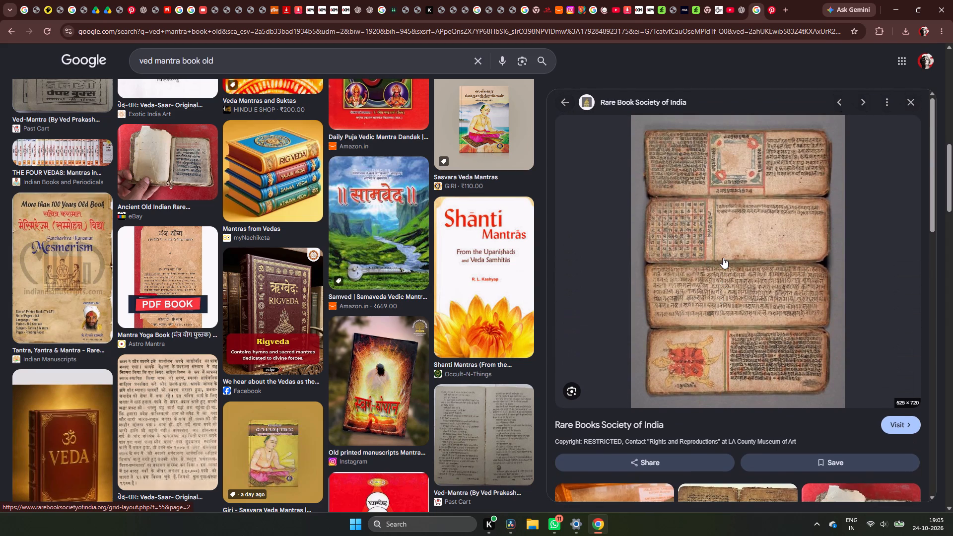
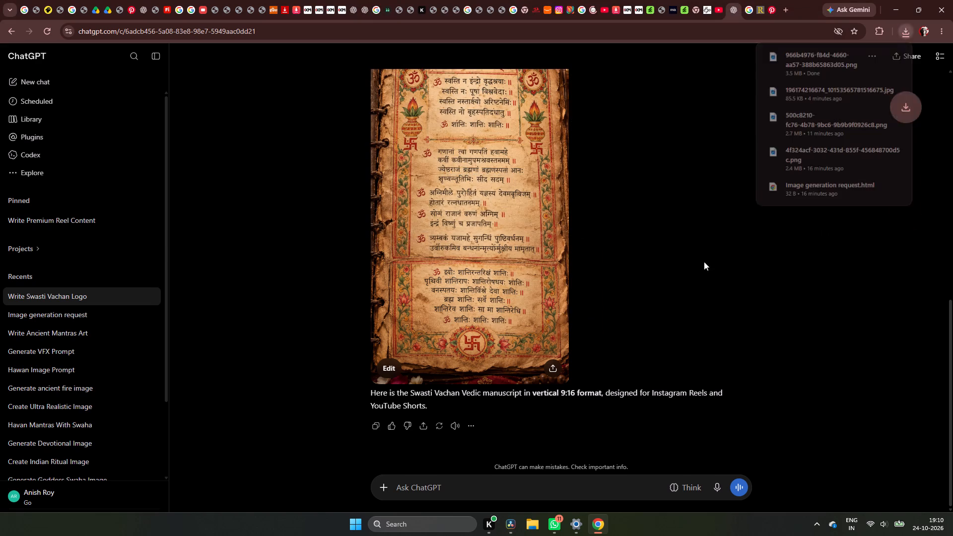
Switch to DaVinci Resolve and play the narration from about 01:29:07 to check where the manuscript image belongs.
click(505, 527)
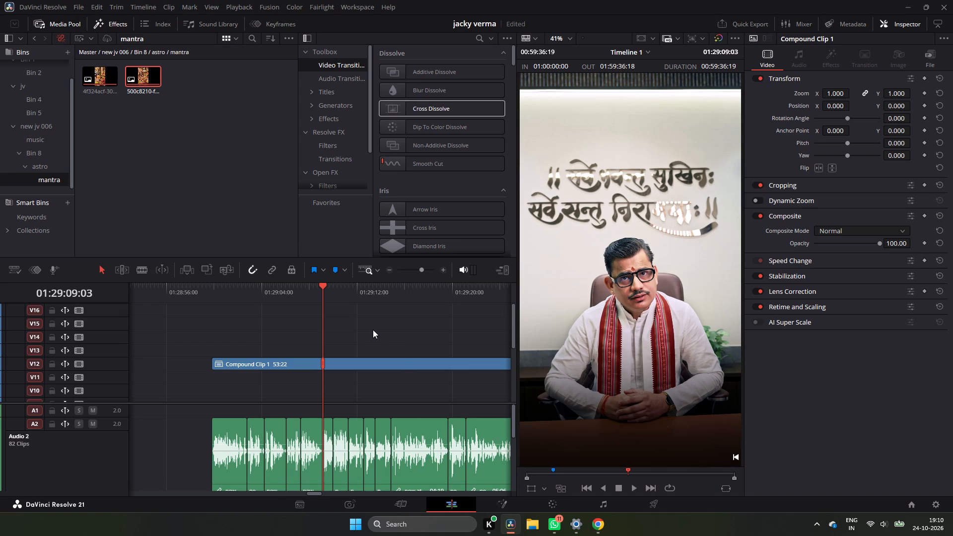
click(313, 294)
click(296, 295)
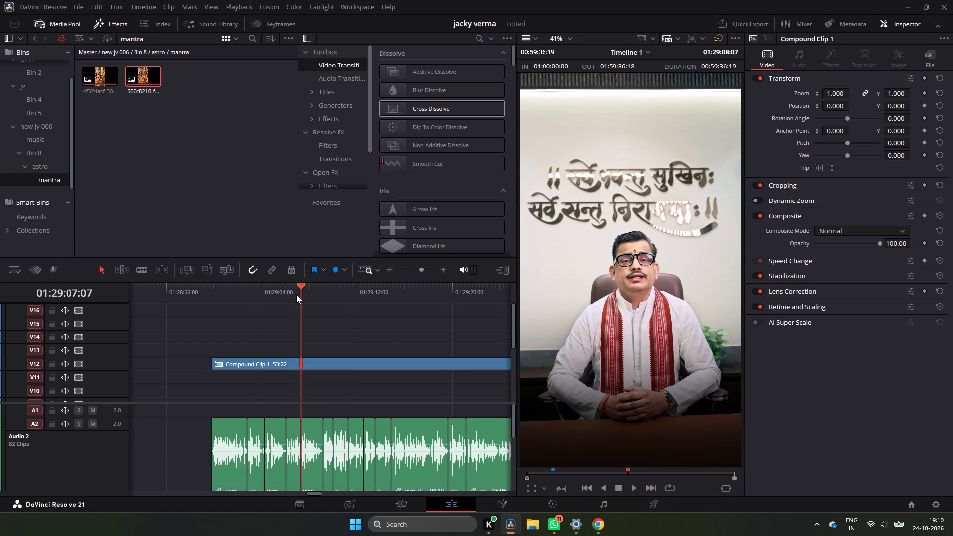
key(space)
key(space)
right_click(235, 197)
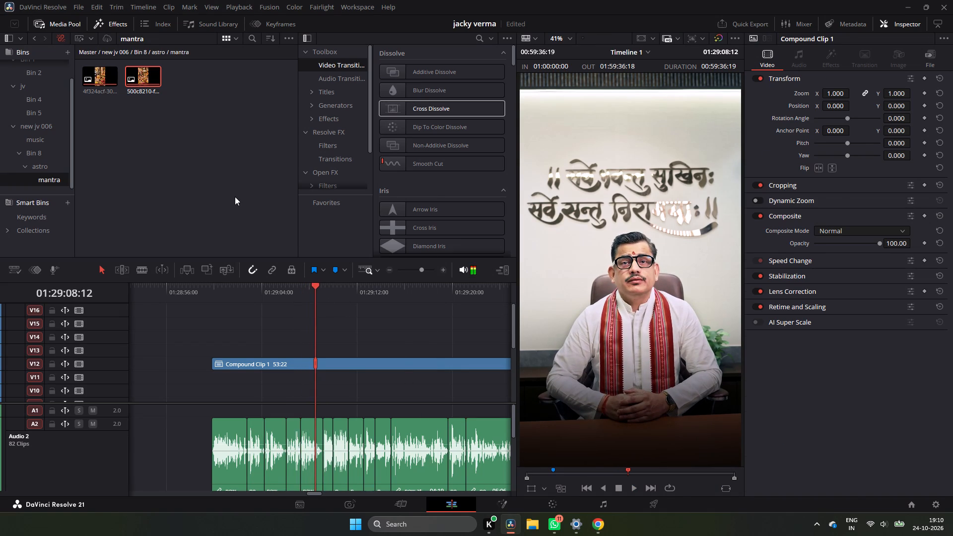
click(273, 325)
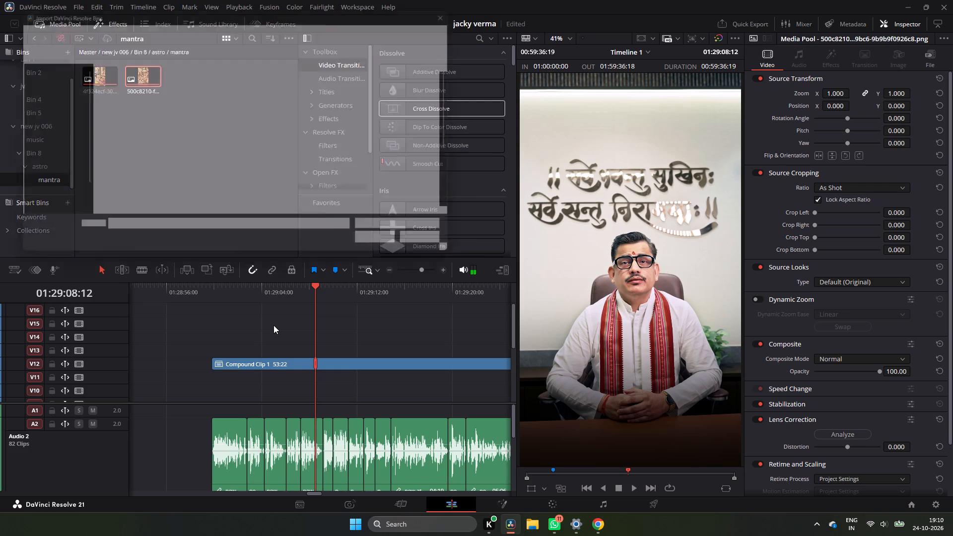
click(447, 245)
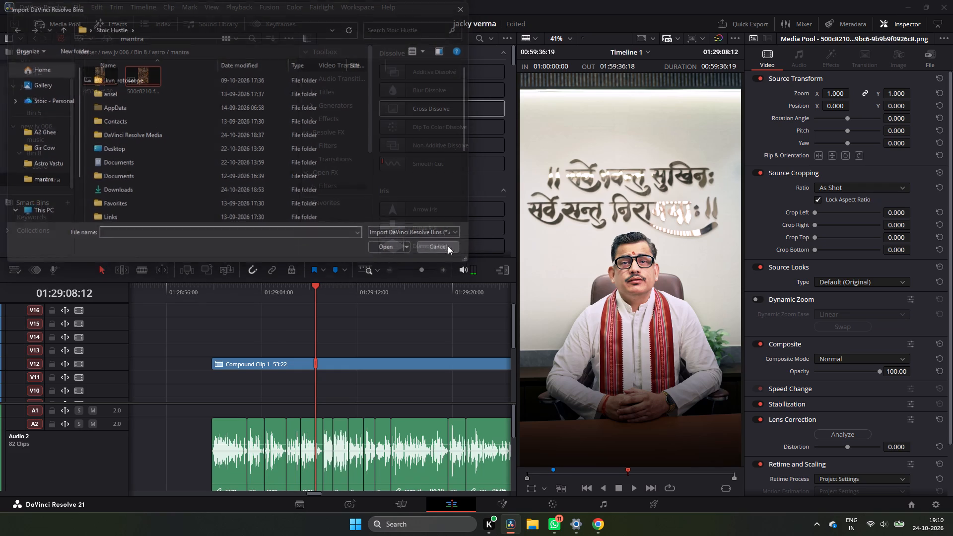
Import the 966b4976 manuscript image from the Astro Vastu mantra folder into the mantra bin.
right_click(229, 226)
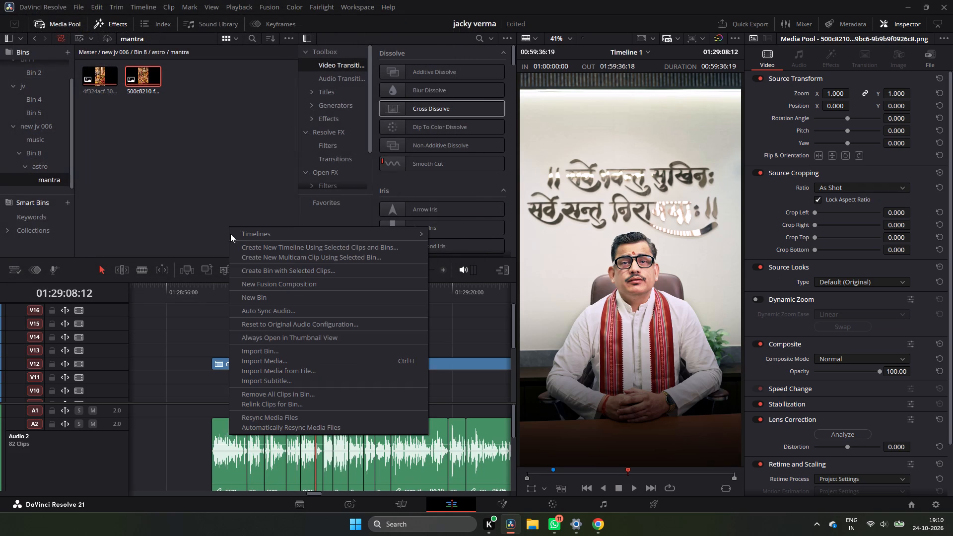
click(255, 359)
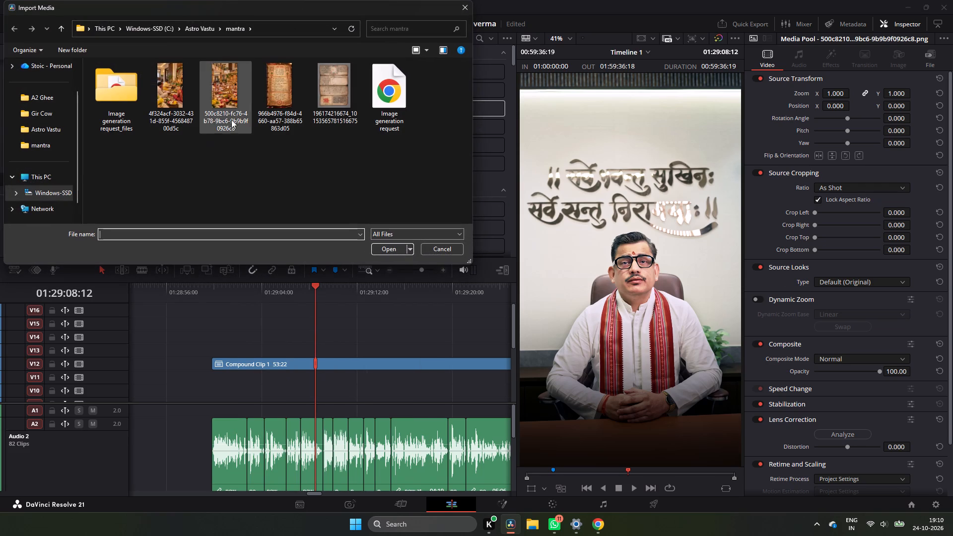
click(288, 100)
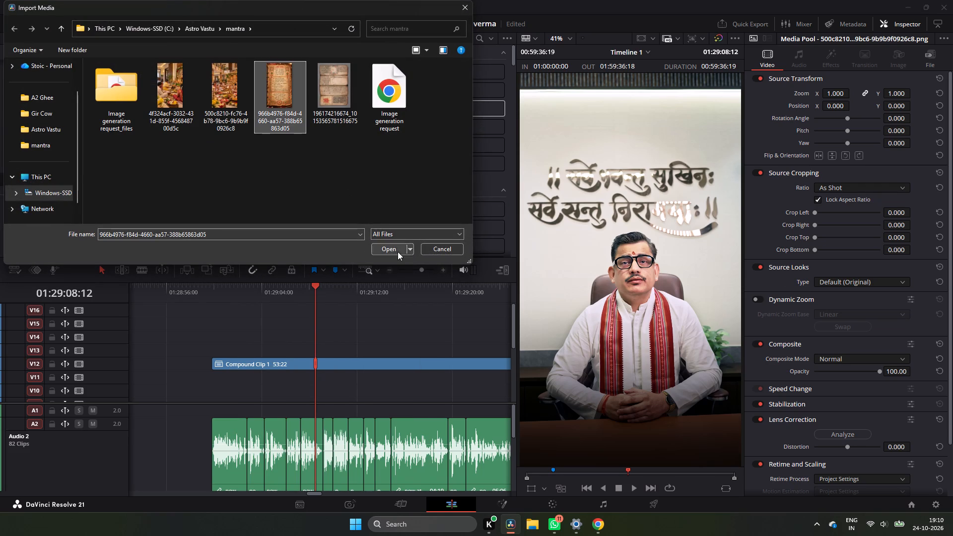
click(398, 252)
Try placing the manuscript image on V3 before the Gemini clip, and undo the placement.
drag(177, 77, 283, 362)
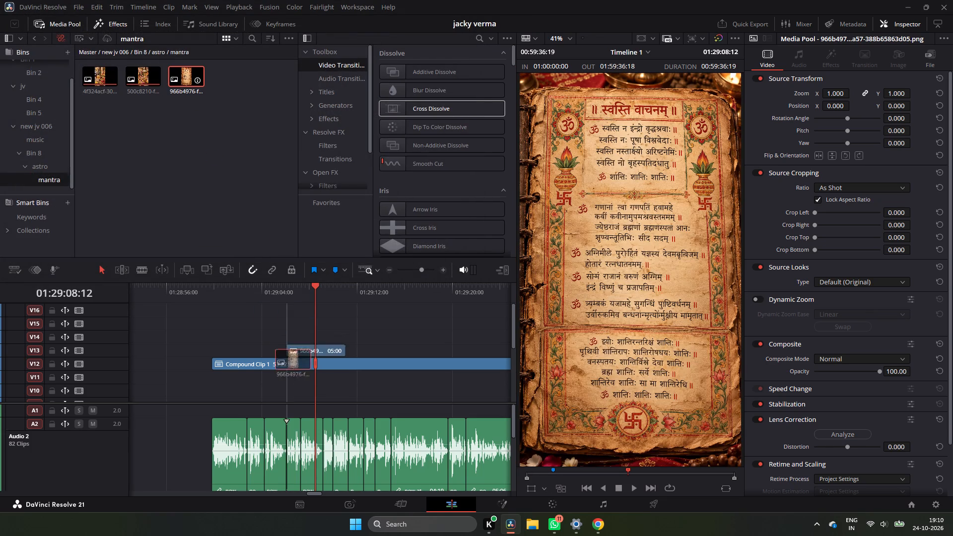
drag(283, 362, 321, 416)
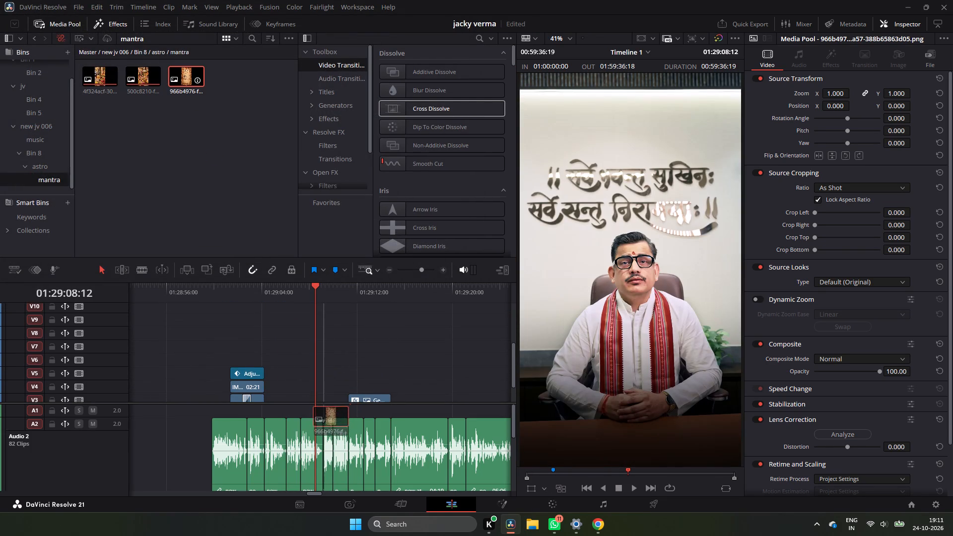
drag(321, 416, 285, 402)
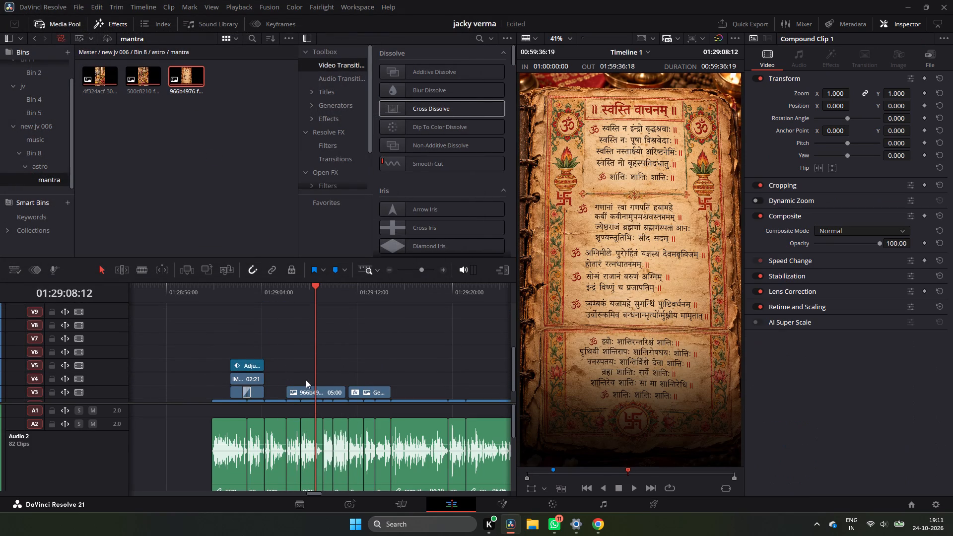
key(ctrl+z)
Place the manuscript image on V5 at about 01:29:06, between the adjustment clip and the Gemini clip.
drag(348, 289, 365, 290)
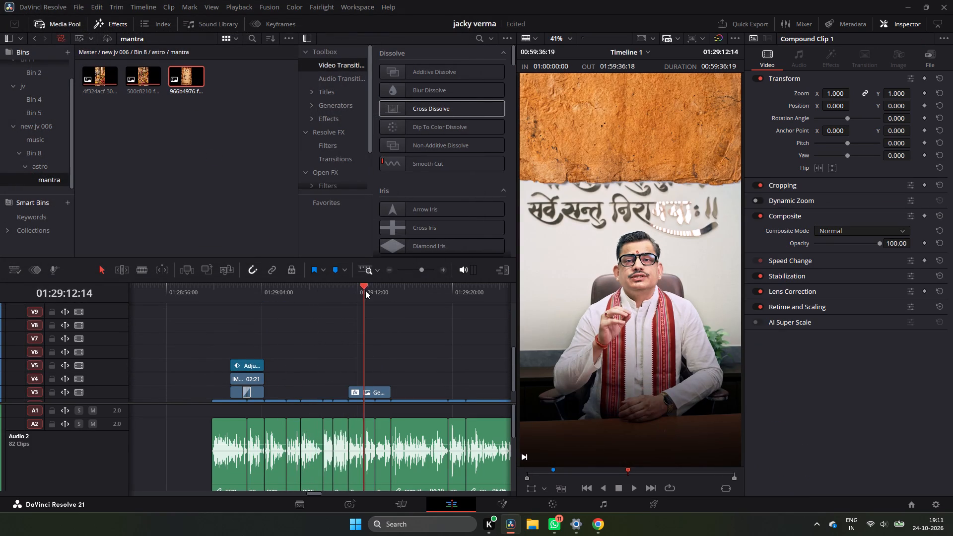
drag(365, 290, 310, 306)
drag(187, 75, 276, 294)
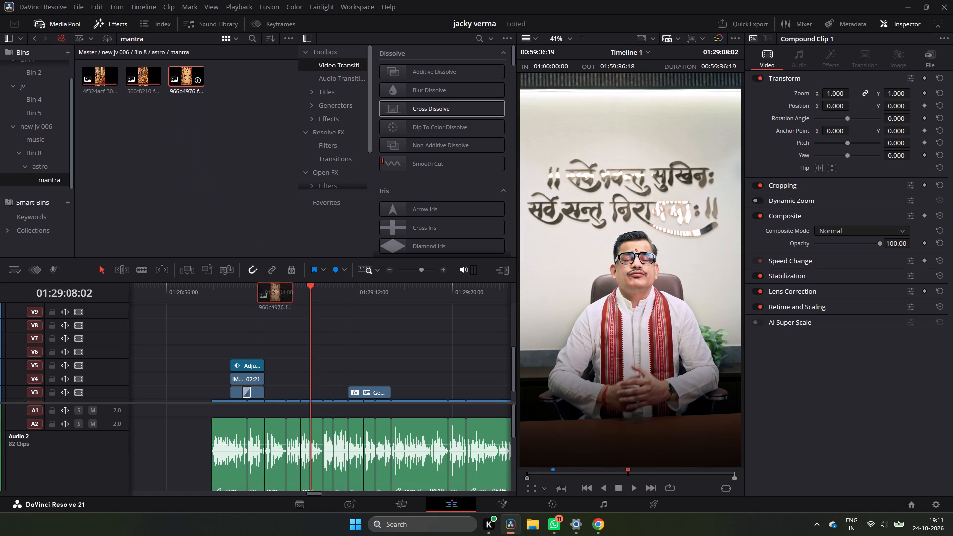
drag(276, 294, 291, 365)
Play the narration to find the cue, and move the manuscript clip to V3 starting at 01:29:06:02.
click(271, 298)
key(space)
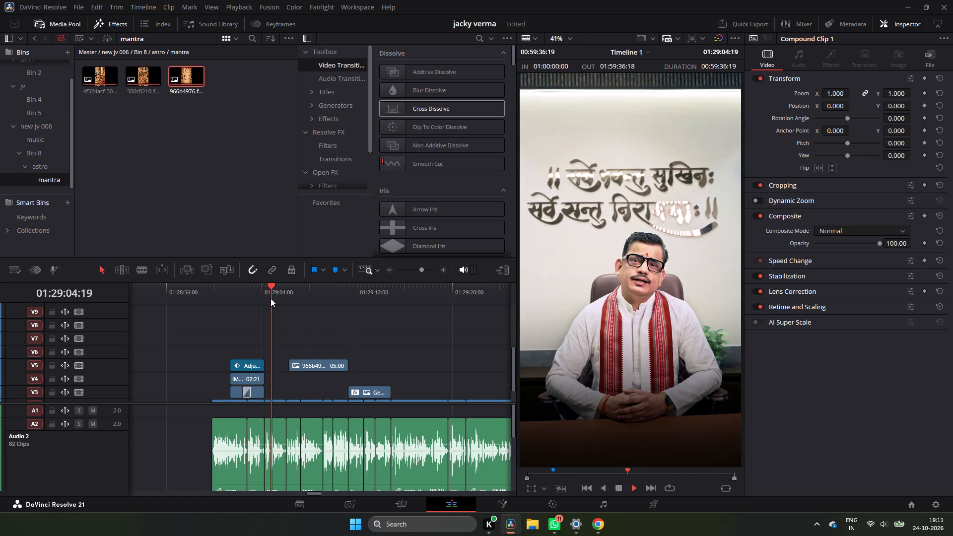
key(space)
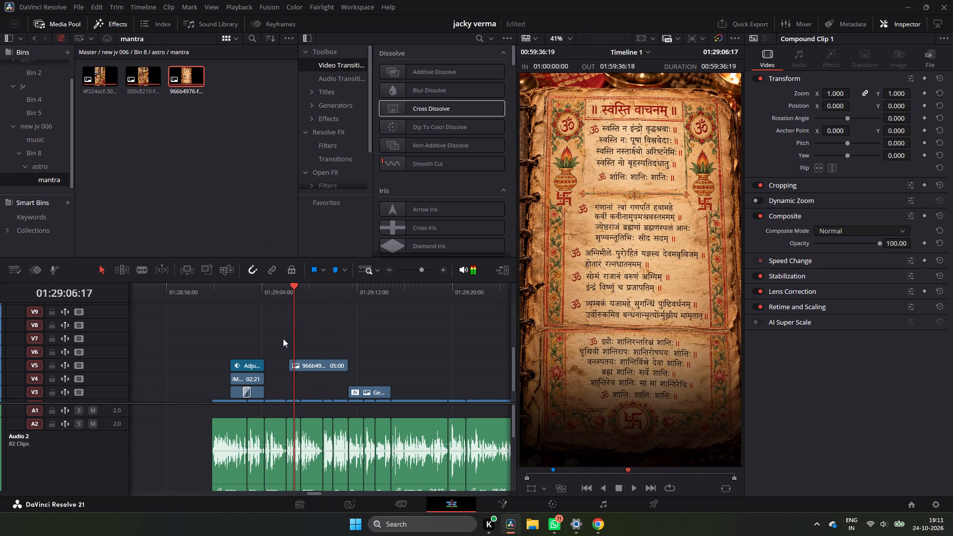
click(291, 296)
key(space)
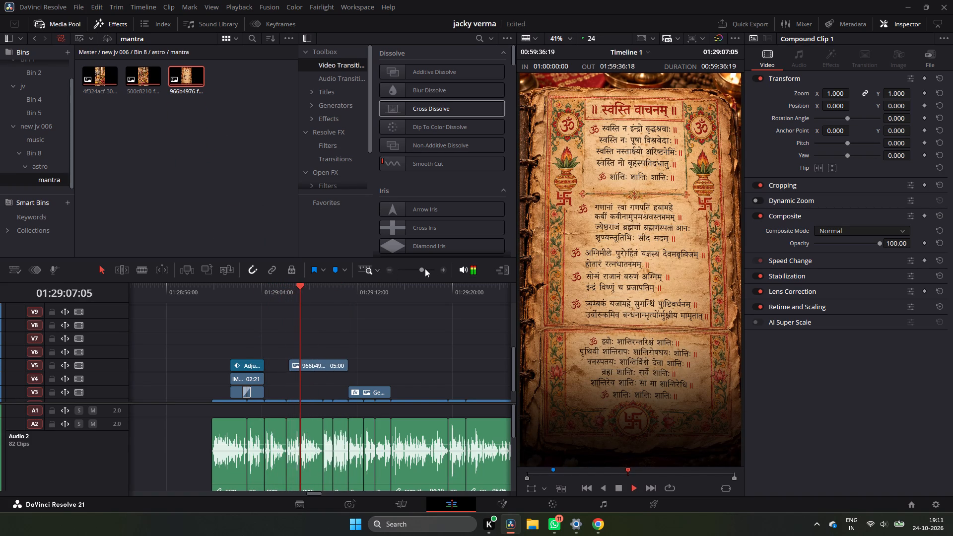
click(437, 269)
key(space)
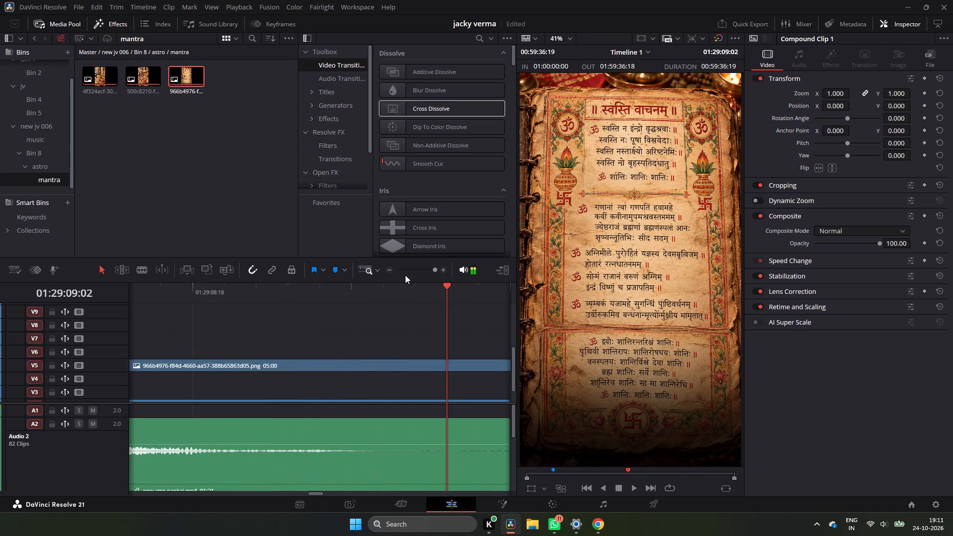
triple_click(387, 270)
click(387, 270)
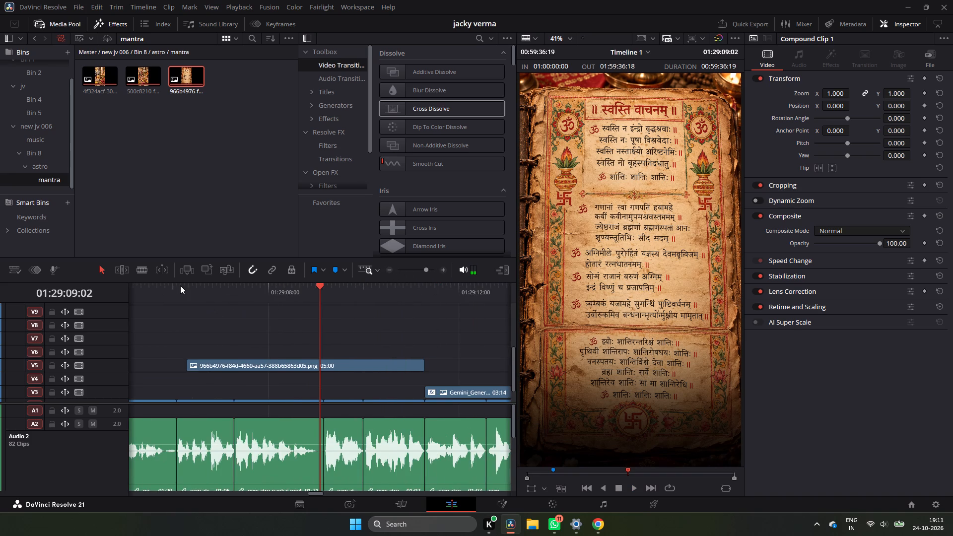
click(180, 285)
key(space)
key(space)
click(180, 285)
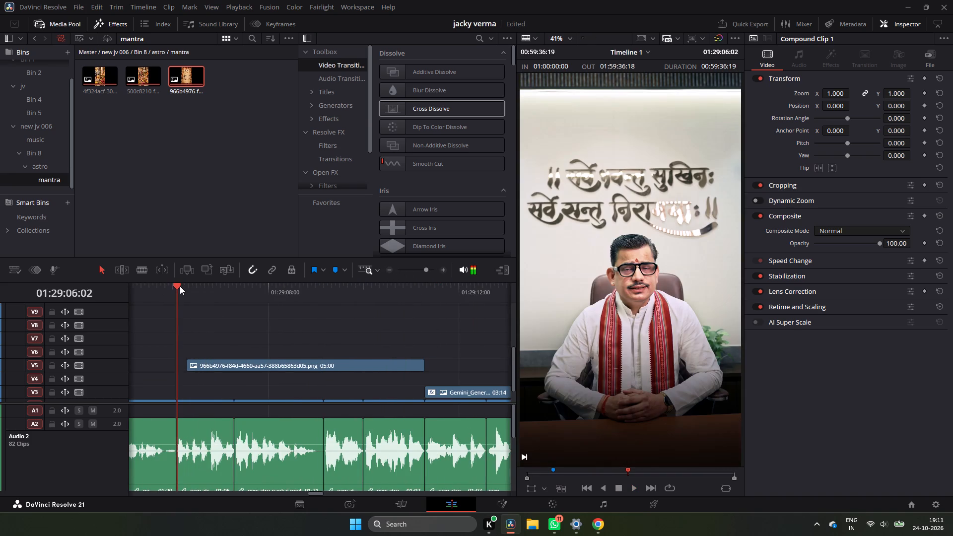
drag(224, 367, 210, 385)
key(space)
key(space)
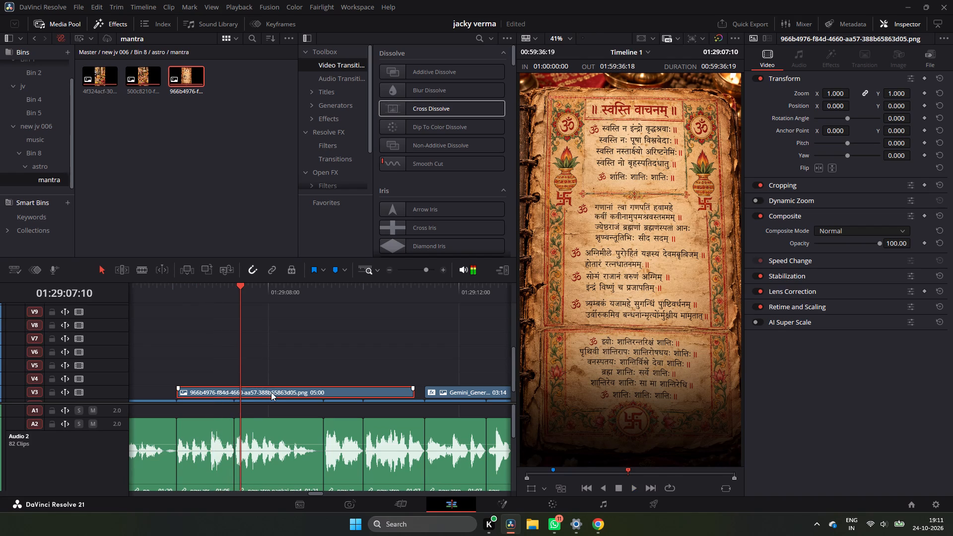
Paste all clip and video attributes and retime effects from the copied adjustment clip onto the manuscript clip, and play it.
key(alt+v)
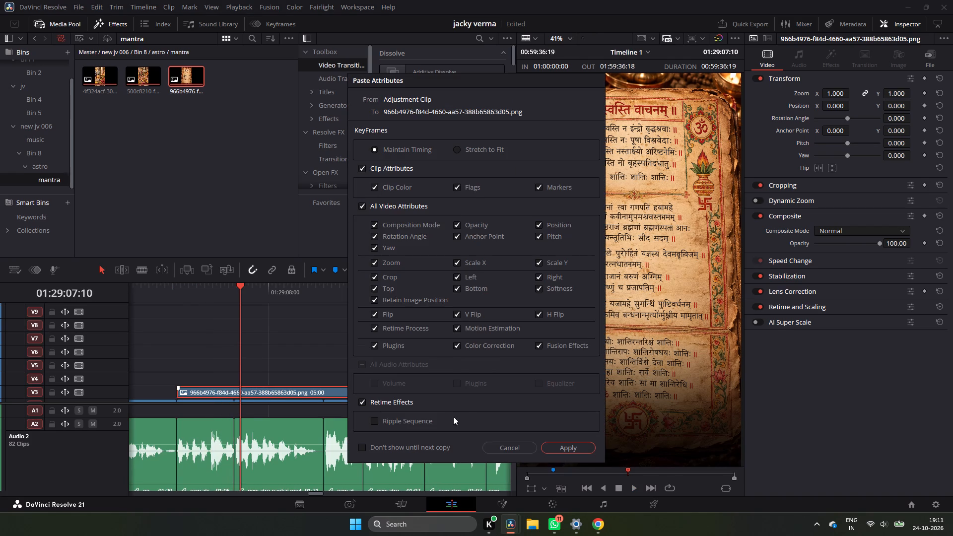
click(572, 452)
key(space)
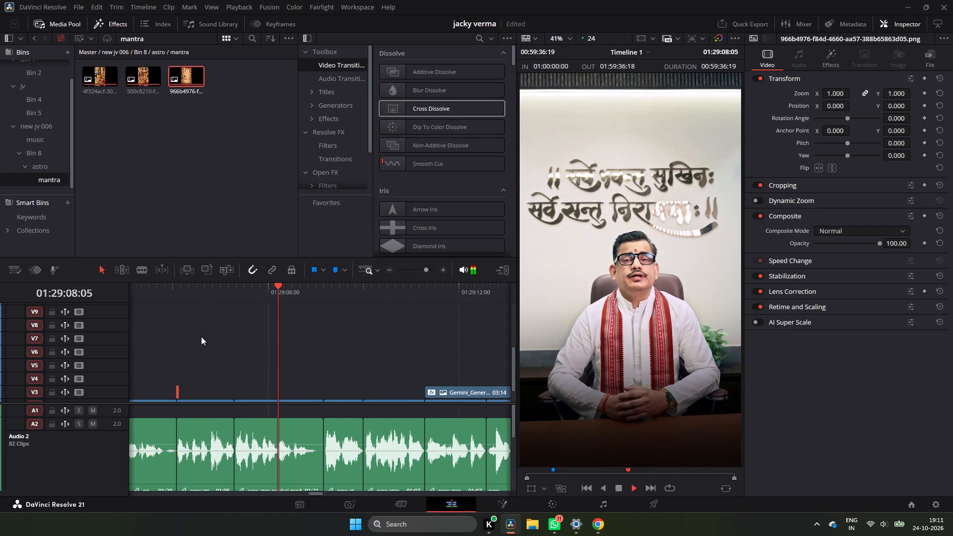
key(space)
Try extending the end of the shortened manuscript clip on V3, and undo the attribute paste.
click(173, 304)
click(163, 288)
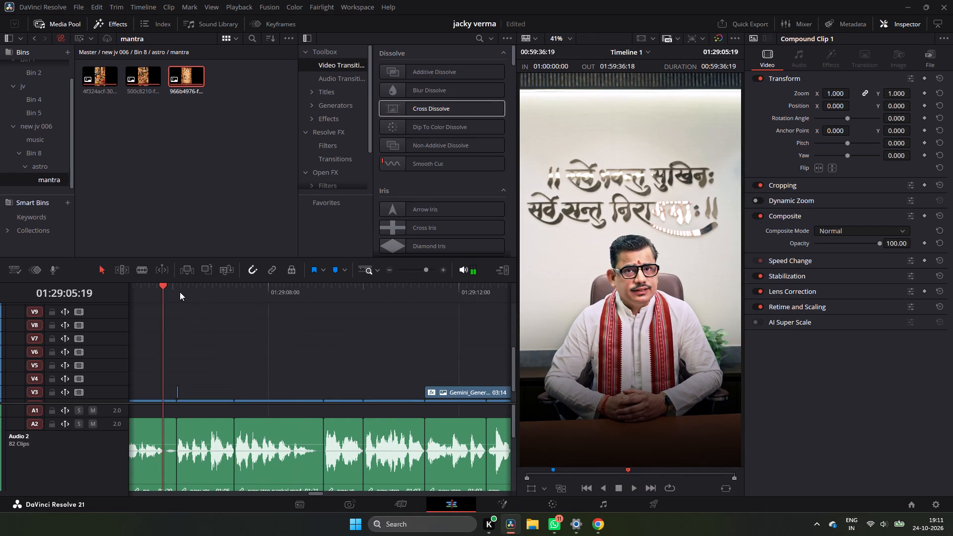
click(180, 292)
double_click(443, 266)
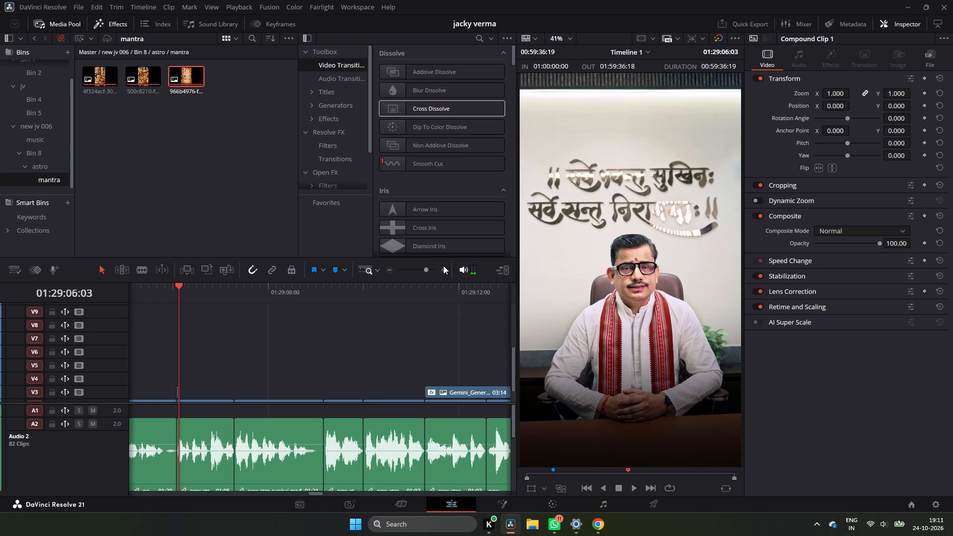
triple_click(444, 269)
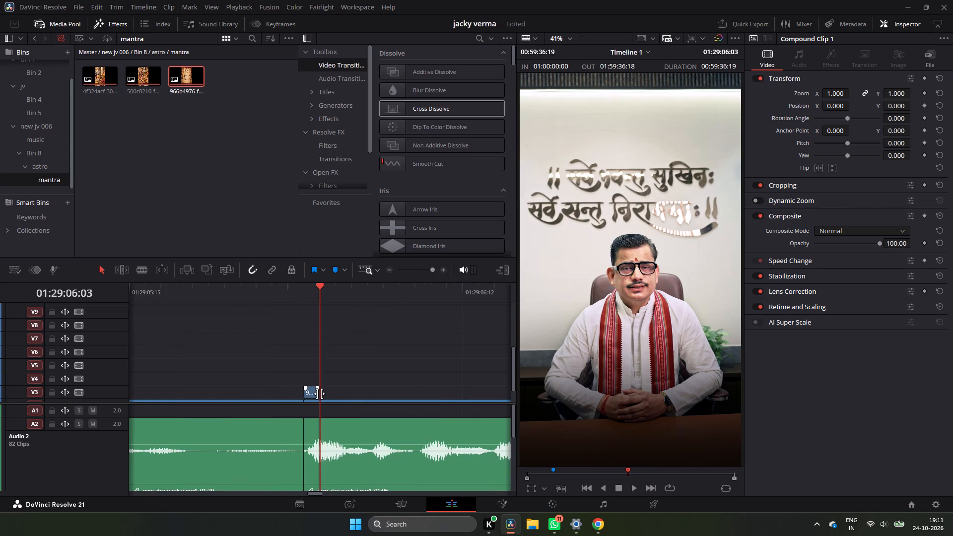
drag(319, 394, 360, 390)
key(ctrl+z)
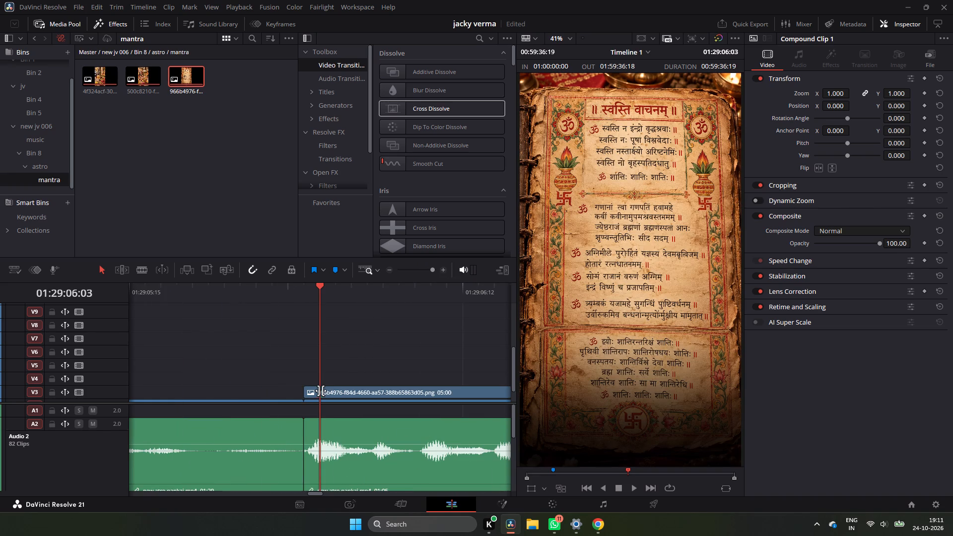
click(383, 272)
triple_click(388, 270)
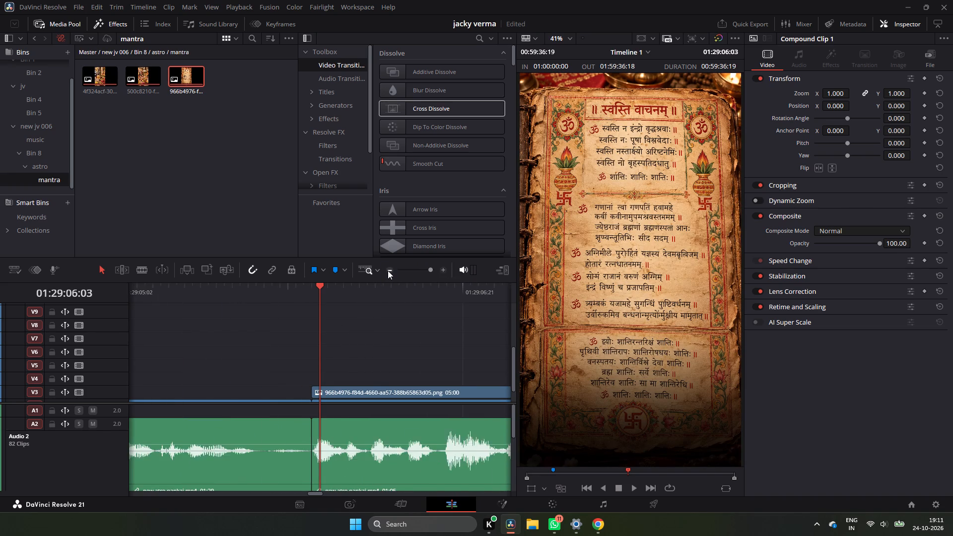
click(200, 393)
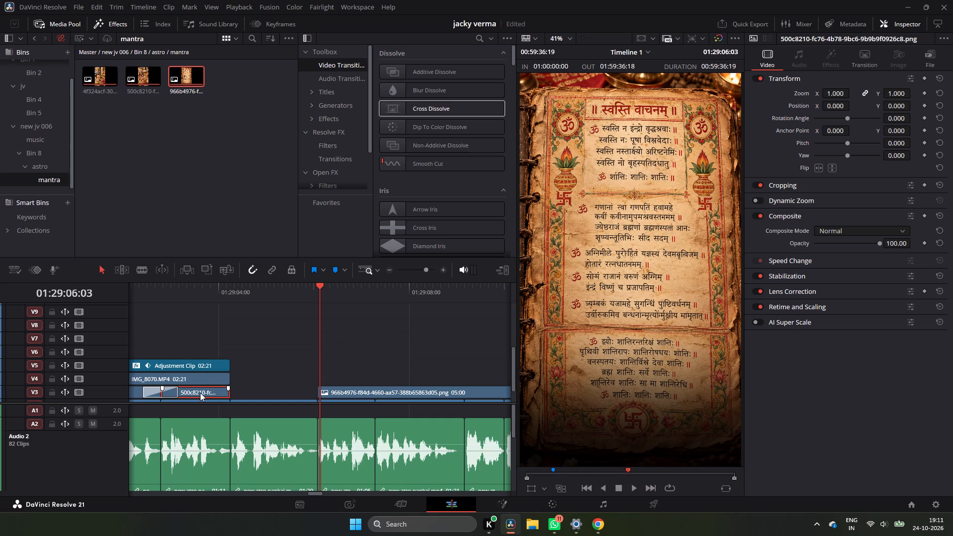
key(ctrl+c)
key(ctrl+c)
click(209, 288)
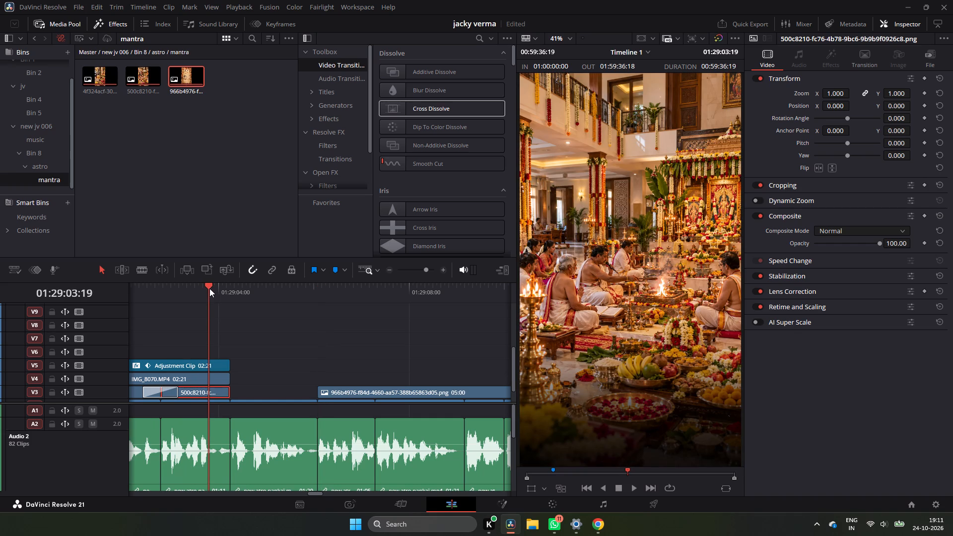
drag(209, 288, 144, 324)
Paste all attributes from the 4f324acf ritual image onto the adjoining 500c8210 image clip on V3.
click(133, 392)
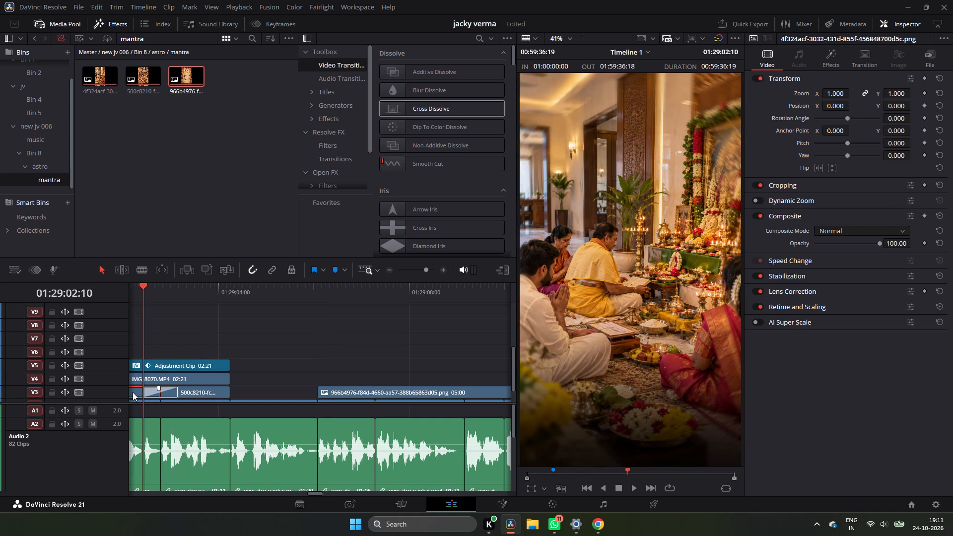
key(ctrl+c)
key(ctrl+c)
key(ctrl+c)
click(195, 395)
key(alt+v)
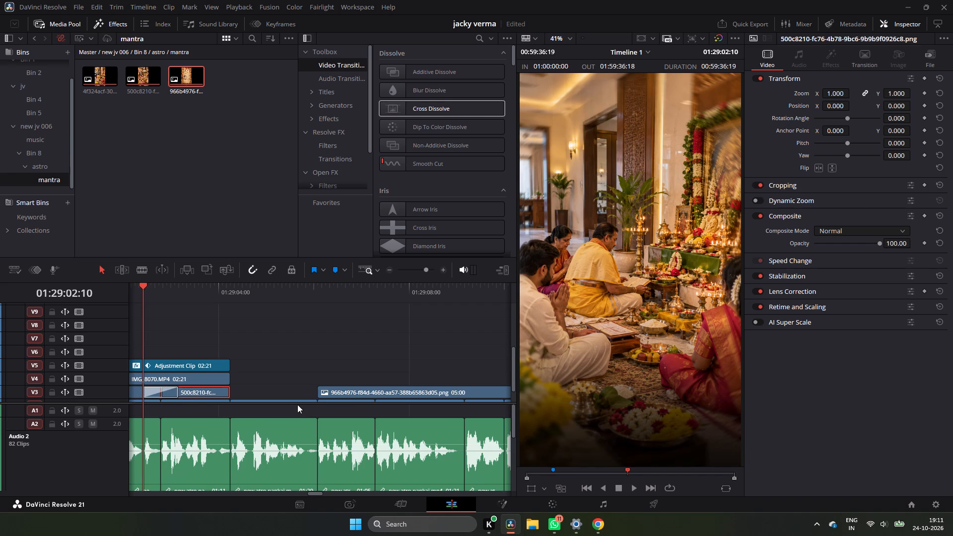
click(551, 448)
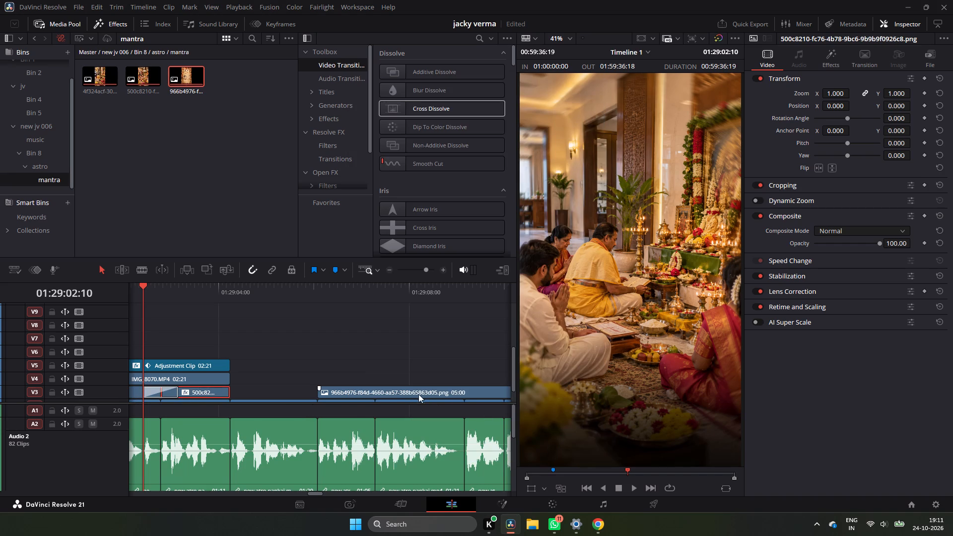
Paste the 4f324acf clip's clip and video attributes and retime effects onto the manuscript clip on V3, maintaining keyframe timing.
click(416, 393)
key(alt+v)
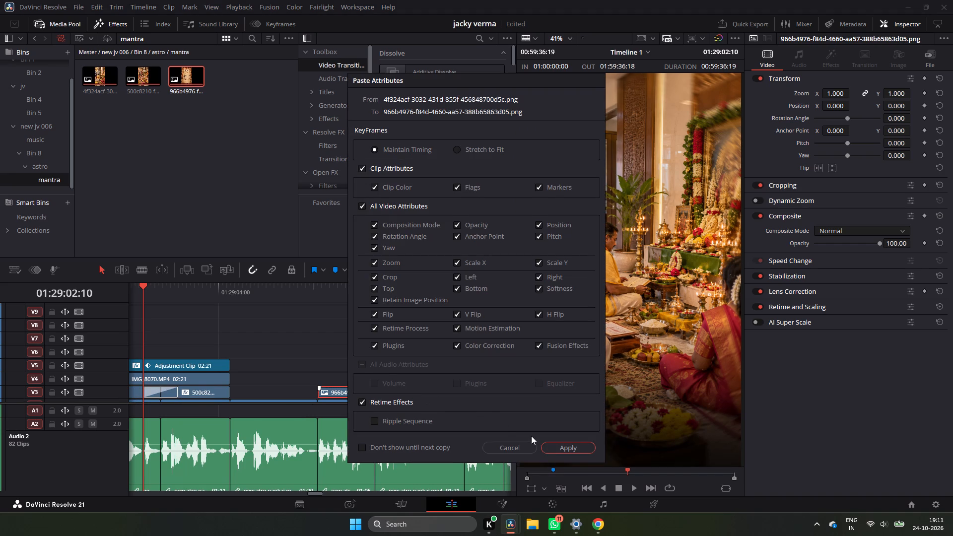
click(545, 445)
Play from the 500c8210 ritual image through the manuscript clip to review the pasted effect and find the narration cue for its end.
click(172, 286)
key(space)
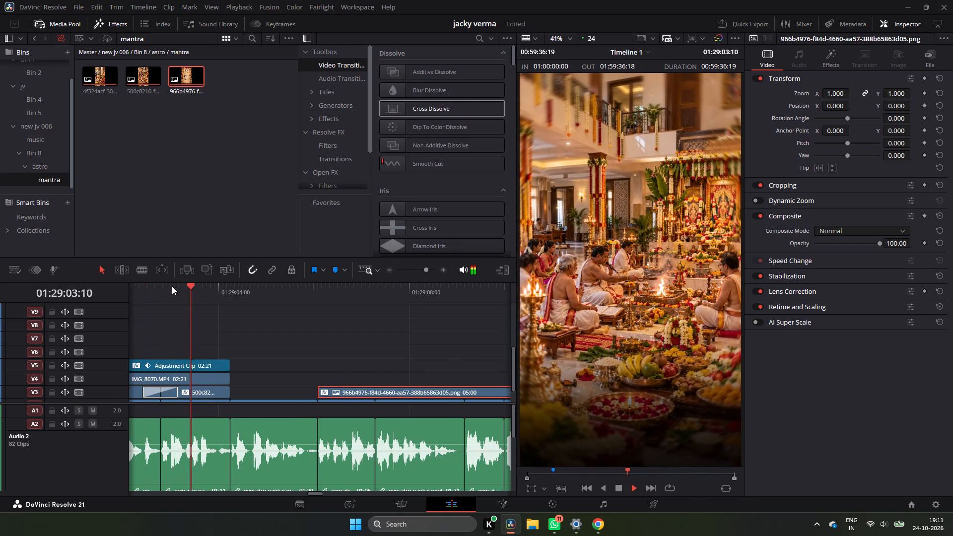
key(space)
key(space)
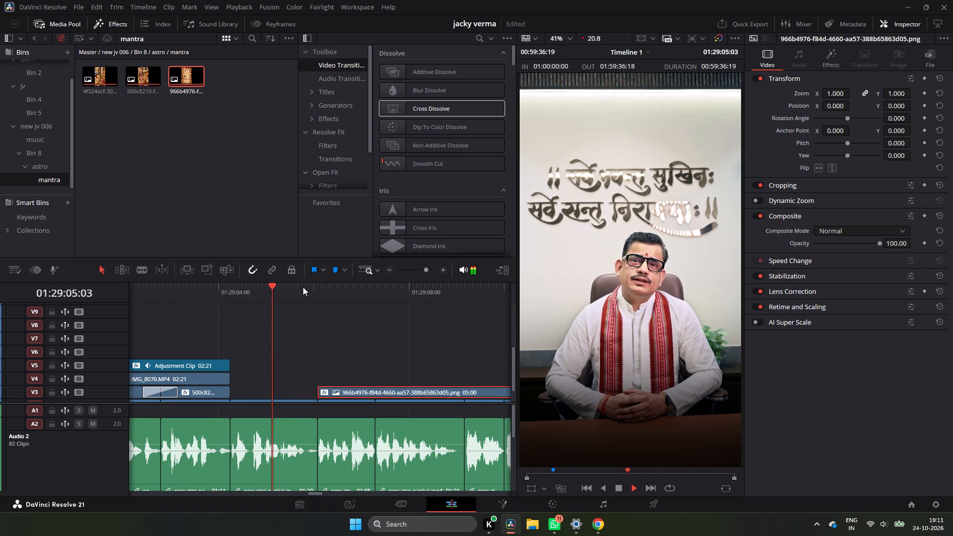
key(space)
key(space)
key(space)
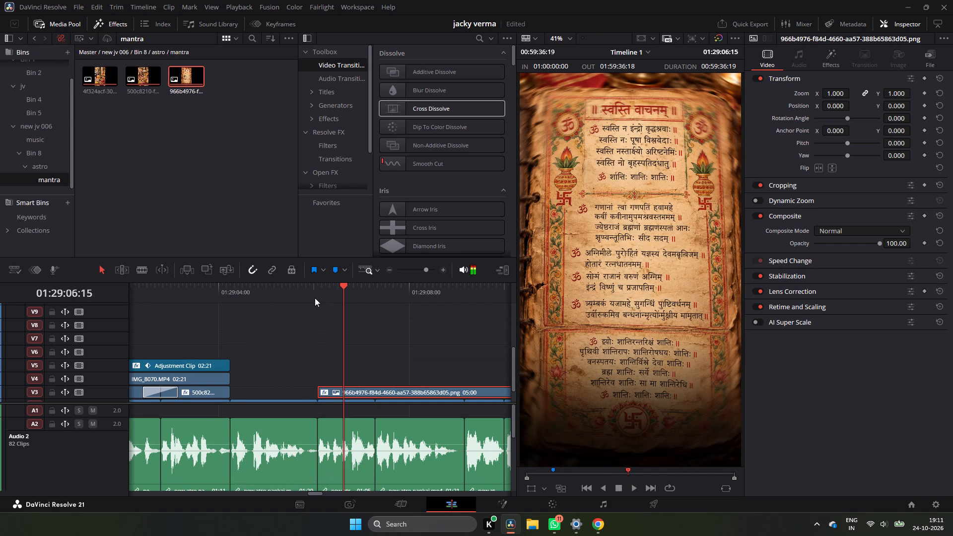
key(space)
key(space)
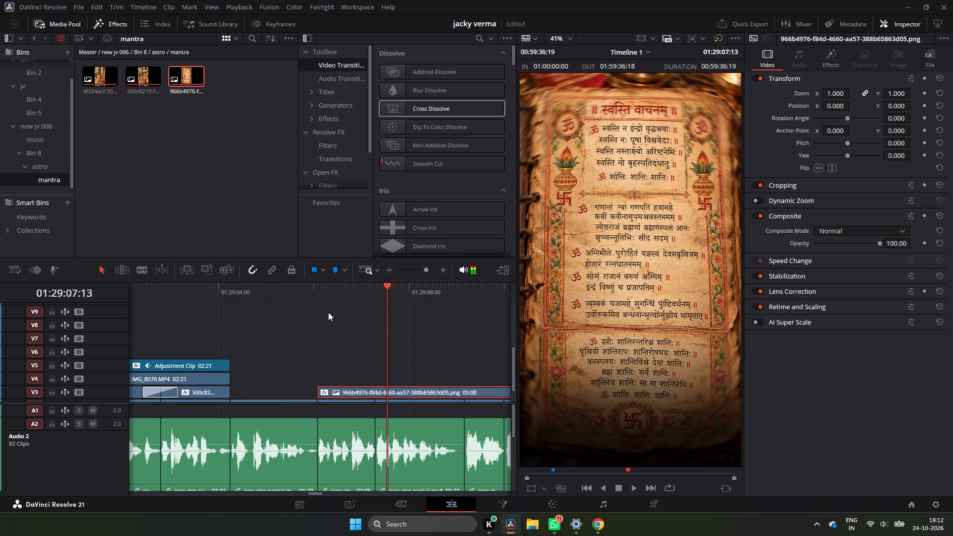
click(320, 290)
key(space)
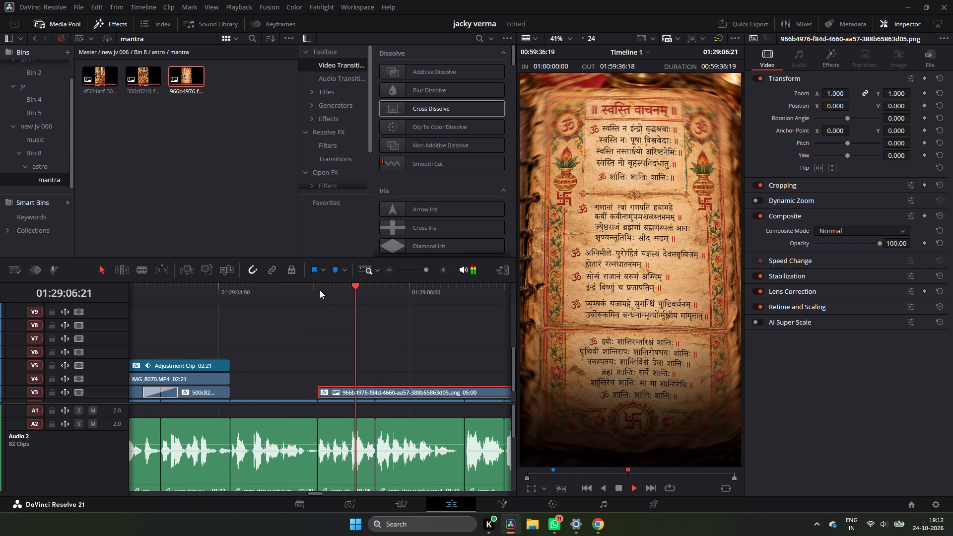
key(space)
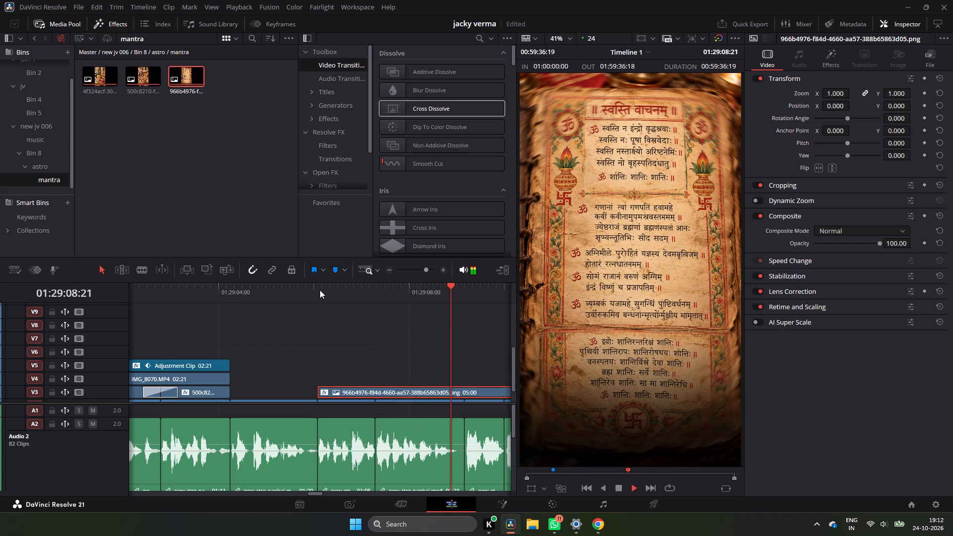
key(space)
key(space)
Split the manuscript clip at 01:29:09:04 and delete the part after the cut.
click(455, 284)
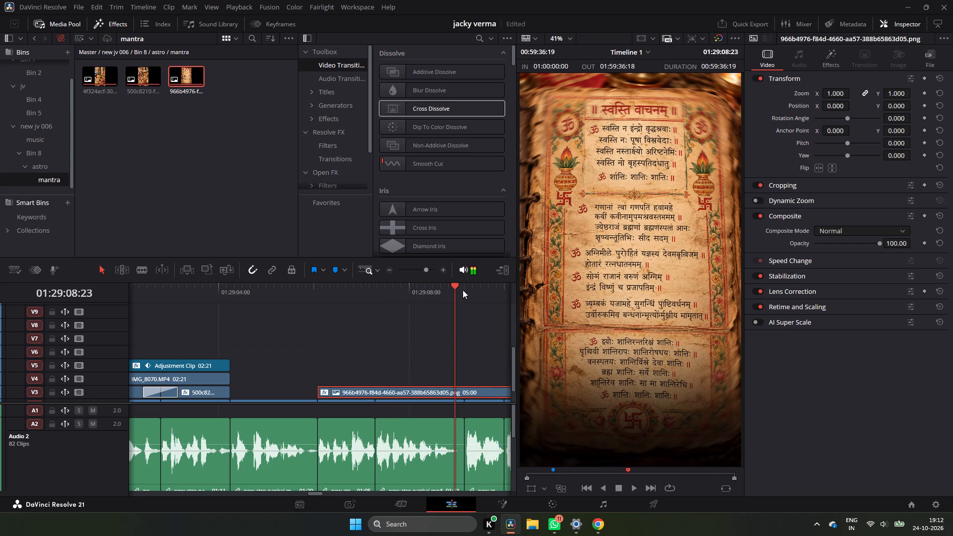
click(464, 291)
click(467, 294)
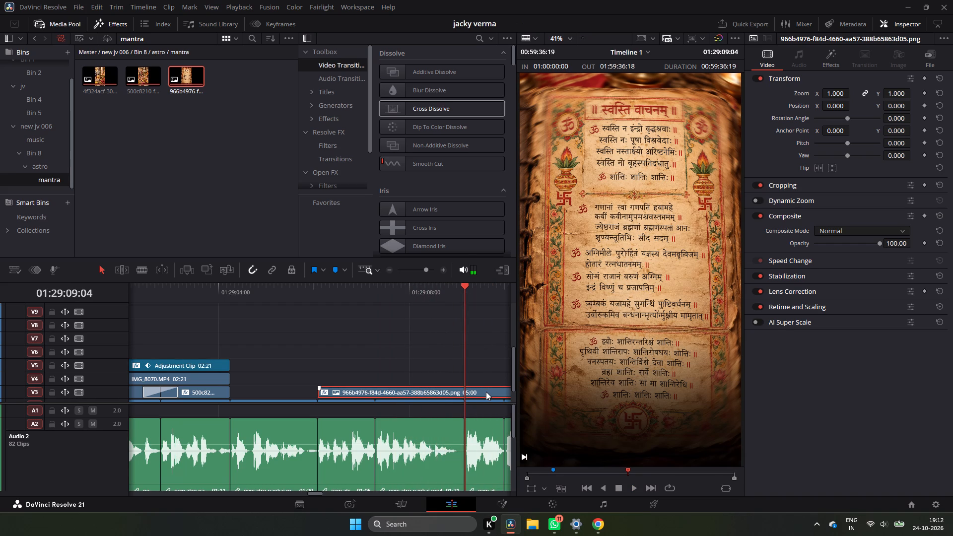
key(ctrl+b)
click(486, 392)
key(BackSpace)
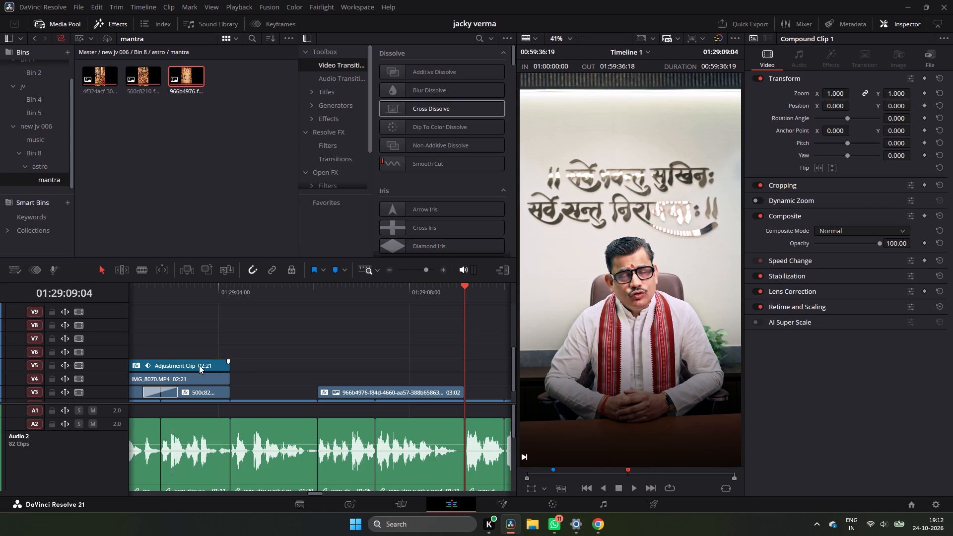
Duplicate the V5 adjustment clip onto V4 directly above the manuscript clip, and extend its end to a duration of 03:02.
alt+drag(198, 365, 425, 377)
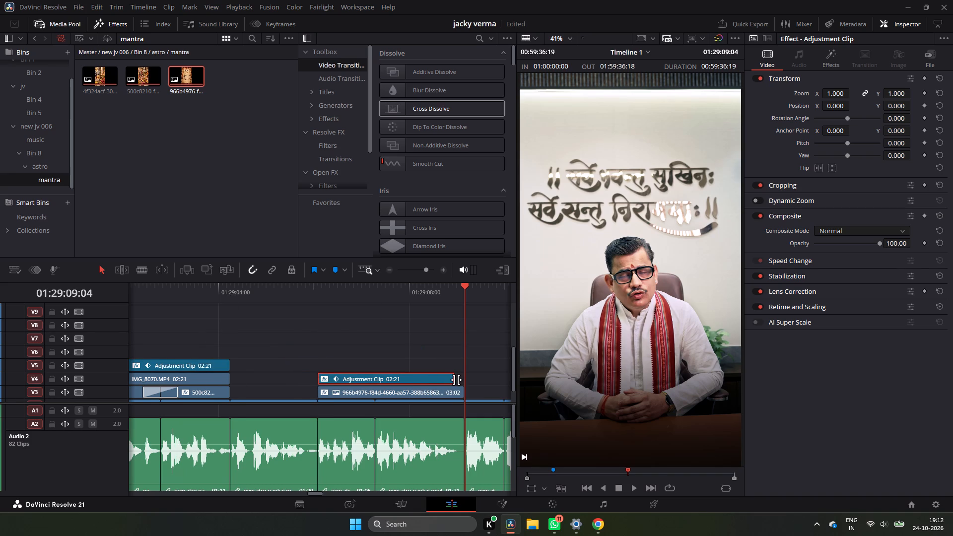
drag(454, 381, 466, 381)
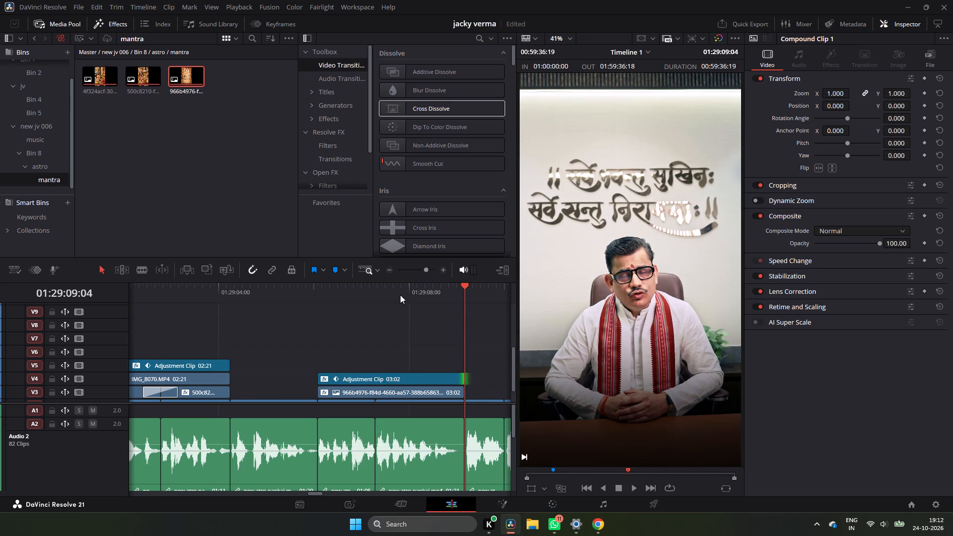
Scrub through the manuscript section and the earlier ritual image clips to compare their looks and layer stacks.
ctrl+scroll(399, 296, down, 2)
drag(348, 288, 359, 290)
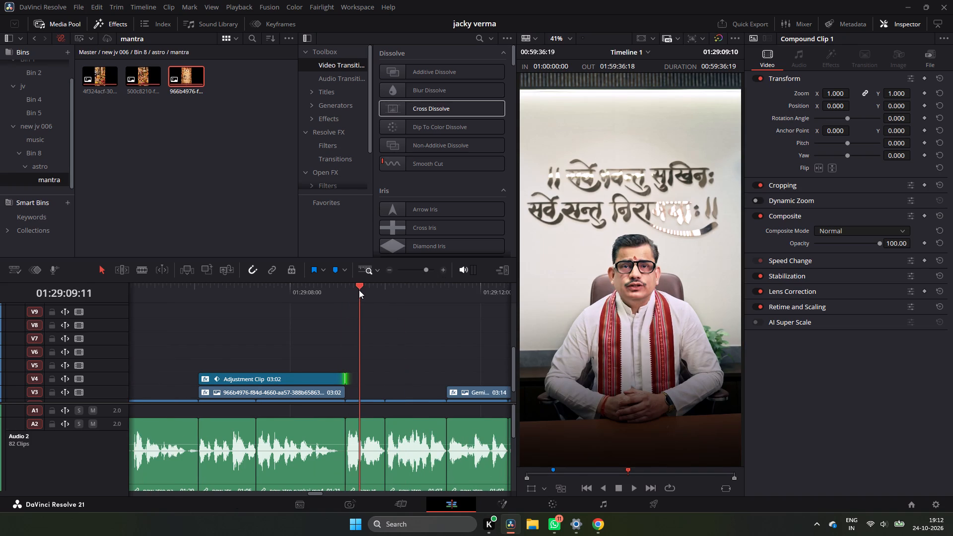
drag(359, 290, 257, 316)
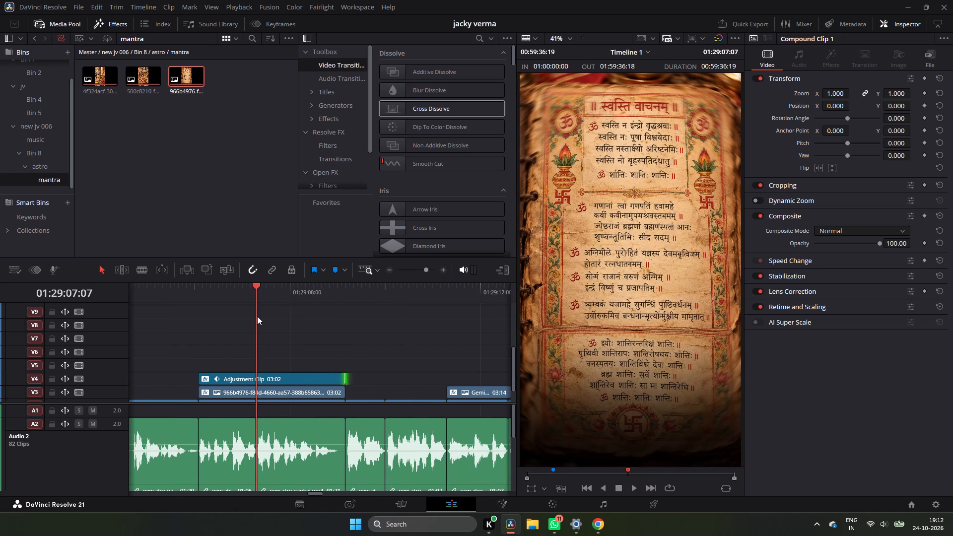
drag(257, 316, 249, 337)
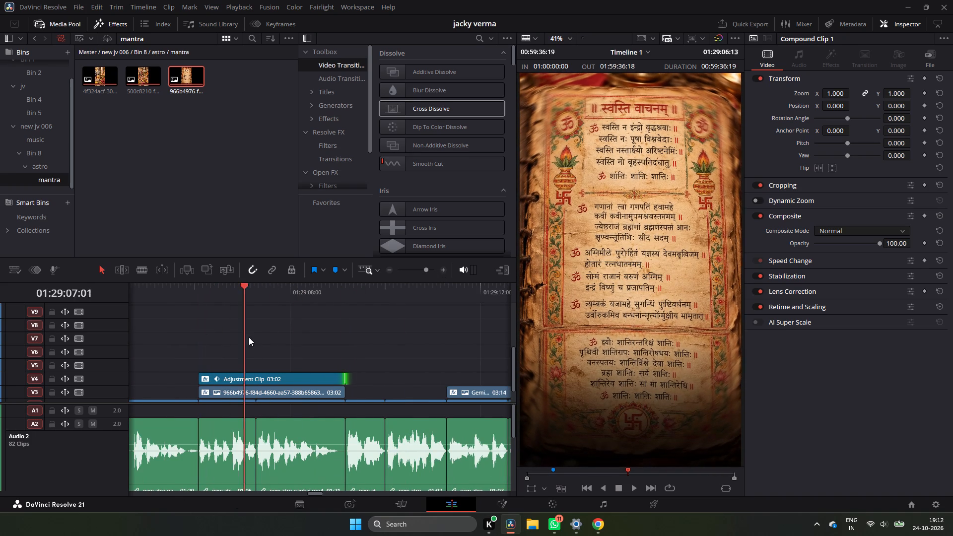
drag(249, 337, 251, 354)
scroll(263, 346, down, 2)
drag(252, 298, 196, 332)
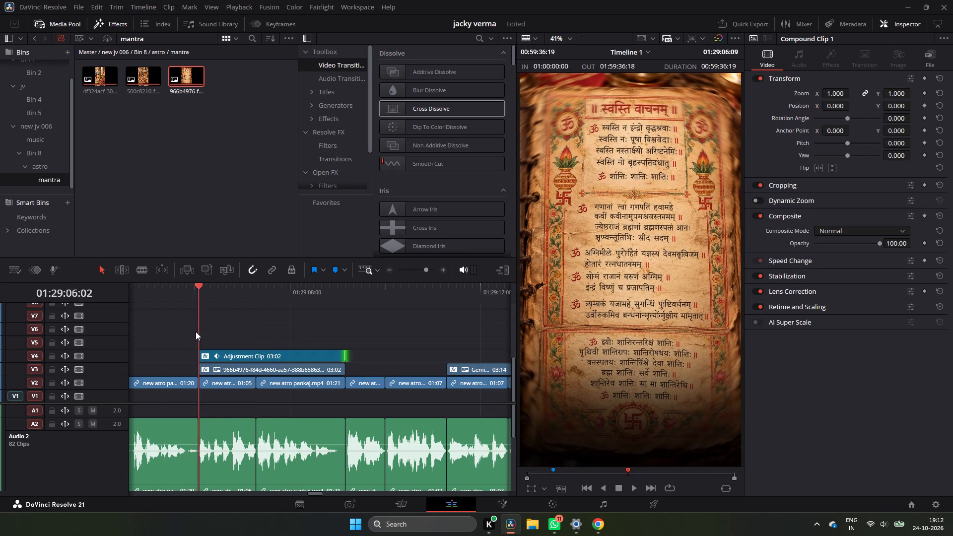
drag(196, 332, 161, 345)
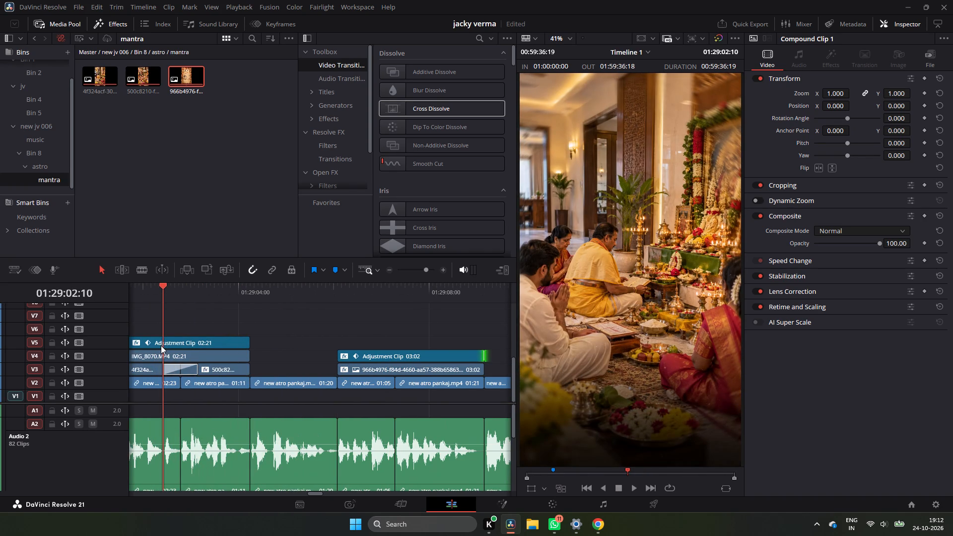
drag(161, 345, 299, 354)
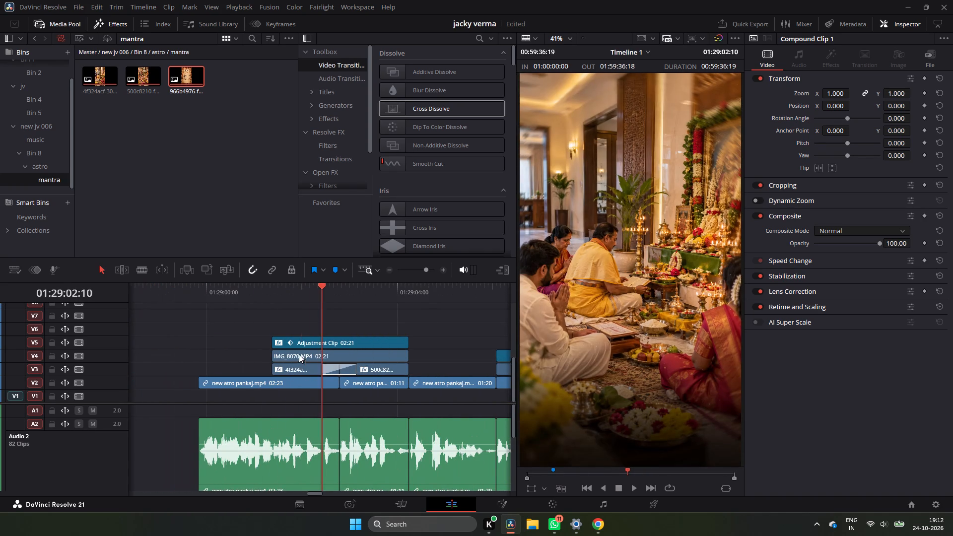
drag(299, 354, 407, 361)
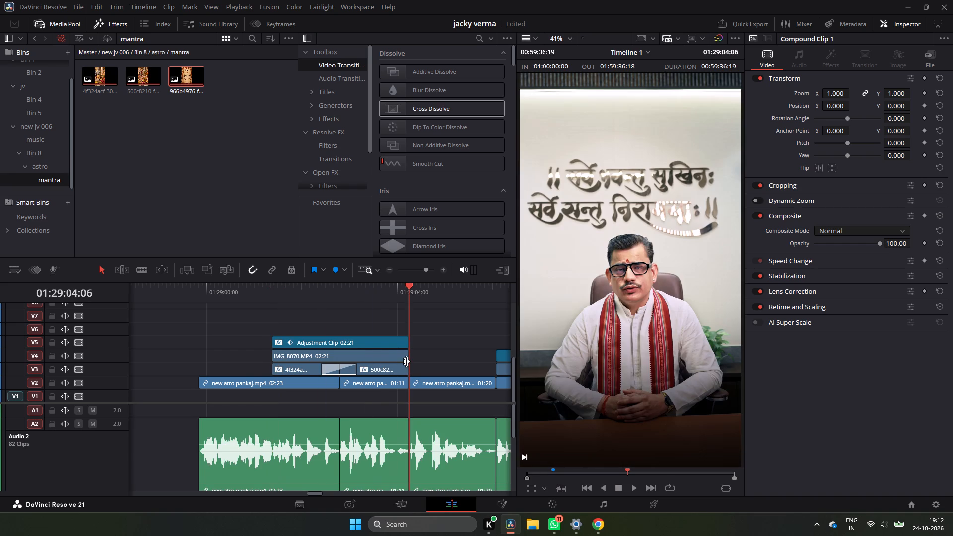
Duplicate the IMG_8070.MP4 overlay onto V5 above the manuscript's adjustment clip, and extend its end to a duration of 03:02.
ctrl+scroll(407, 361, down, 2)
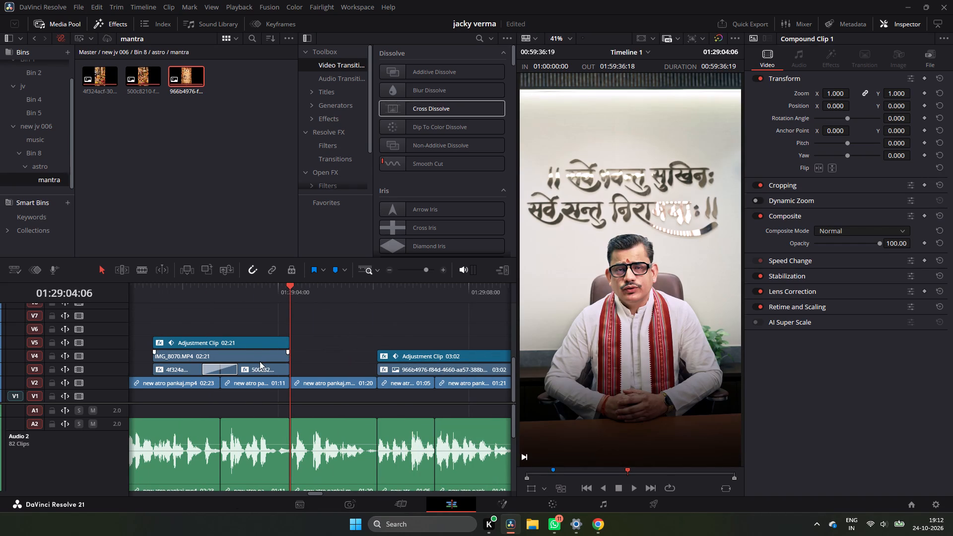
drag(258, 359, 446, 339)
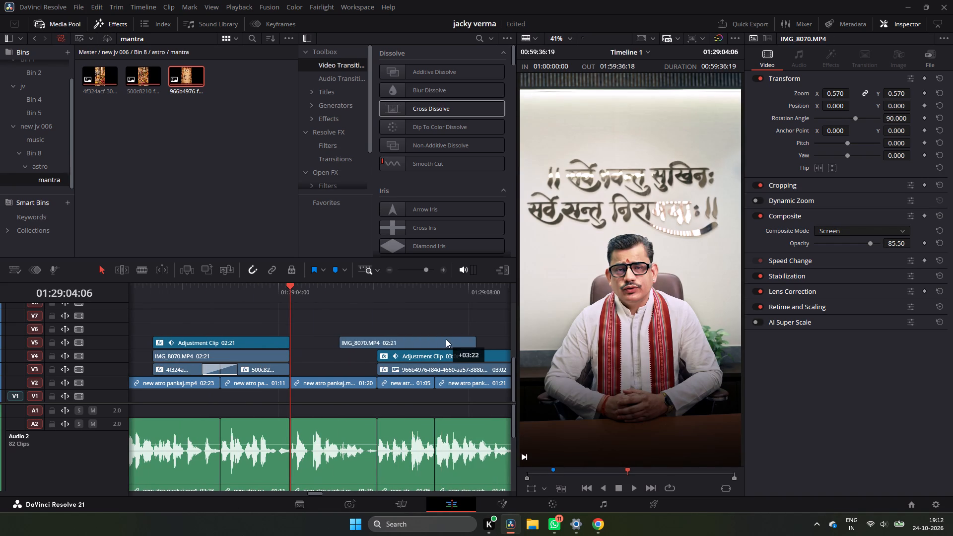
drag(446, 339, 481, 337)
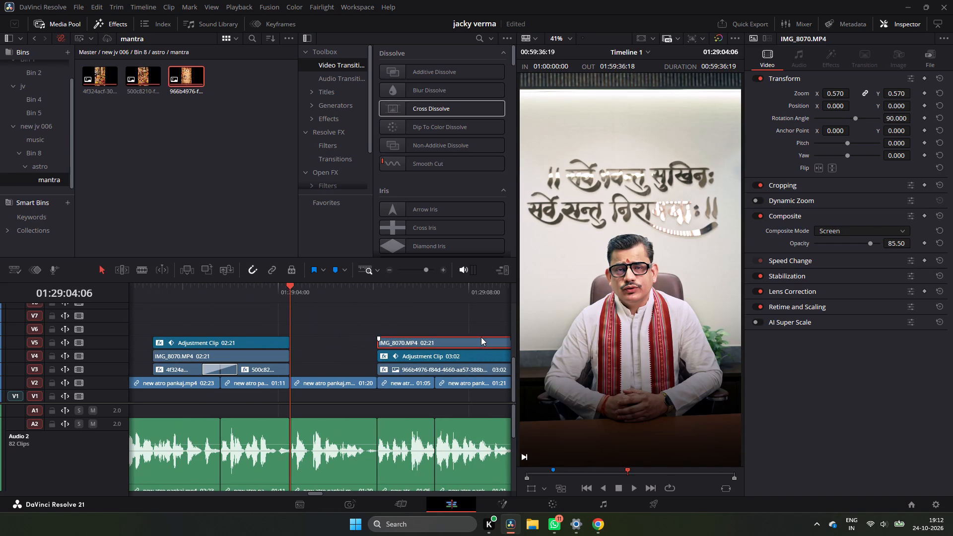
ctrl+scroll(473, 338, down, 3)
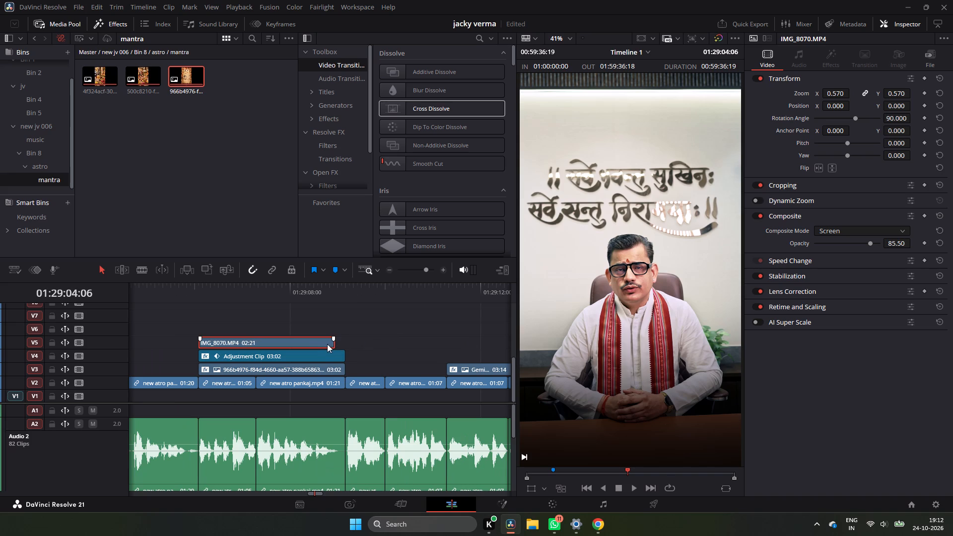
drag(333, 343, 345, 344)
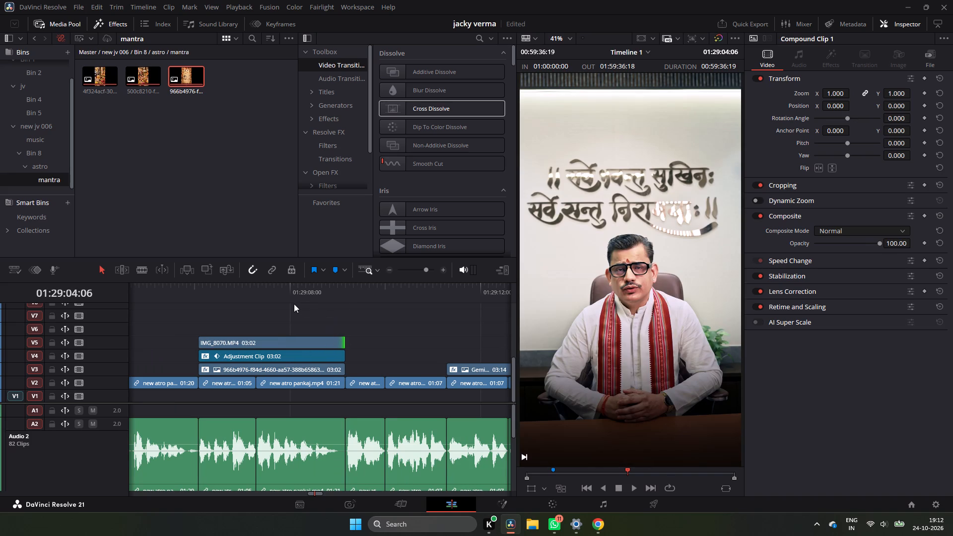
Play back the swasti vachan manuscript section from 01:29:06:02 past its end to review the styled look and timing.
click(278, 296)
click(215, 287)
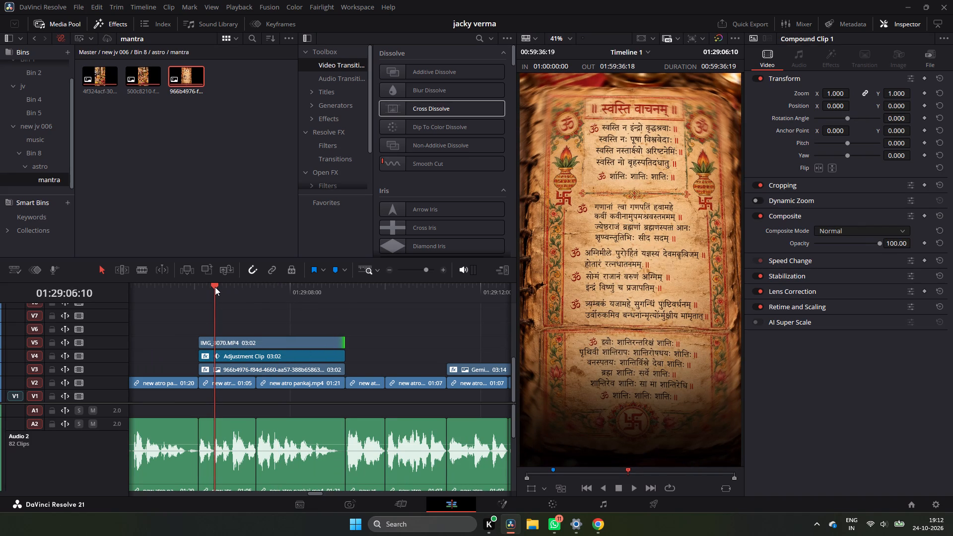
click(203, 292)
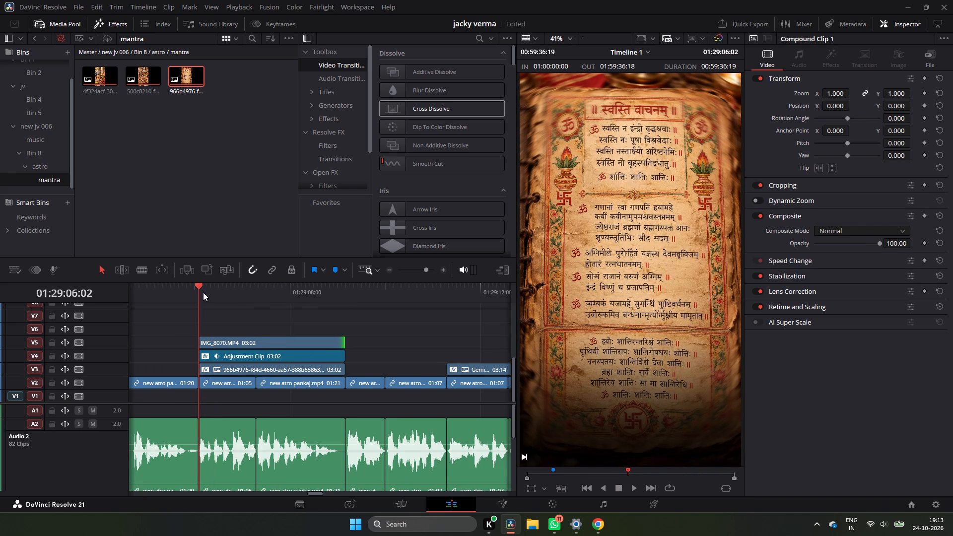
key(space)
key(space)
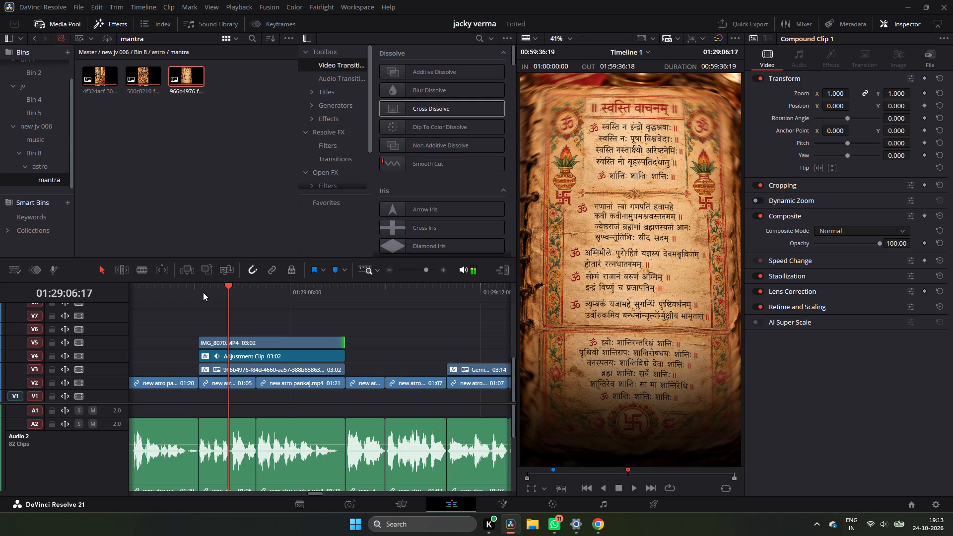
key(space)
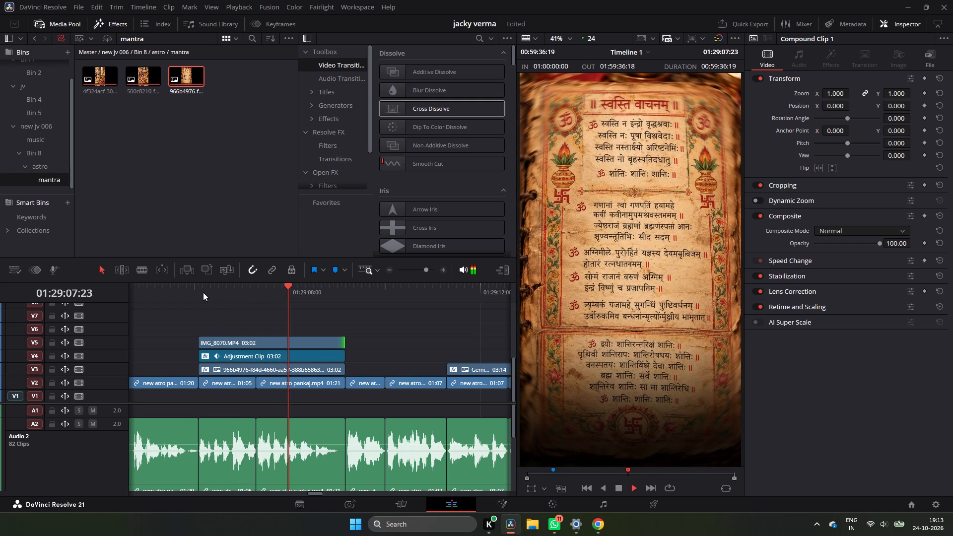
key(space)
key(space)
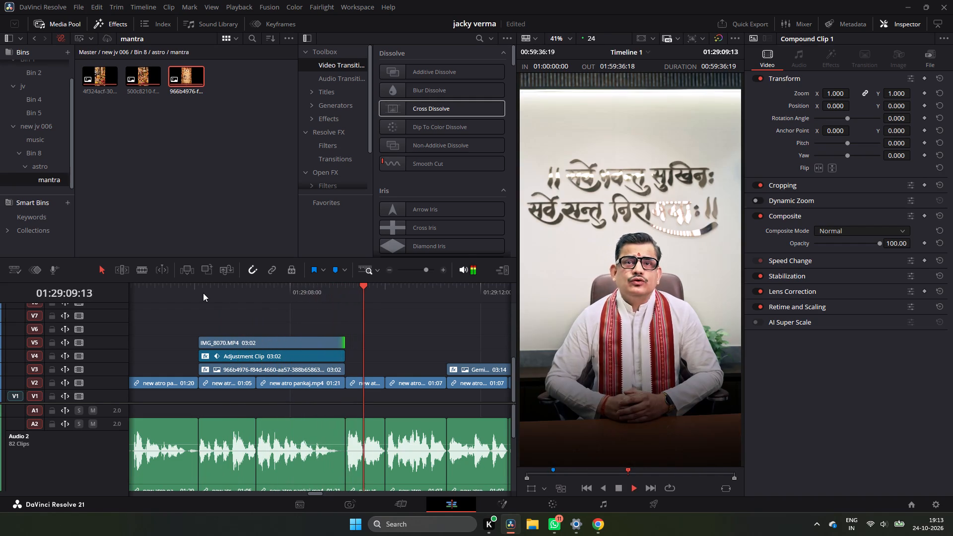
key(space)
click(257, 291)
key(space)
key(space)
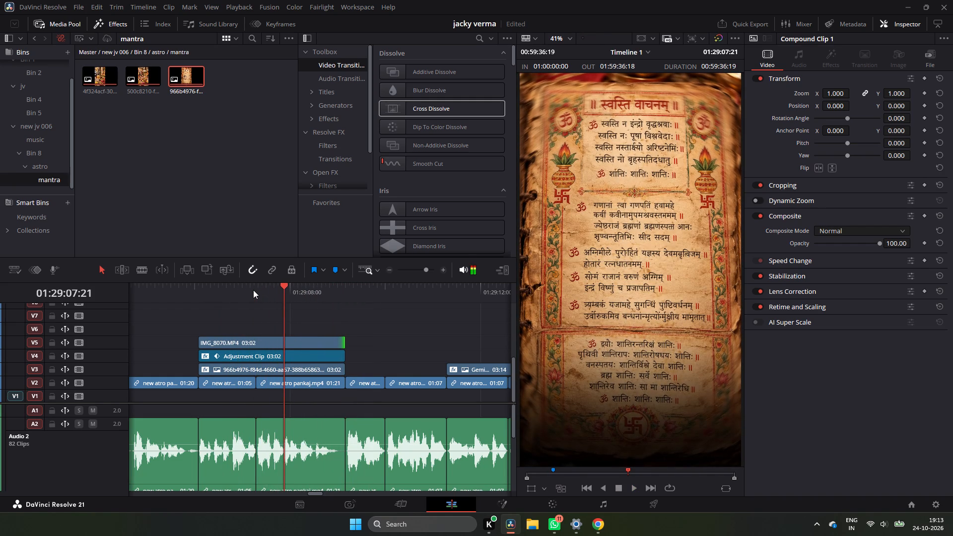
right_click(173, 145)
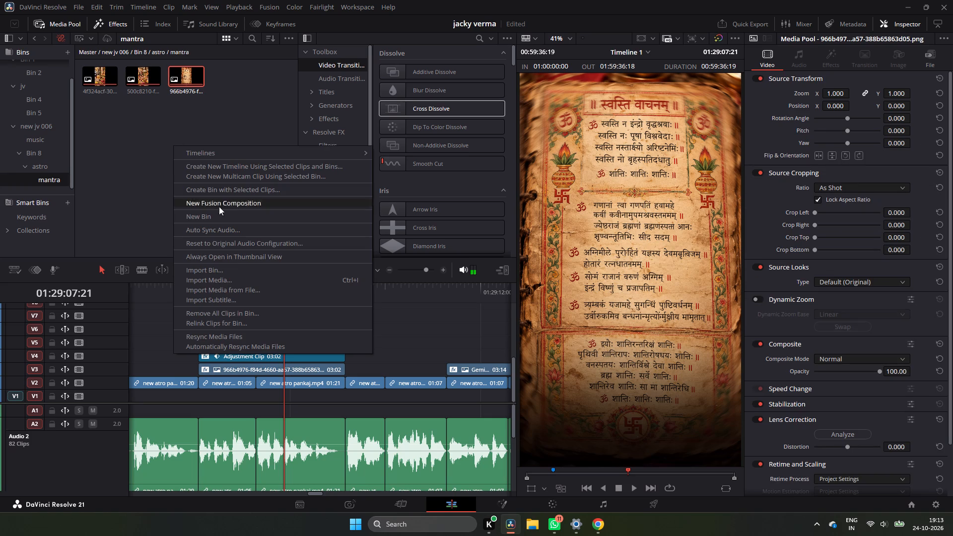
click(218, 275)
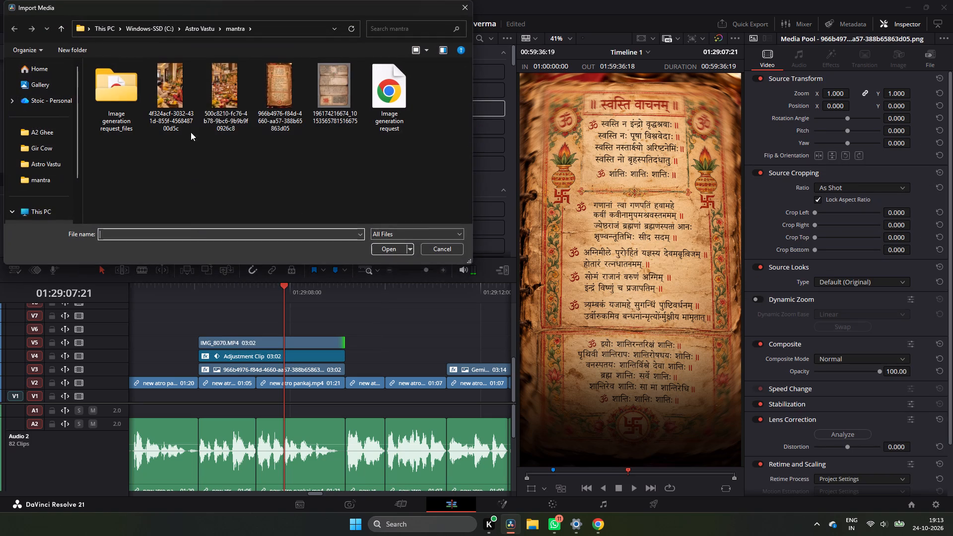
click(323, 93)
click(385, 254)
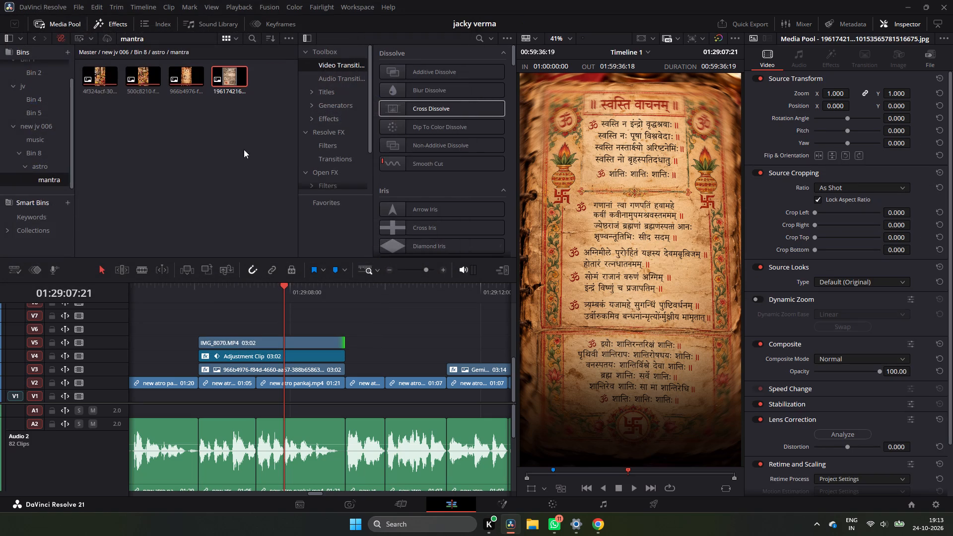
drag(233, 77, 201, 331)
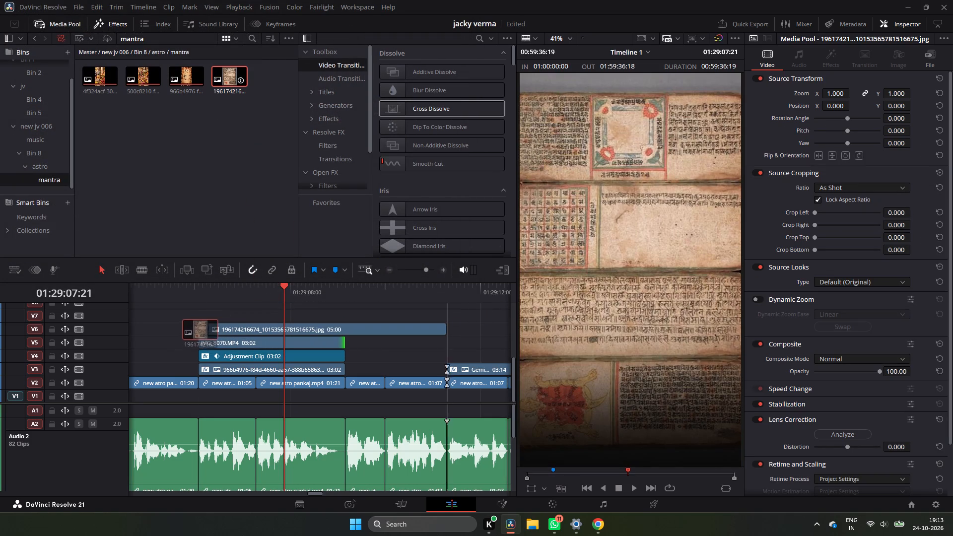
drag(201, 331, 195, 335)
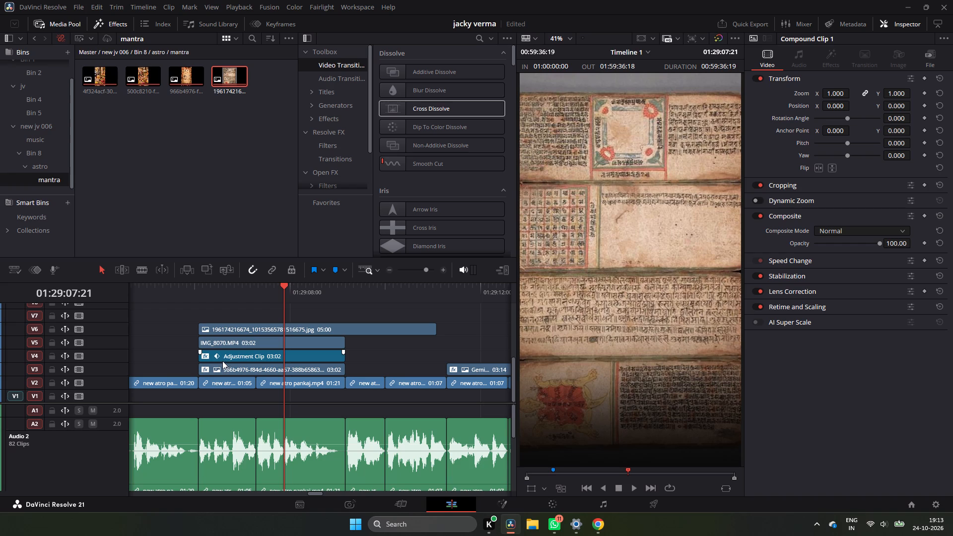
click(319, 369)
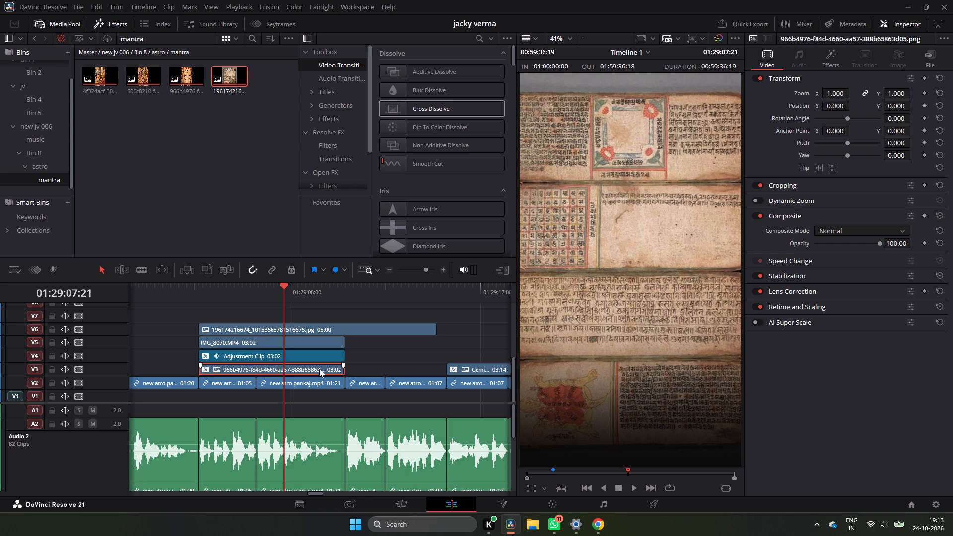
key(BackSpace)
drag(322, 327, 327, 372)
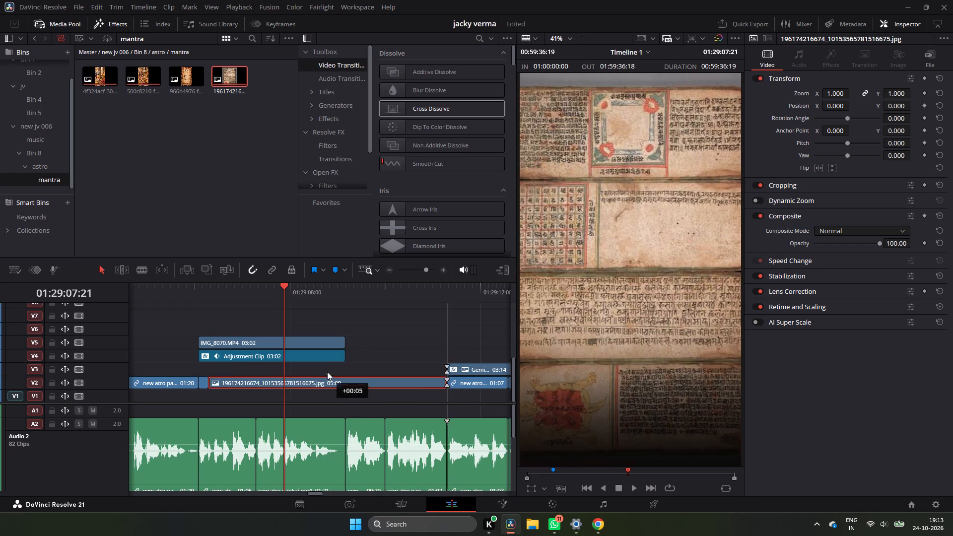
drag(327, 372, 327, 370)
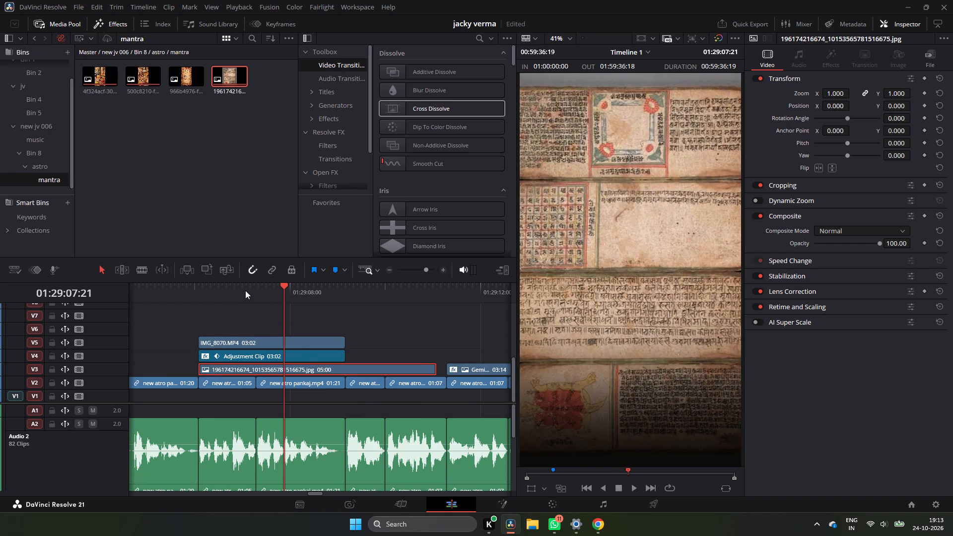
click(207, 295)
key(space)
key(space)
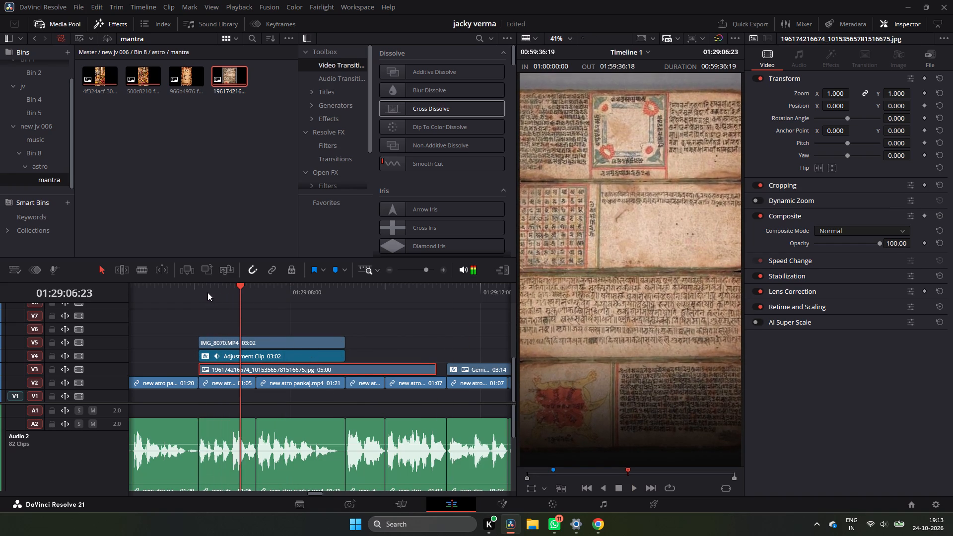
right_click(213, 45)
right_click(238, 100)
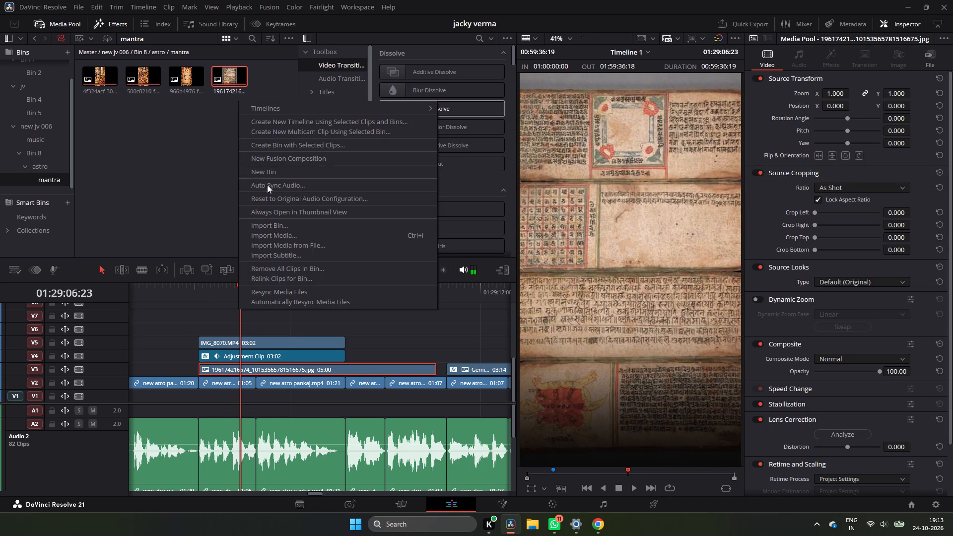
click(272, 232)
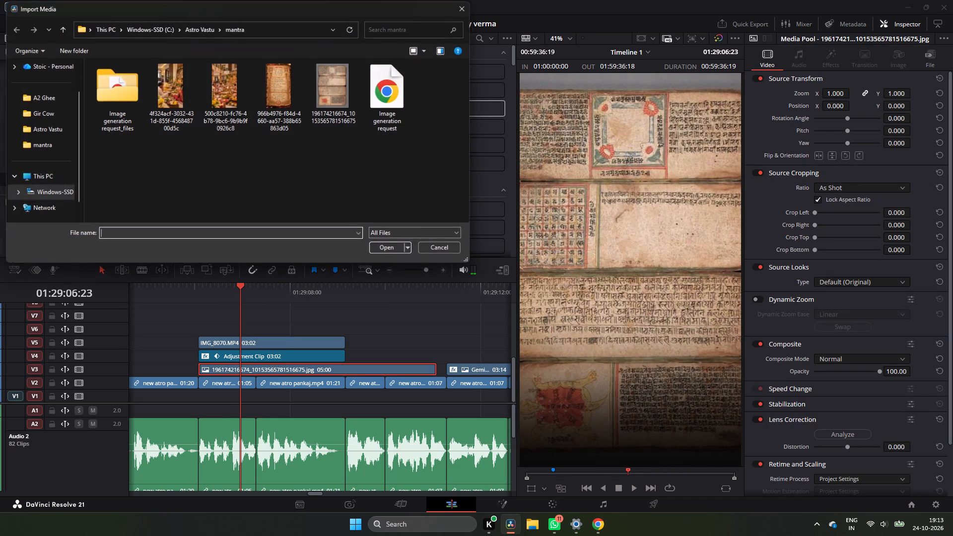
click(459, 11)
click(601, 516)
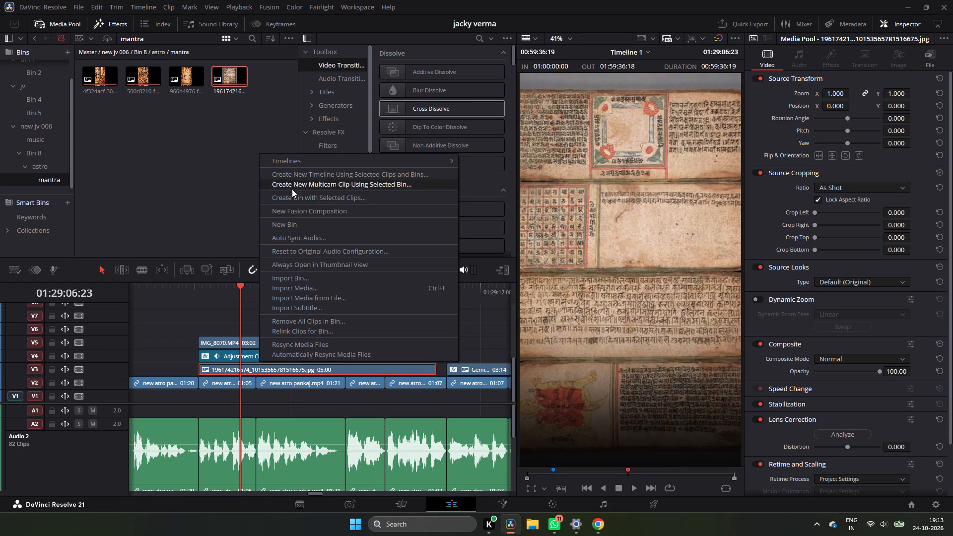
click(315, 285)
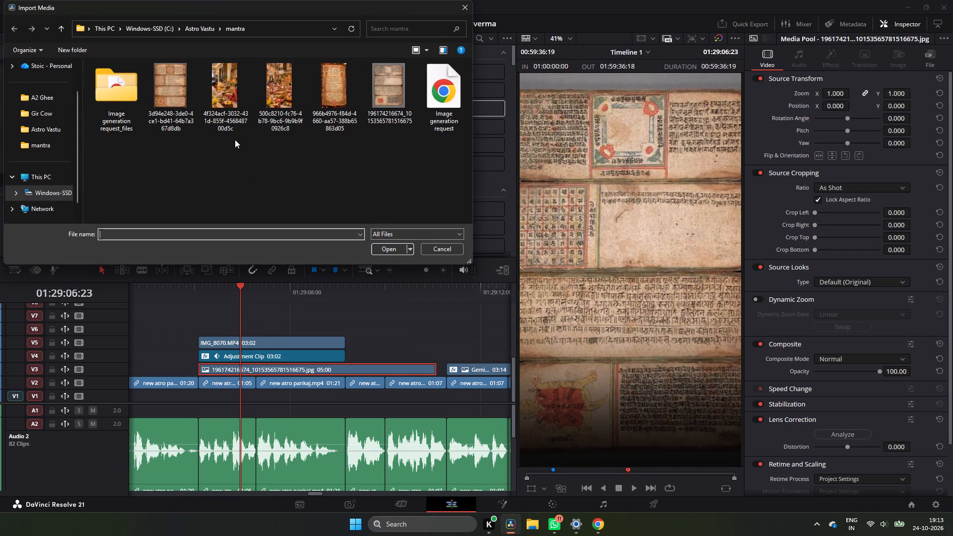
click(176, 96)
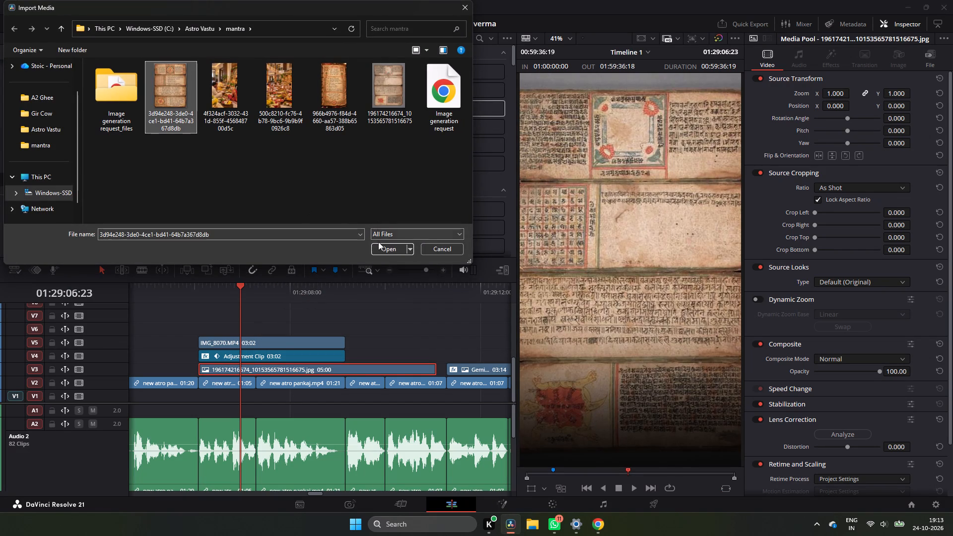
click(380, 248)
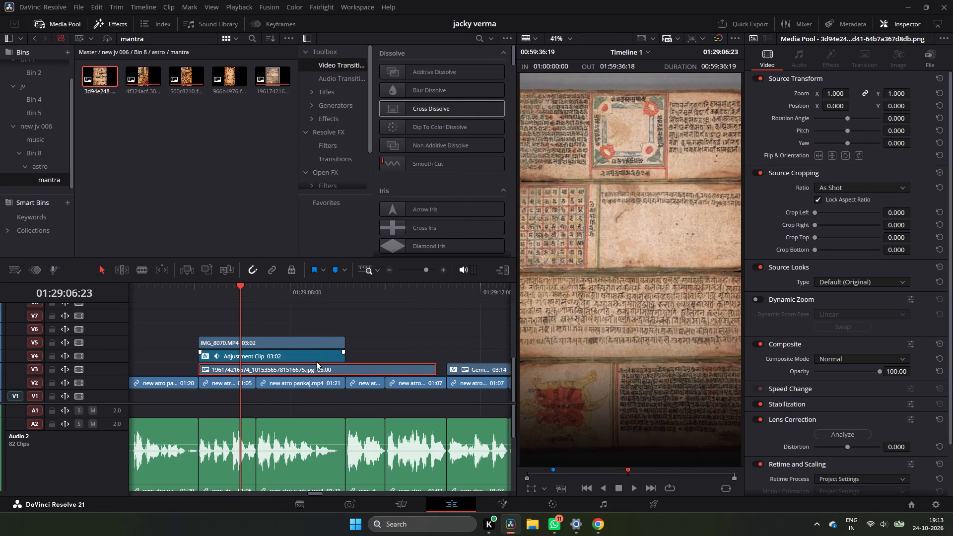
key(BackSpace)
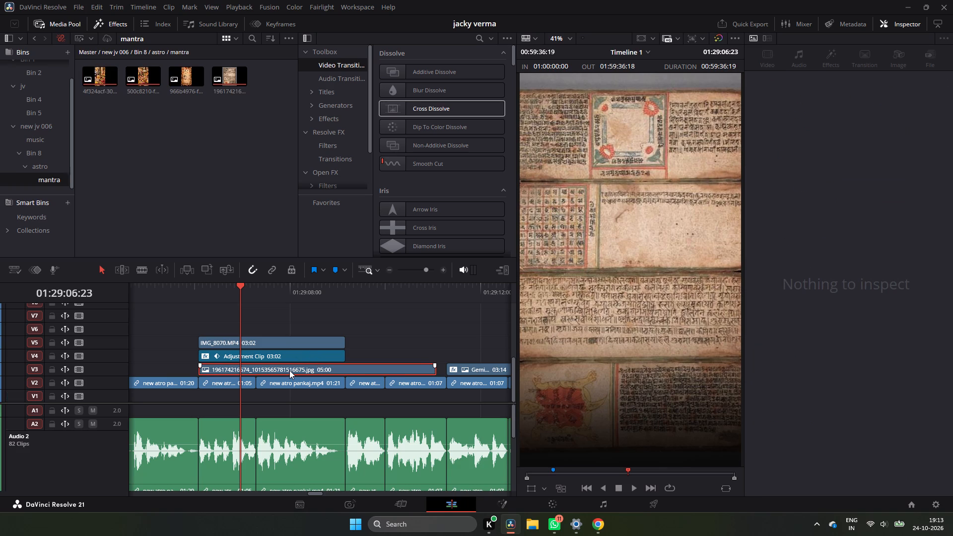
click(289, 370)
key(BackSpace)
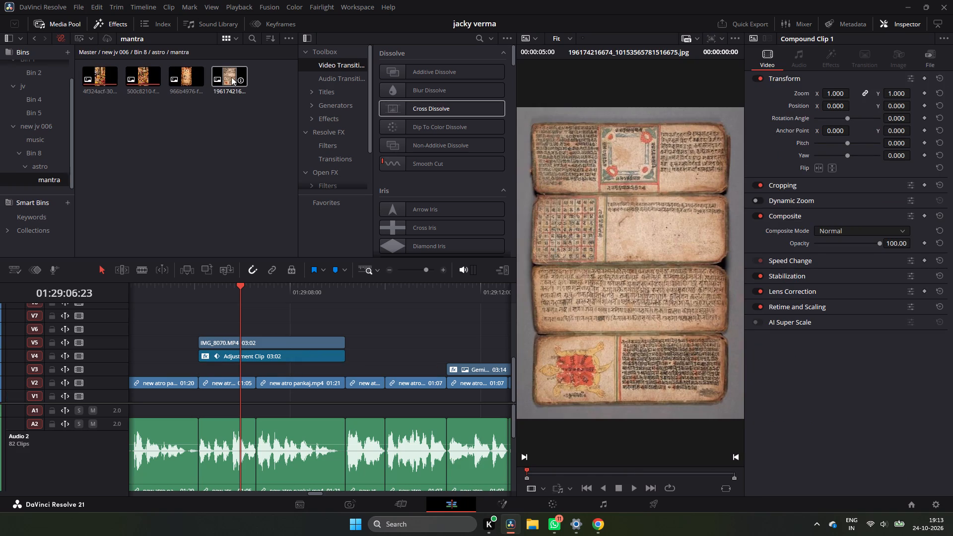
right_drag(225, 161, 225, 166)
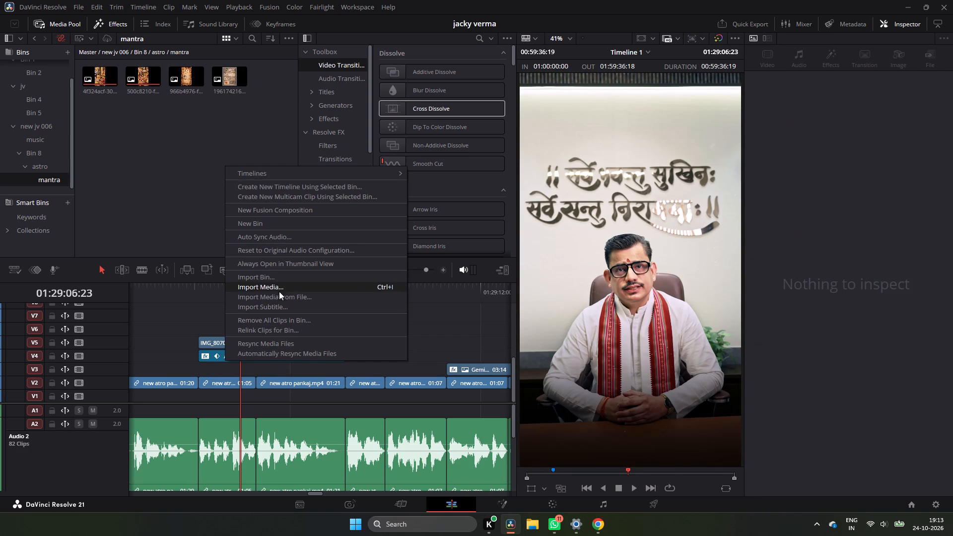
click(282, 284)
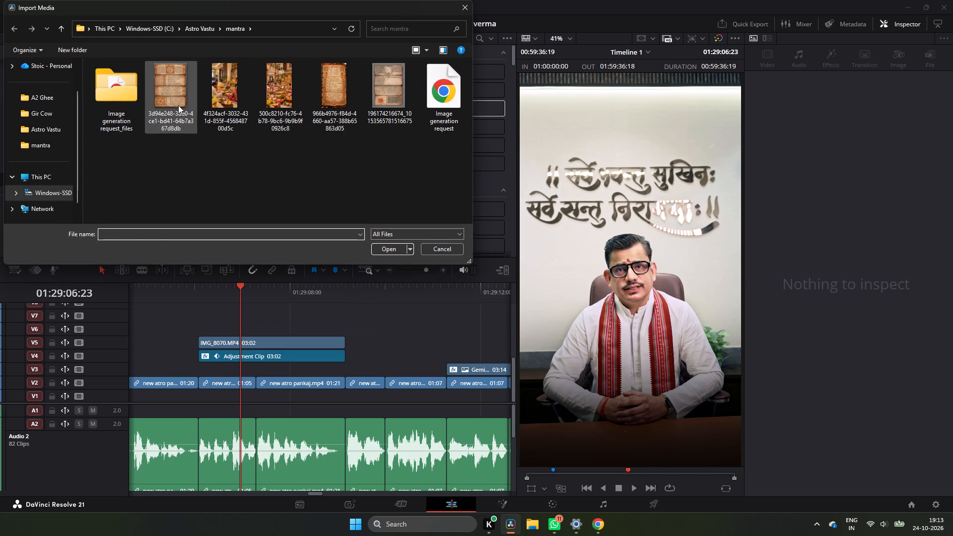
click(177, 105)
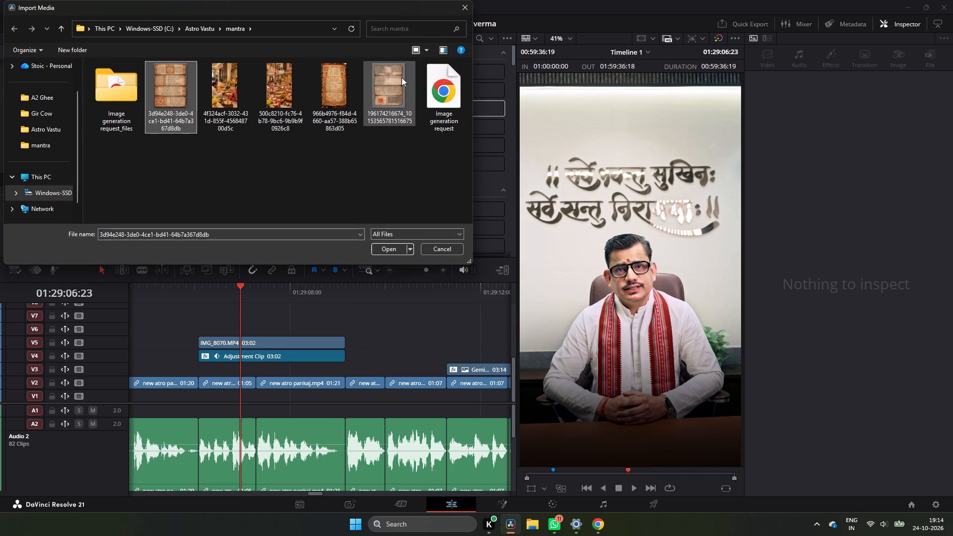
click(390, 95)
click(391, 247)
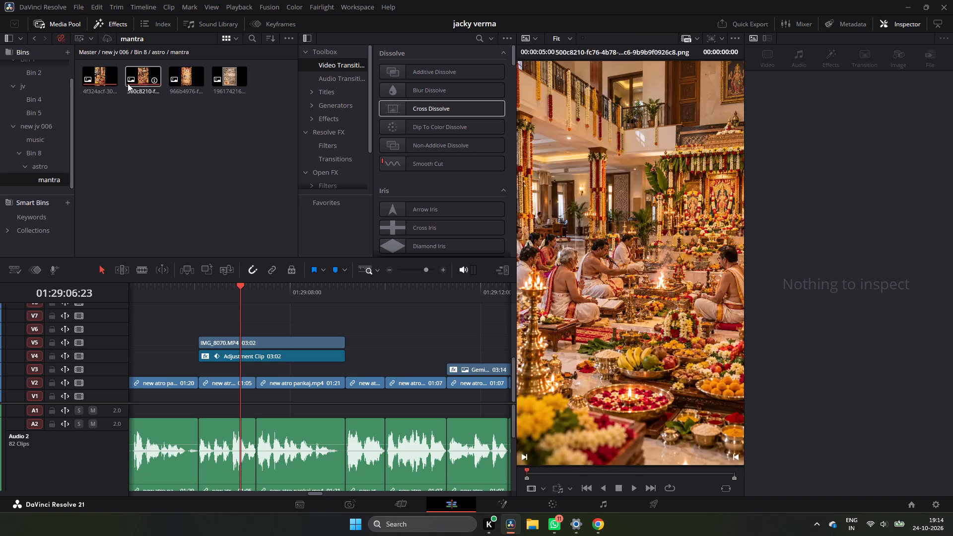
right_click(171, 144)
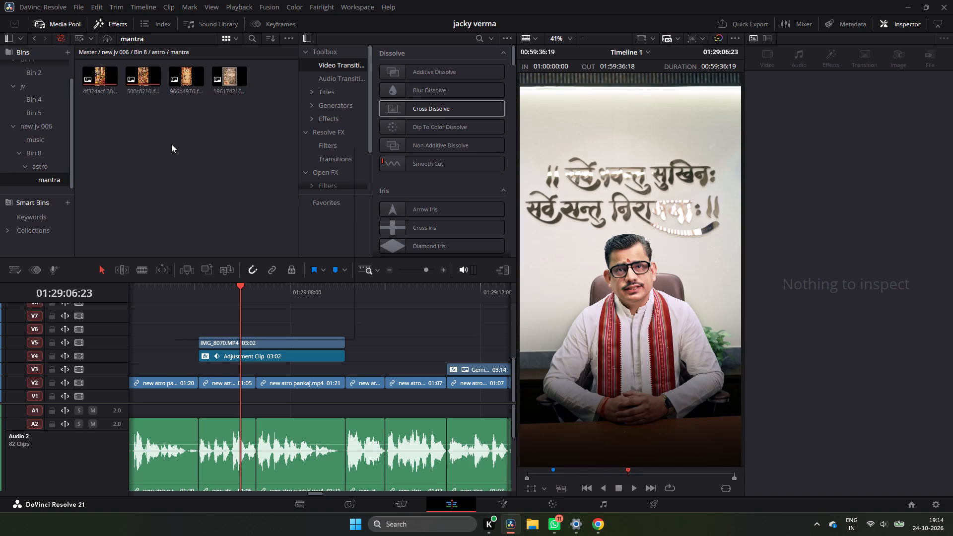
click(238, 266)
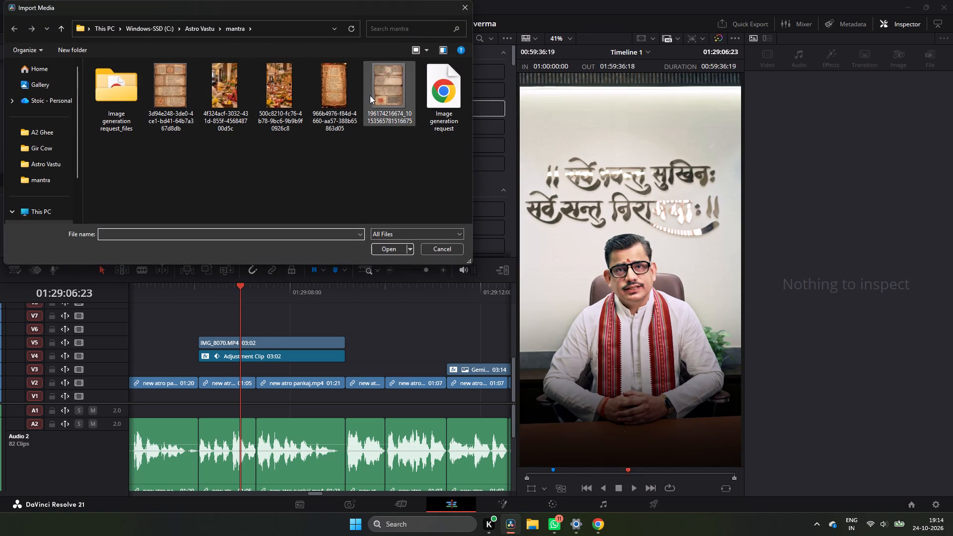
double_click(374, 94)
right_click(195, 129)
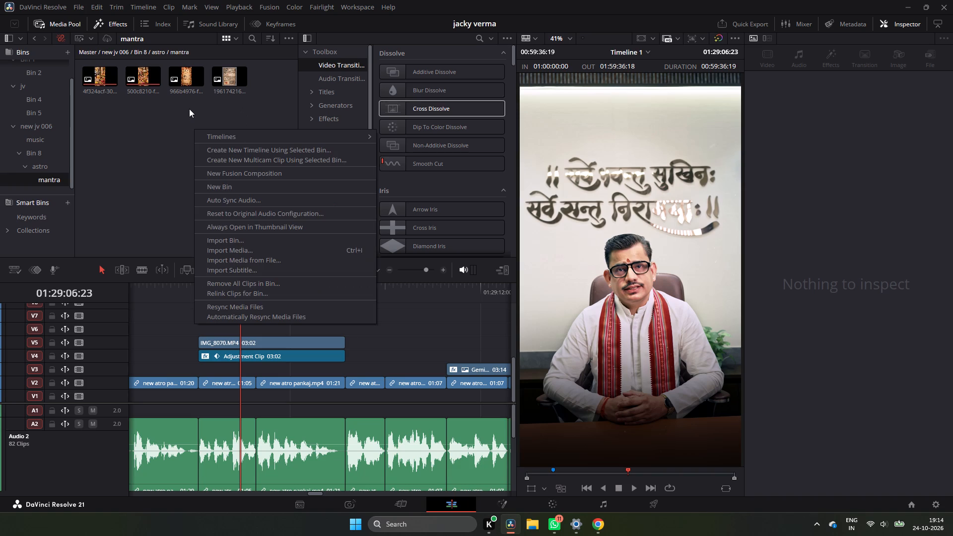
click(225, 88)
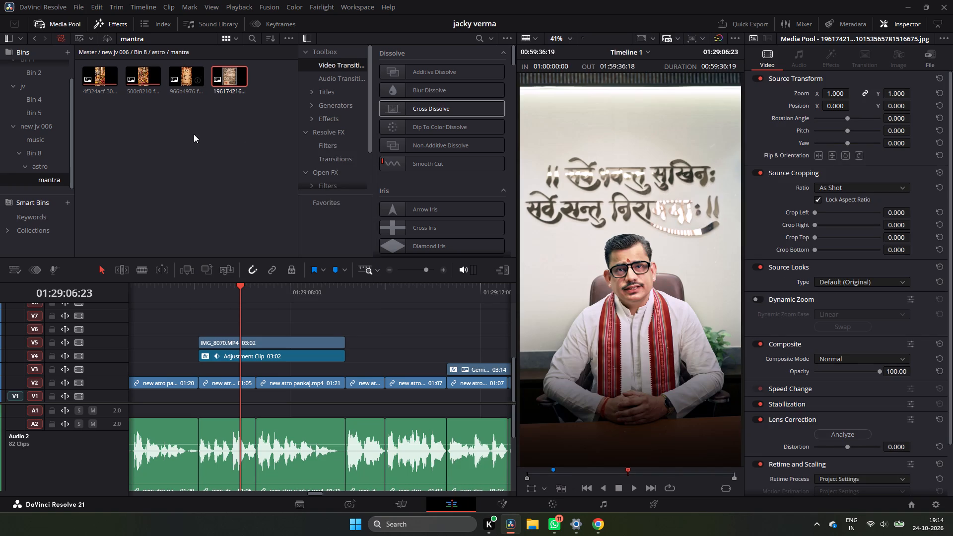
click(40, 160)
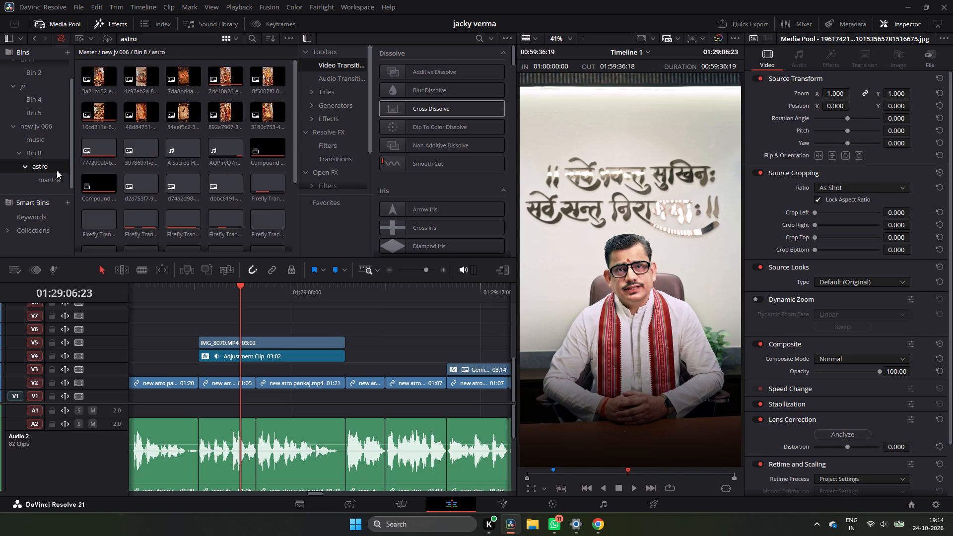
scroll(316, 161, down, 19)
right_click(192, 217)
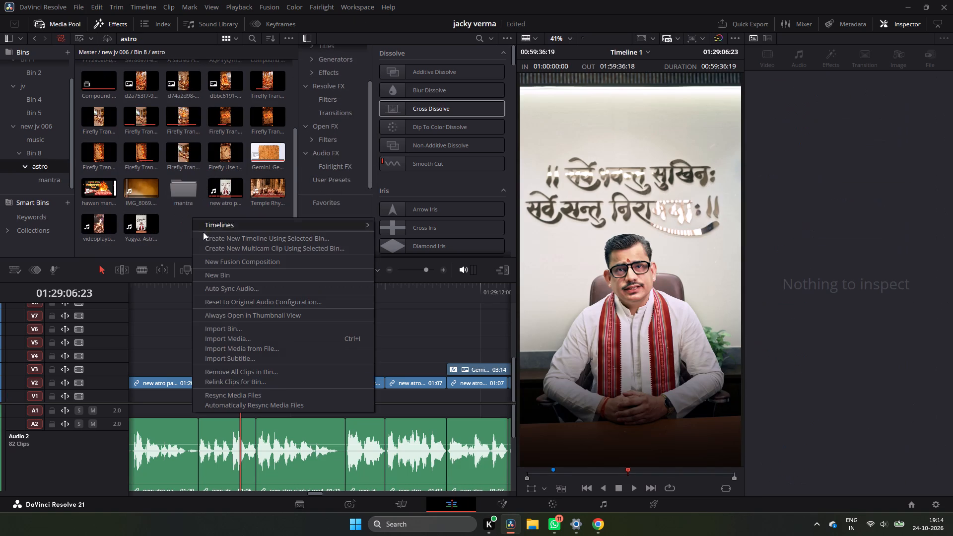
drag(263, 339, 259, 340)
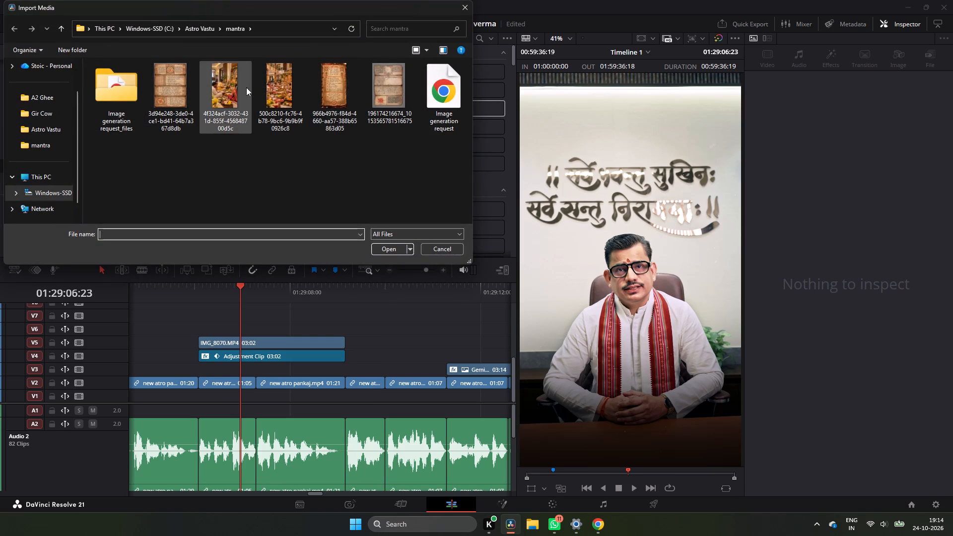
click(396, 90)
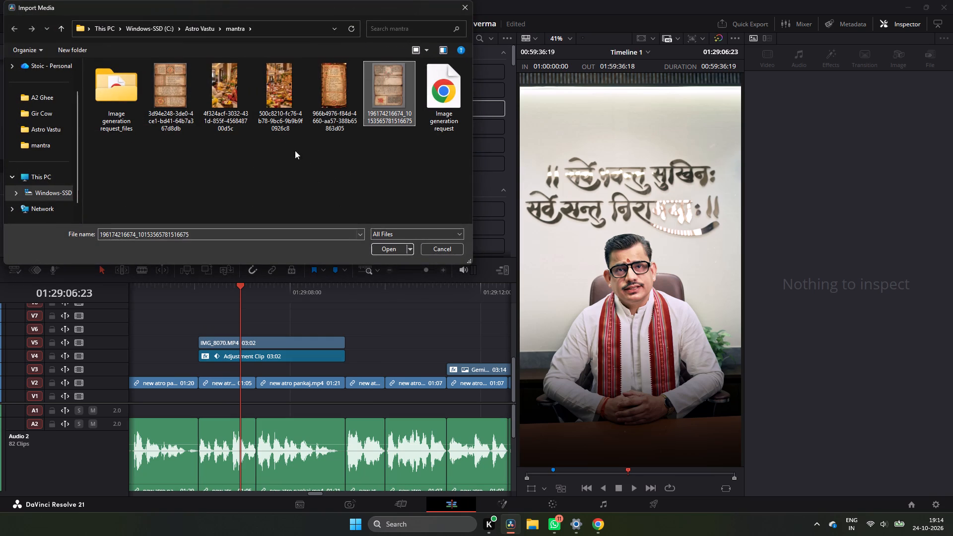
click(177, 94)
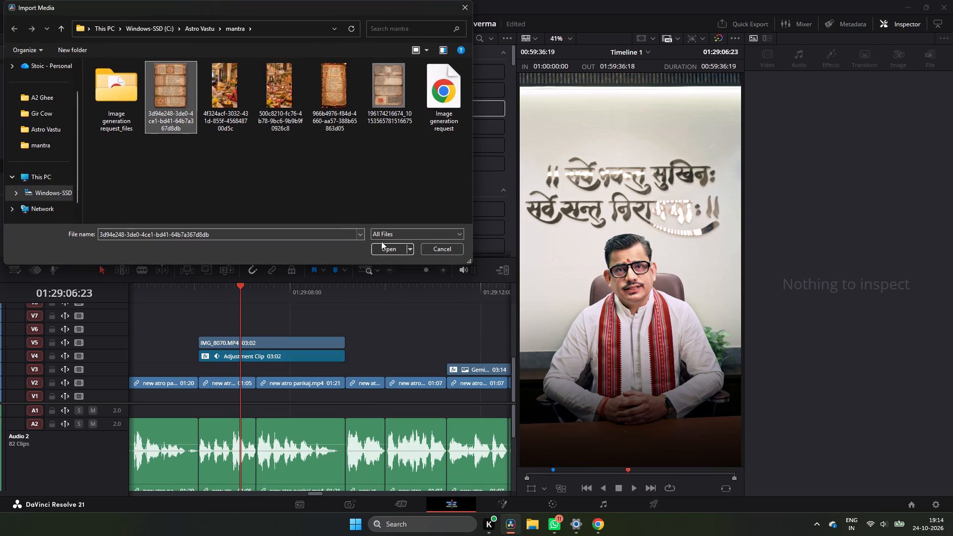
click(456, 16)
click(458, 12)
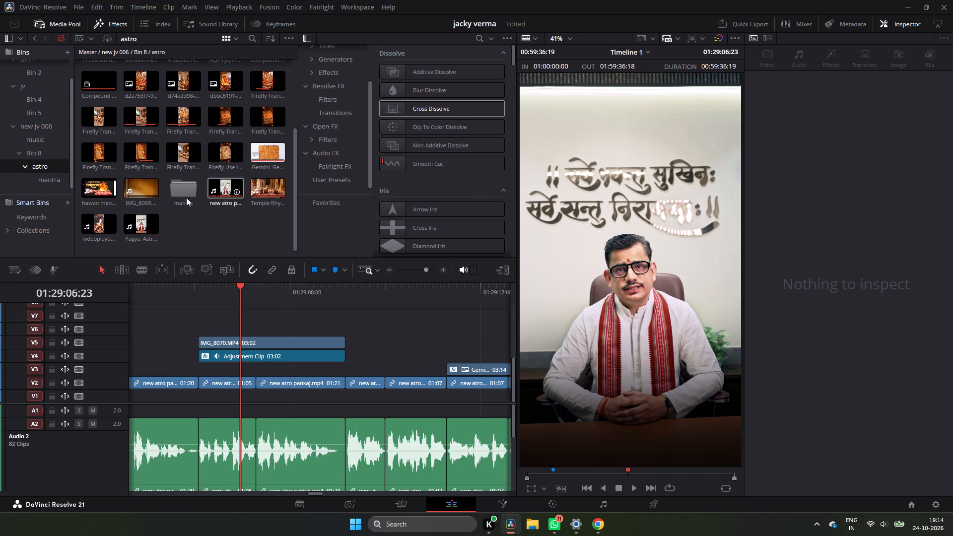
Import the 3d94e248-3de0-4ce1-bd41-64b7a367d8db image into the mantra bin.
click(51, 182)
right_click(140, 158)
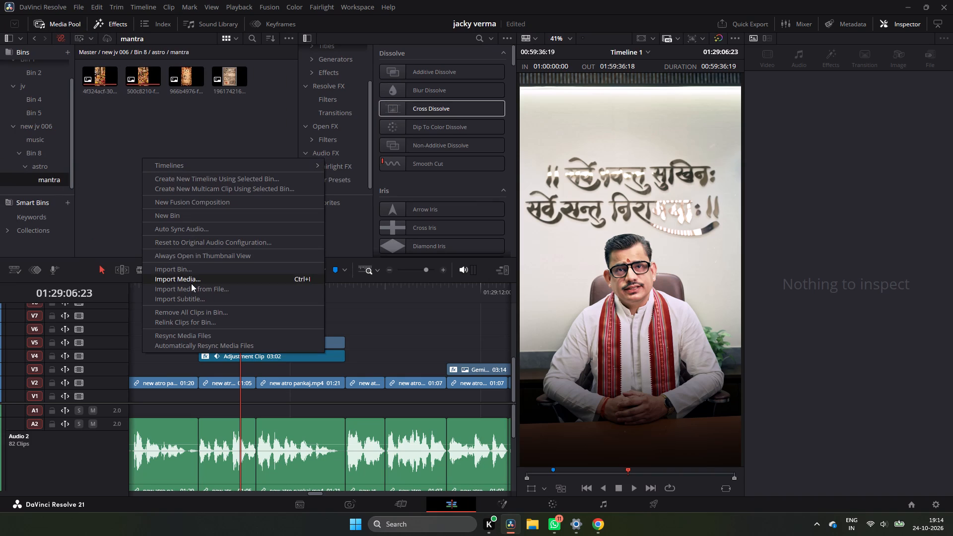
click(192, 279)
click(167, 109)
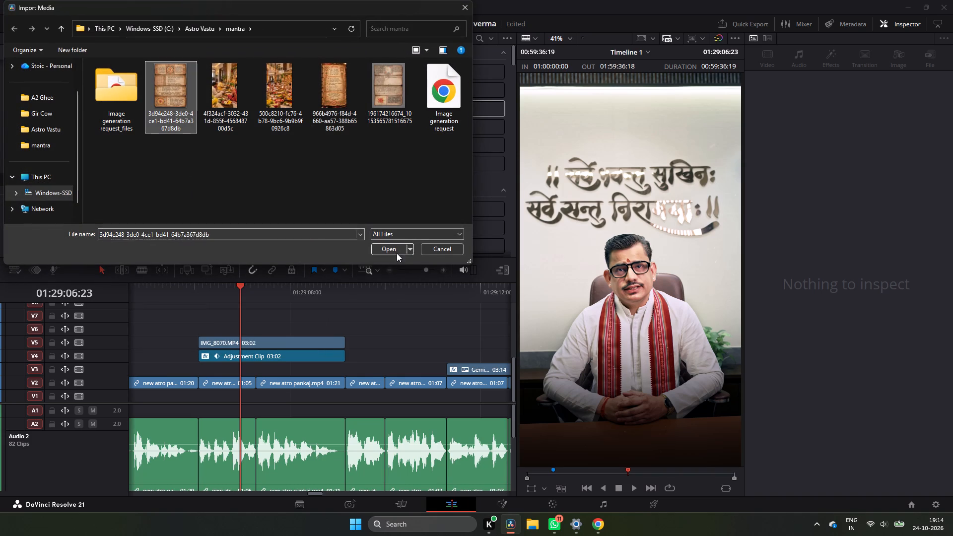
click(388, 240)
click(383, 247)
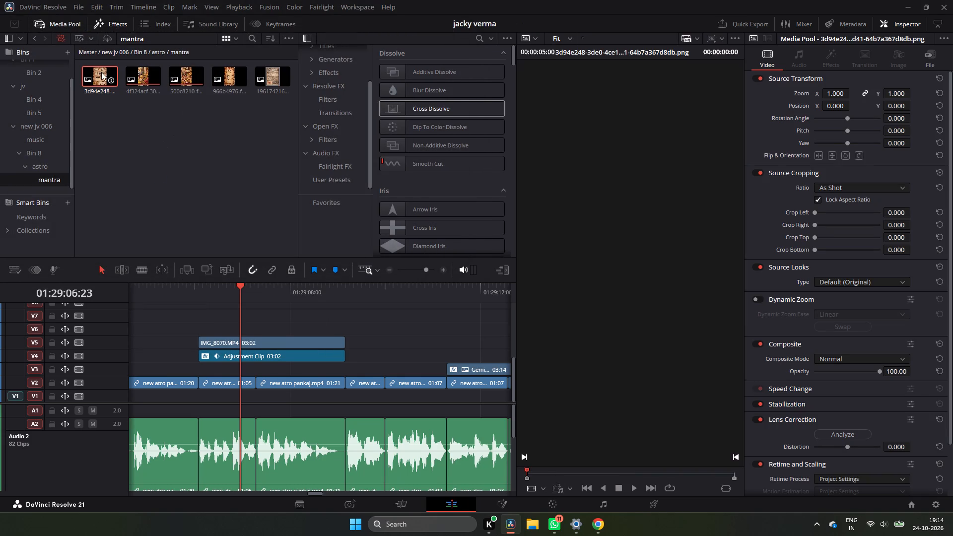
Place the 3d94e248 manuscript still on V3 below the adjustment clip and trim both ends to match that clip's 03:02 span.
drag(100, 71, 256, 365)
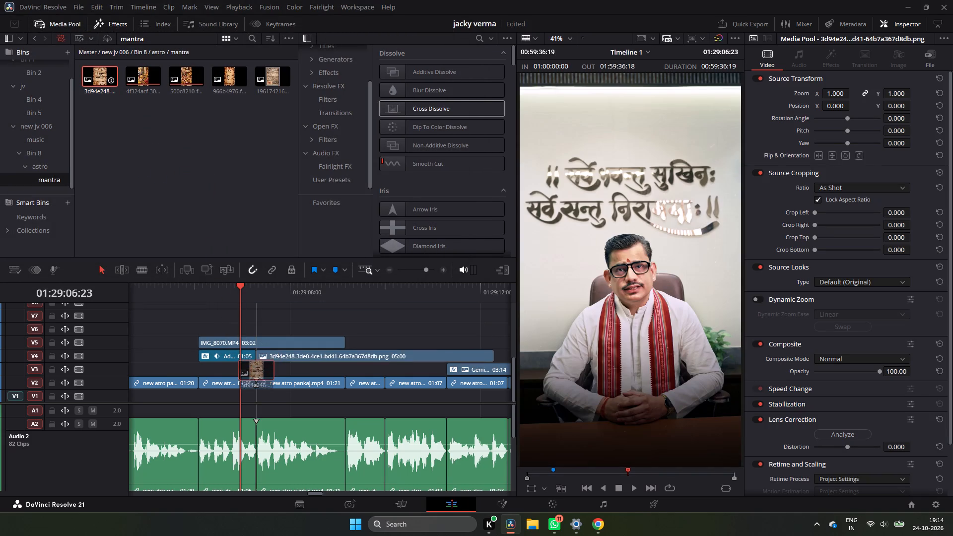
drag(256, 365, 189, 369)
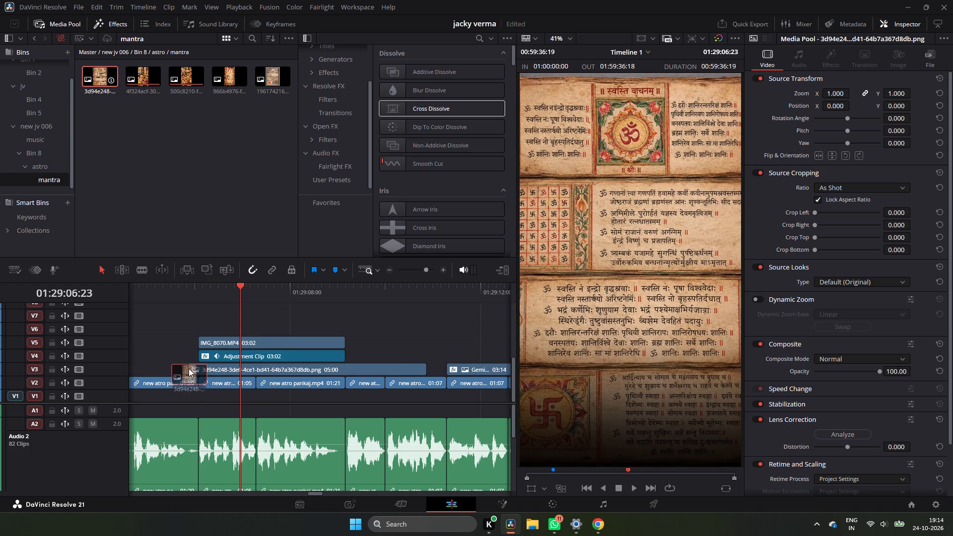
click(202, 367)
drag(186, 371, 213, 377)
drag(192, 370, 200, 372)
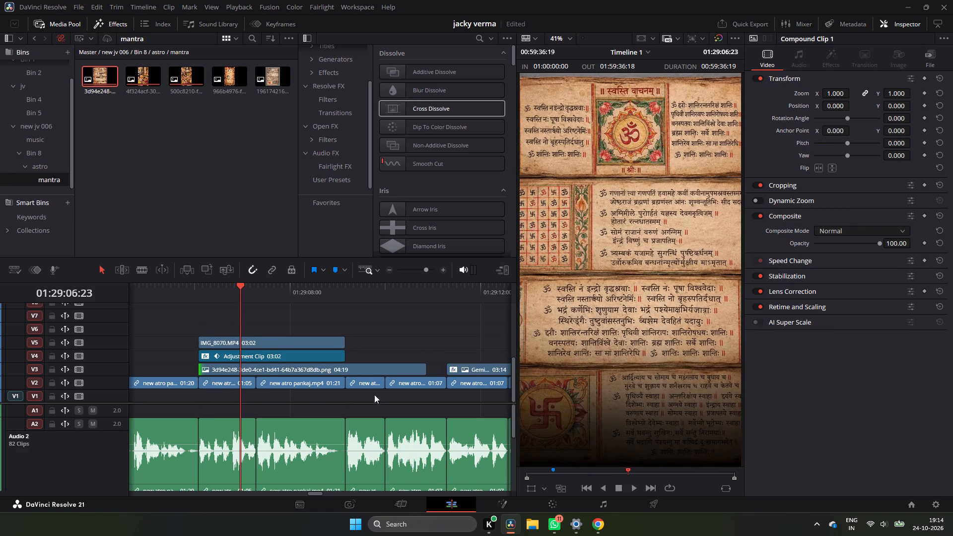
drag(425, 371, 361, 366)
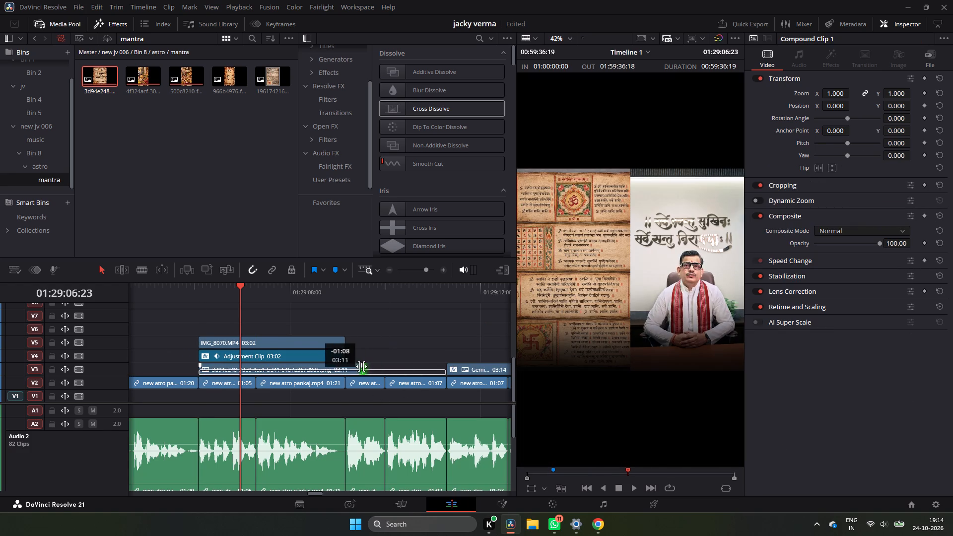
drag(361, 366, 346, 370)
Play back the four-panel manuscript section through its end, and return the playhead to 01:29:06:14 near the section's start.
key(space)
key(space)
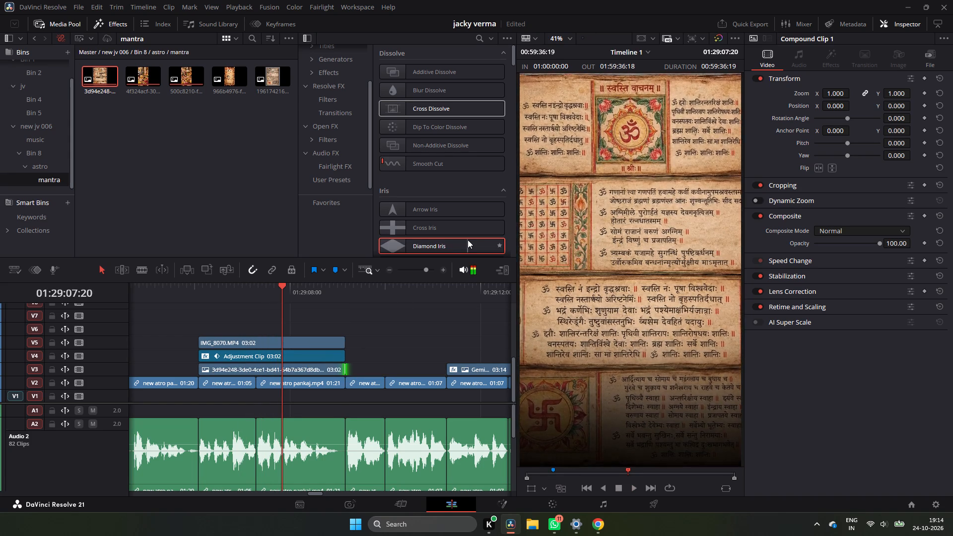
key(space)
key(space)
key(space)
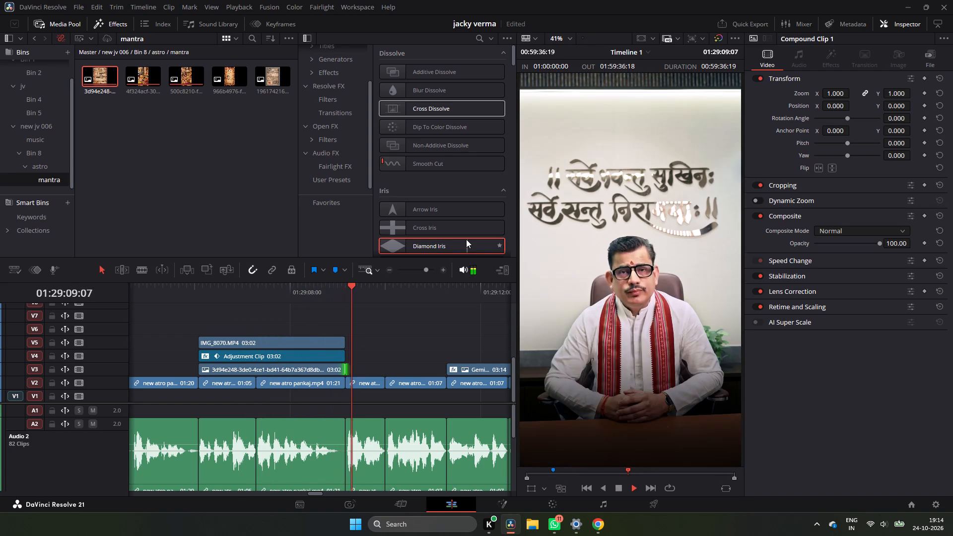
key(space)
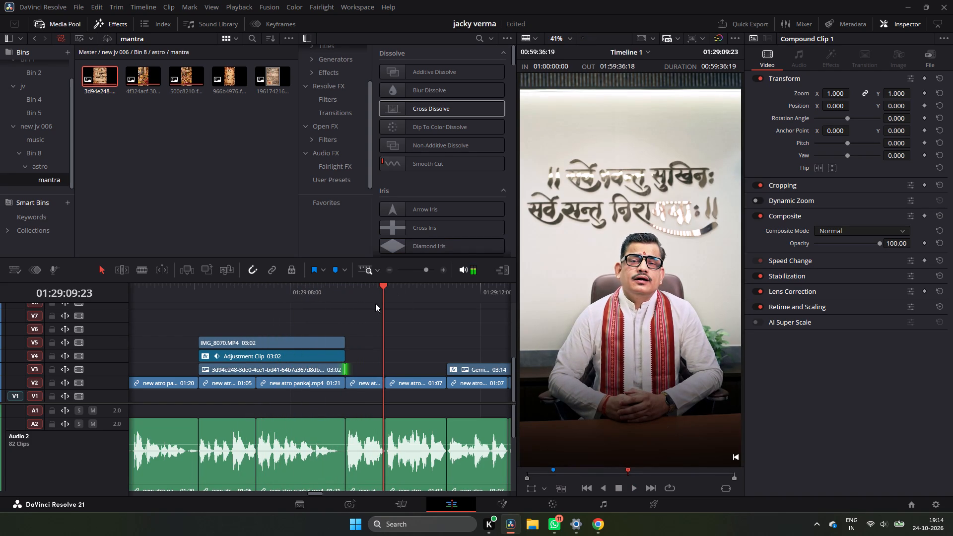
click(222, 293)
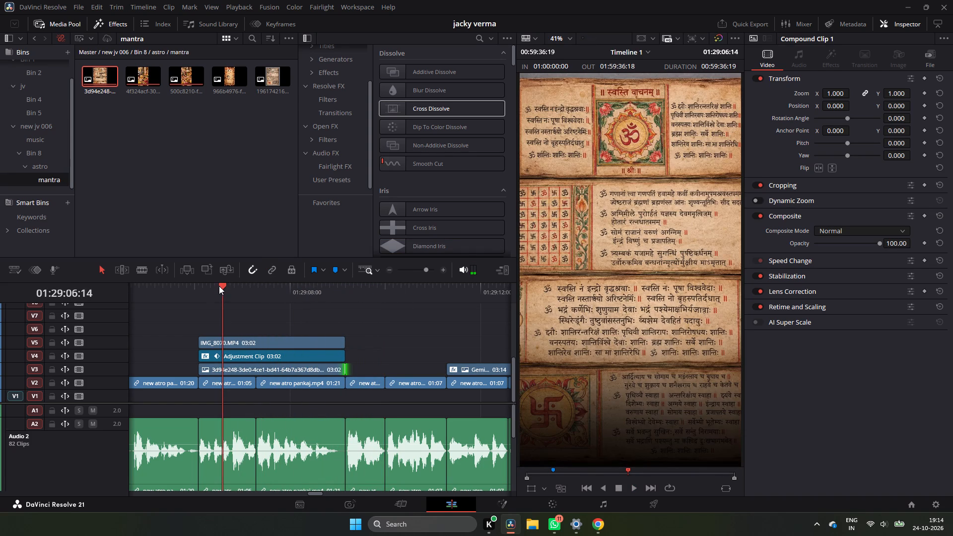
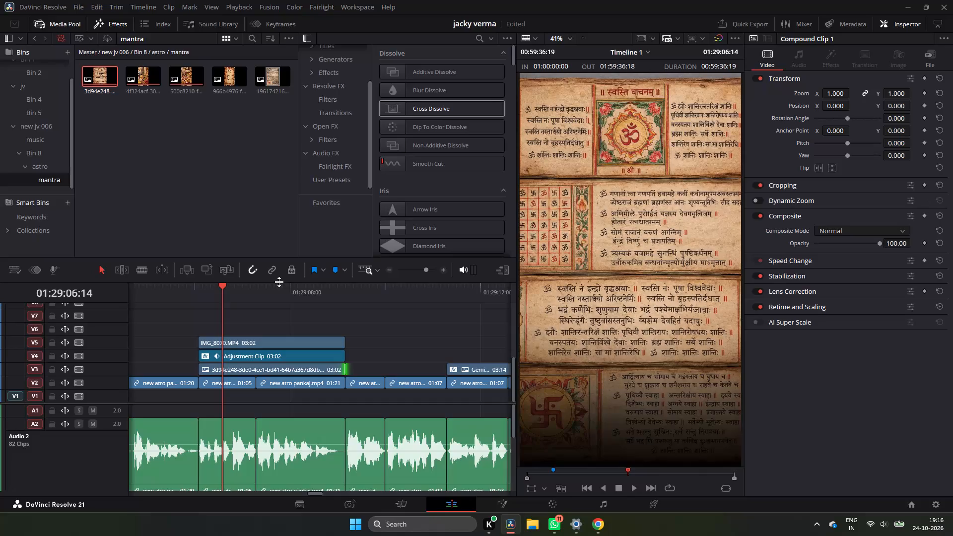
Play back the opening of the four-panel manuscript section from just before 01:29:06:05.
click(199, 306)
click(204, 294)
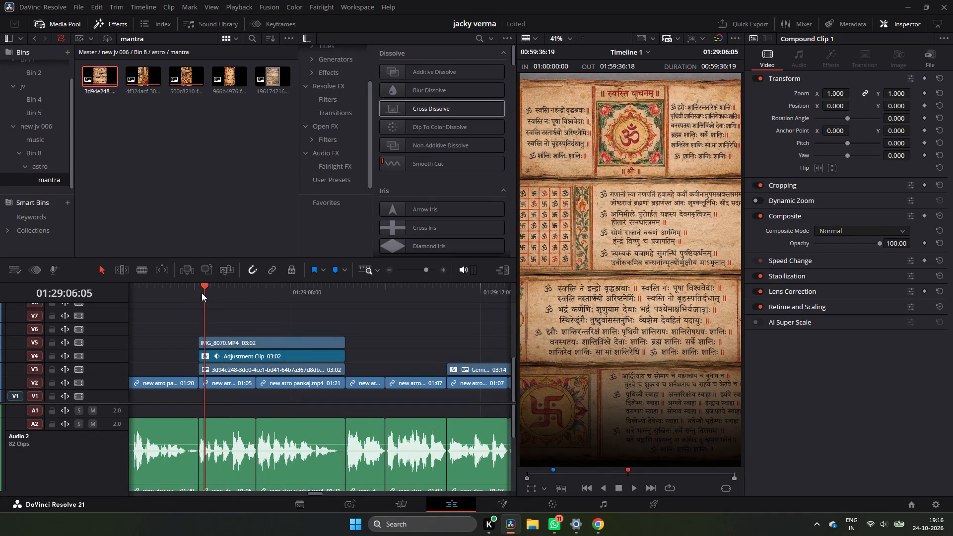
click(195, 289)
key(space)
key(space)
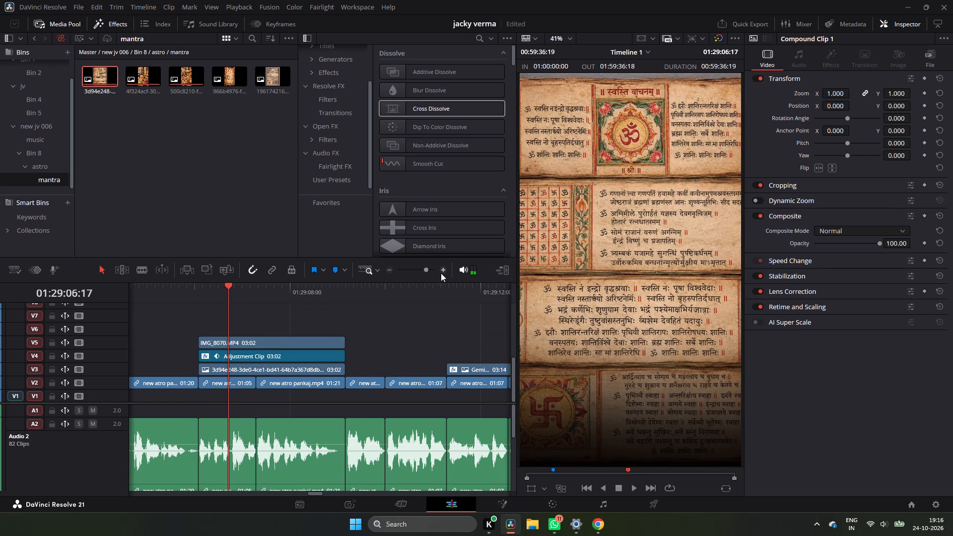
Play back the speaker section with the parchment on V3, from about 01:29:11 to 01:29:15.
double_click(388, 272)
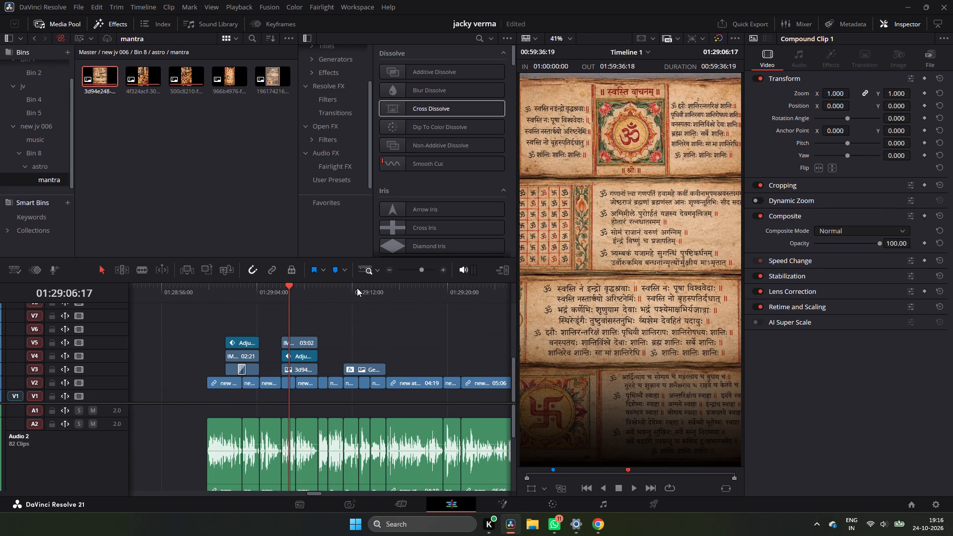
click(328, 287)
click(341, 290)
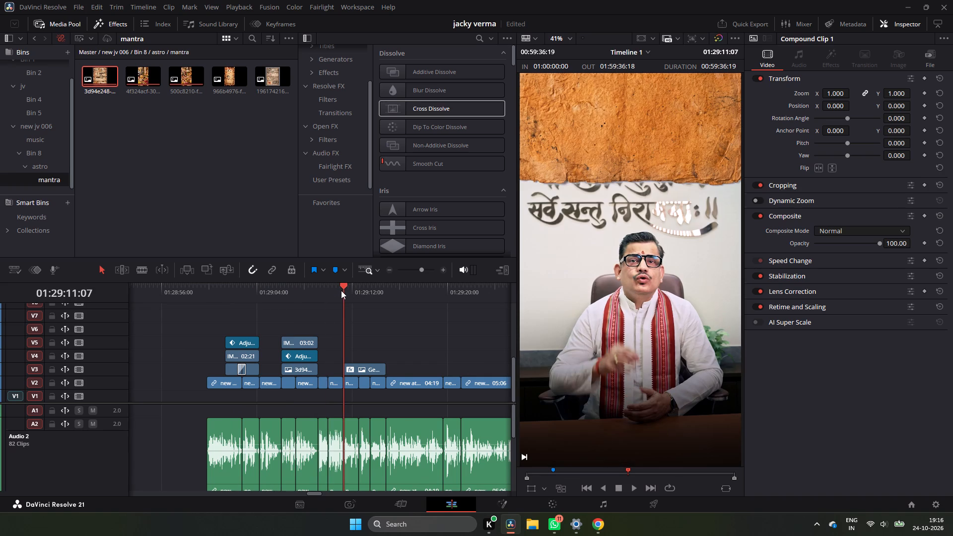
key(space)
key(space)
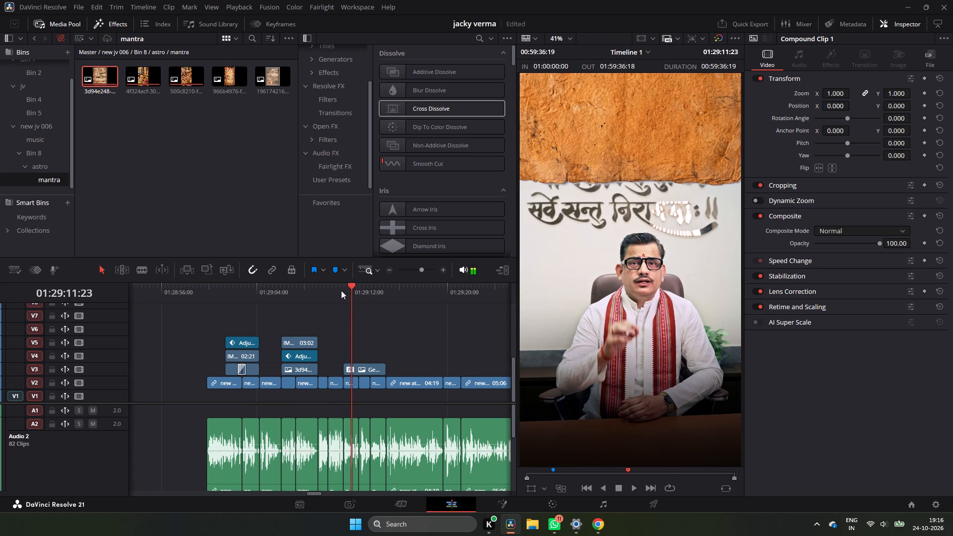
click(340, 293)
key(space)
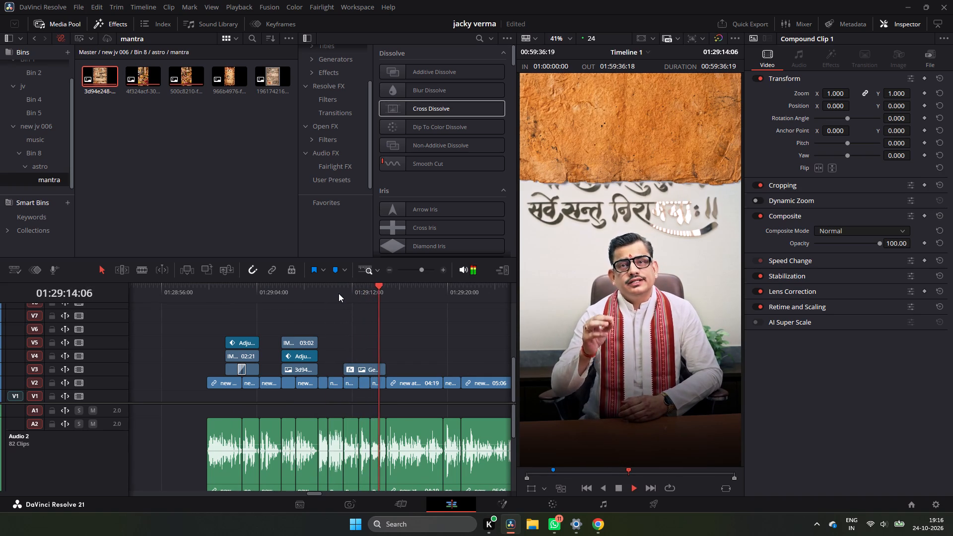
key(space)
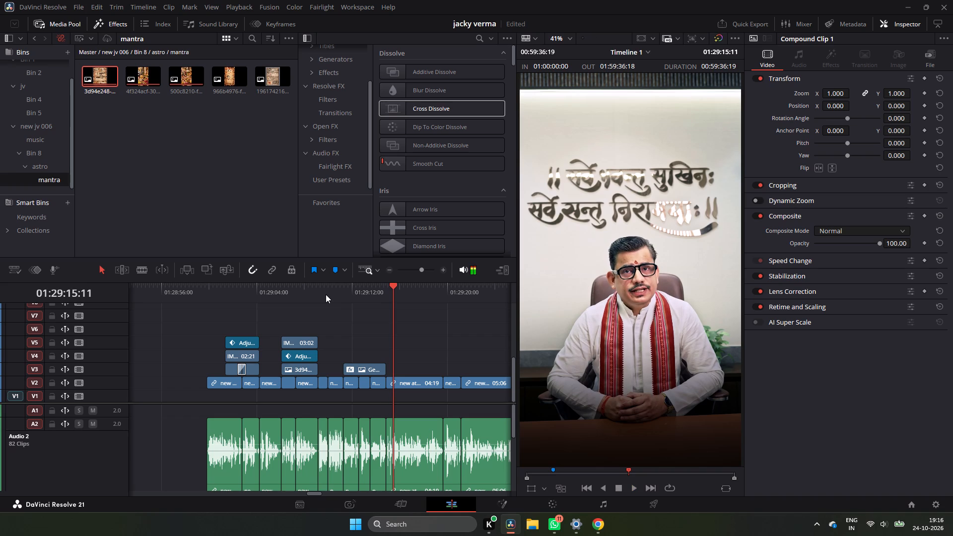
Replay the first seconds of the parchment section from about 01:29:11 to listen to the spoken words.
click(338, 291)
click(350, 293)
key(space)
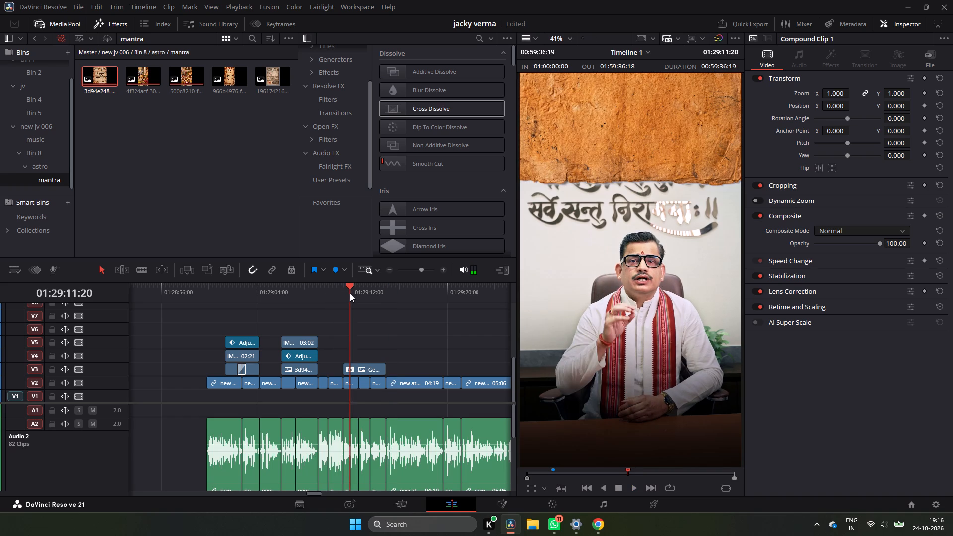
key(space)
key(space)
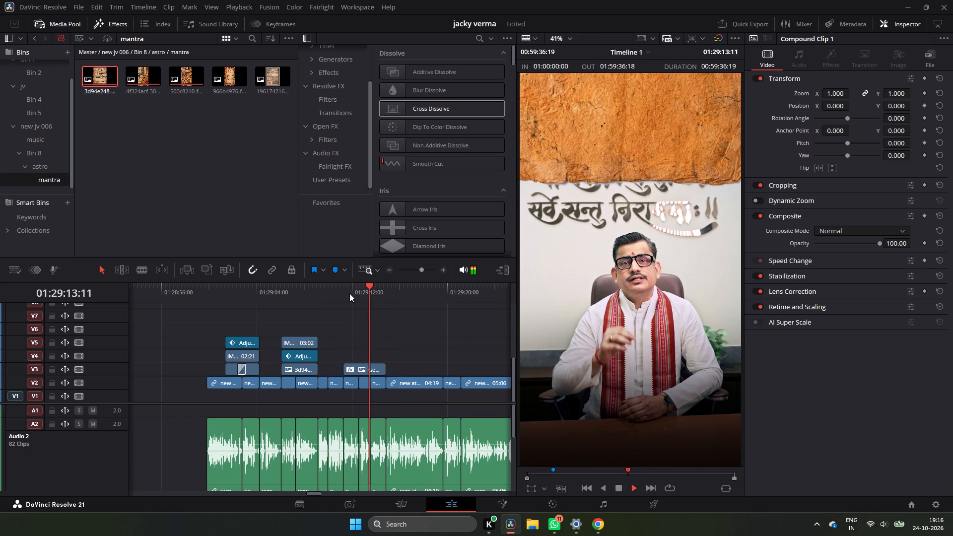
key(space)
click(349, 293)
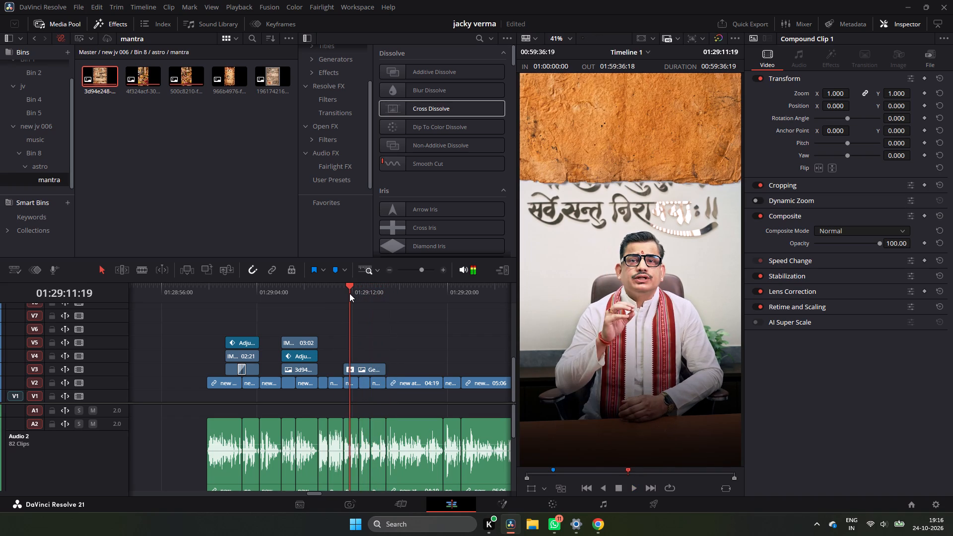
click(345, 293)
key(space)
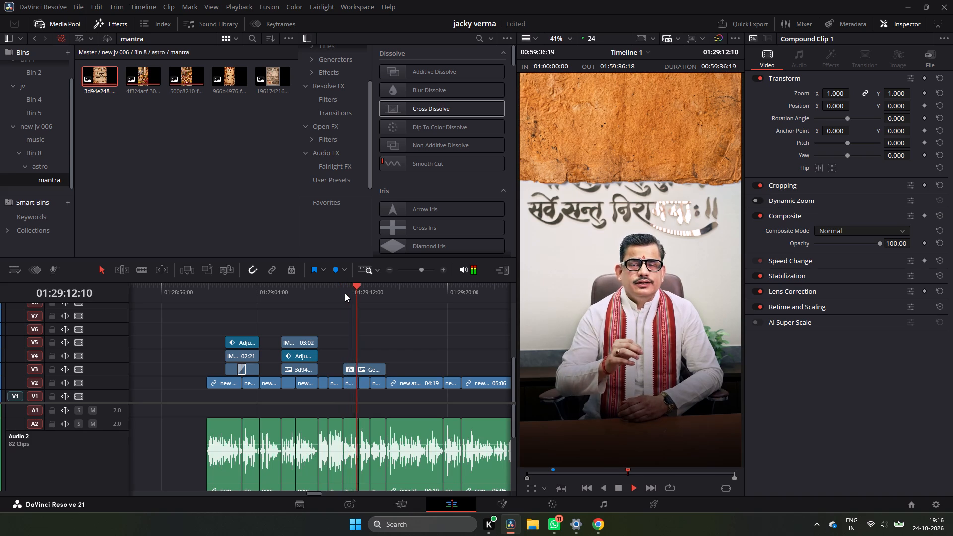
key(space)
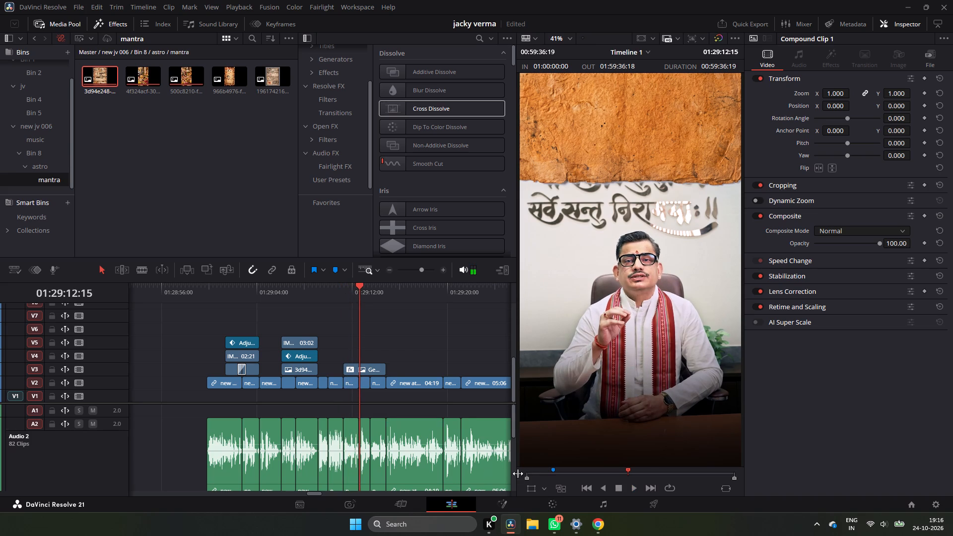
In a new Chrome tab, search Google for "om shantehi shantehi" using the "om shanthi shanthi shanthi" suggestion and skim the results.
click(612, 527)
click(605, 524)
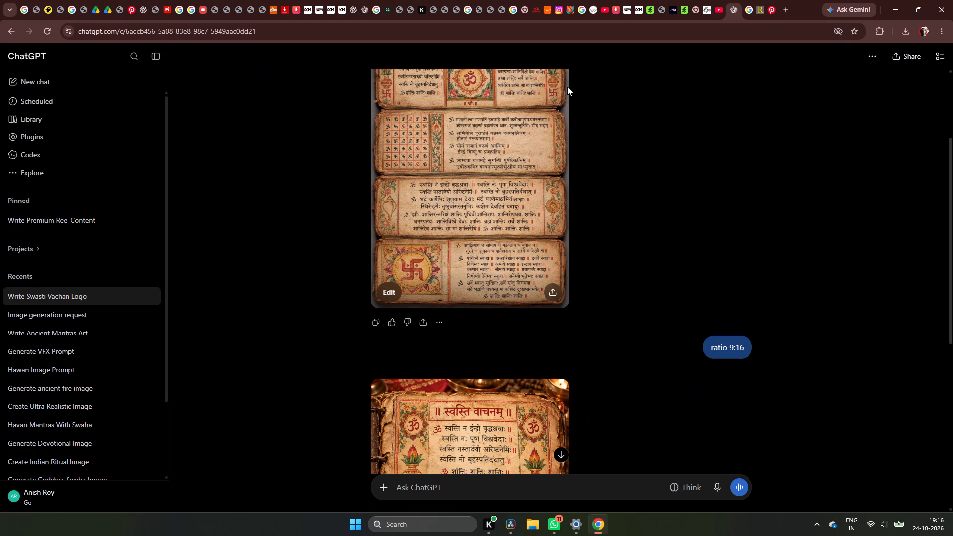
click(786, 3)
click(495, 183)
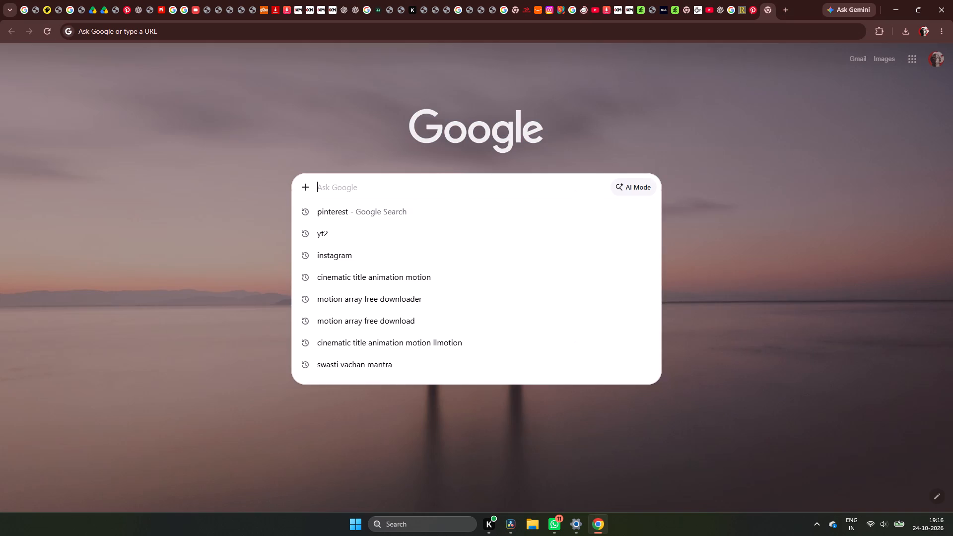
text(om shantehi)
key(space)
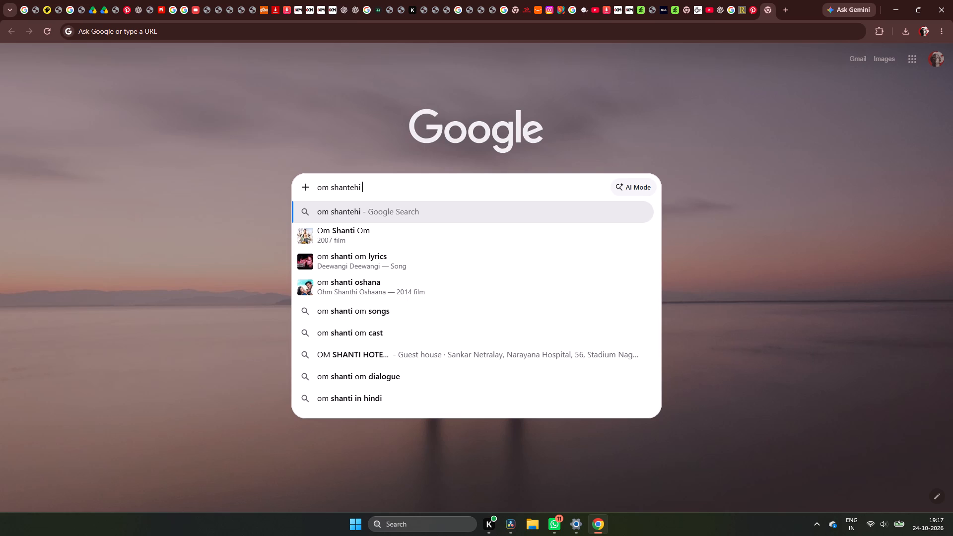
text(shantehi)
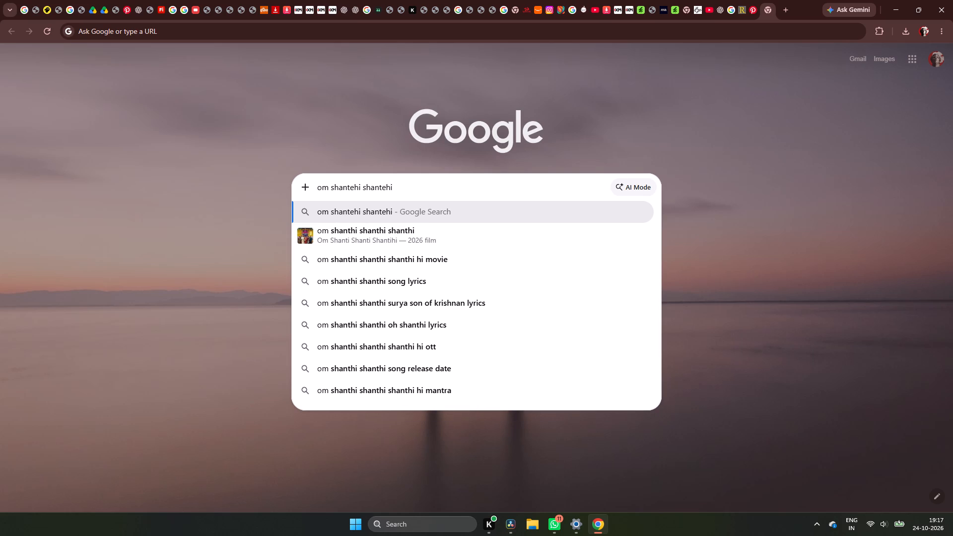
click(449, 236)
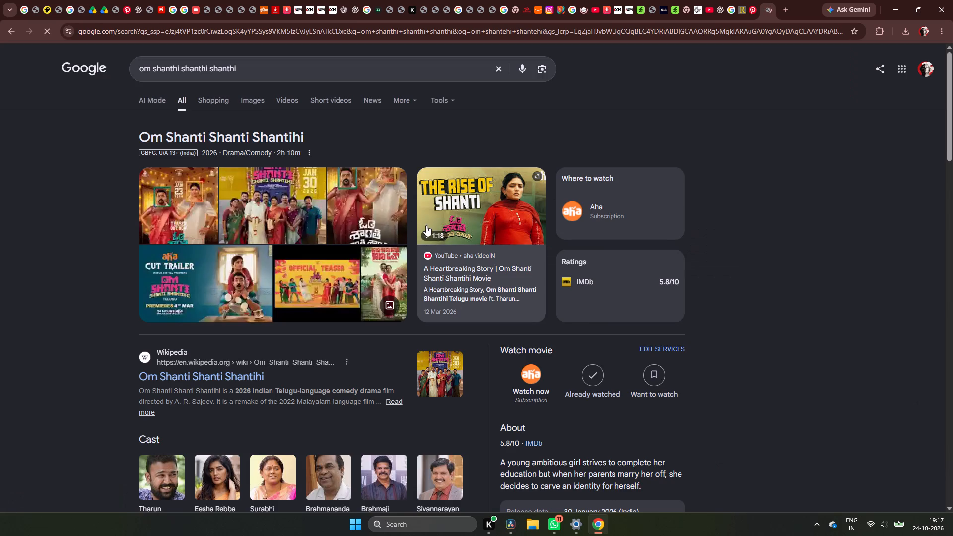
scroll(293, 222, down, 7)
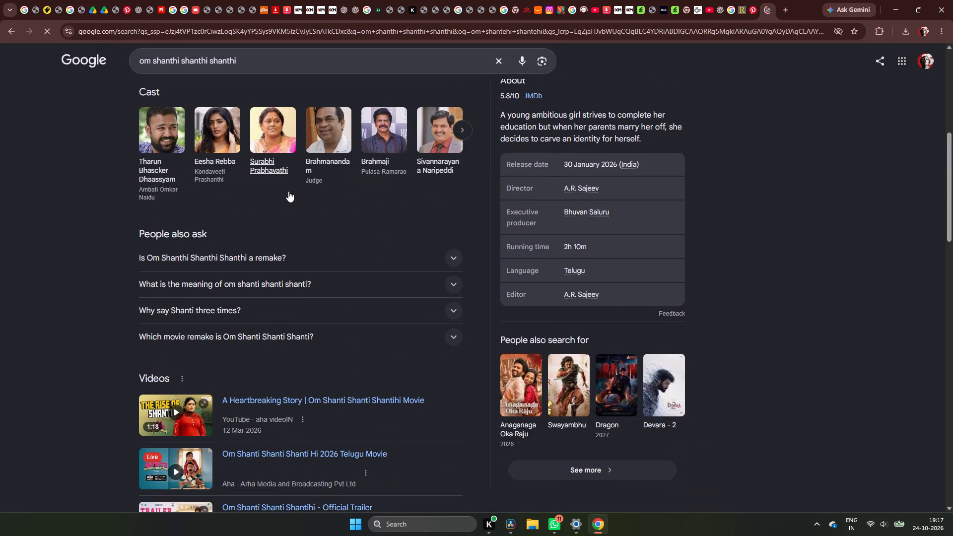
Search Google for "om shanthi shanthi shanthi mantra" and examine the overview and web results for the mantra text.
click(284, 66)
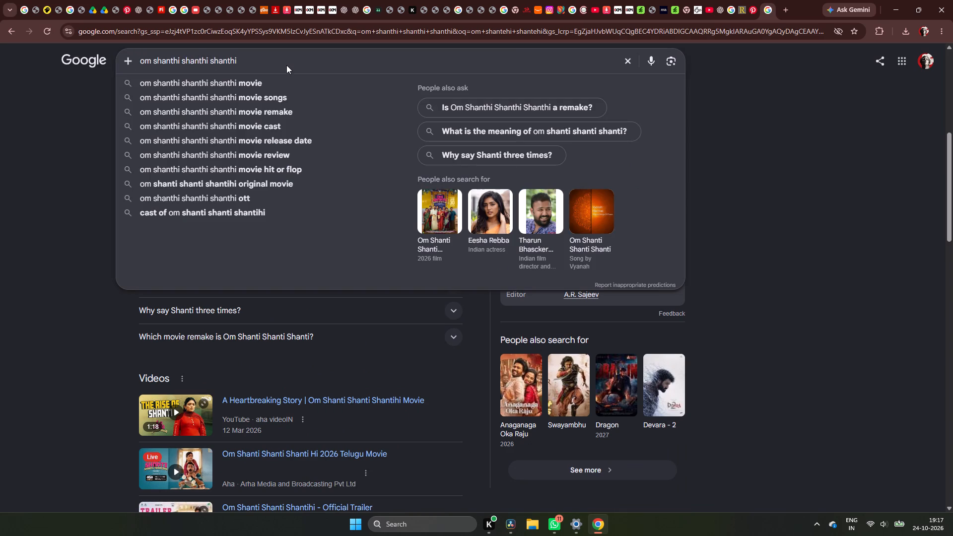
key(space)
text(mantra)
key(Return)
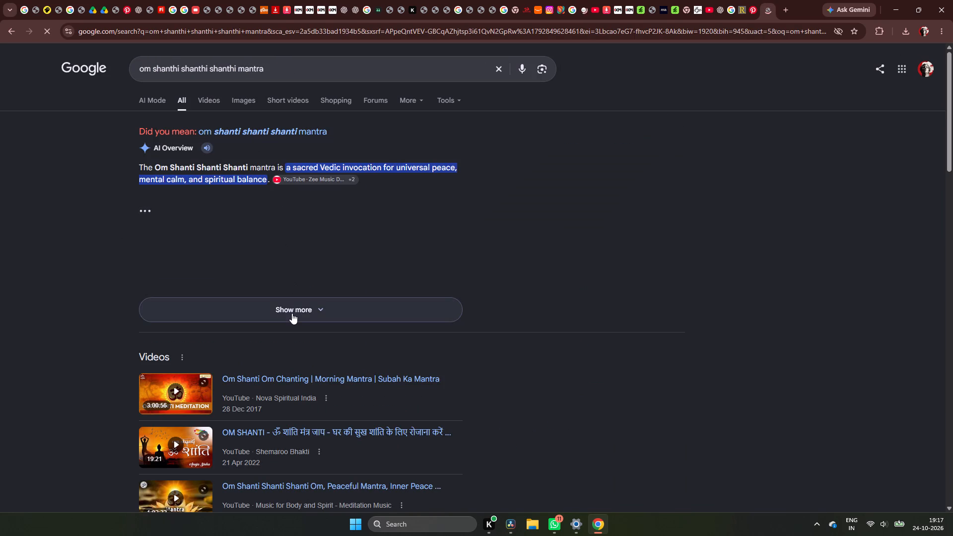
click(292, 313)
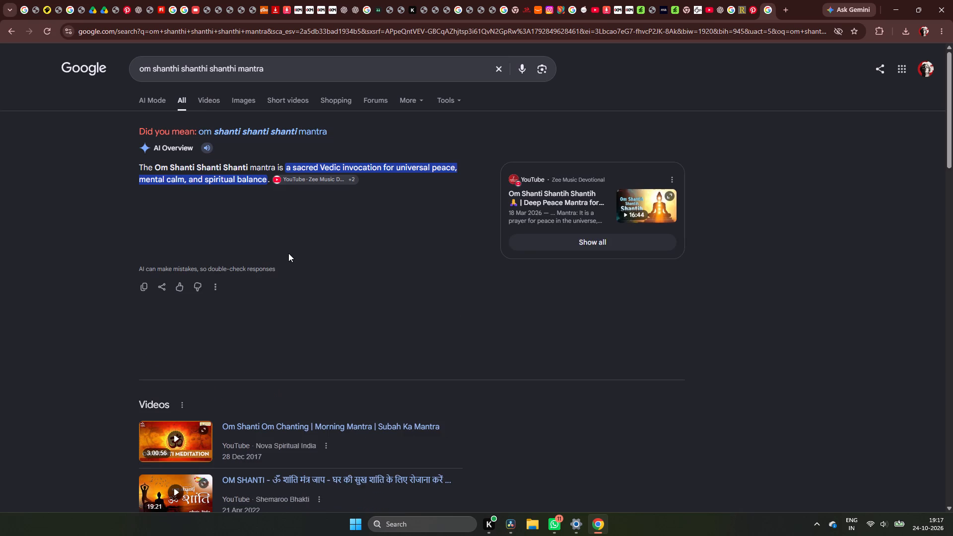
scroll(288, 253, down, 20)
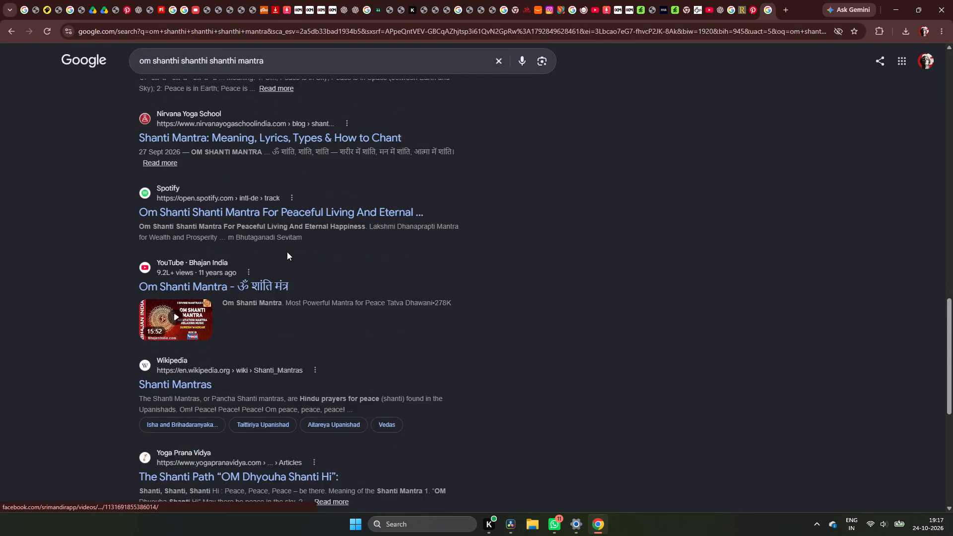
scroll(287, 252, down, 4)
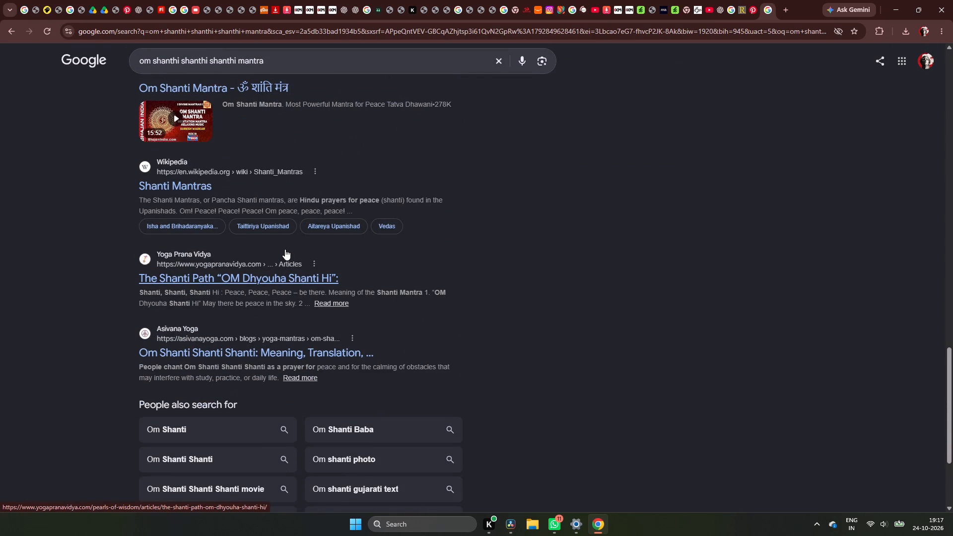
Return to DaVinci Resolve and replay the parchment section from about 01:29:11 to 01:29:14.
click(516, 535)
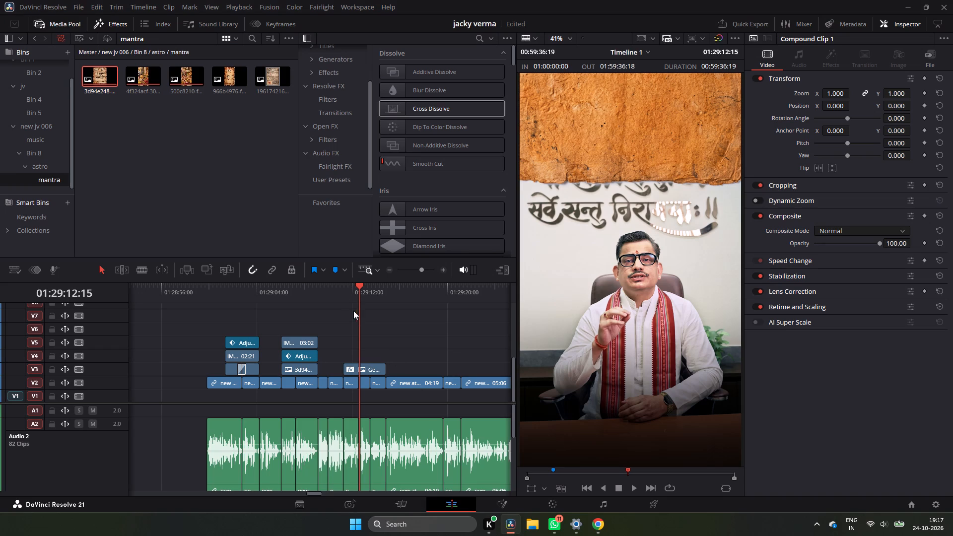
click(344, 292)
key(space)
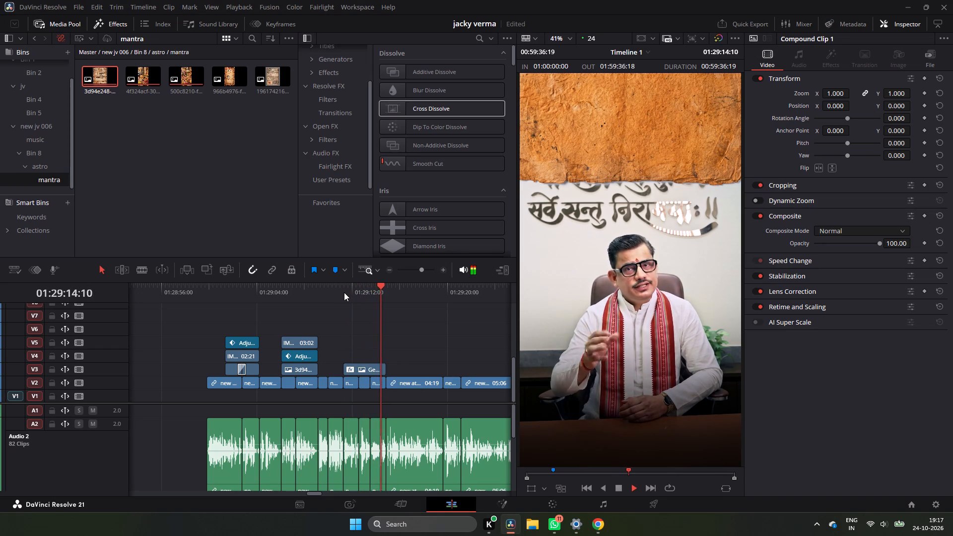
key(space)
Switch back to Chrome and change the Google search to "om shantehi santehi om santehi".
click(596, 525)
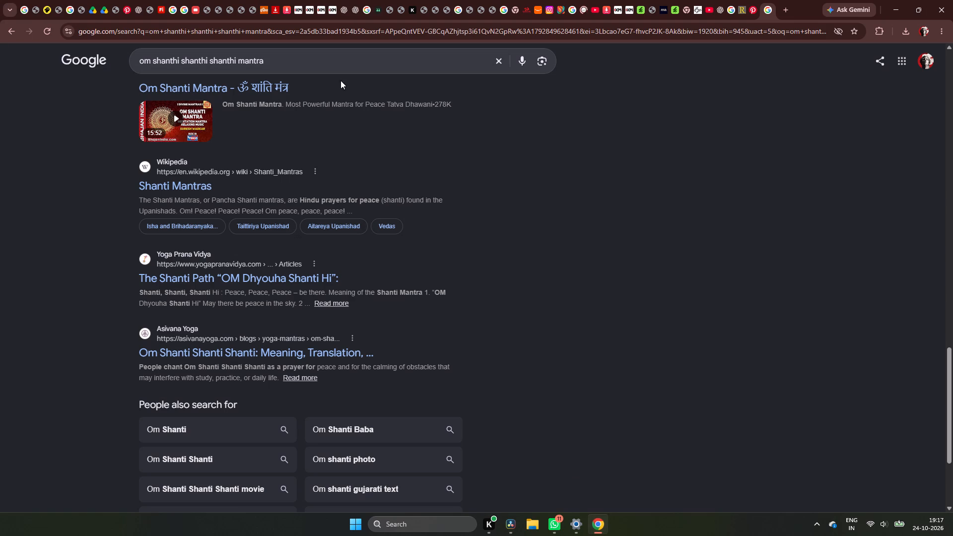
click(328, 65)
key(BackSpace)
key(BackSpace)
key(BackSpace)
key(BackSpace)
key(BackSpace)
key(BackSpace)
key(BackSpace)
key(BackSpace)
key(BackSpace)
key(BackSpace)
key(BackSpace)
key(BackSpace)
key(BackSpace)
key(BackSpace)
key(BackSpace)
key(BackSpace)
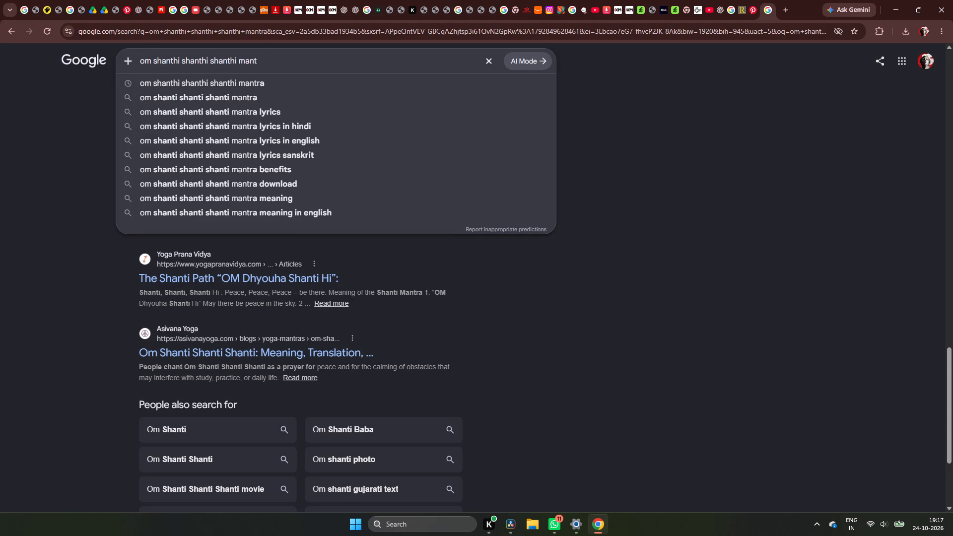
key(BackSpace)
key(BackSpace)
key(BackSpace)
key(BackSpace)
key(BackSpace)
key(BackSpace)
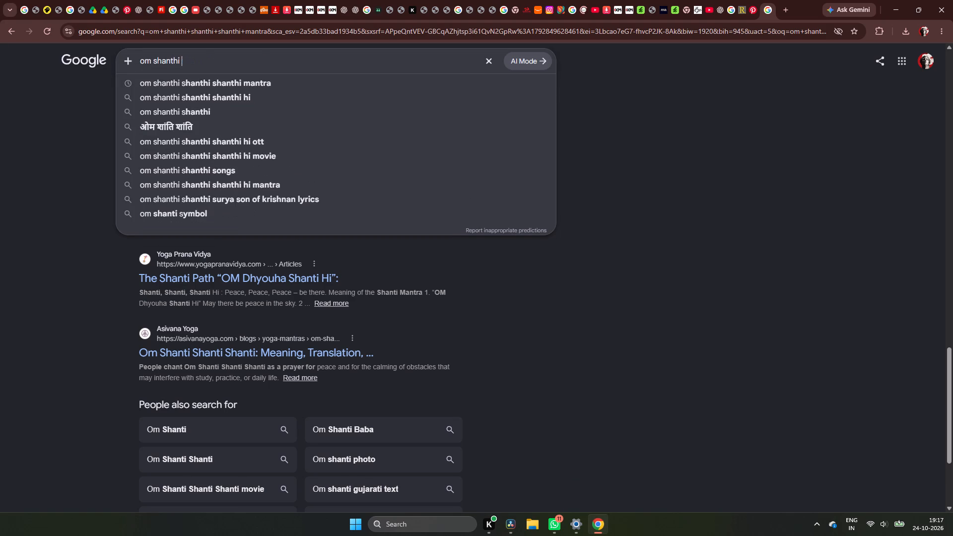
key(BackSpace)
key(BackSpace)
key(BackSpace)
text(ehi)
key(space)
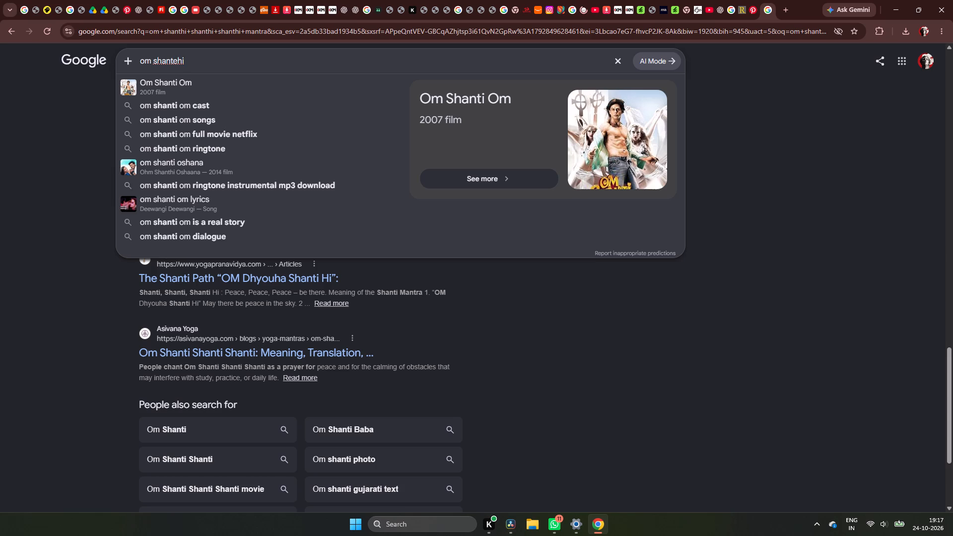
text(santehi om santehi)
key(space)
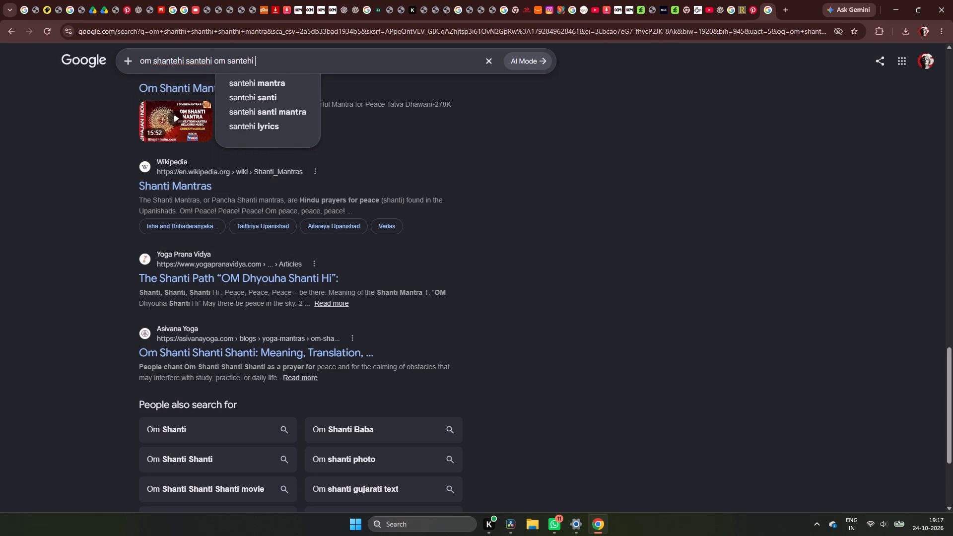
key(Return)
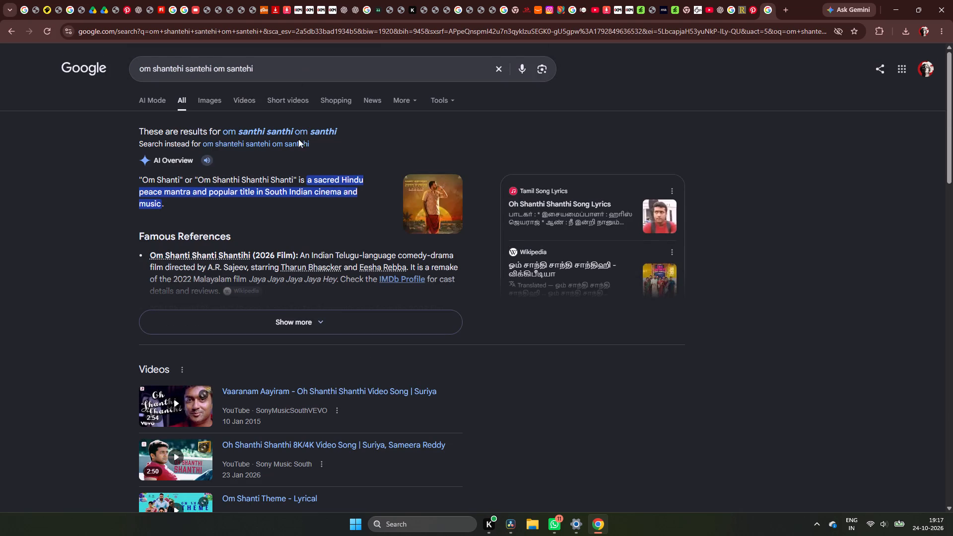
Examine the expanded AI Overview and the full results page for the spoken shanti mantra's wording.
scroll(298, 146, down, 5)
scroll(299, 155, up, 3)
click(318, 221)
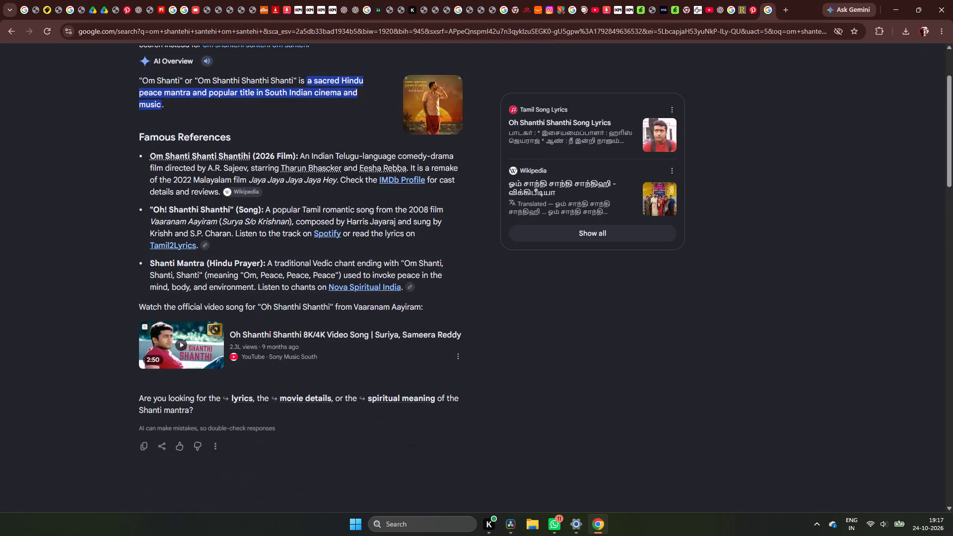
scroll(226, 188, up, 1)
scroll(226, 188, down, 9)
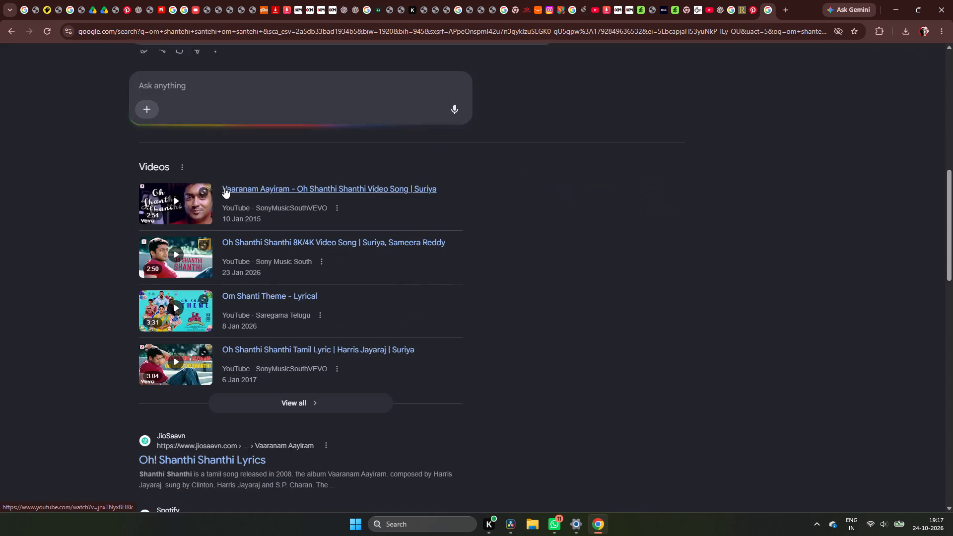
scroll(224, 188, down, 9)
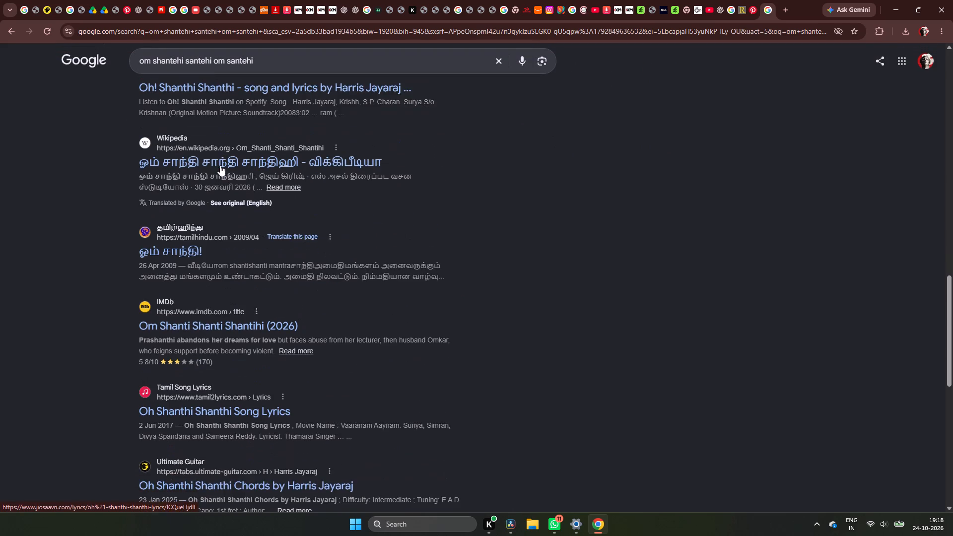
scroll(220, 165, down, 7)
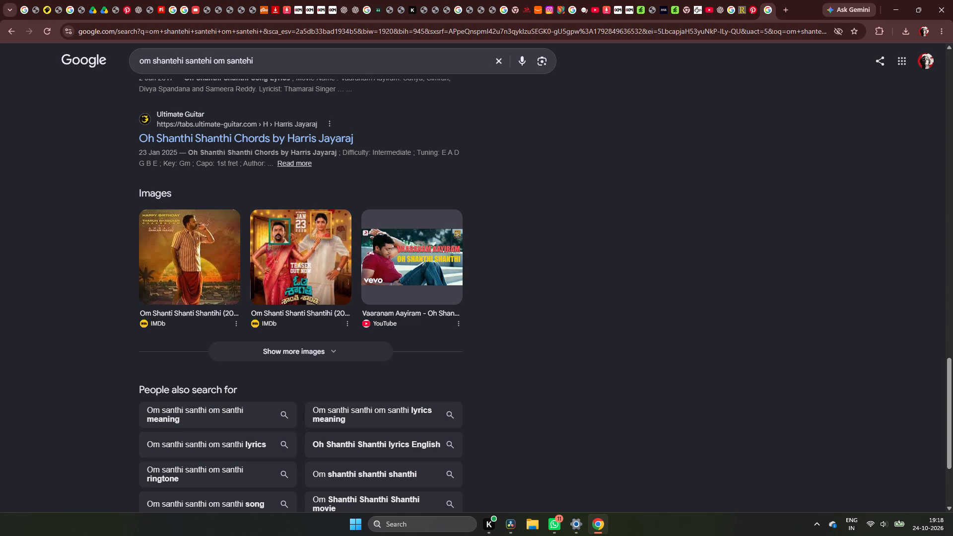
scroll(330, 213, down, 6)
scroll(314, 194, up, 2)
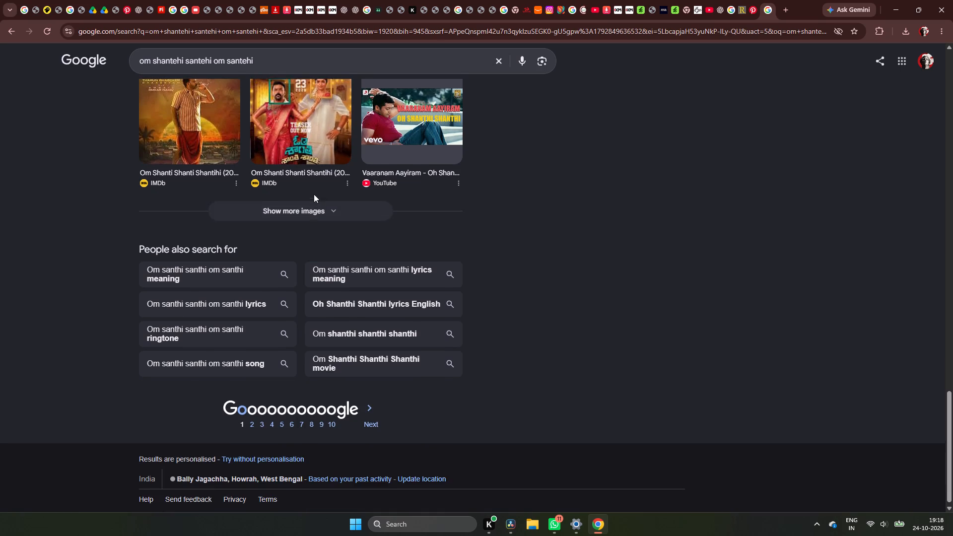
scroll(314, 194, up, 2)
scroll(285, 150, up, 8)
scroll(231, 107, up, 14)
scroll(226, 103, up, 7)
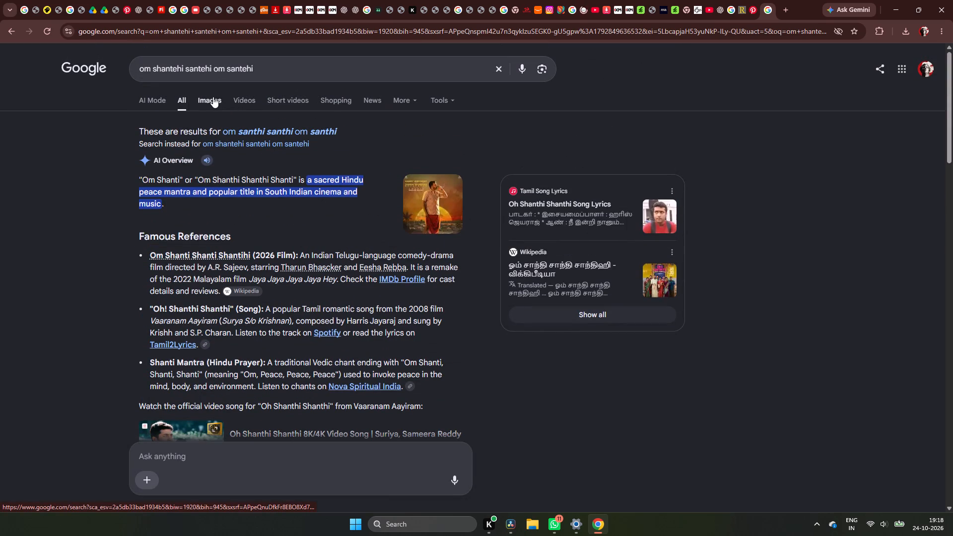
Check the image results for "om santhi santhi om santhi" and go back to browsing all results.
click(211, 97)
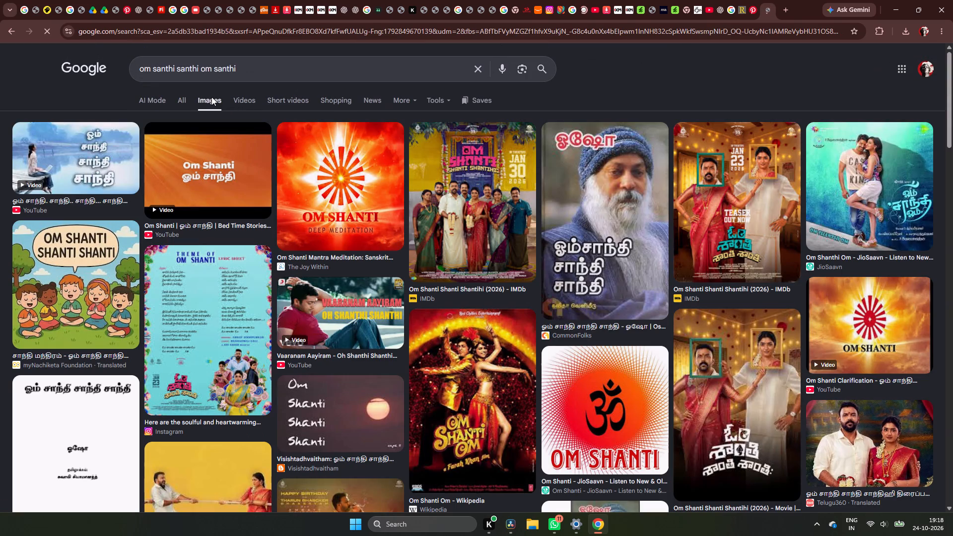
click(178, 99)
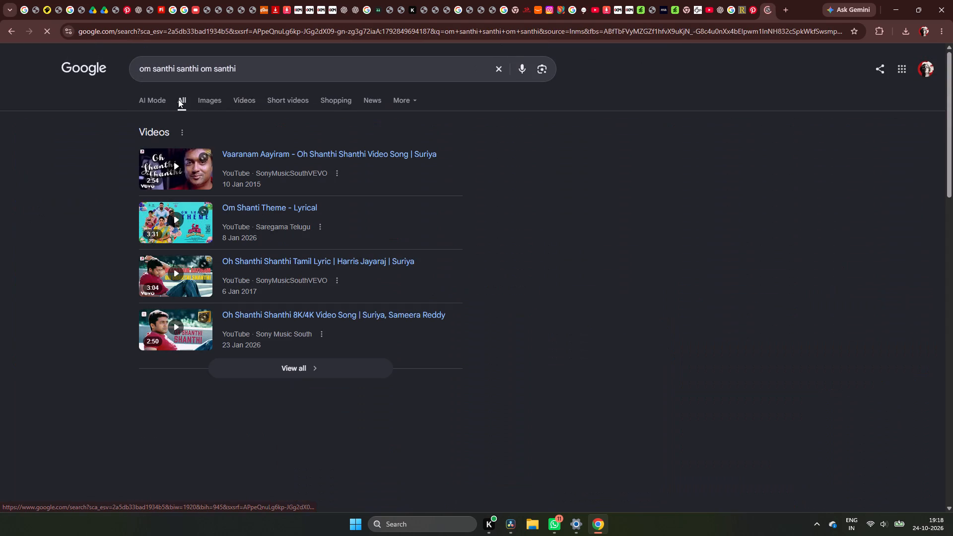
scroll(317, 279, down, 5)
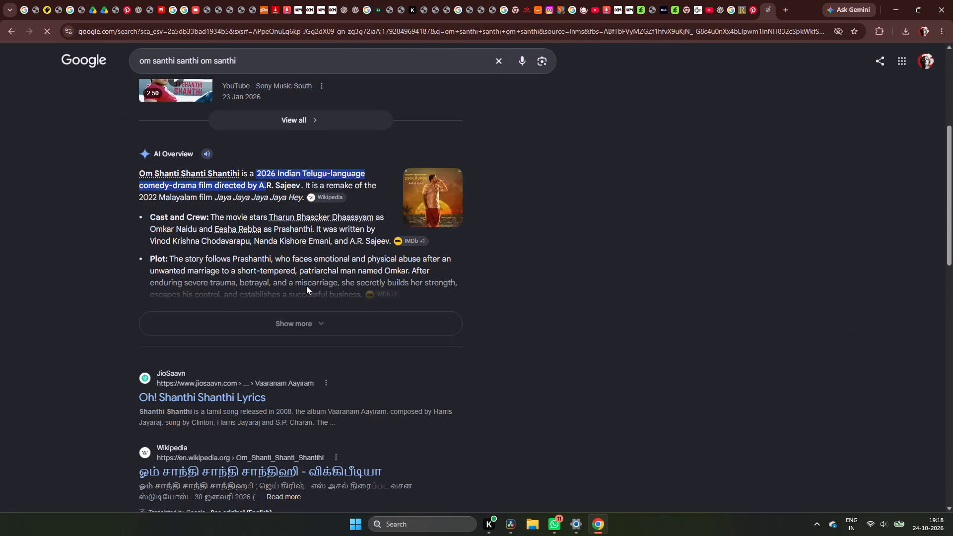
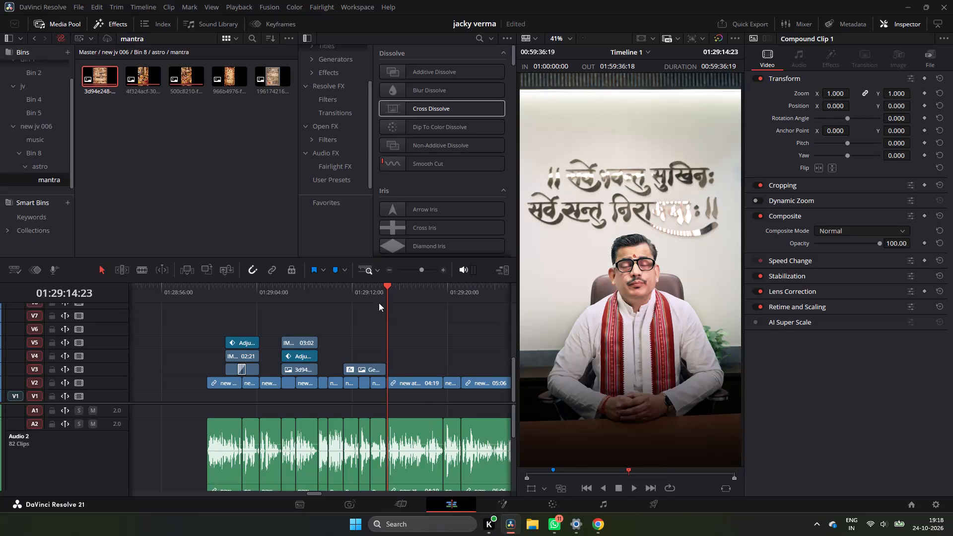
click(378, 302)
key(space)
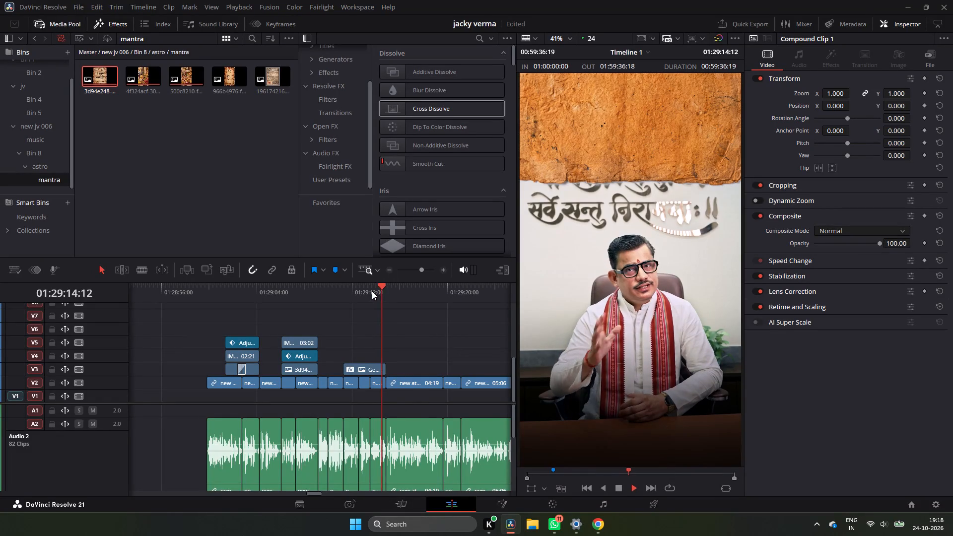
key(space)
click(341, 299)
key(space)
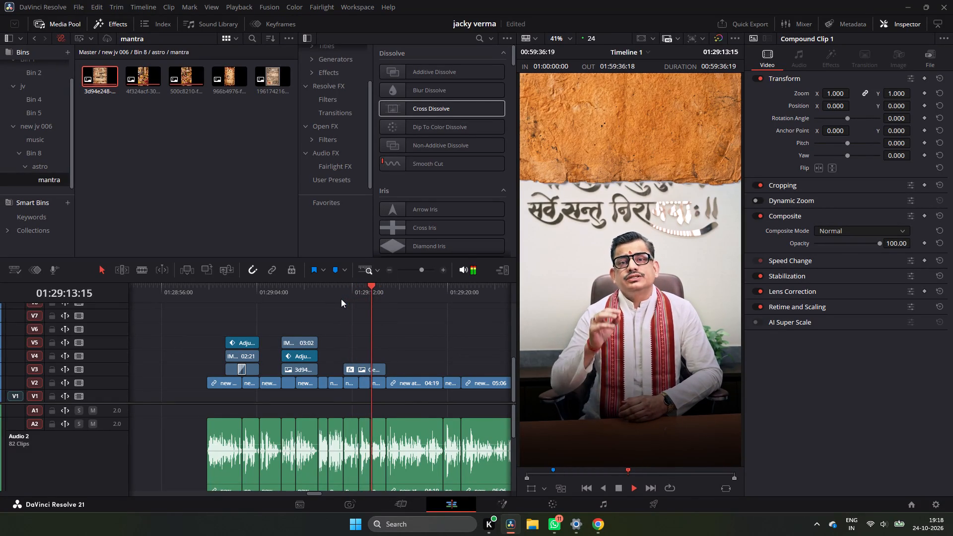
click(341, 299)
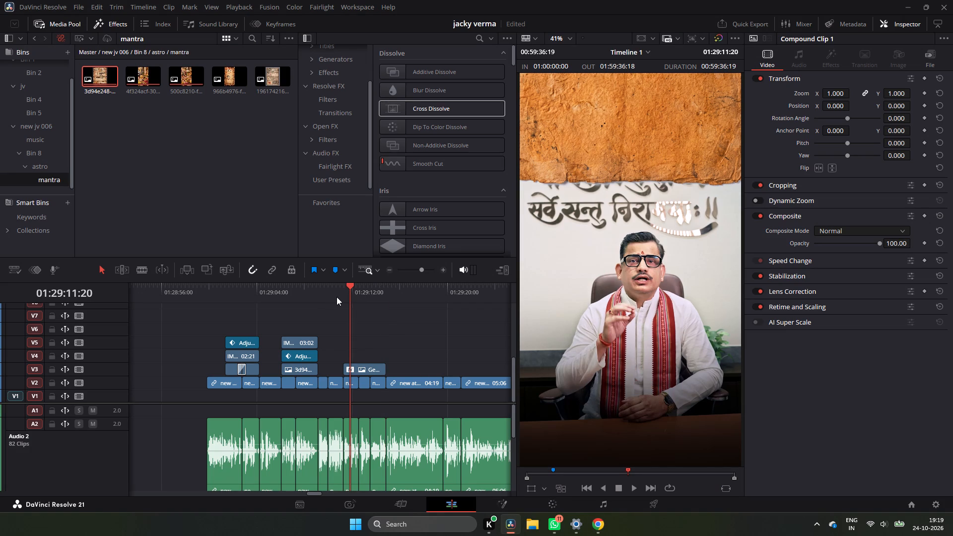
click(338, 297)
click(343, 299)
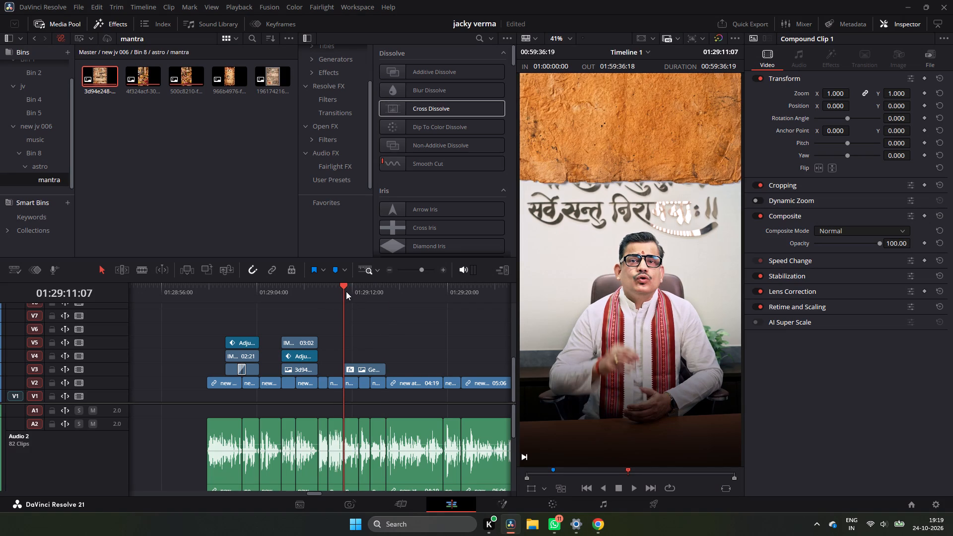
key(space)
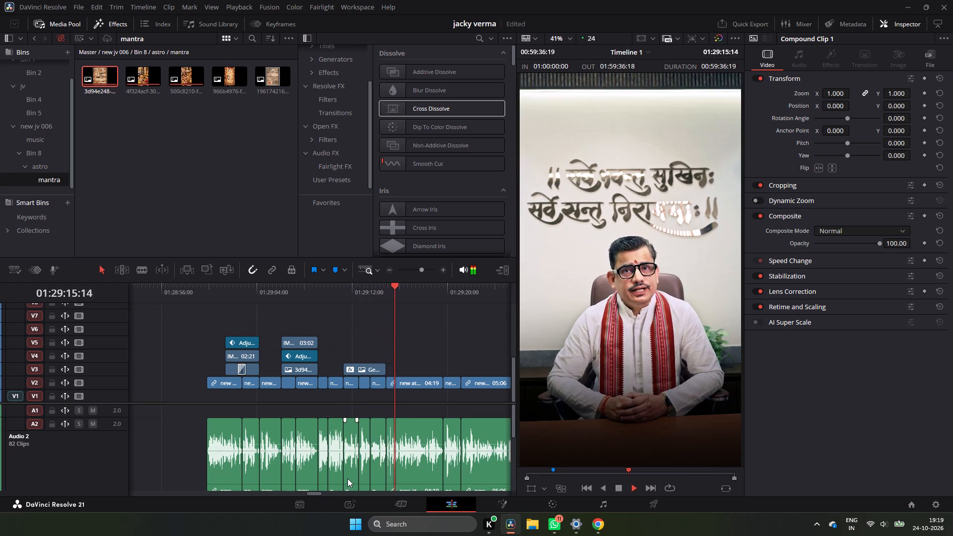
click(385, 288)
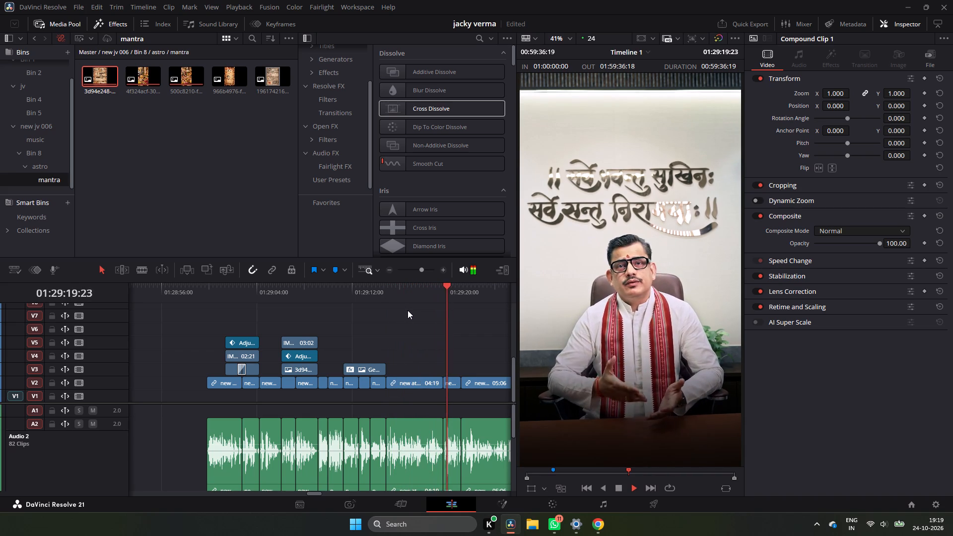
click(391, 298)
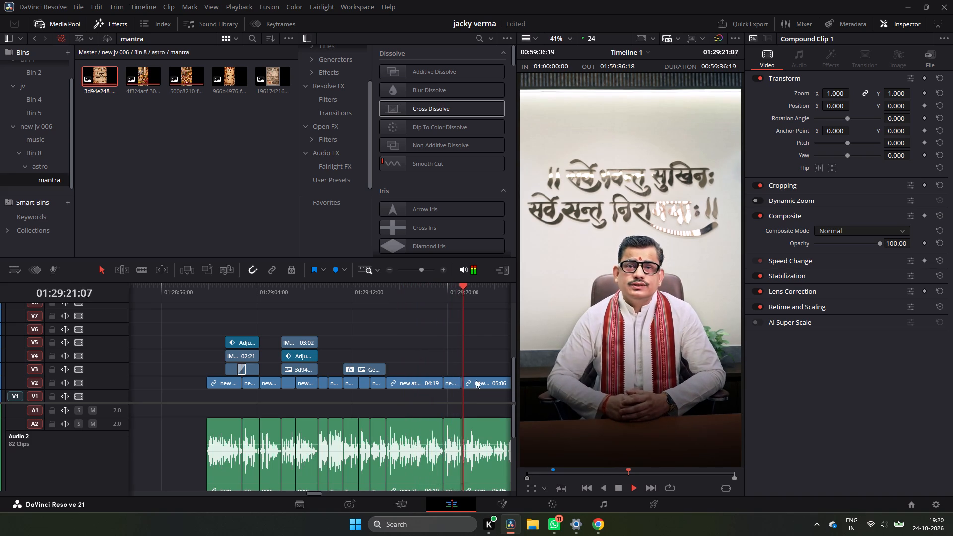
key(space)
Switch to Pinterest in Chrome and replace the swasti vachan search with "shanti from god".
click(600, 526)
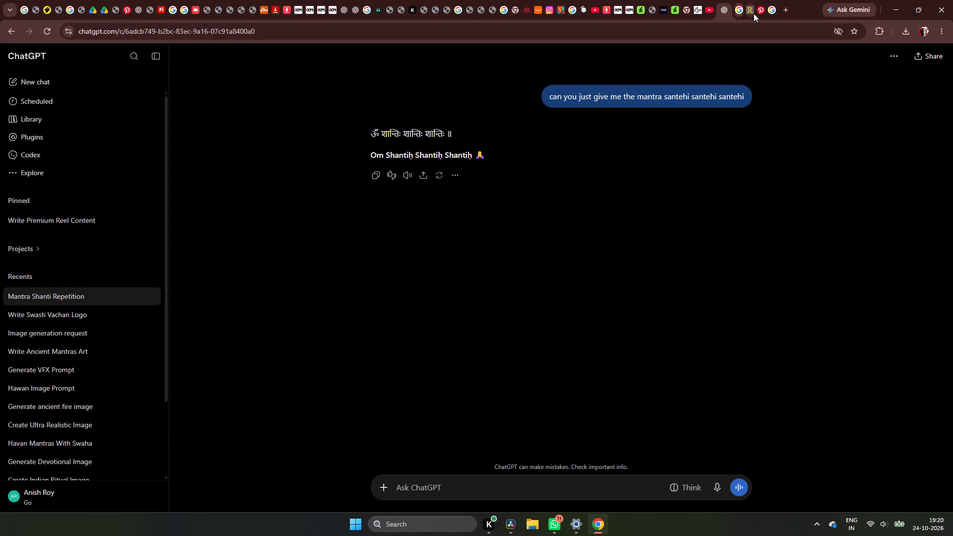
click(757, 11)
click(606, 61)
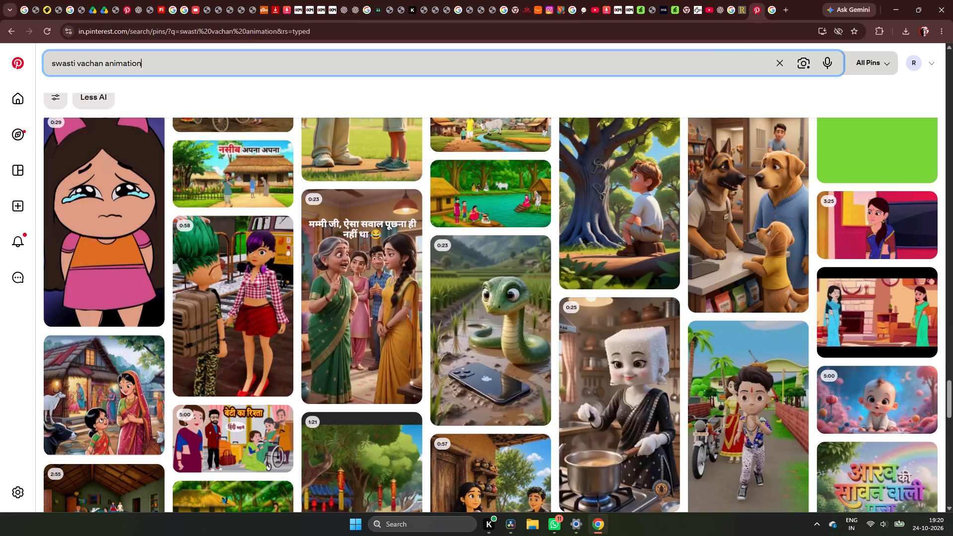
key(BackSpace)
key(BackSpace)
key(BackSpace)
key(BackSpace)
key(BackSpace)
key(BackSpace)
key(BackSpace)
key(BackSpace)
key(BackSpace)
key(BackSpace)
key(BackSpace)
key(BackSpace)
key(BackSpace)
key(BackSpace)
key(BackSpace)
key(BackSpace)
key(BackSpace)
key(BackSpace)
key(BackSpace)
key(BackSpace)
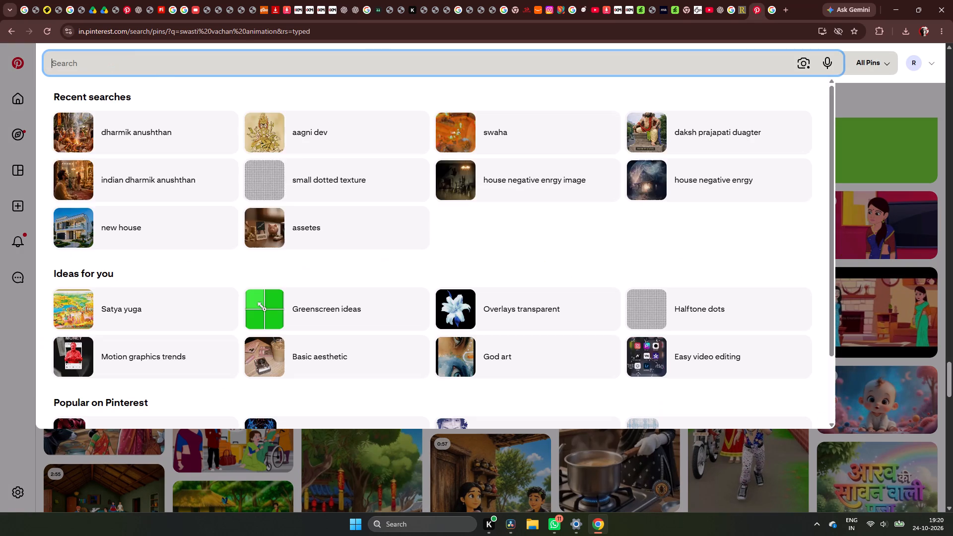
text(shanti)
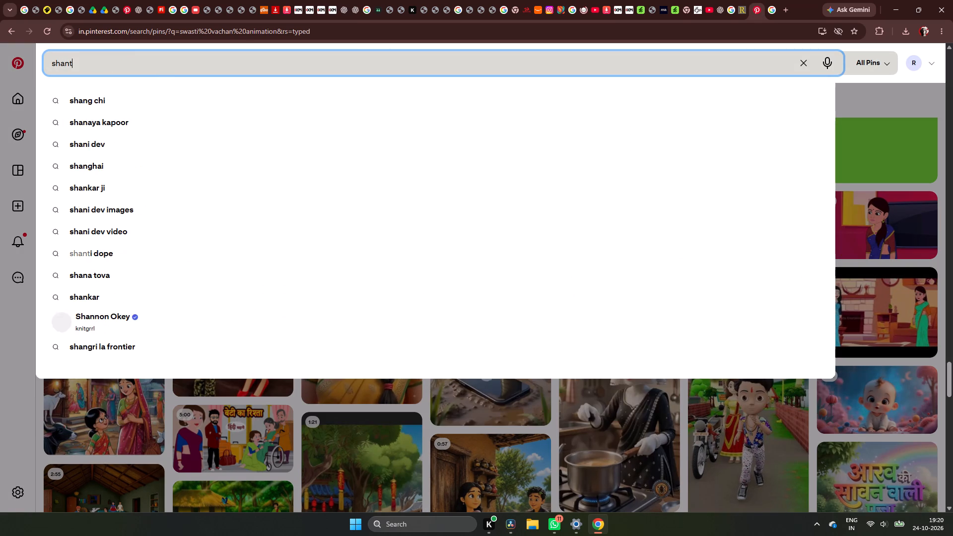
key(space)
text(from god)
key(Return)
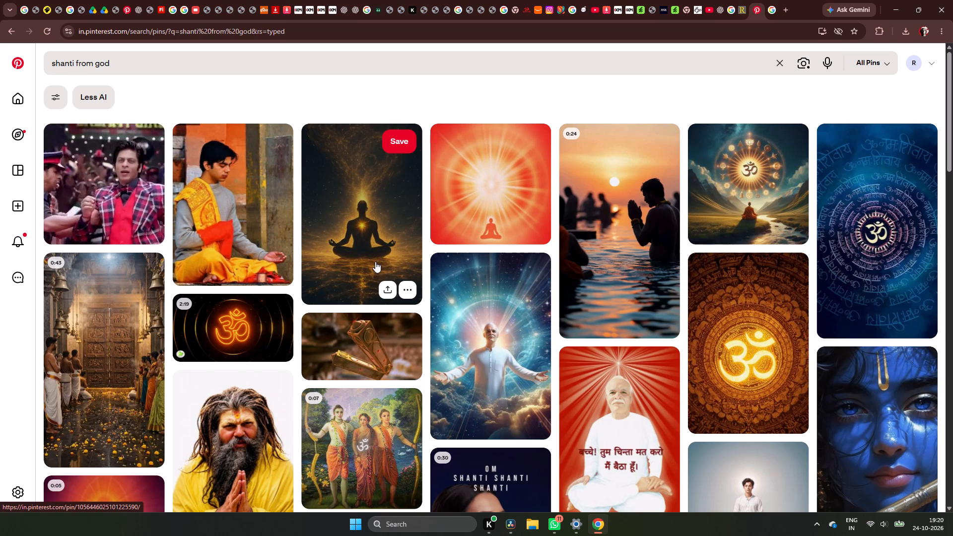
Look through the "shanti from god" pins and open the one of a man praying in the river at sunset.
scroll(373, 262, down, 1)
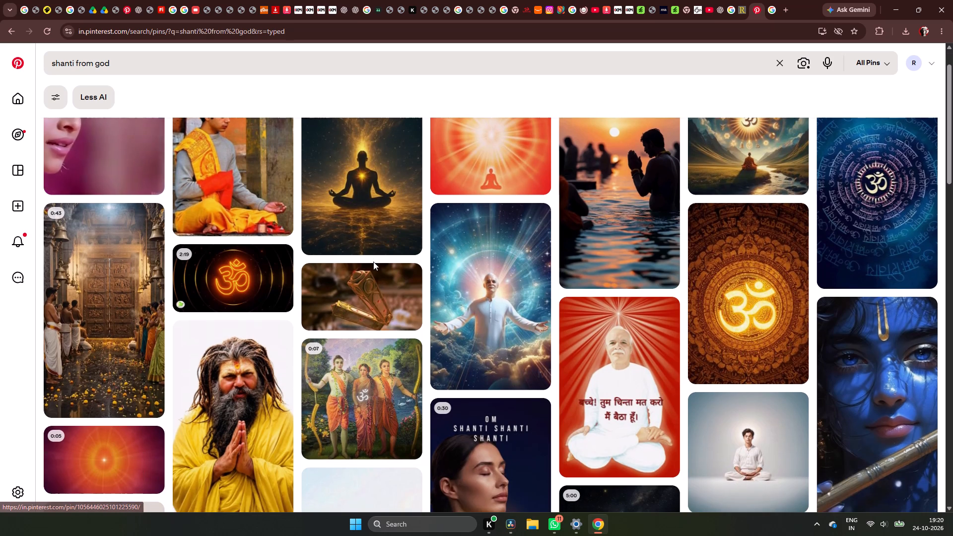
scroll(373, 262, down, 1)
scroll(633, 238, up, 2)
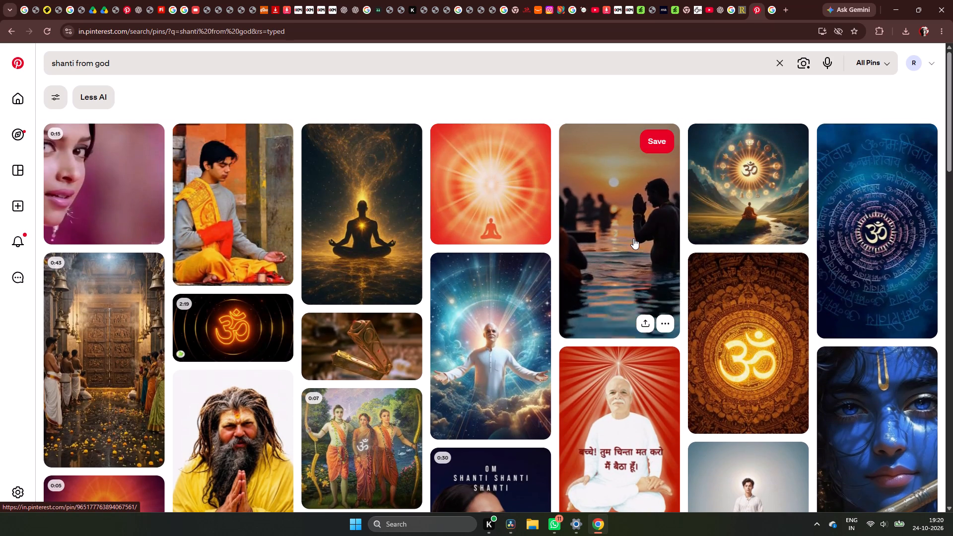
click(633, 238)
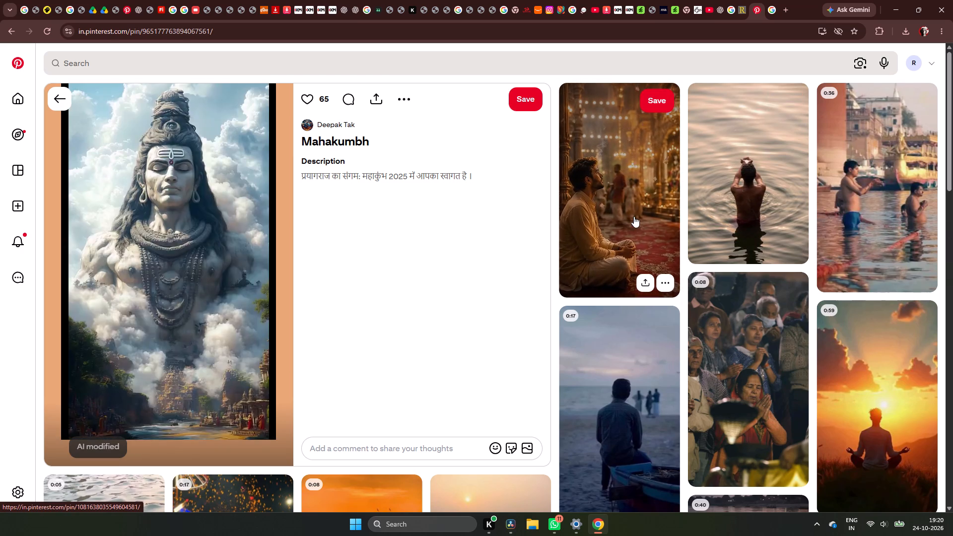
Browse the related devotional pins and open the one of a man sitting cross-legged in a lit temple.
scroll(634, 216, down, 6)
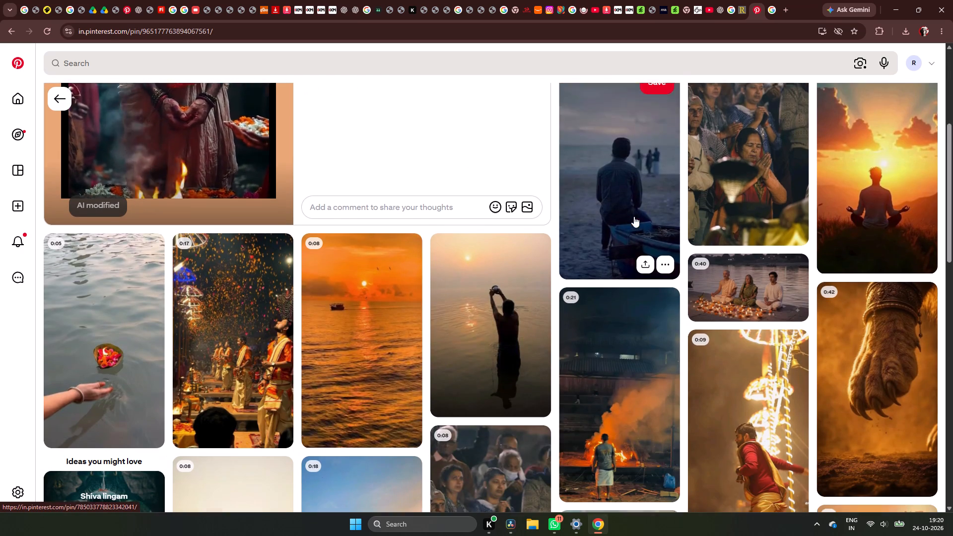
scroll(634, 216, down, 4)
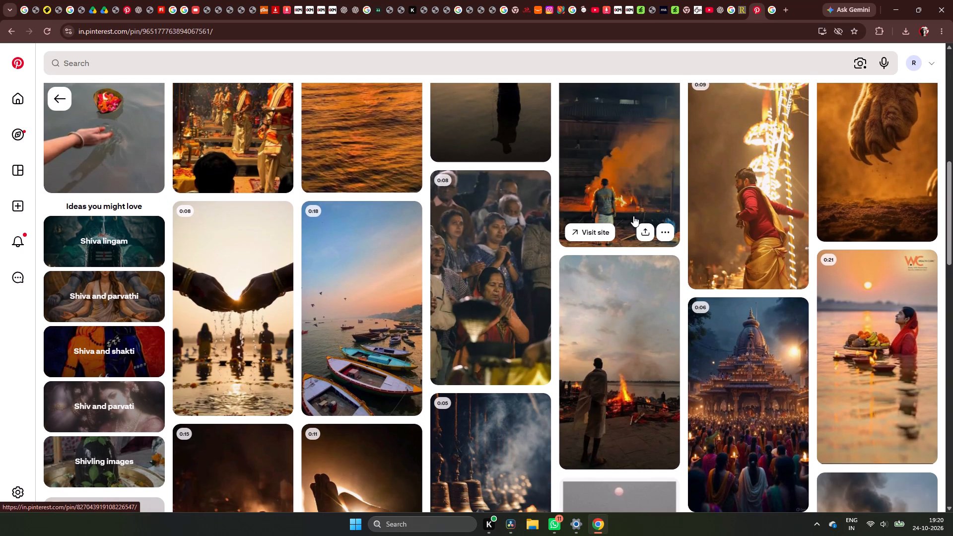
scroll(633, 216, down, 4)
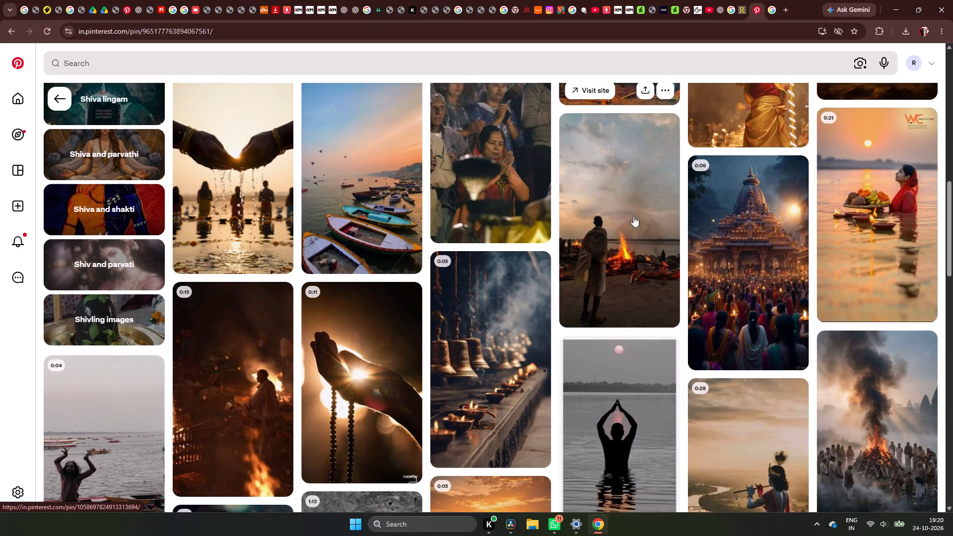
scroll(633, 216, down, 9)
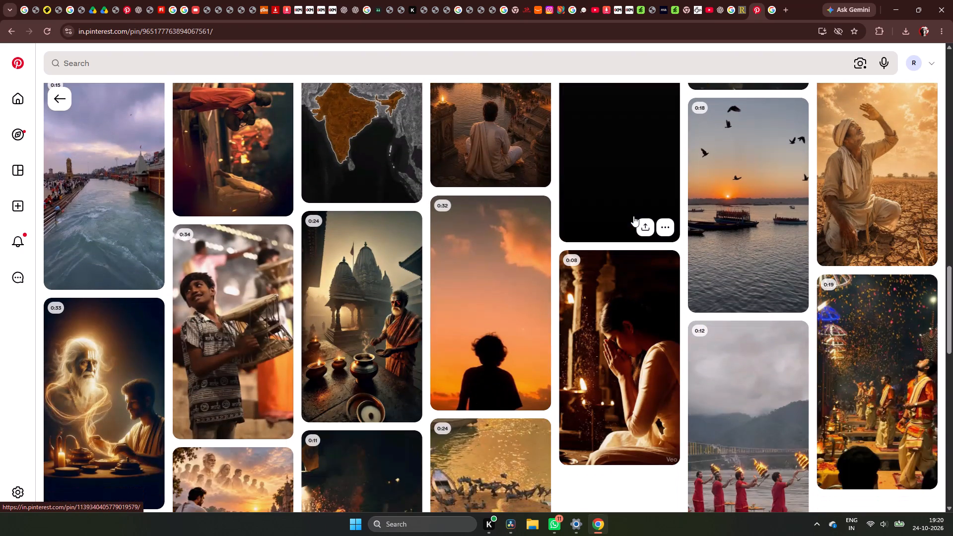
scroll(633, 216, up, 13)
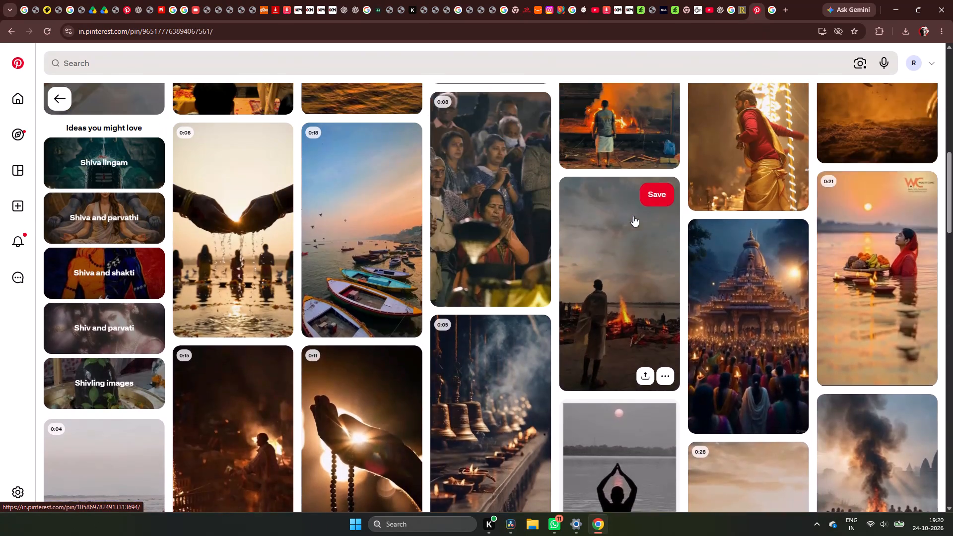
scroll(633, 216, up, 10)
click(633, 216)
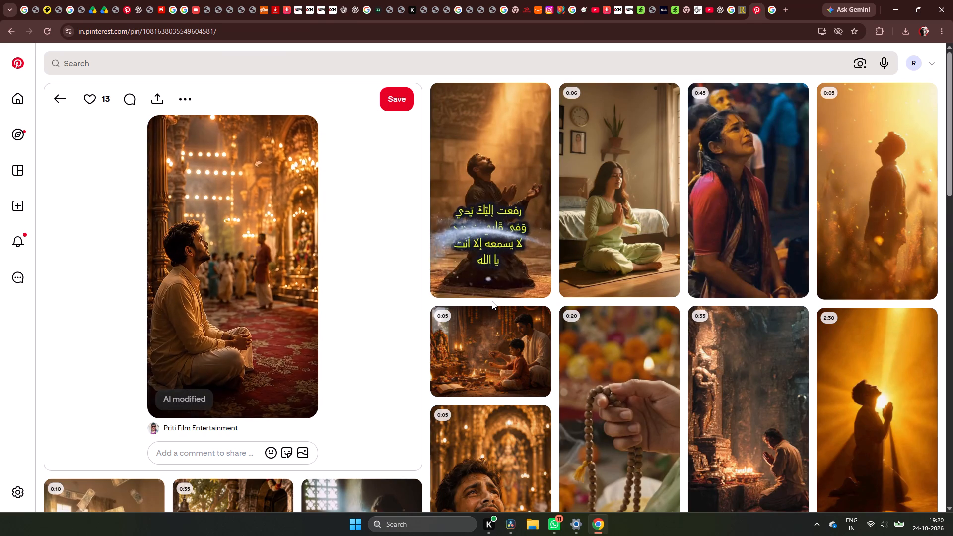
Look through the devotional pins related to the man sitting in the lit temple for more usable footage.
scroll(492, 301, down, 9)
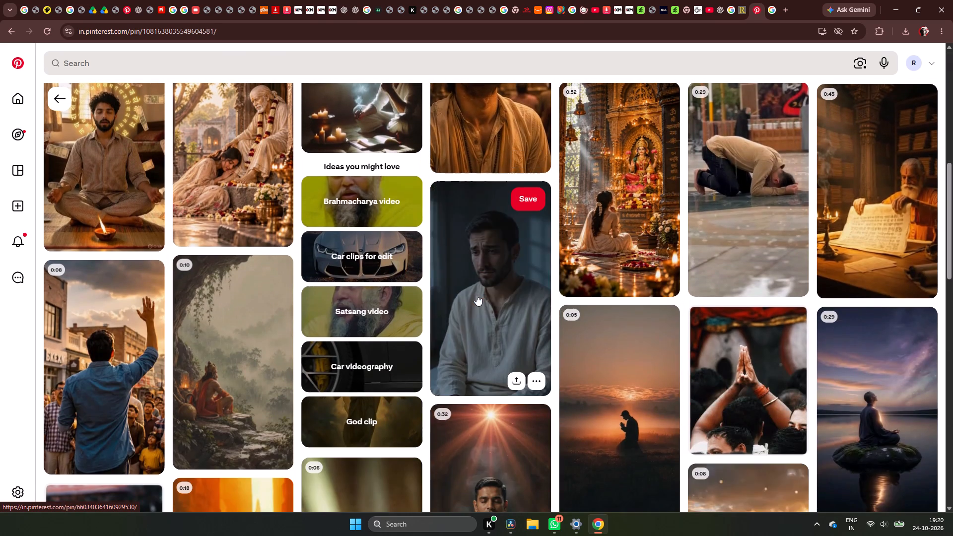
scroll(463, 295, down, 5)
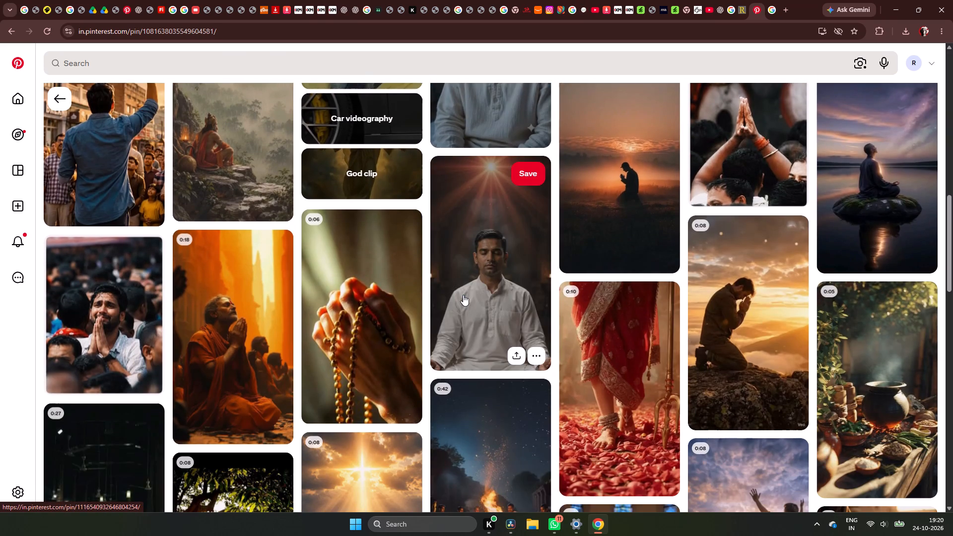
scroll(463, 295, down, 11)
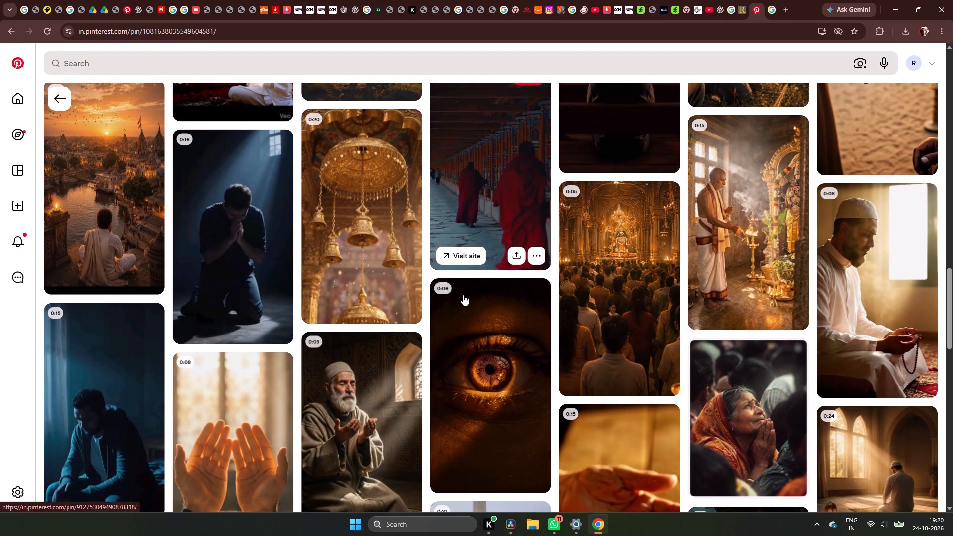
scroll(463, 295, up, 18)
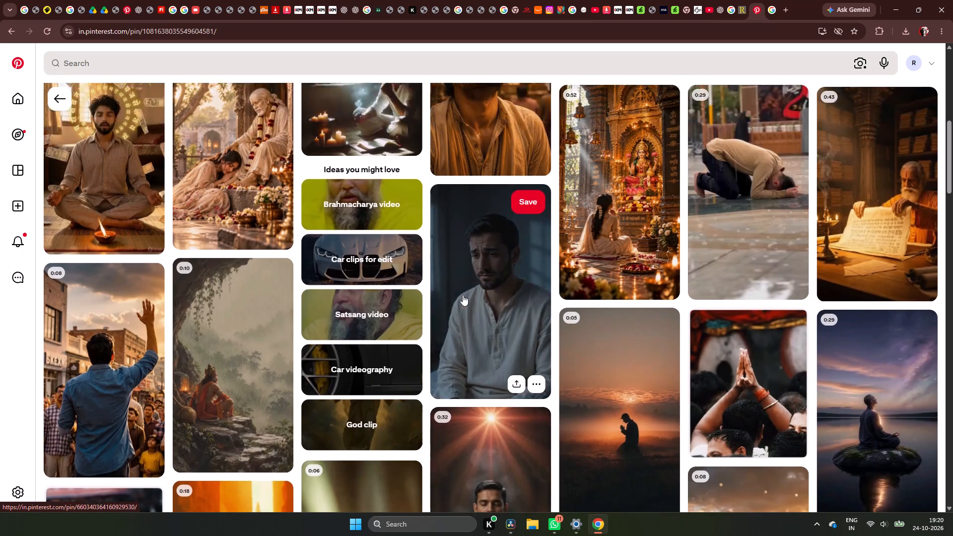
scroll(463, 295, up, 6)
scroll(461, 295, down, 1)
scroll(441, 298, up, 5)
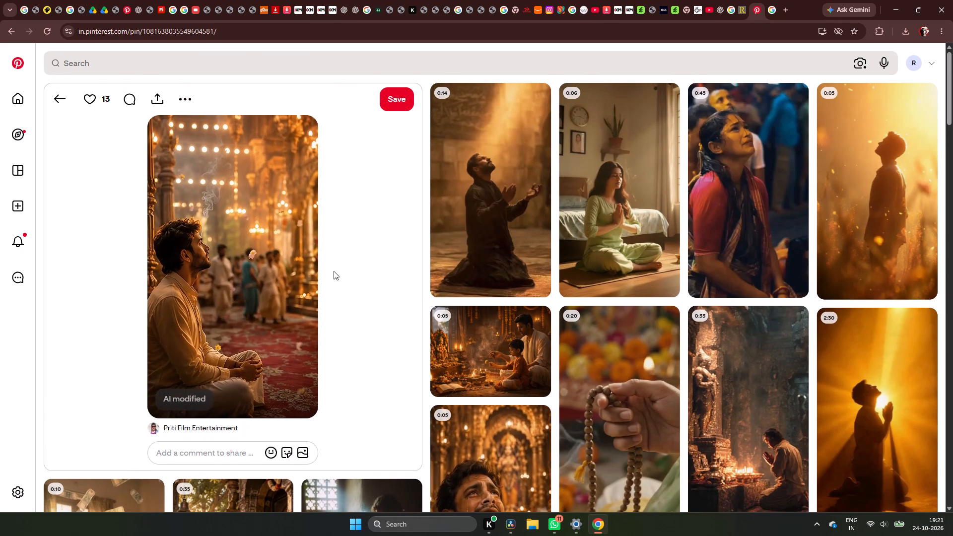
Copy the share link of the pin showing the man sitting cross-legged in the lit temple.
click(160, 96)
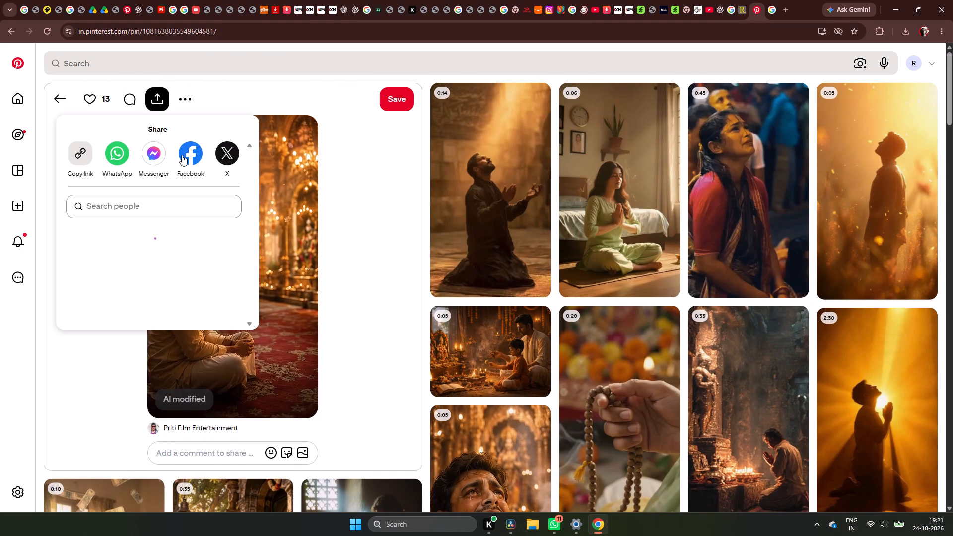
click(71, 156)
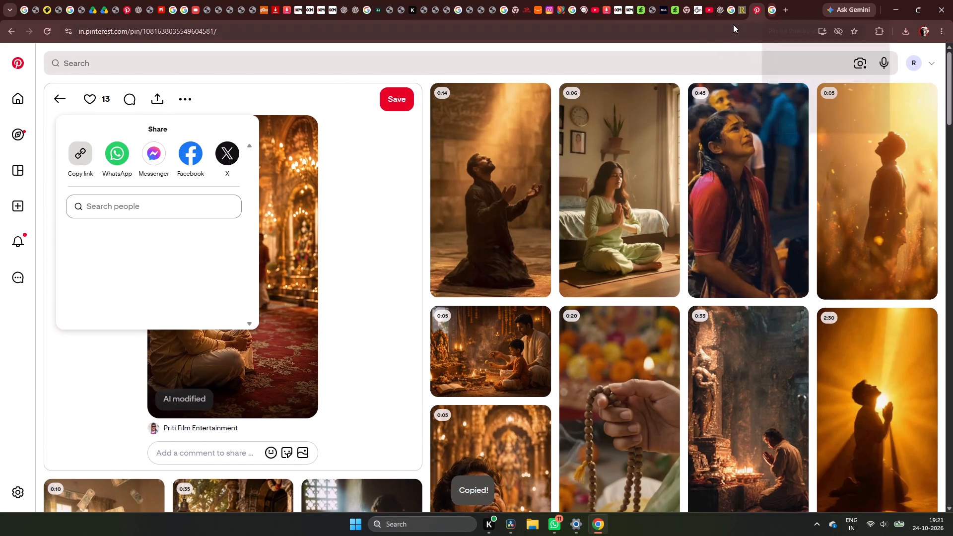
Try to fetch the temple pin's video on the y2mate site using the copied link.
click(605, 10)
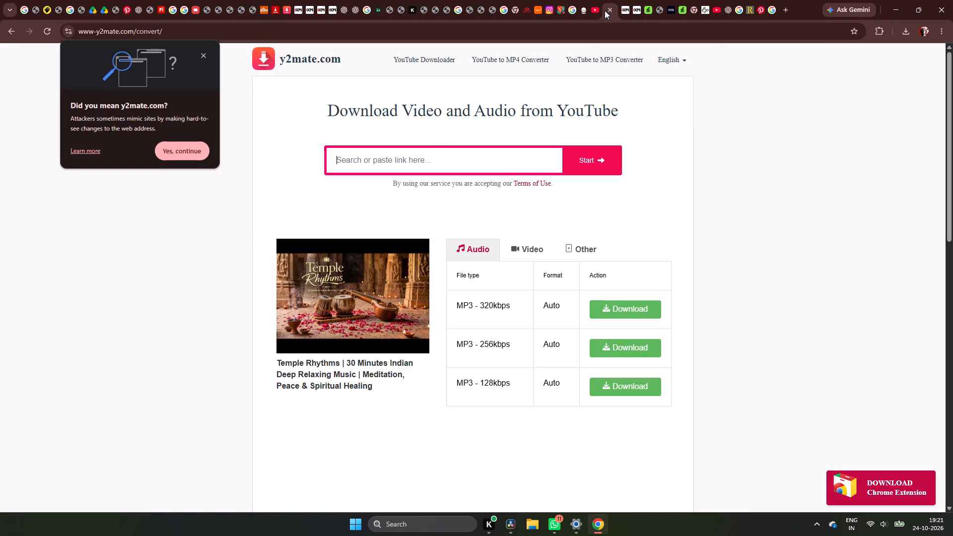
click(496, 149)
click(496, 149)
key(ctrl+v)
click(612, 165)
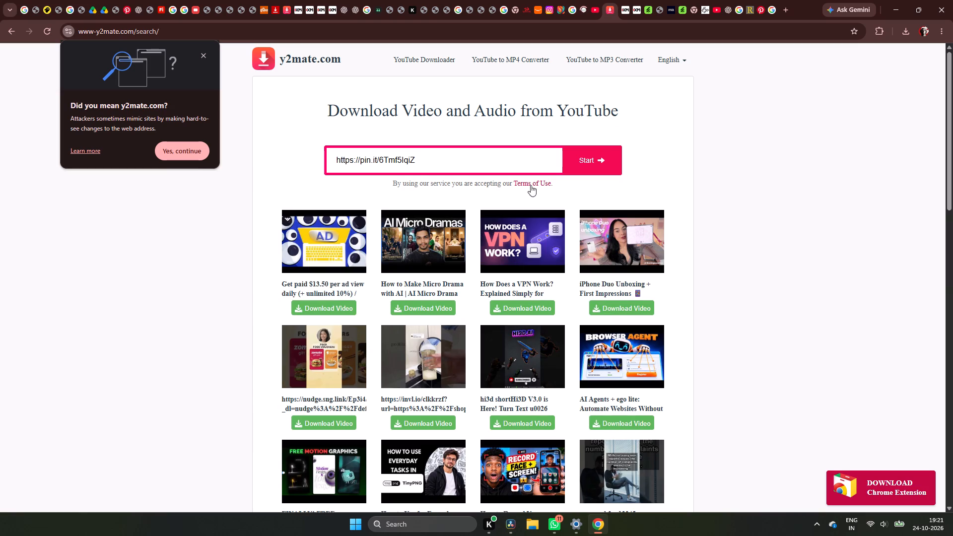
Search Google for "pinterest video downloader" in a new tab and open the KlickPin result.
click(787, 11)
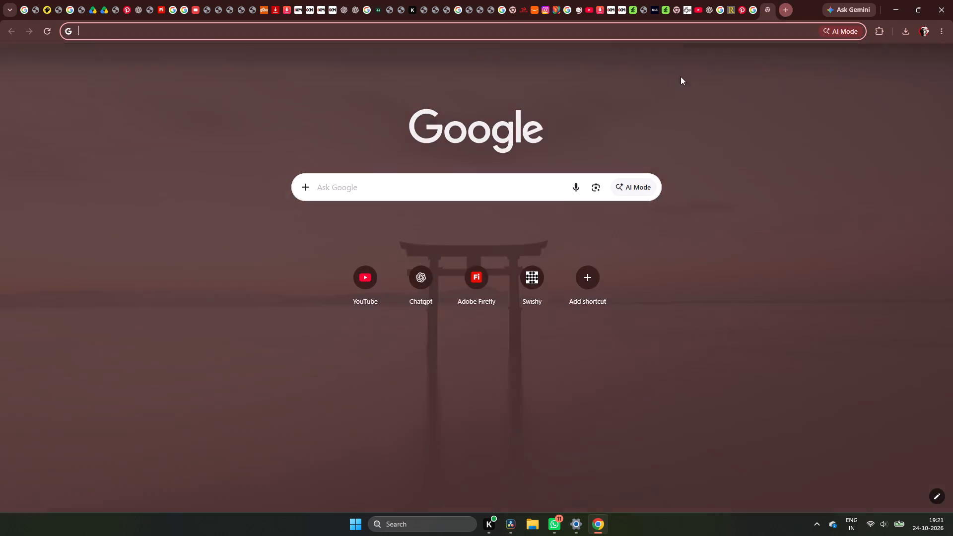
click(442, 194)
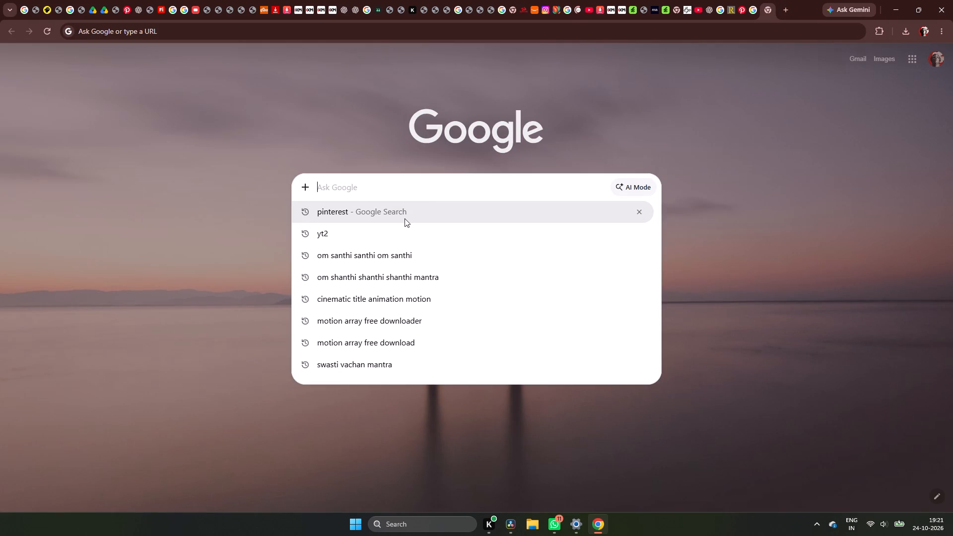
key(p)
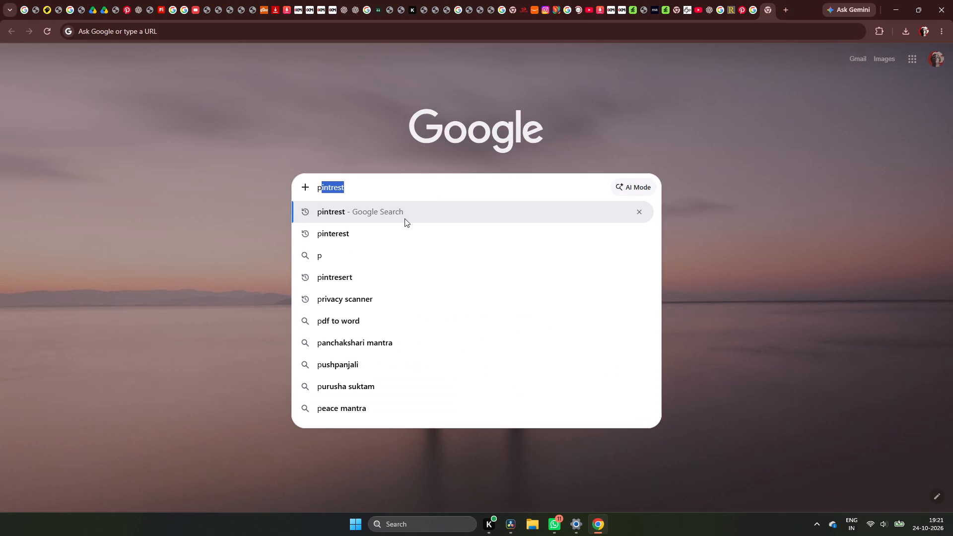
text(intr)
text(est)
key(space)
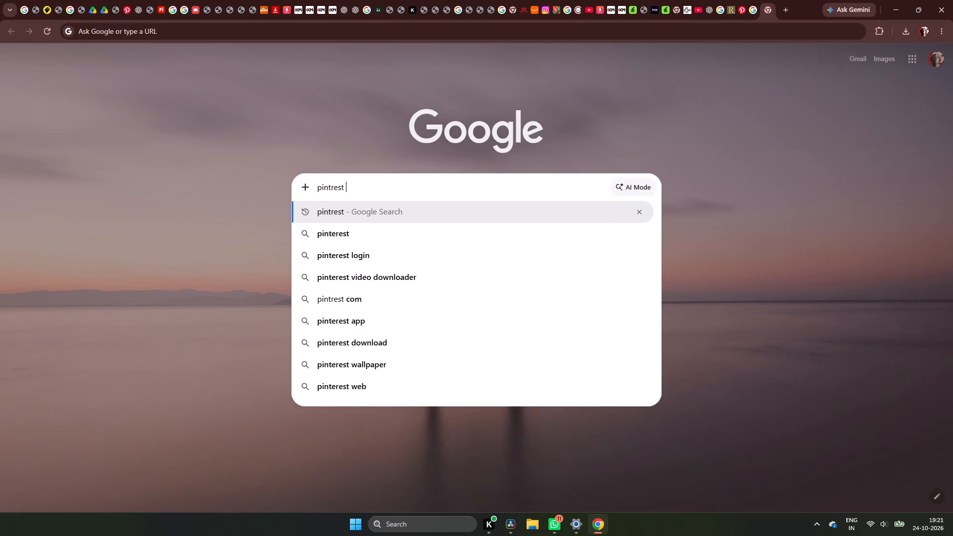
text(video)
key(space)
click(401, 227)
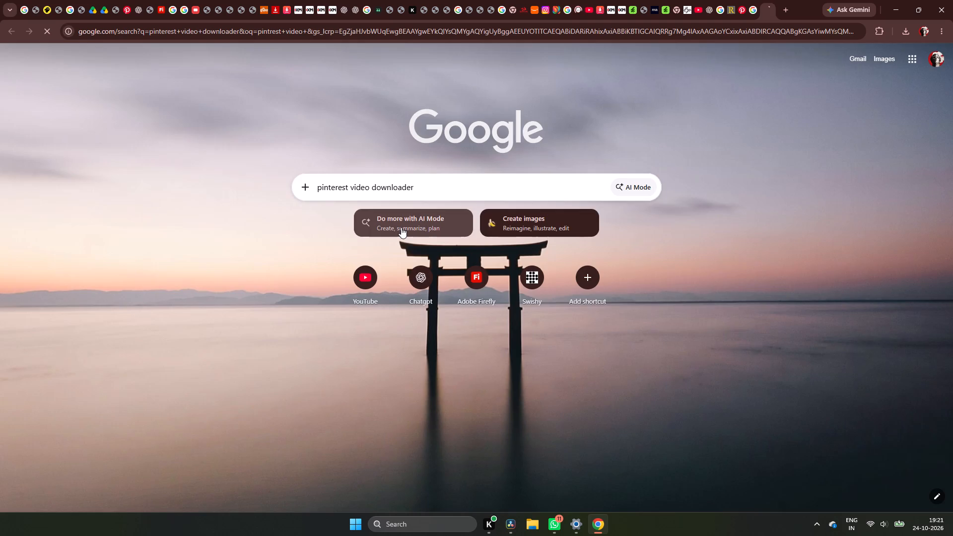
click(344, 155)
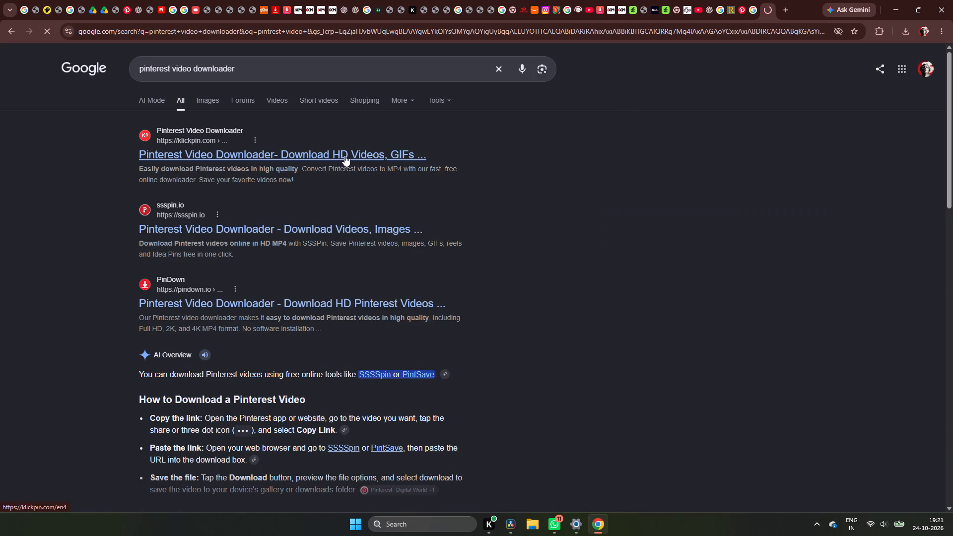
Submit the copied temple pin link to the KlickPin downloader.
click(328, 190)
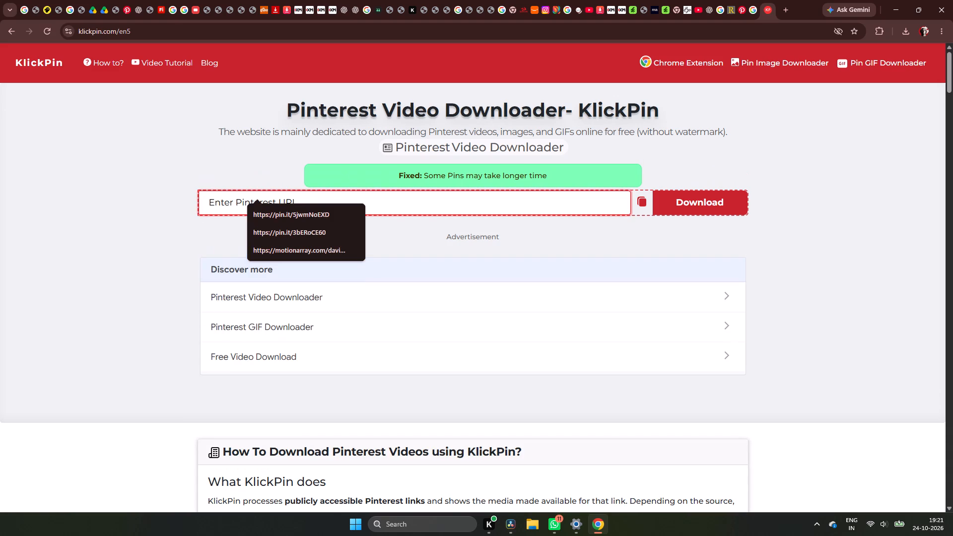
key(ctrl+v)
click(698, 209)
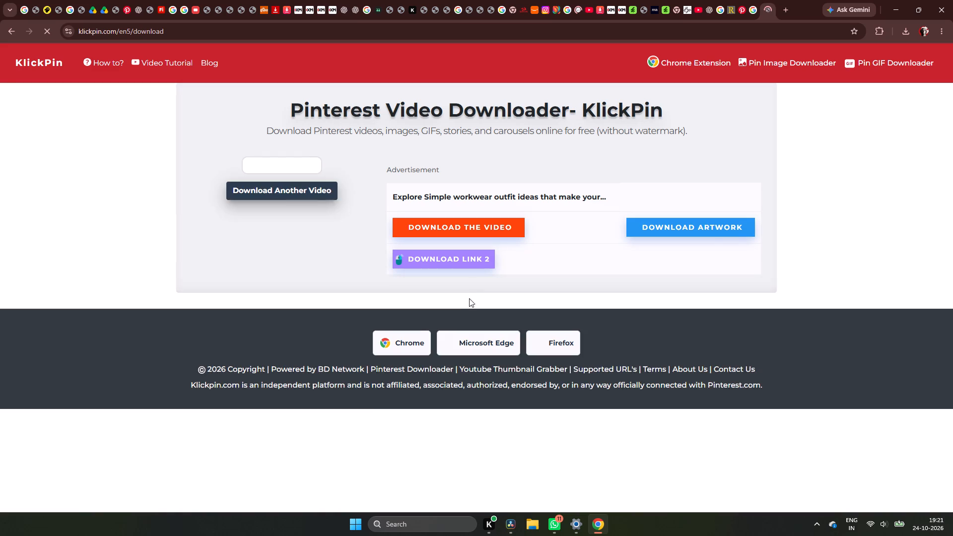
Unlock the download by watching the short support ad and save the temple video as MP4 in the Astro Vastu mantra folder.
click(484, 230)
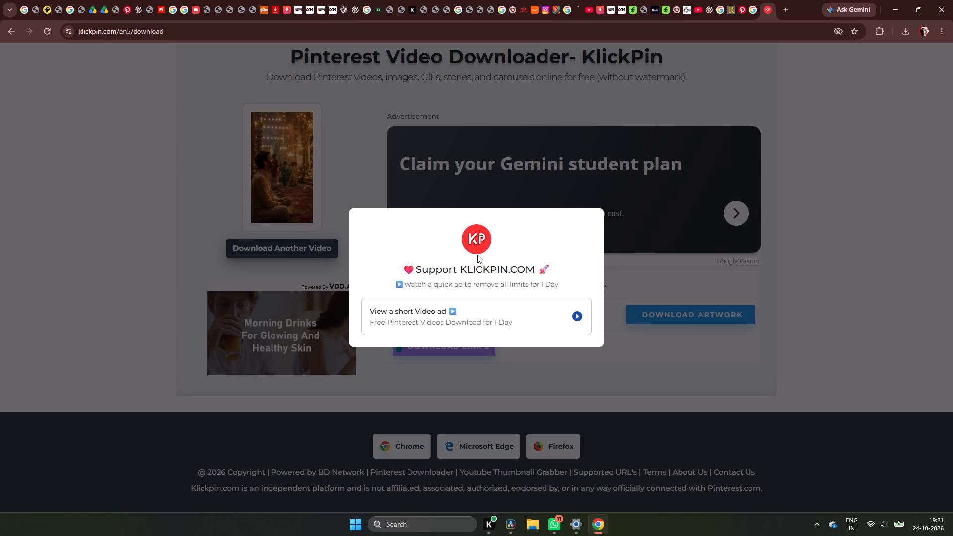
click(470, 308)
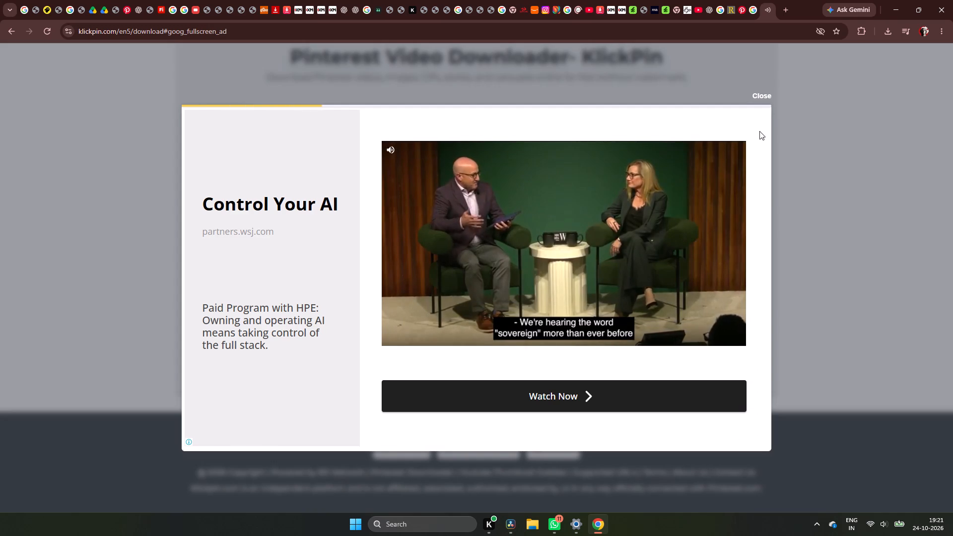
click(763, 97)
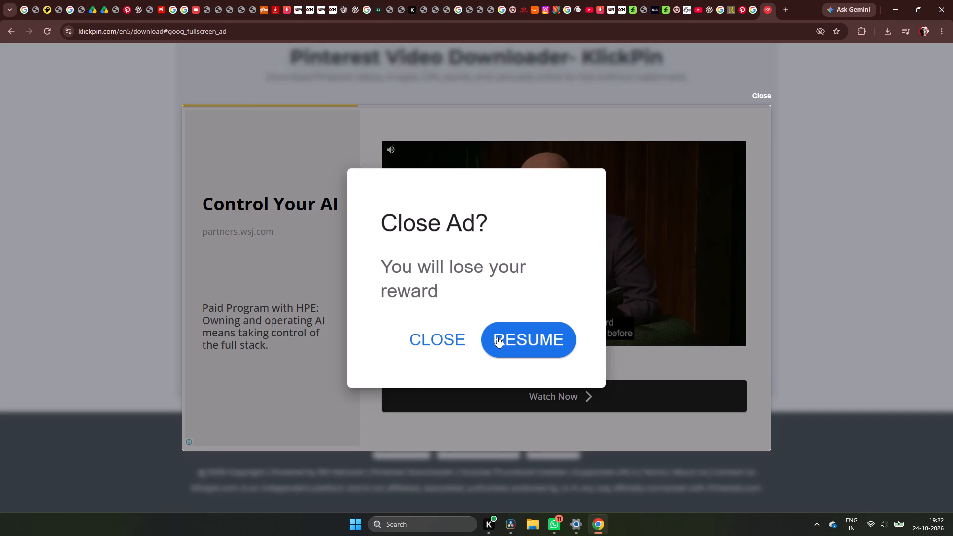
click(524, 340)
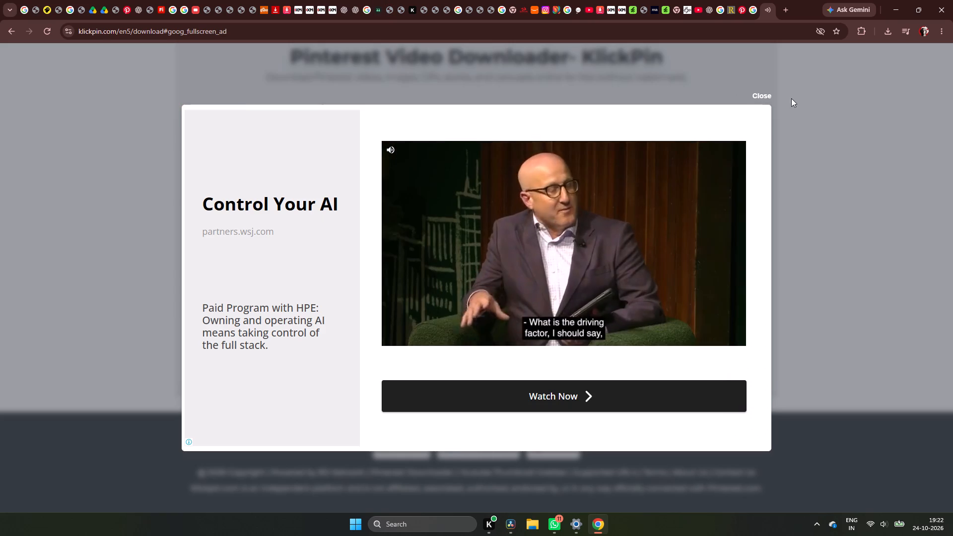
click(761, 95)
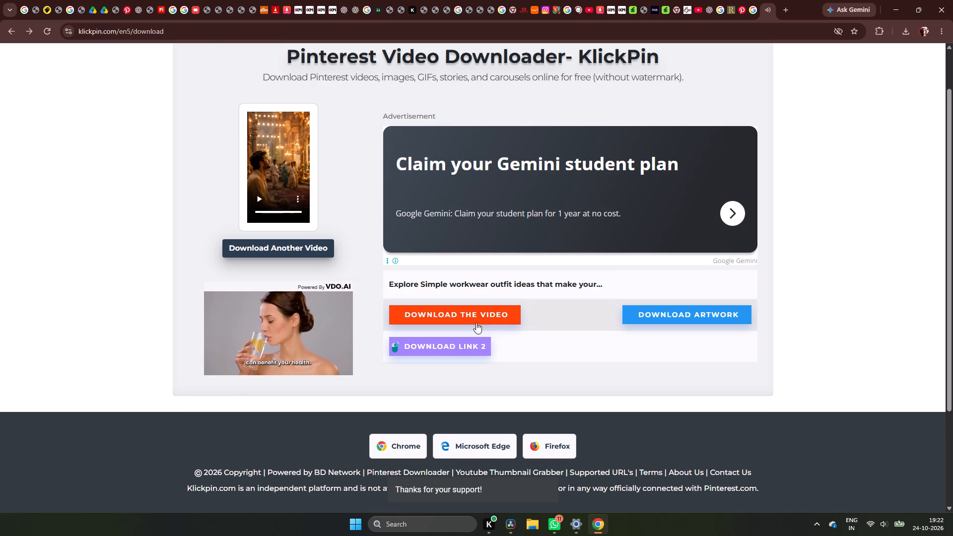
click(474, 316)
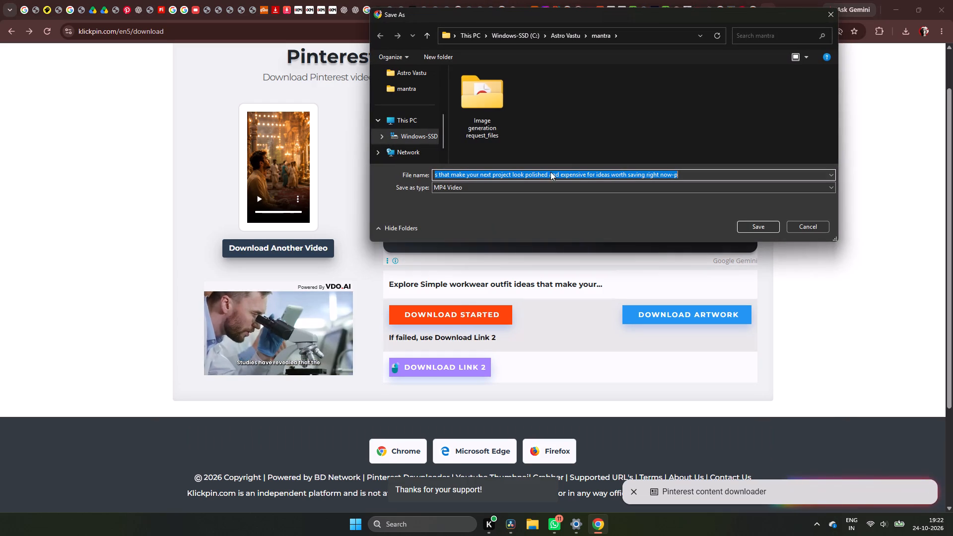
click(761, 226)
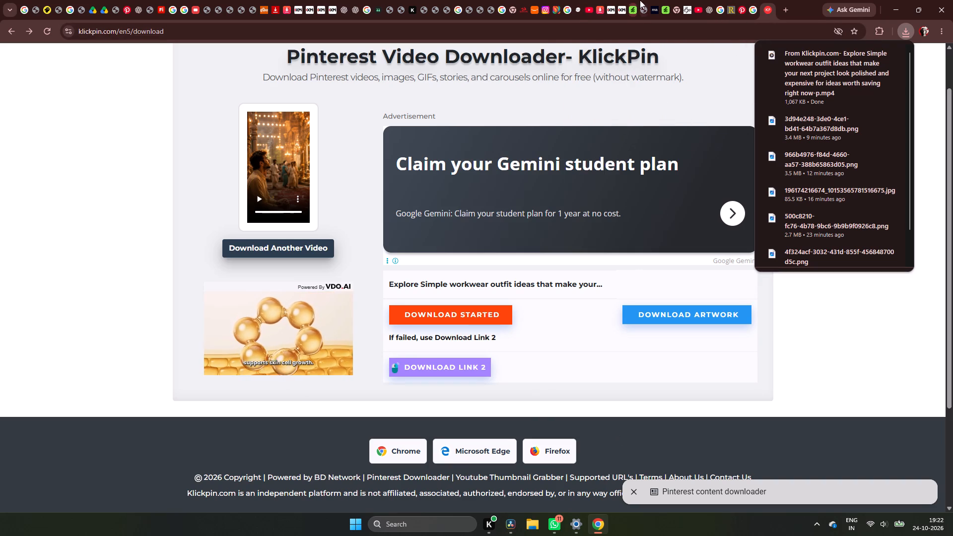
Return to the Pinterest temple pin, dismiss the profile picture prompt and open the related pin of a man meditating amid floating banknotes.
click(743, 15)
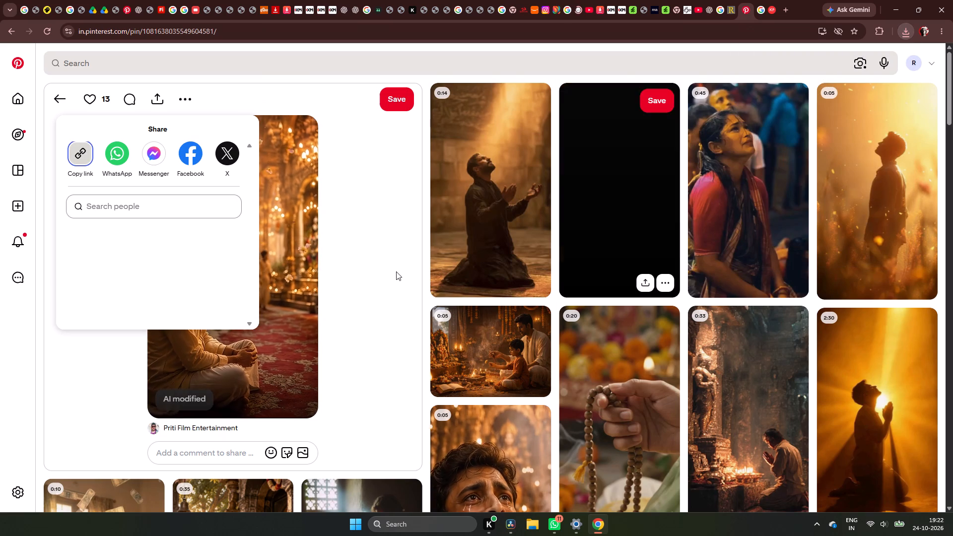
scroll(415, 280, down, 5)
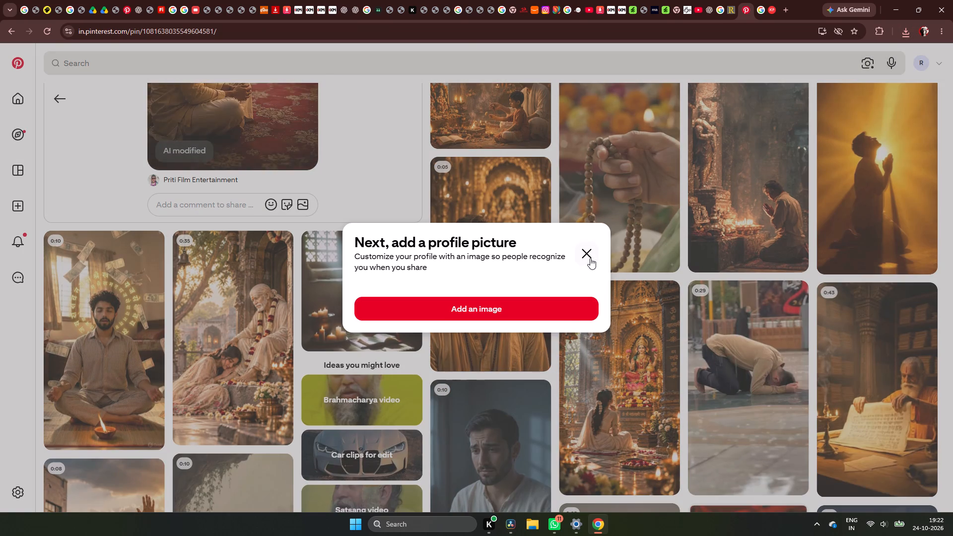
click(591, 258)
scroll(195, 350, down, 6)
scroll(151, 290, up, 5)
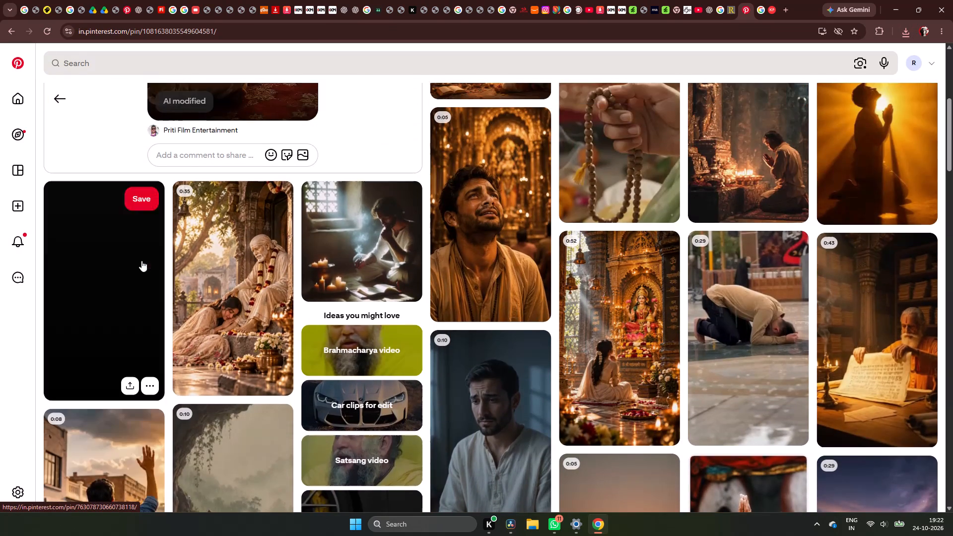
click(109, 278)
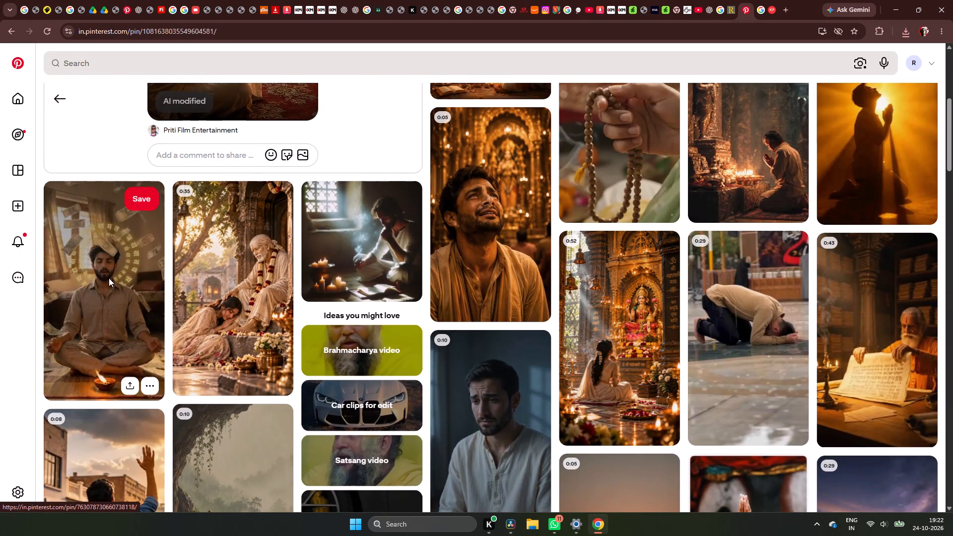
Browse the pins related to the meditating man and open the one with golden Sanskrit-style letters swirling in a spiral.
scroll(249, 253, down, 4)
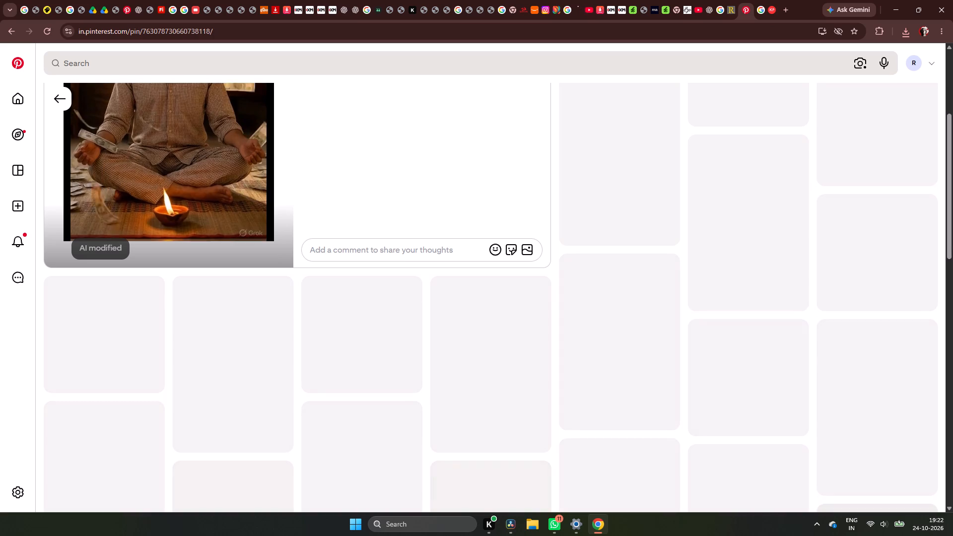
scroll(467, 241, up, 3)
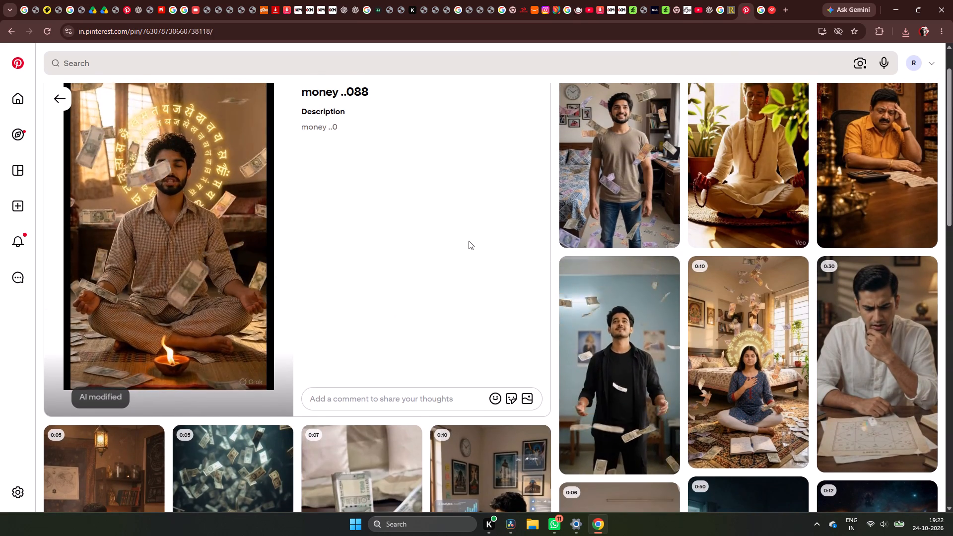
scroll(576, 223, down, 7)
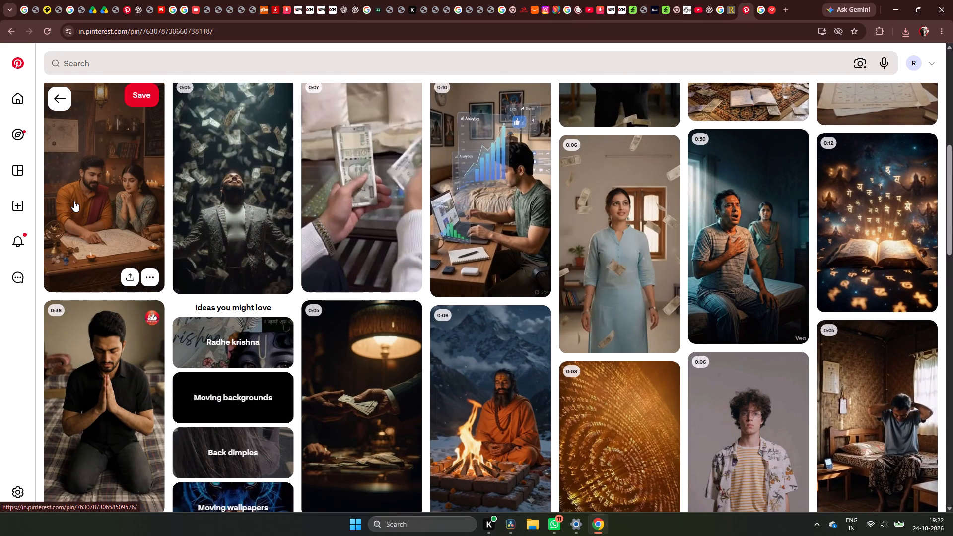
scroll(102, 229, down, 3)
scroll(106, 230, up, 1)
scroll(107, 231, down, 1)
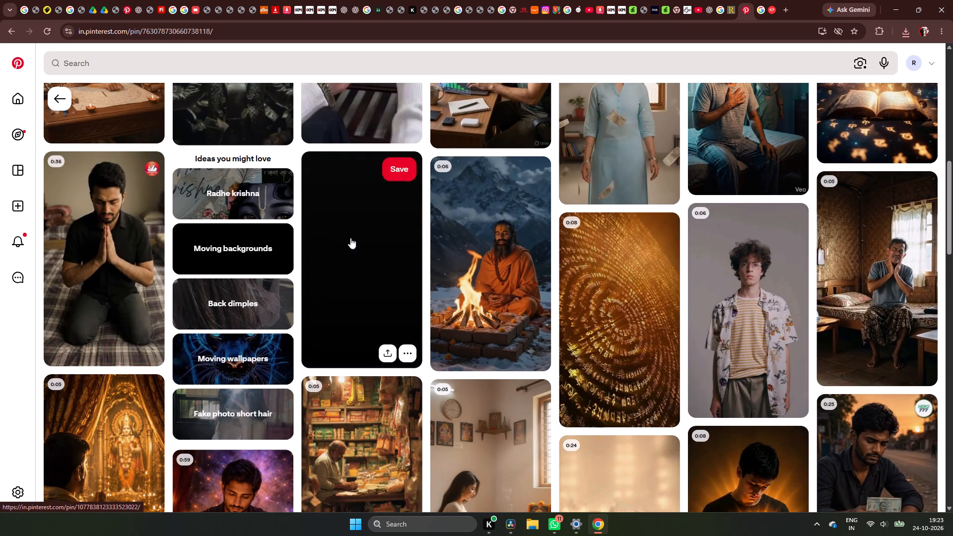
scroll(427, 238, down, 2)
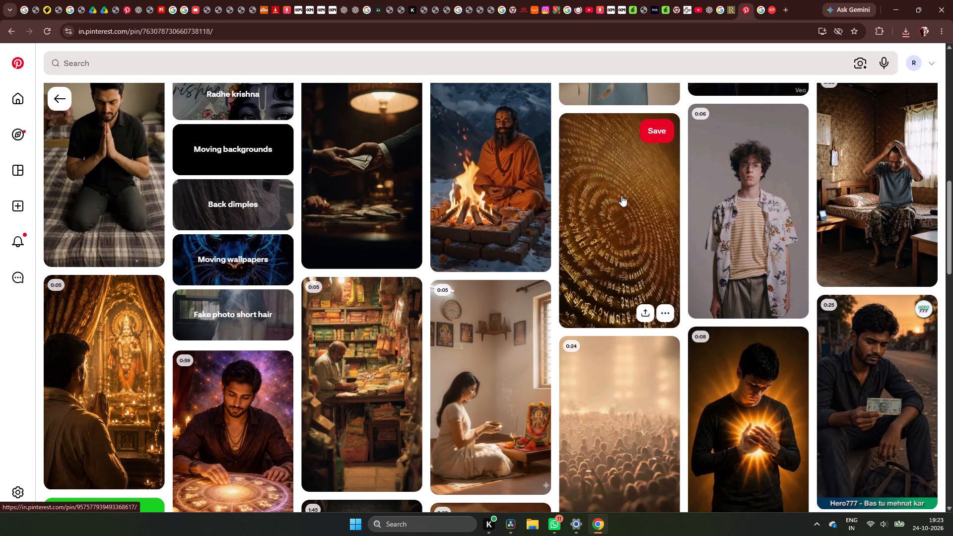
click(621, 196)
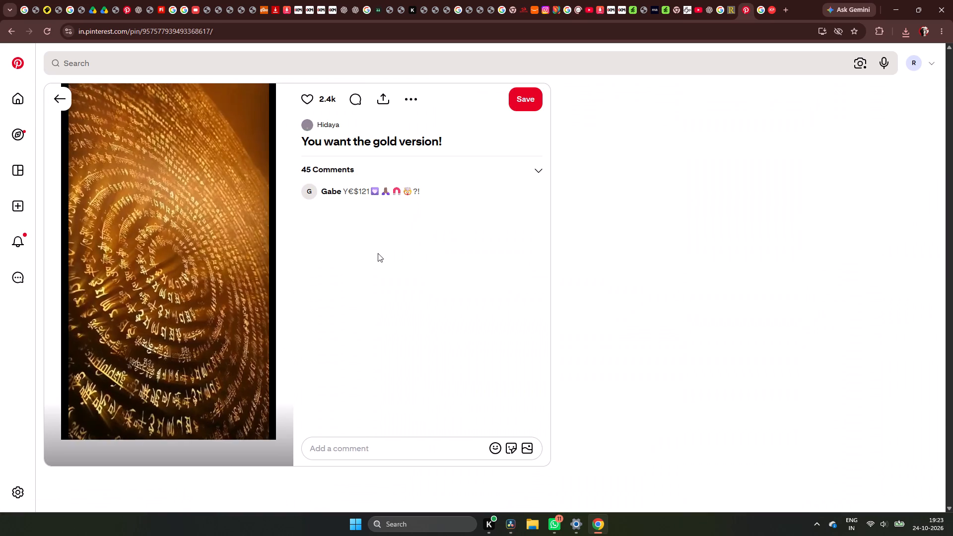
Browse pins related to the golden letters through the Sanskrit manuscript pin, and open the one with a highlighted line of Sanskrit book text.
scroll(179, 262, down, 1)
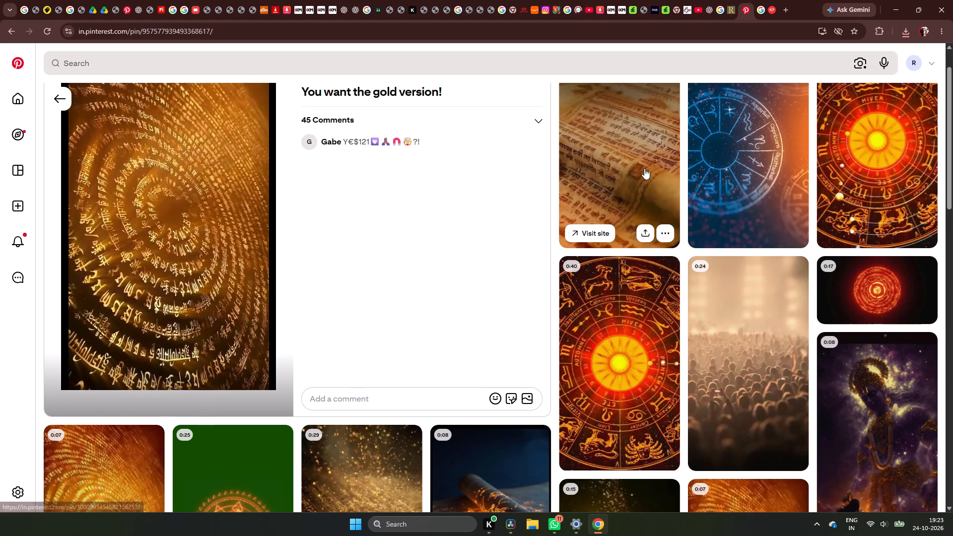
click(644, 168)
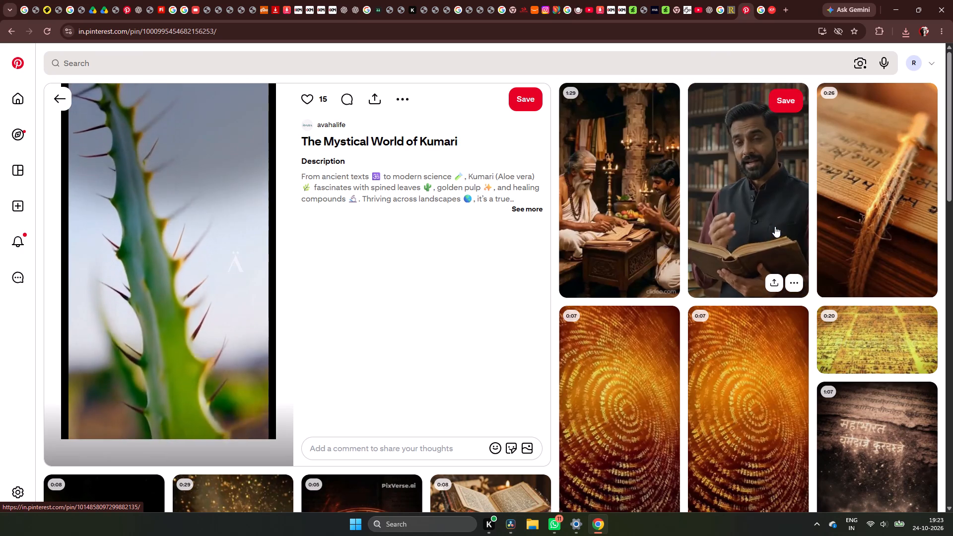
scroll(774, 226, down, 3)
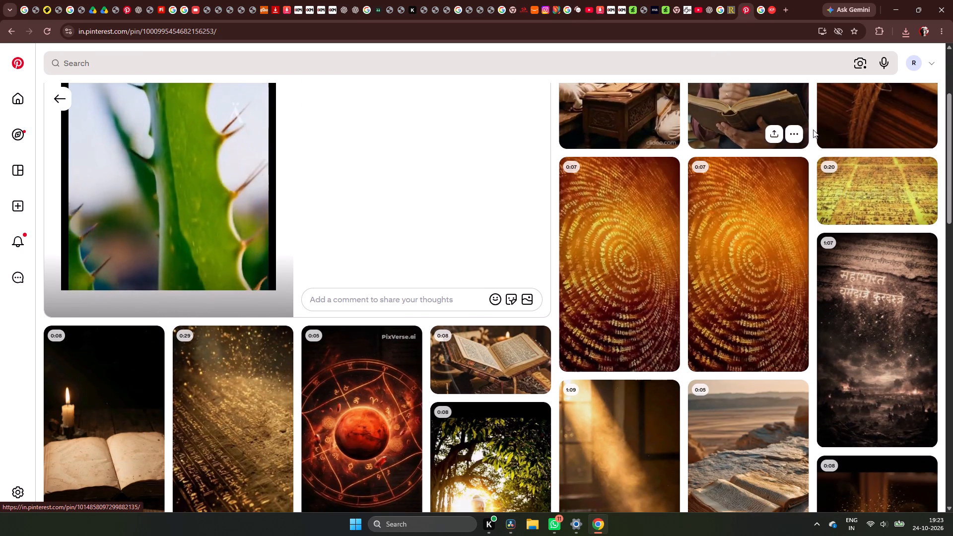
scroll(823, 123, up, 4)
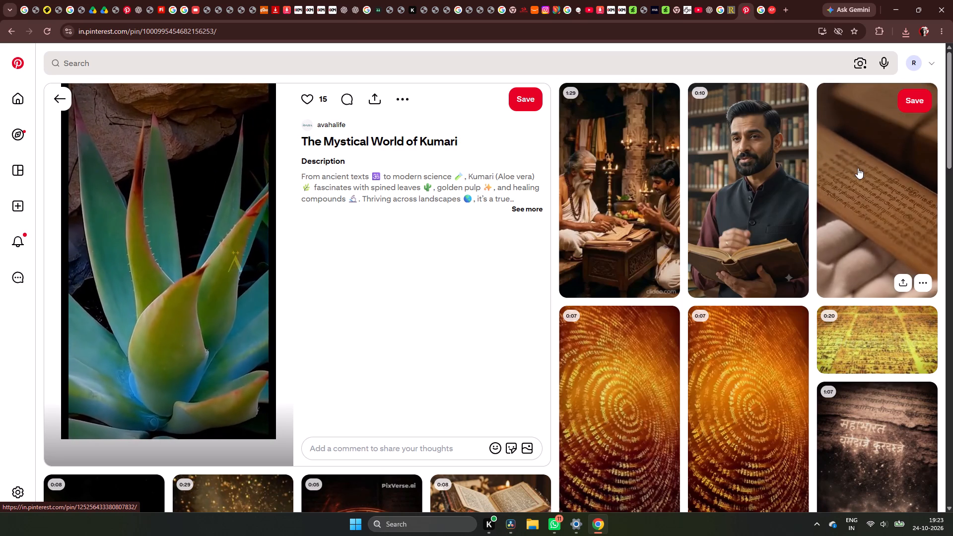
scroll(630, 244, down, 2)
scroll(630, 244, up, 1)
scroll(630, 244, down, 4)
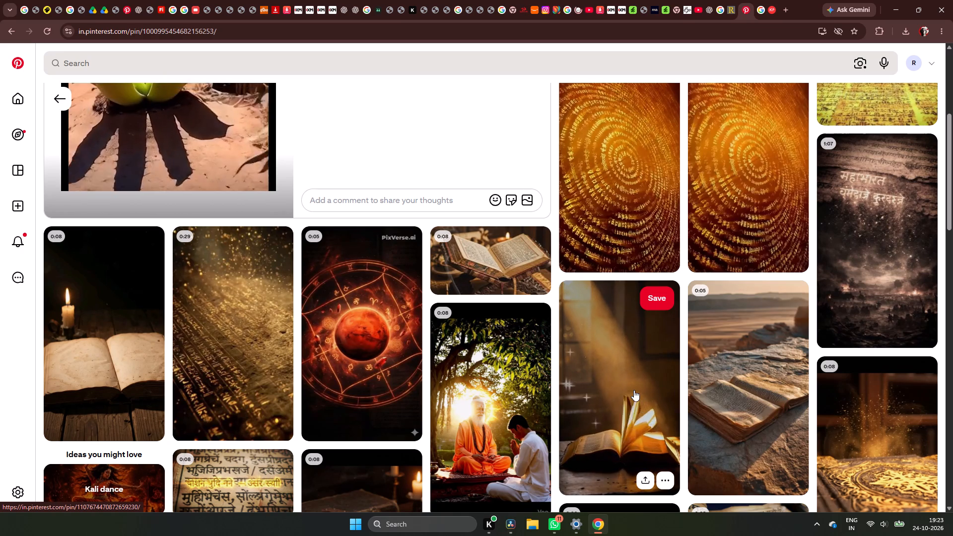
scroll(634, 390, down, 4)
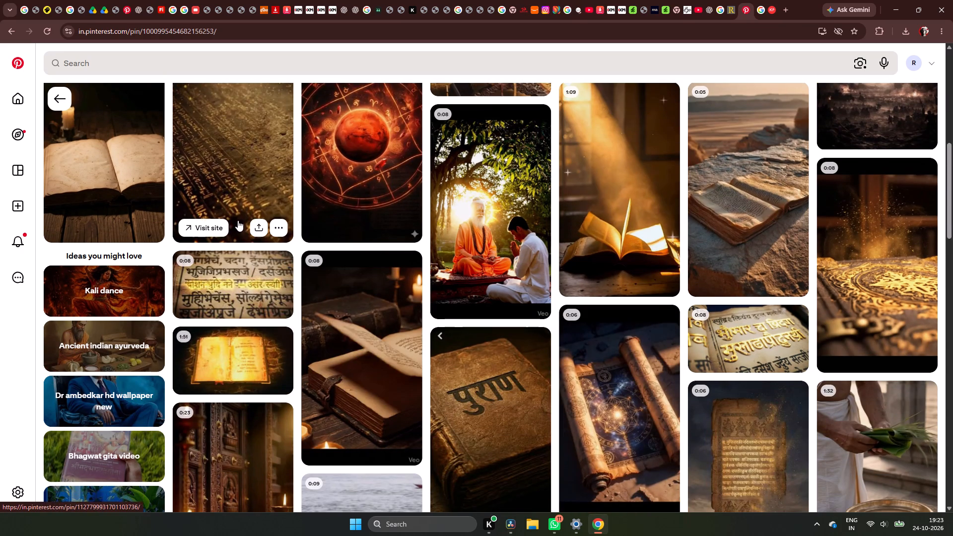
click(205, 286)
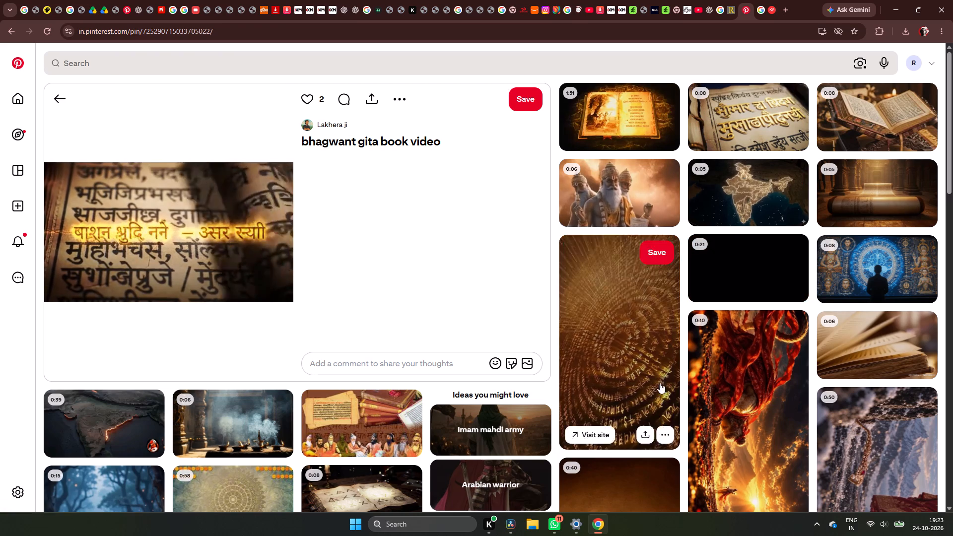
Examine the pins related to the Sanskrit book video for usable mantra footage, and return to the manuscript pin.
scroll(704, 250, down, 5)
scroll(702, 250, up, 1)
scroll(701, 250, down, 2)
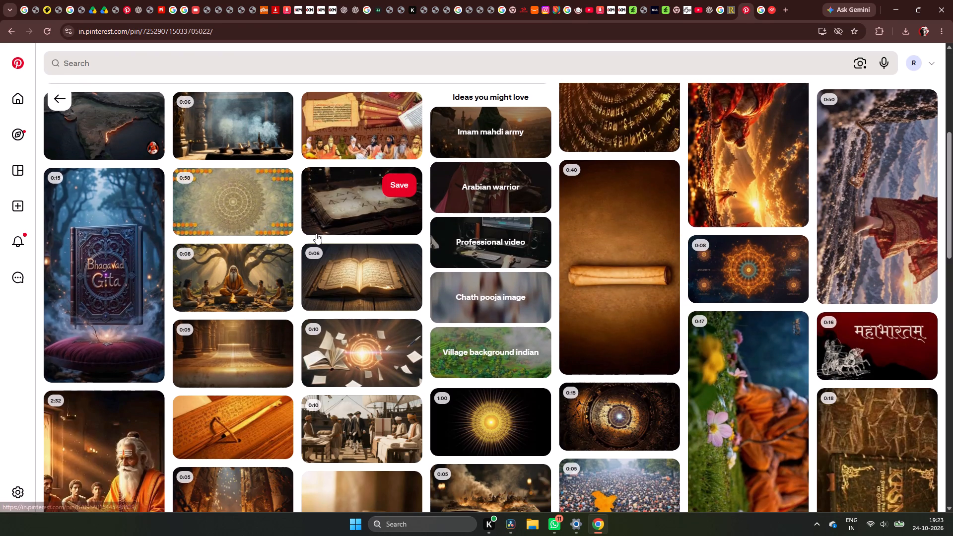
scroll(262, 240, down, 7)
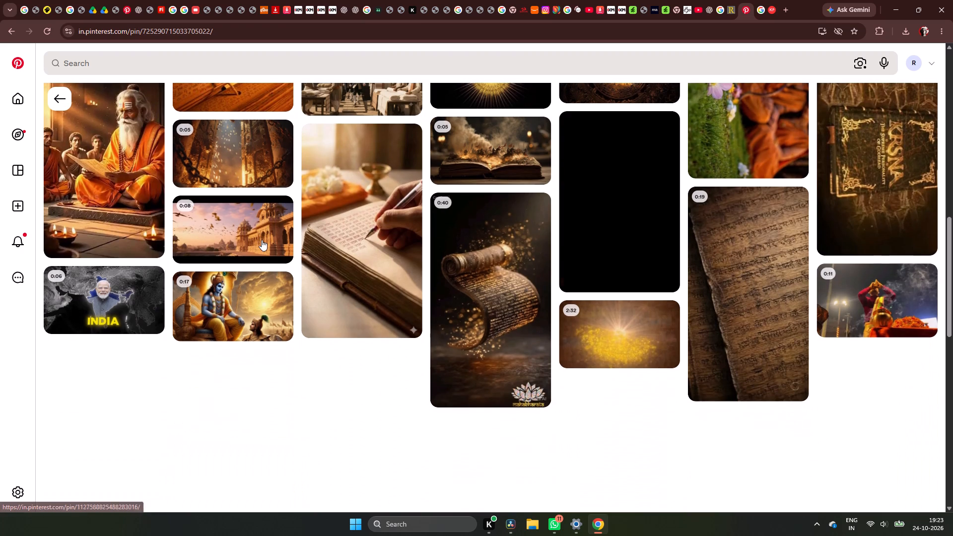
scroll(262, 240, down, 6)
scroll(262, 240, up, 5)
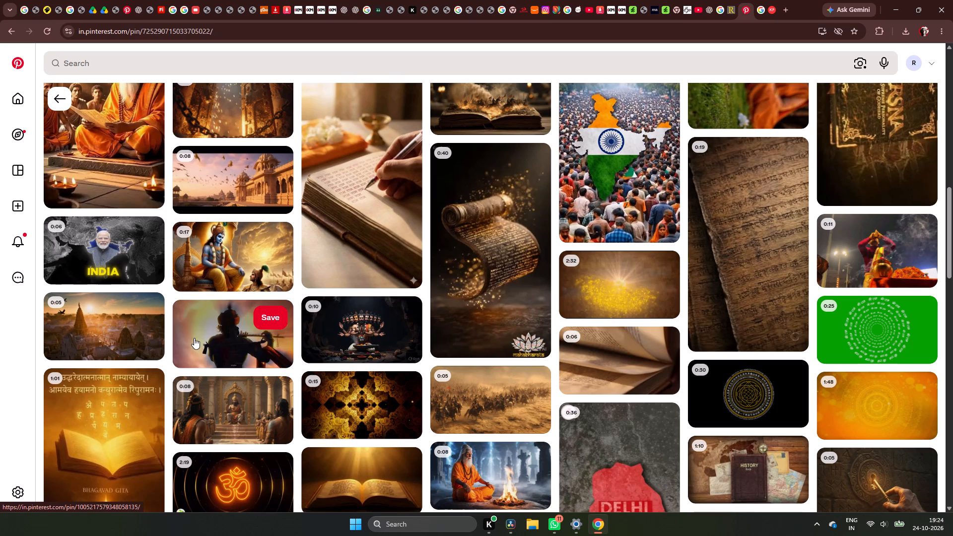
scroll(194, 338, down, 6)
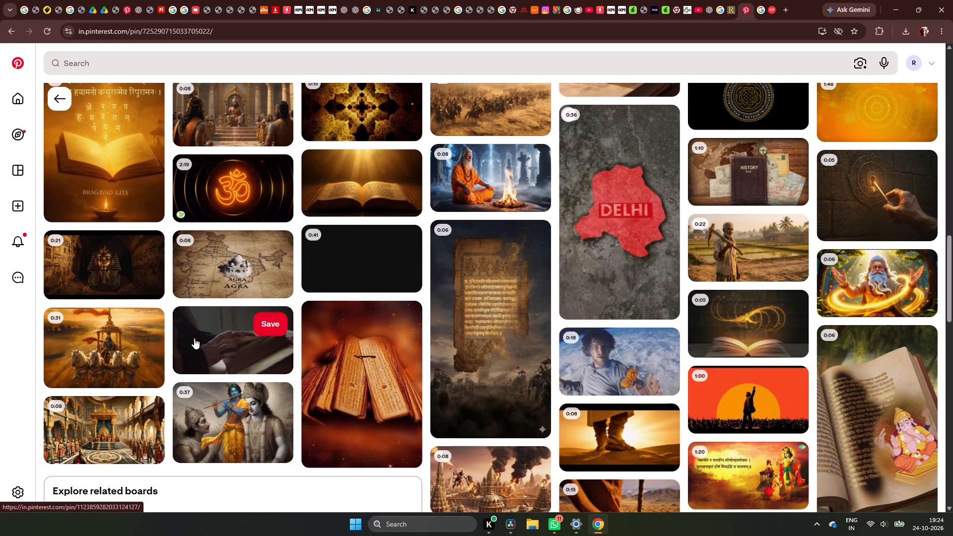
scroll(194, 338, down, 3)
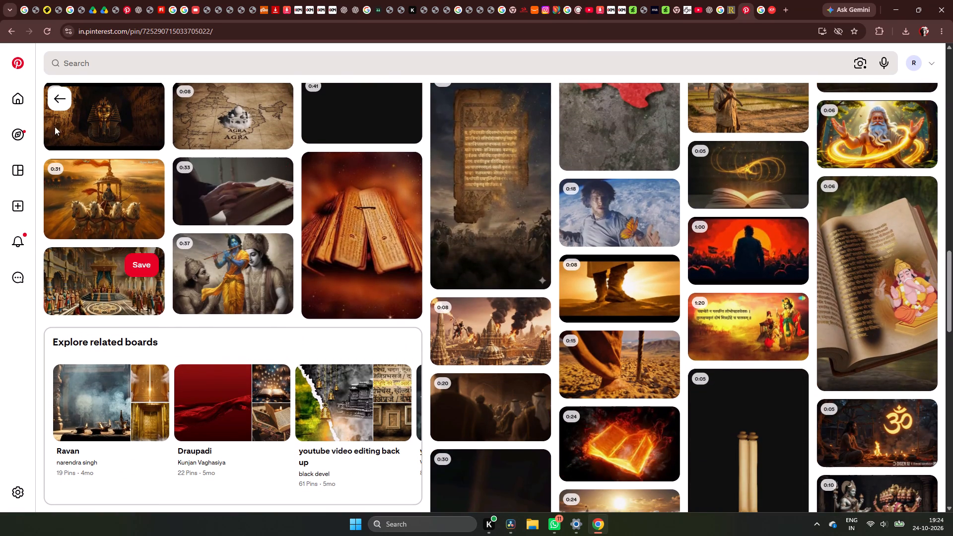
click(11, 31)
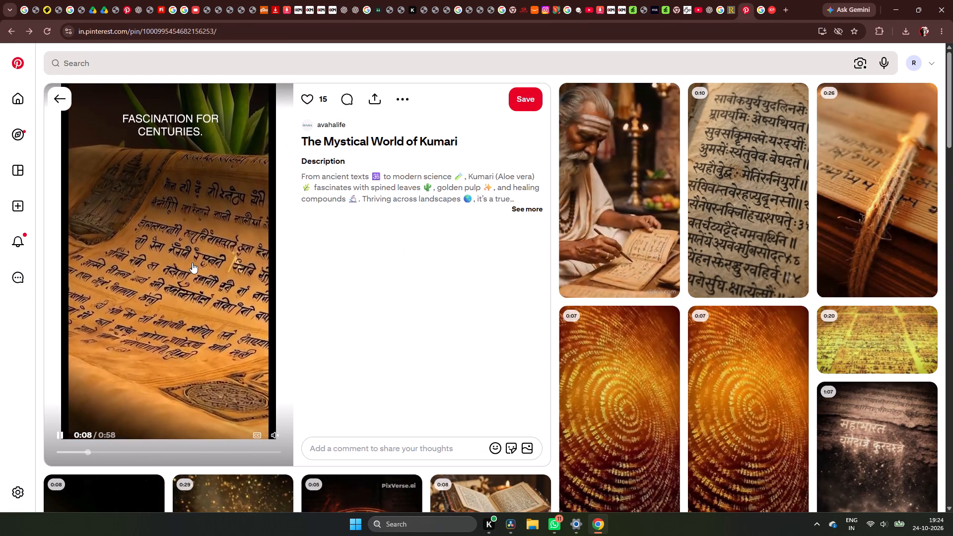
Browse further through the manuscript pin's related videos and open the glowing Sanskrit parchment floating over a dark battlefield.
scroll(532, 260, down, 4)
scroll(532, 264, up, 1)
scroll(531, 264, down, 8)
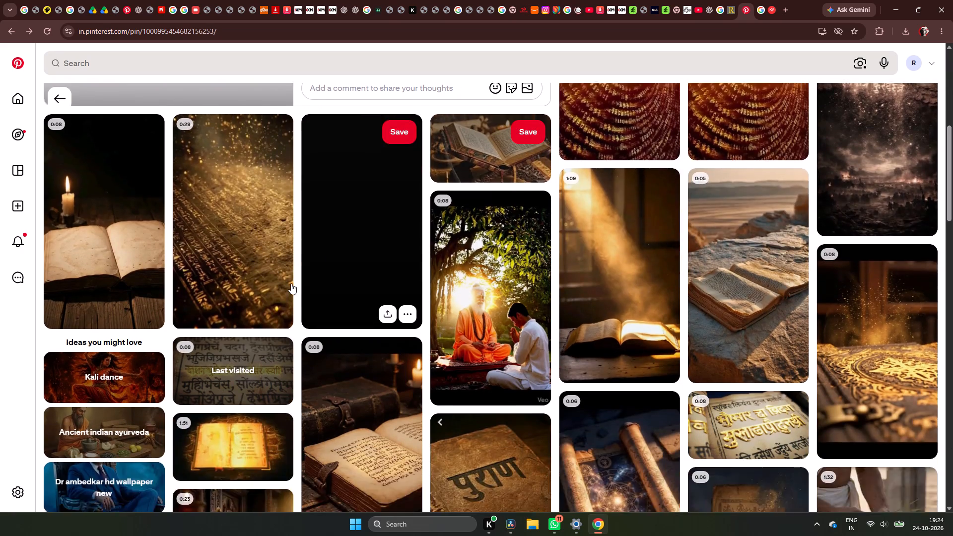
scroll(290, 283, down, 7)
scroll(214, 278, down, 10)
scroll(177, 276, up, 1)
scroll(177, 276, down, 2)
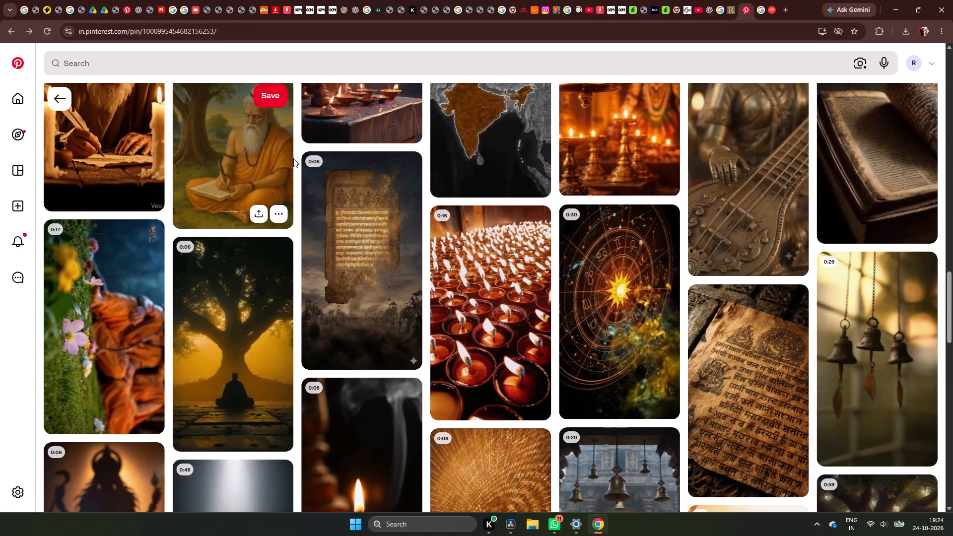
click(337, 218)
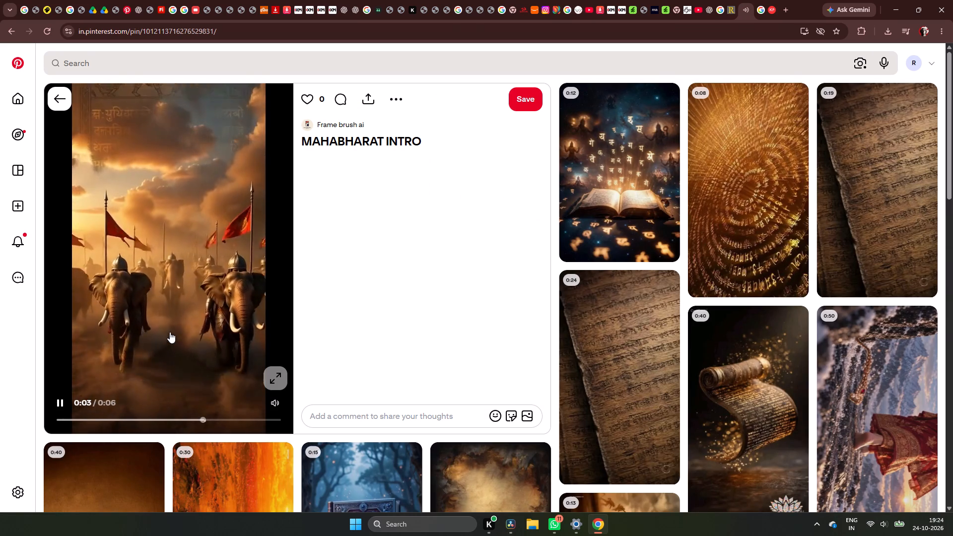
Open the rolled parchment scroll video among the pins related to the Mahabharat intro.
scroll(677, 279, down, 3)
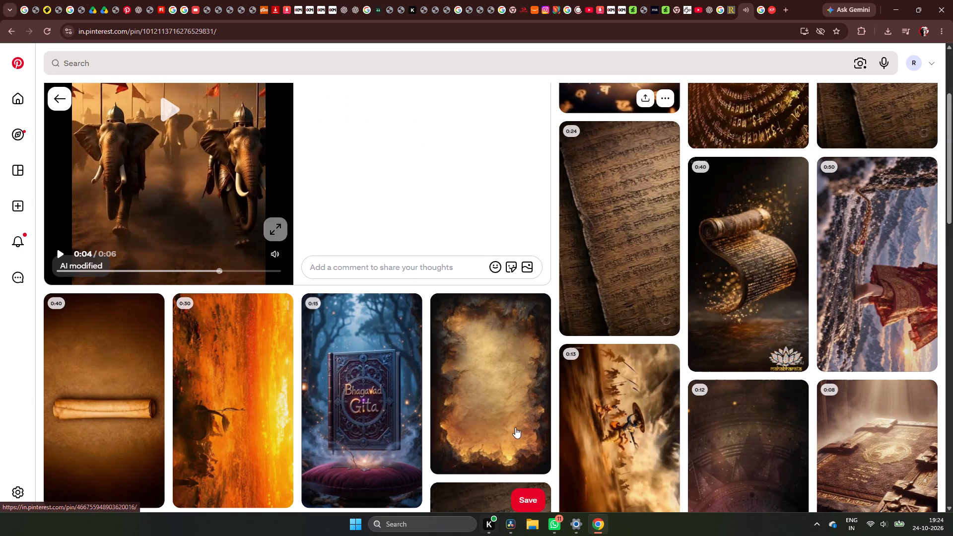
scroll(489, 371, down, 5)
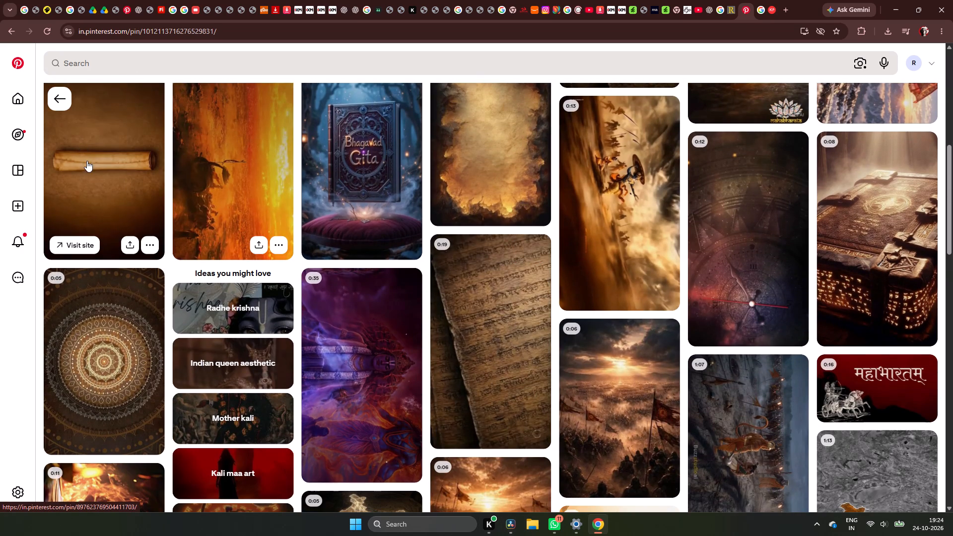
click(87, 164)
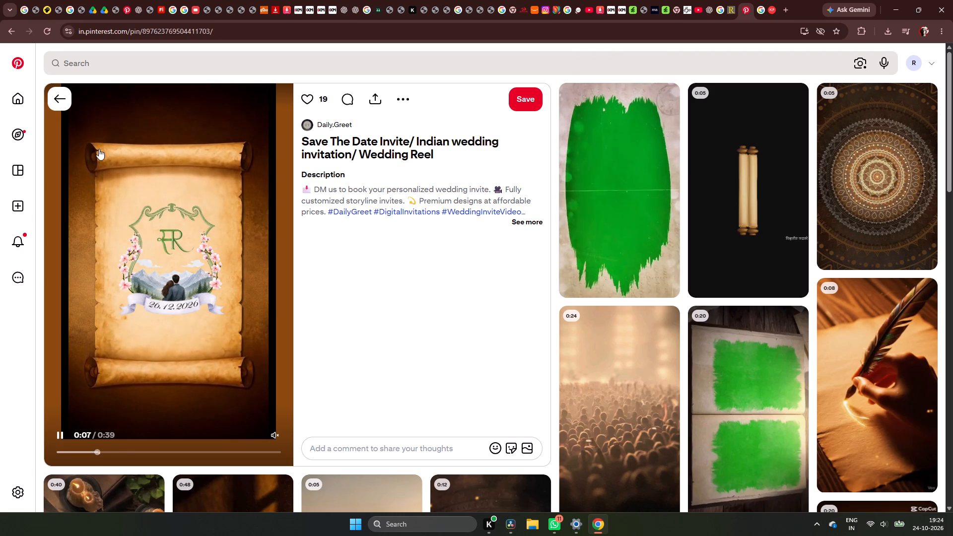
Go back to the Mahakumbh pin, examine its related pins, and return to the "shanti from god" search results.
click(11, 32)
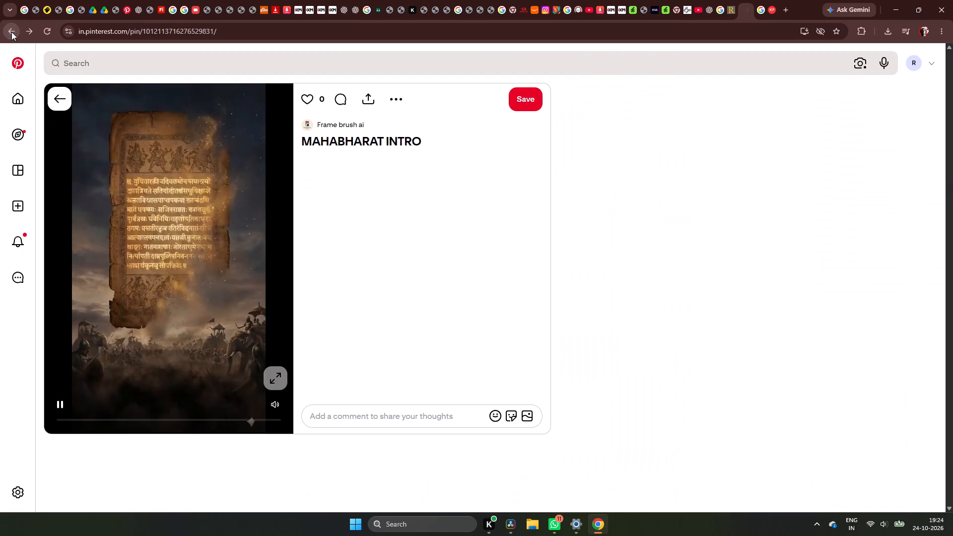
click(6, 30)
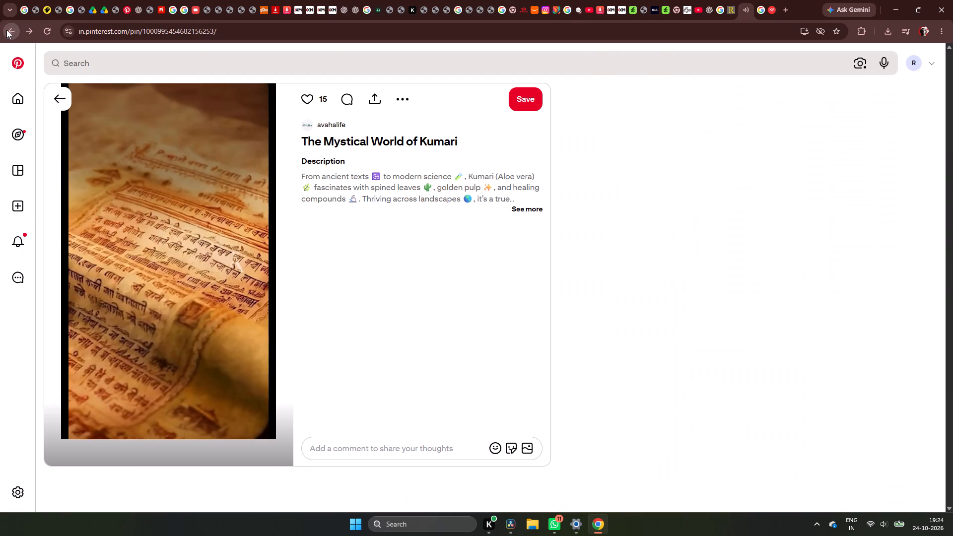
click(6, 30)
click(6, 30)
click(6, 30)
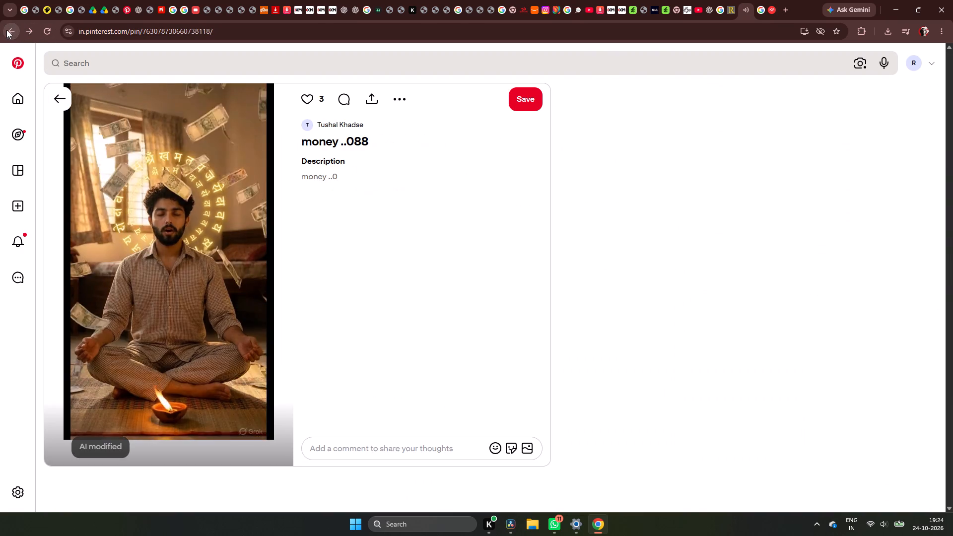
click(6, 30)
scroll(225, 369, down, 7)
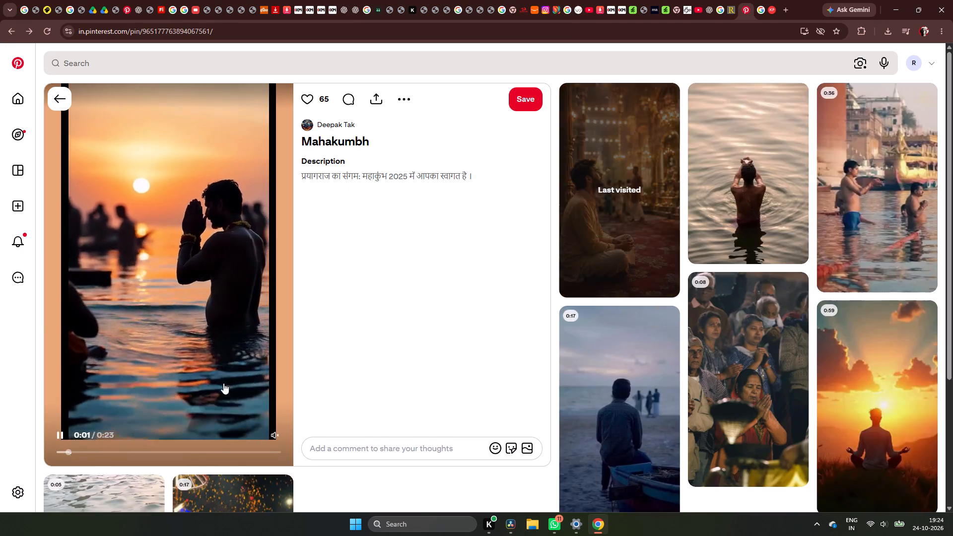
scroll(223, 383, down, 2)
scroll(314, 411, down, 13)
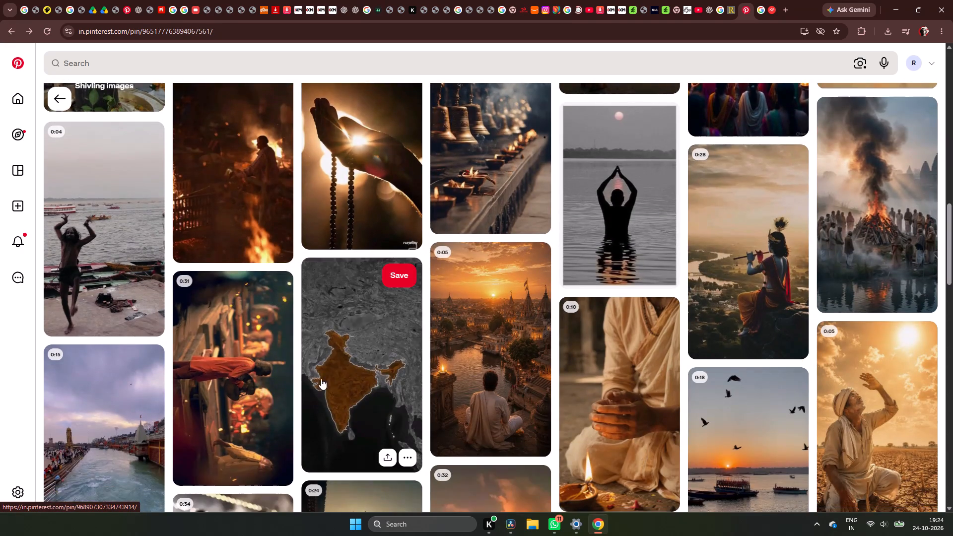
scroll(249, 278, down, 5)
click(15, 23)
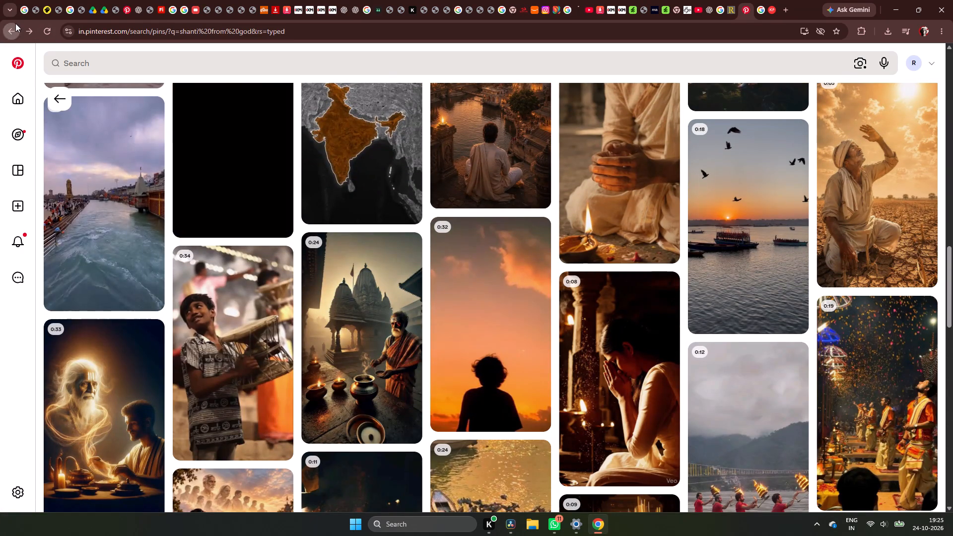
From the golden meditating silhouette result, follow related meditation pins to the "Raise Your Vibration" video with a glowing lotus on the figure.
click(385, 237)
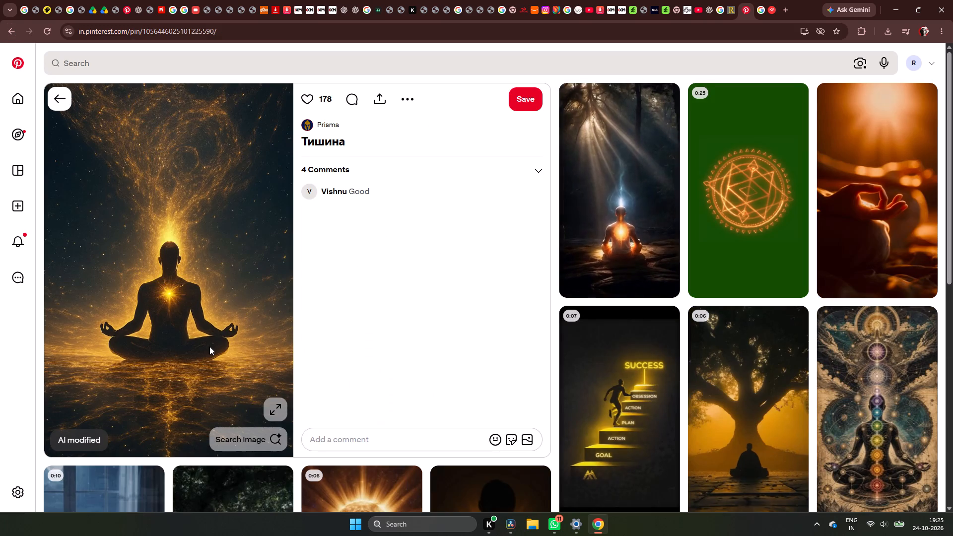
scroll(209, 346, down, 6)
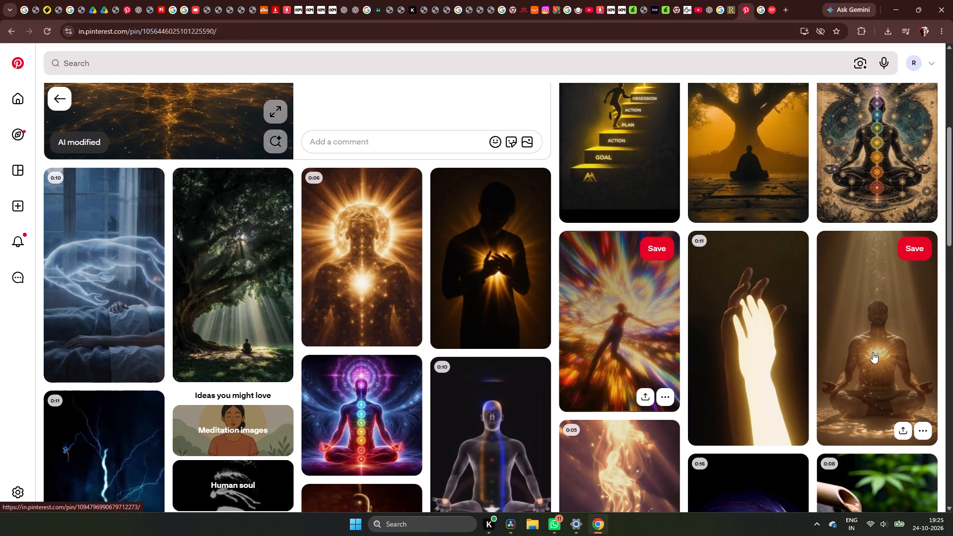
click(858, 377)
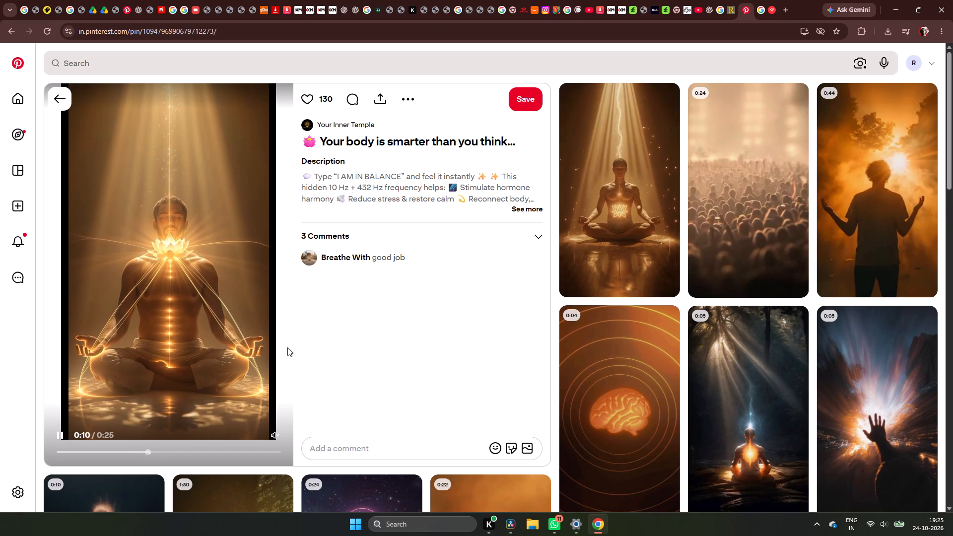
click(592, 205)
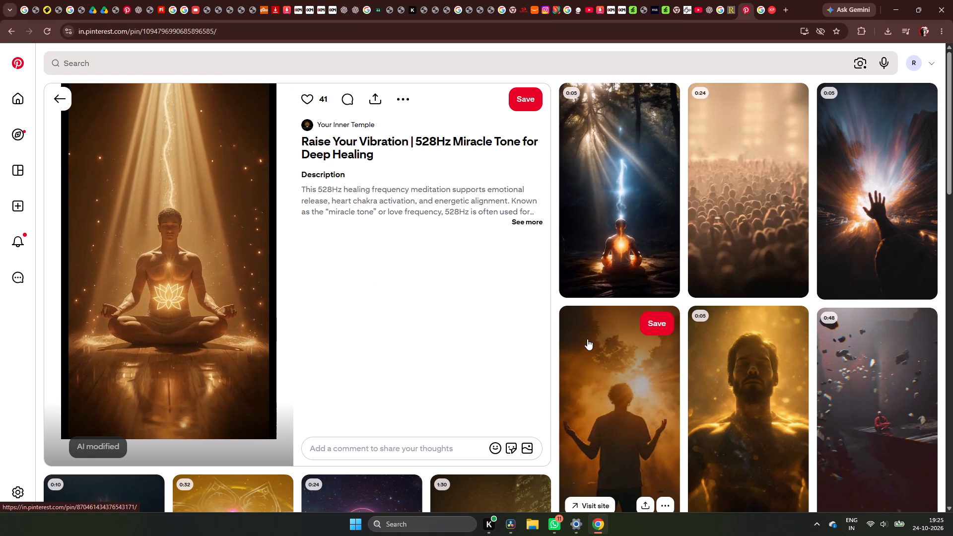
Check the related video of a figure meditating in a forest under a blue energy beam, and return to the lotus meditation pin.
scroll(662, 338, down, 3)
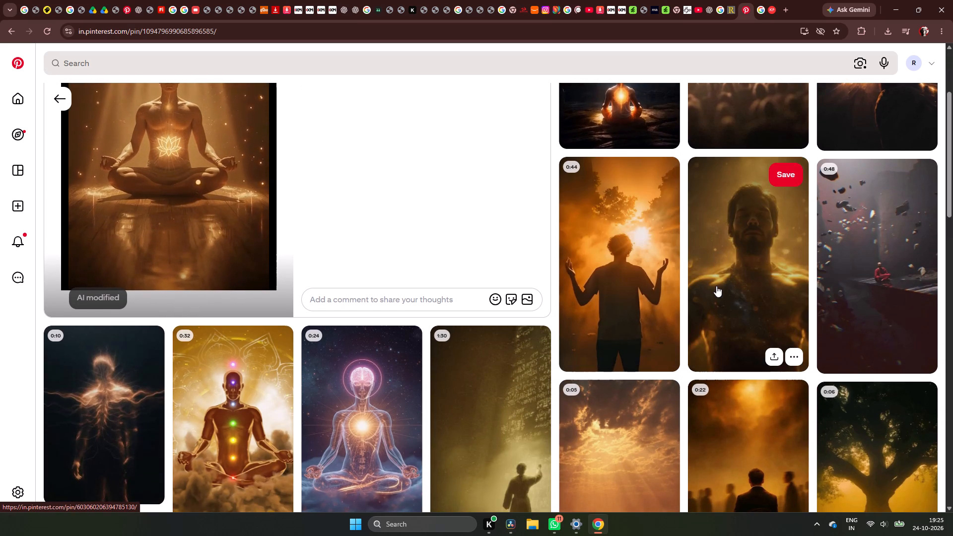
scroll(718, 285, up, 5)
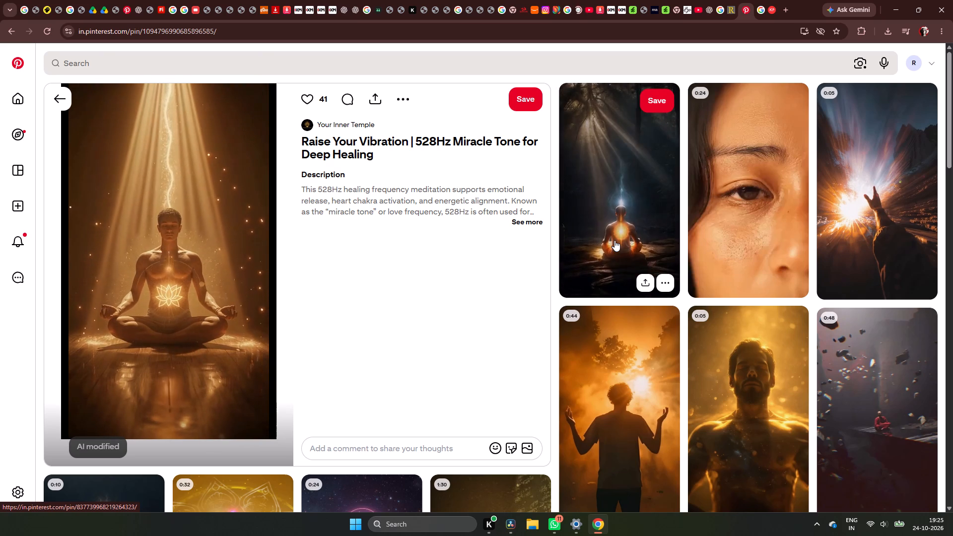
click(614, 240)
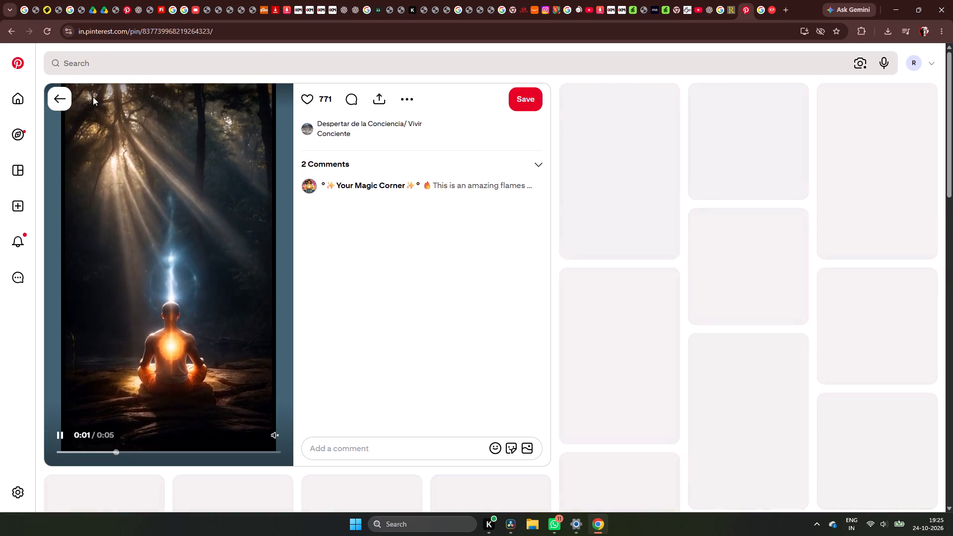
click(56, 97)
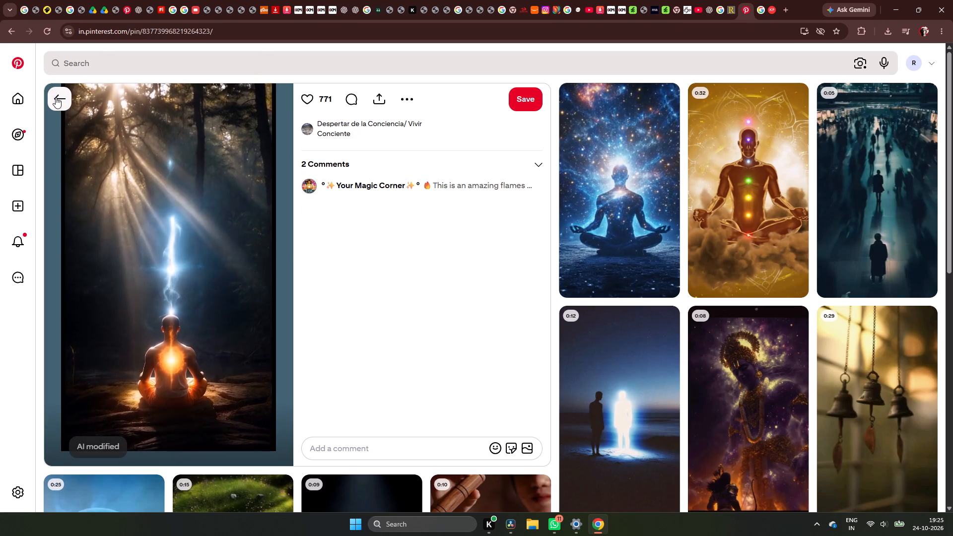
Copy the link of the lotus meditation pin and switch to the KlickPin downloader.
click(365, 94)
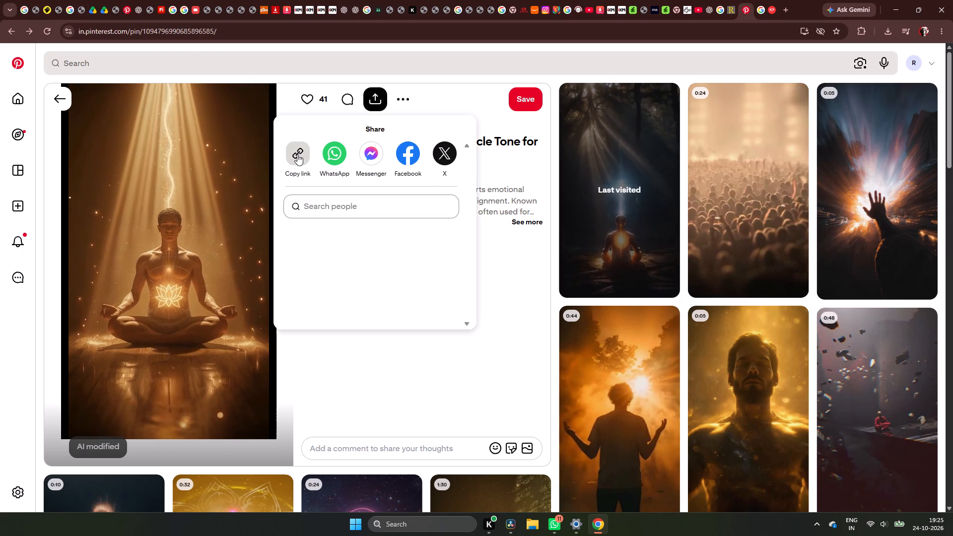
click(297, 154)
click(768, 13)
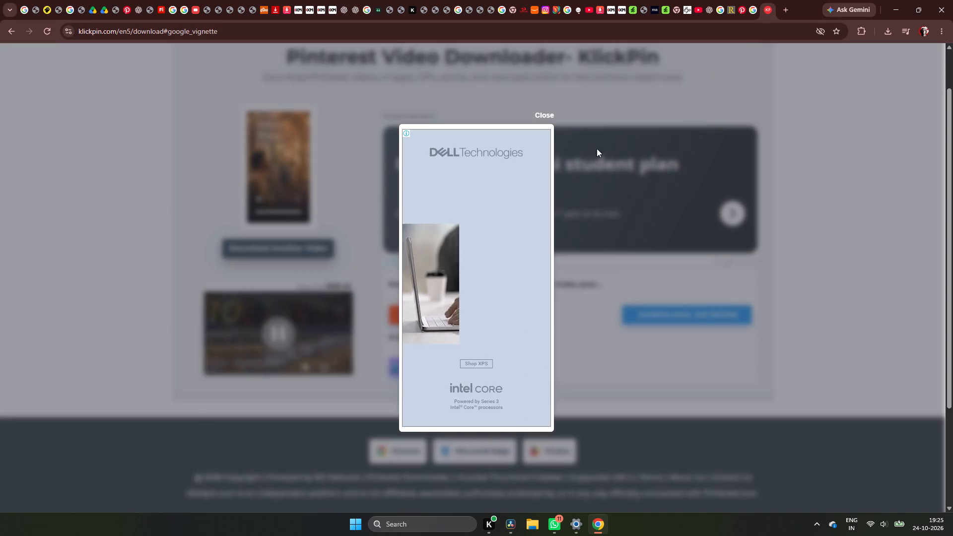
Dismiss the ad, fetch the copied lotus meditation pin in KlickPin, and save its MP4 video in the Astro Vastu mantra folder.
click(547, 116)
scroll(484, 168, up, 7)
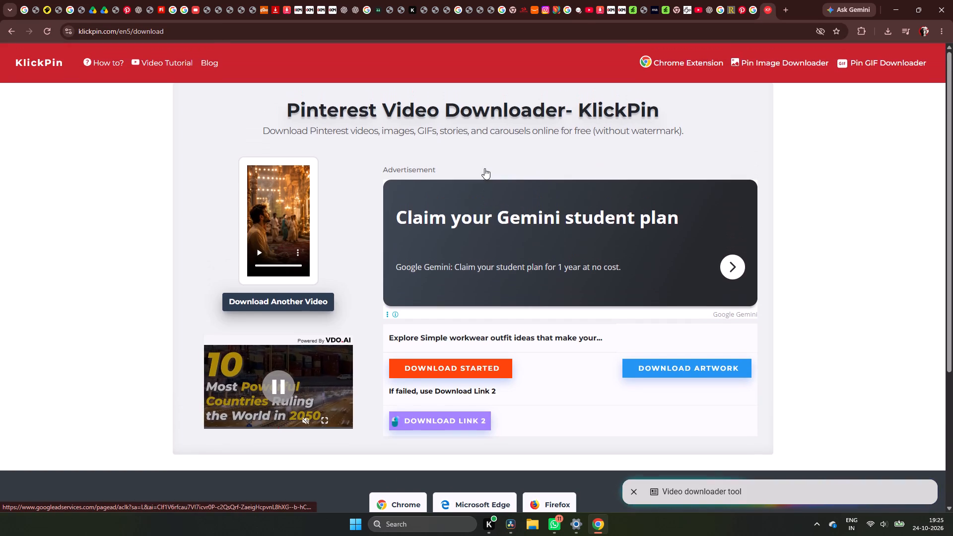
scroll(484, 168, down, 1)
scroll(484, 168, up, 4)
click(316, 301)
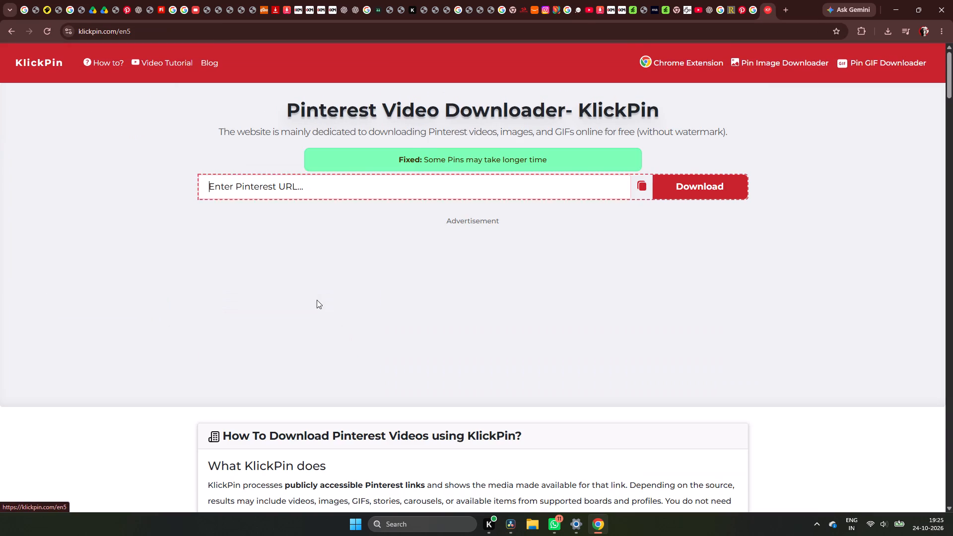
click(484, 177)
click(474, 193)
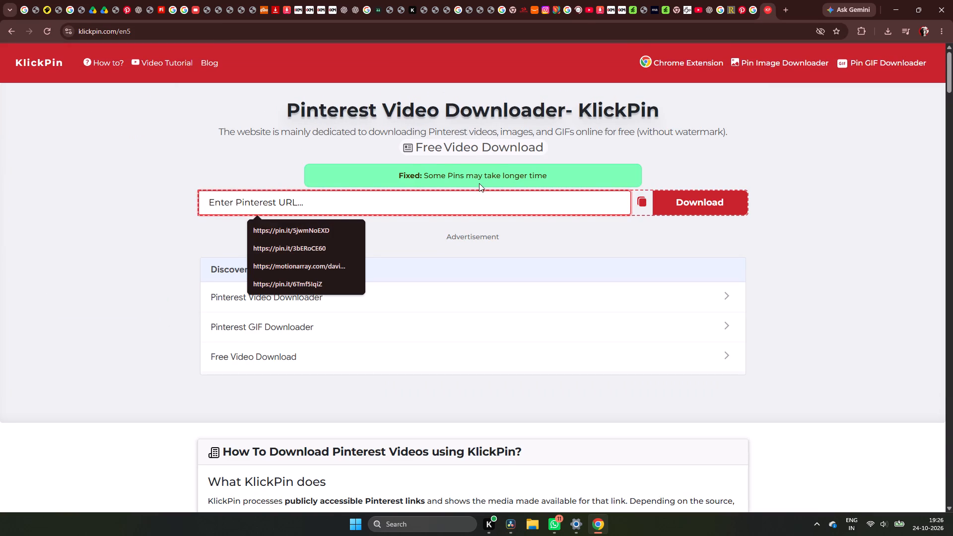
key(ctrl+v)
drag(479, 183, 528, 196)
click(692, 205)
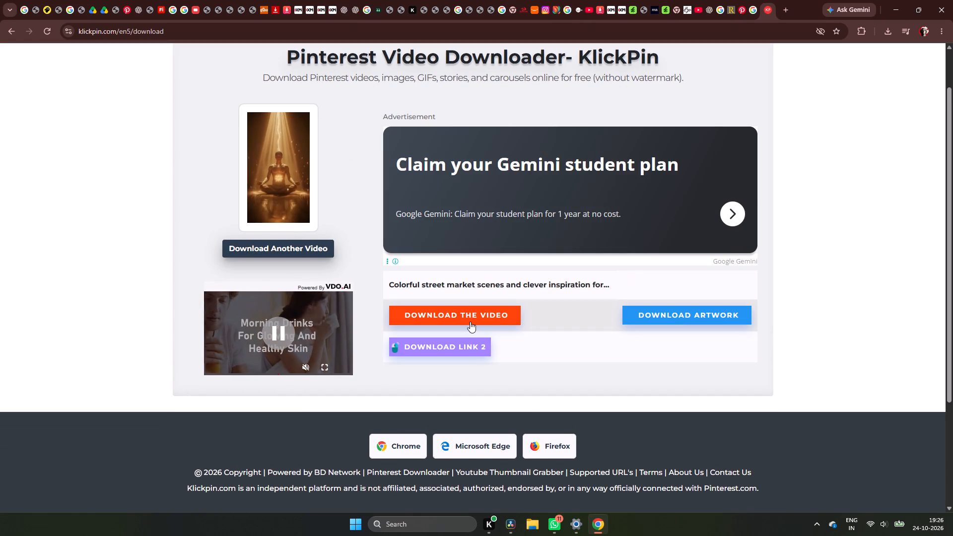
click(470, 322)
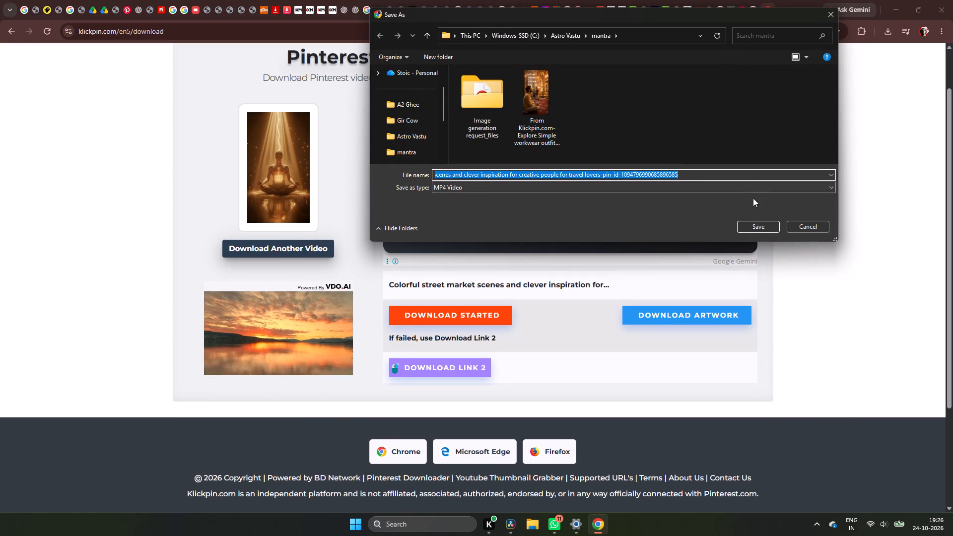
click(756, 219)
click(757, 231)
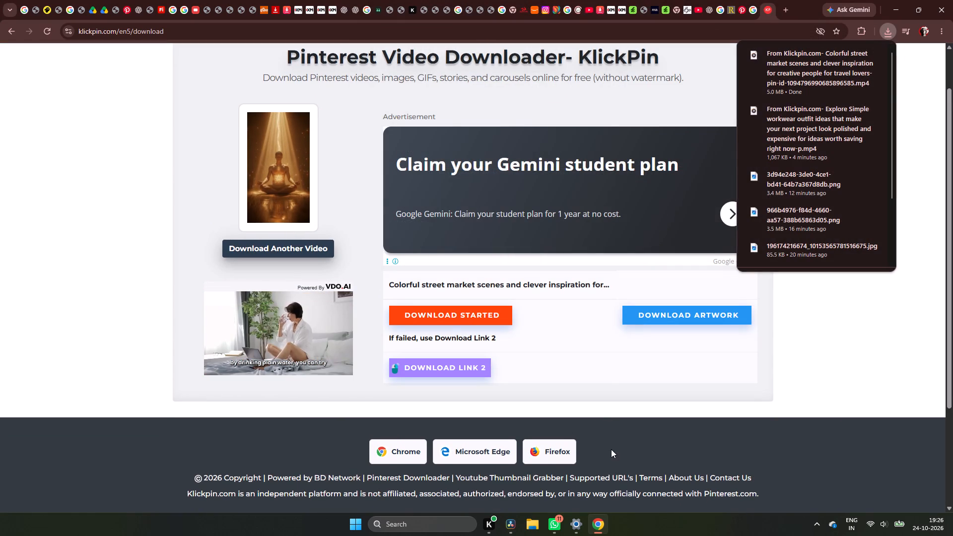
Return to the lotus meditation pin on Pinterest and examine its related pins for more meditation and mantra footage.
click(743, 4)
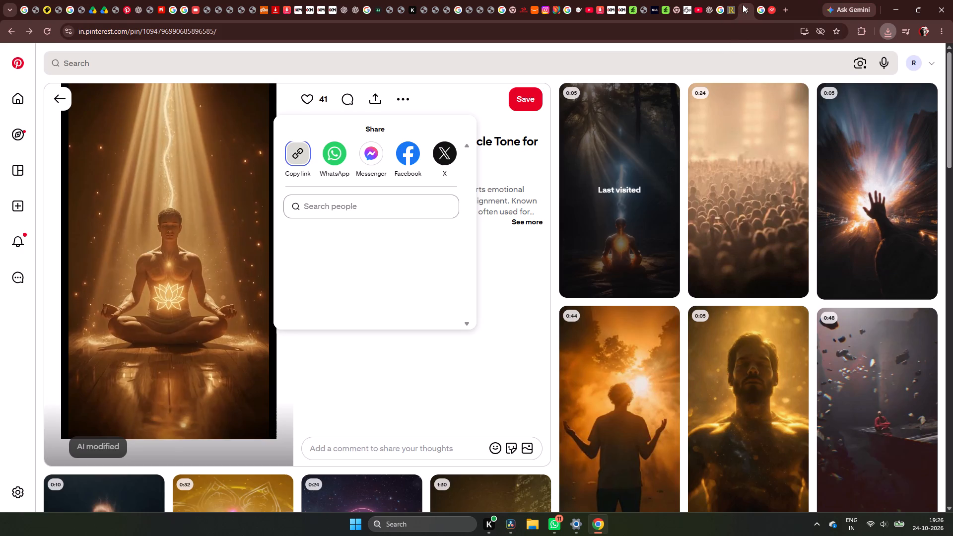
scroll(257, 377, down, 10)
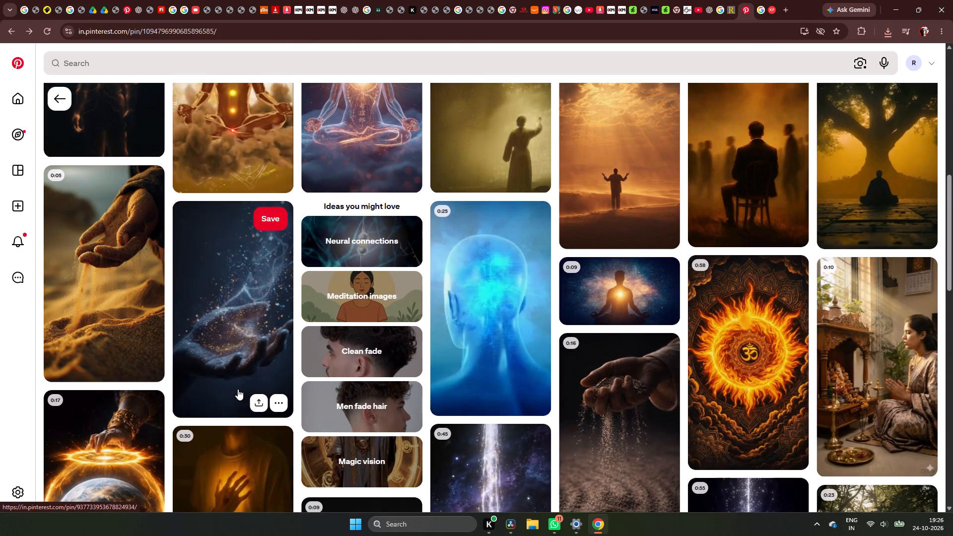
scroll(237, 389, down, 14)
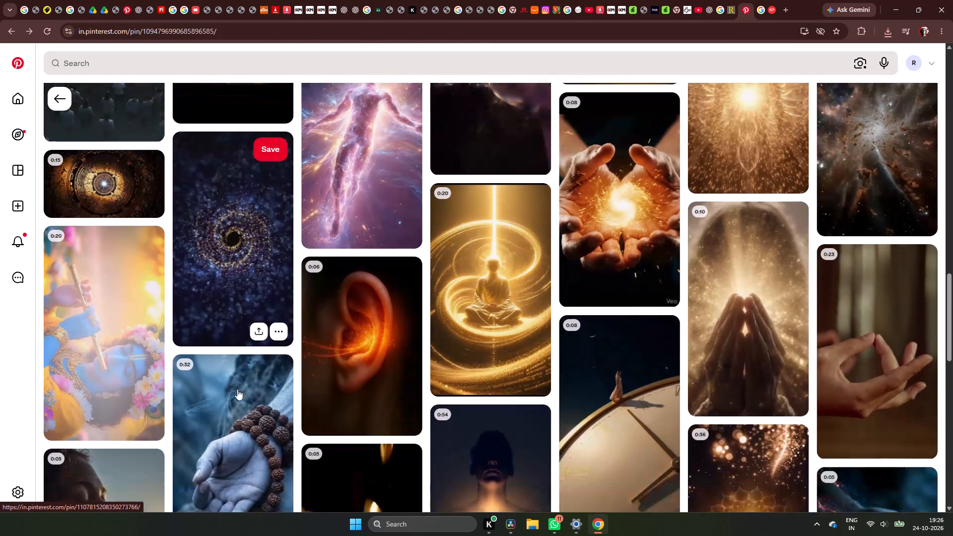
scroll(237, 389, down, 15)
scroll(260, 368, down, 10)
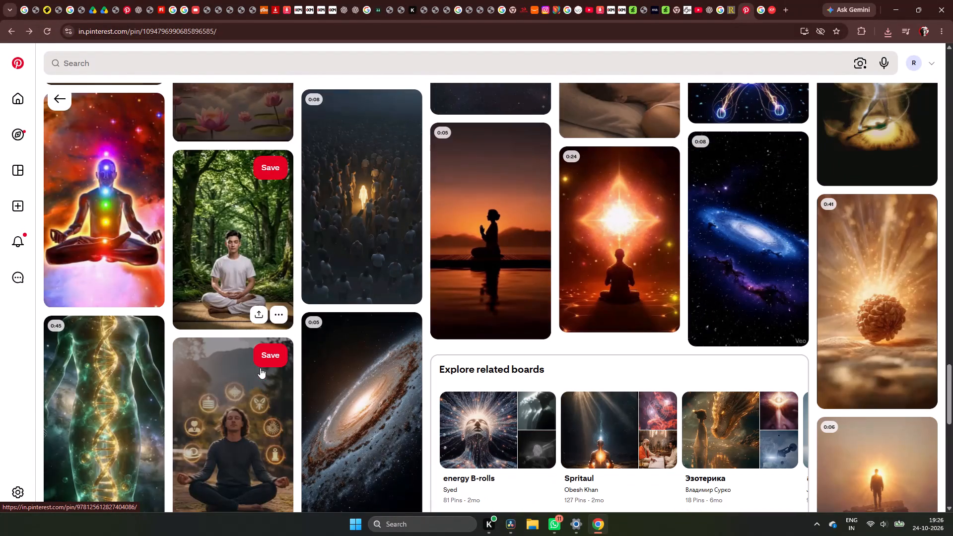
scroll(260, 368, down, 10)
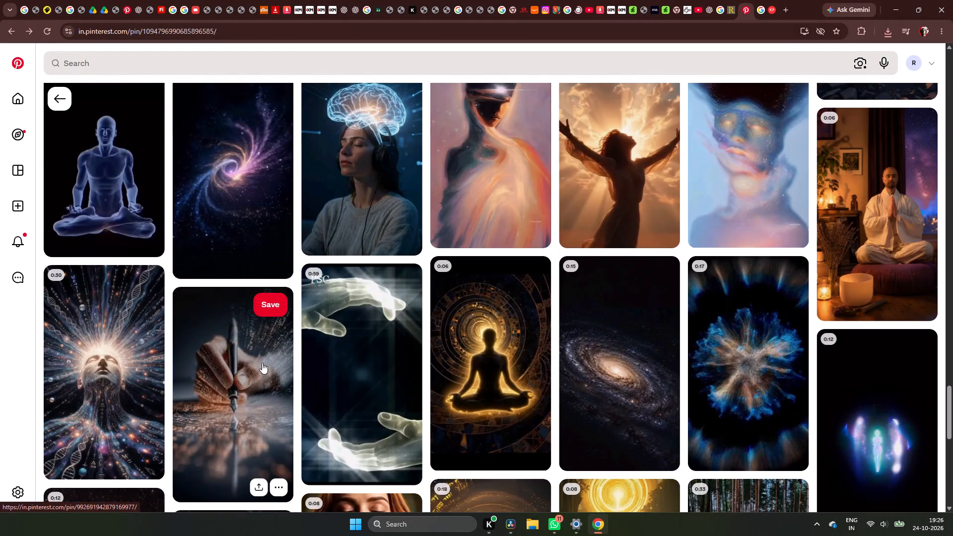
scroll(262, 363, down, 17)
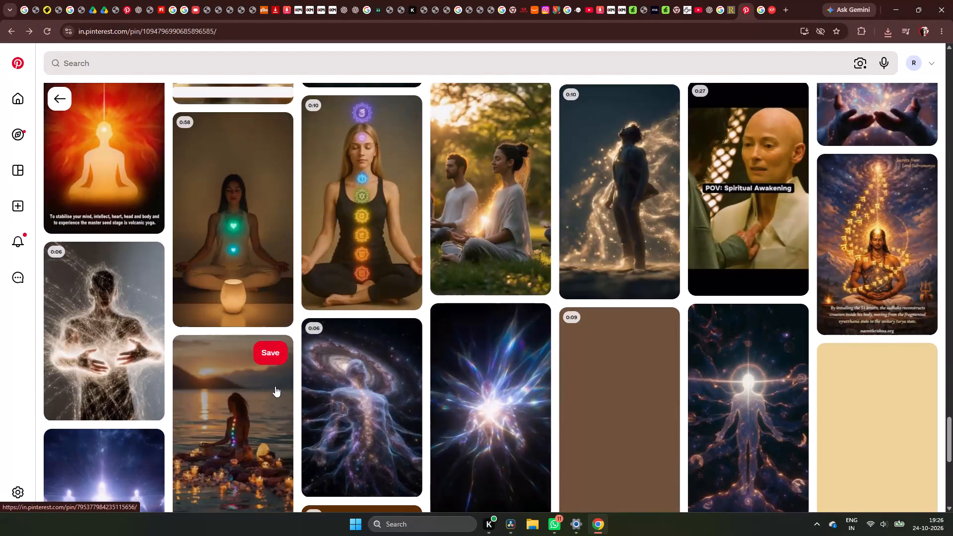
scroll(273, 392, down, 5)
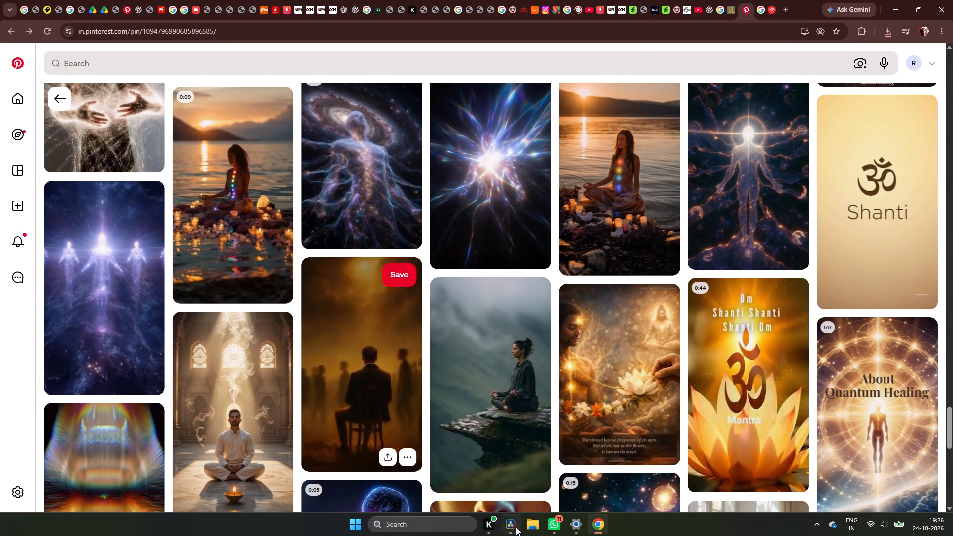
Switch to DaVinci Resolve and import the two KlickPin videos from the mantra folder into the mantra bin.
click(515, 527)
right_click(176, 162)
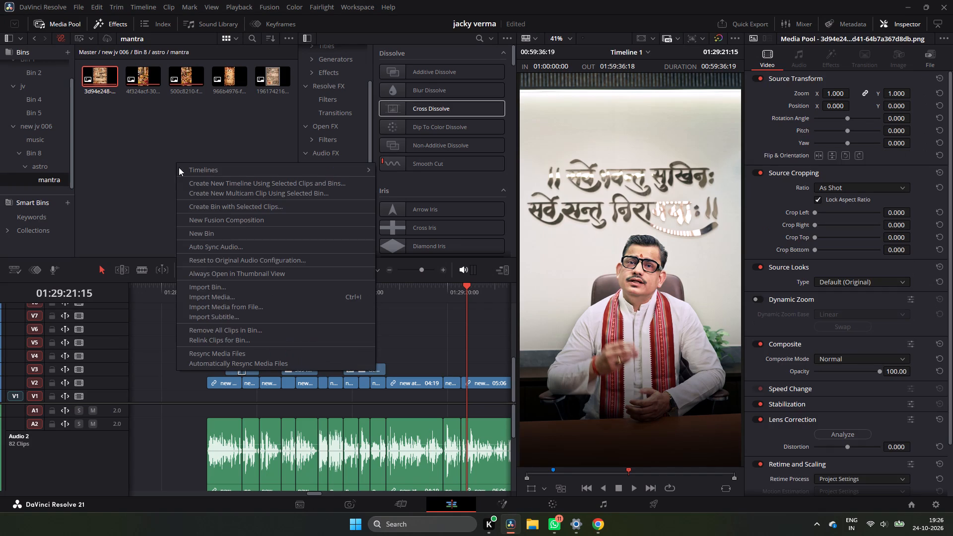
click(234, 295)
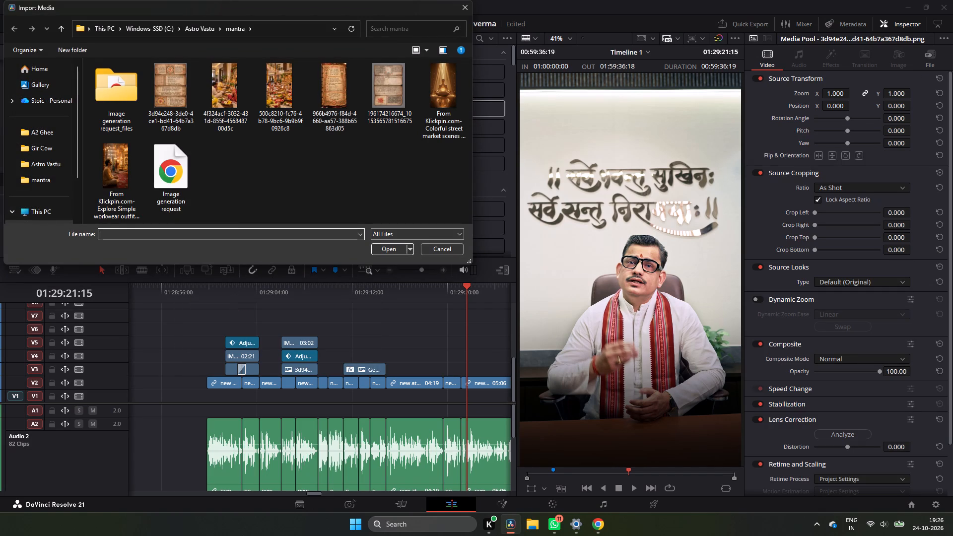
ctrl+click(98, 173)
ctrl+click(425, 96)
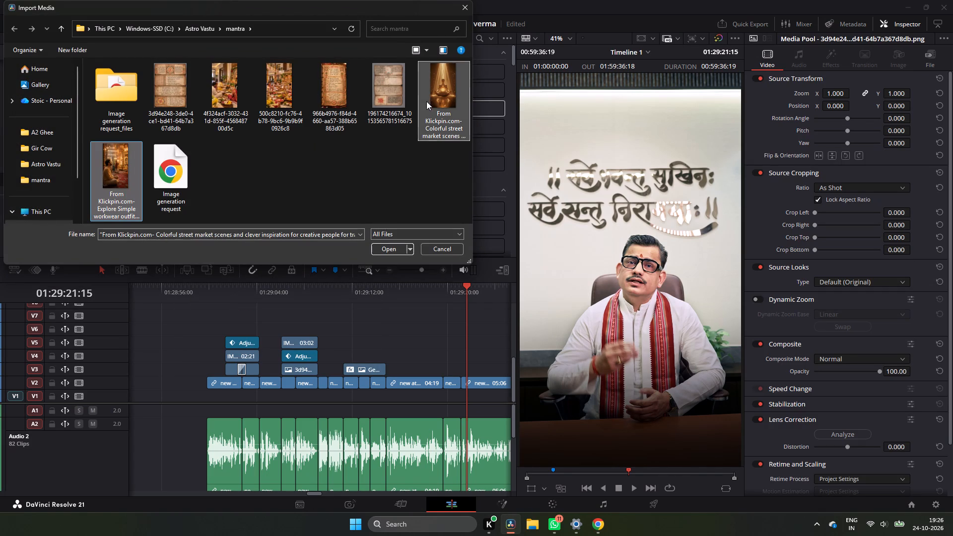
click(383, 253)
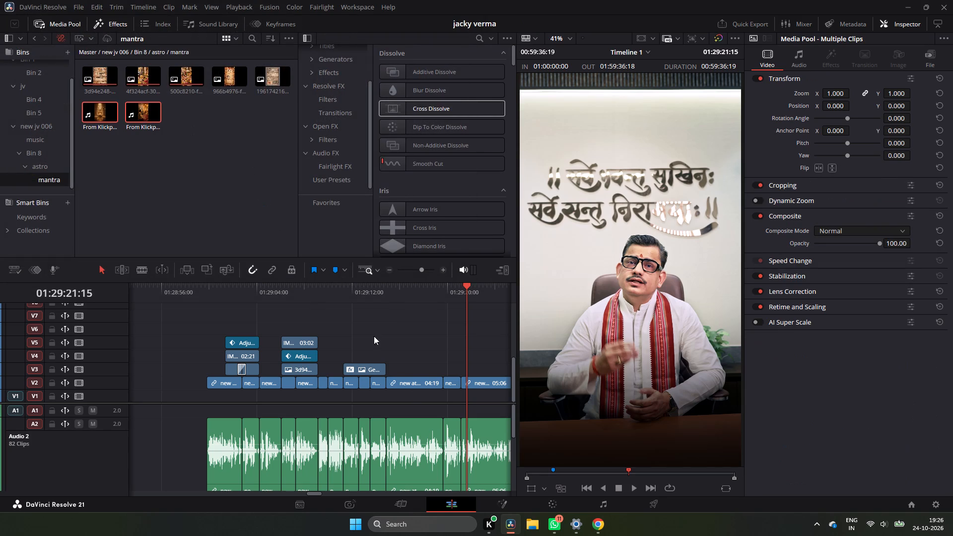
Play the narration to find the spot, and place the temple devotee video on V3 starting at about 01:29:16:23.
click(344, 296)
key(space)
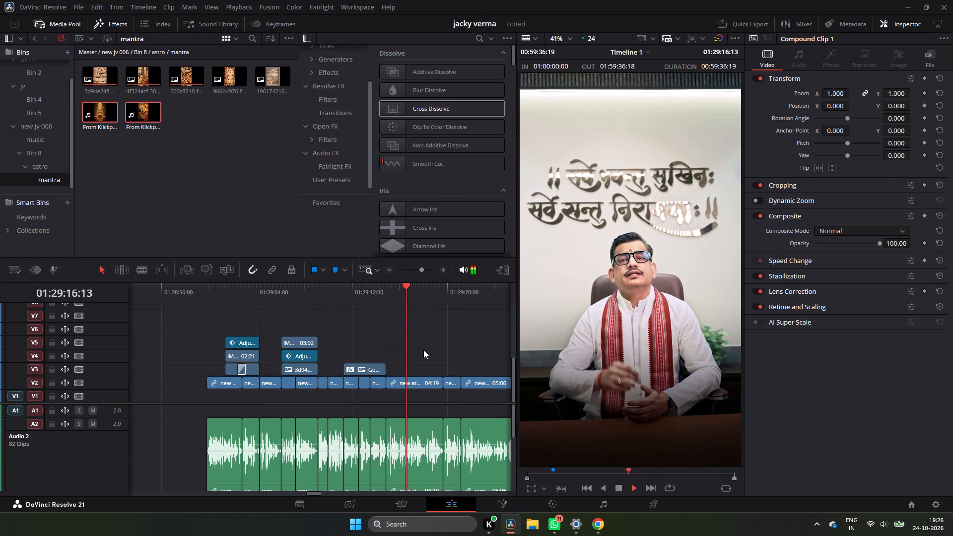
key(space)
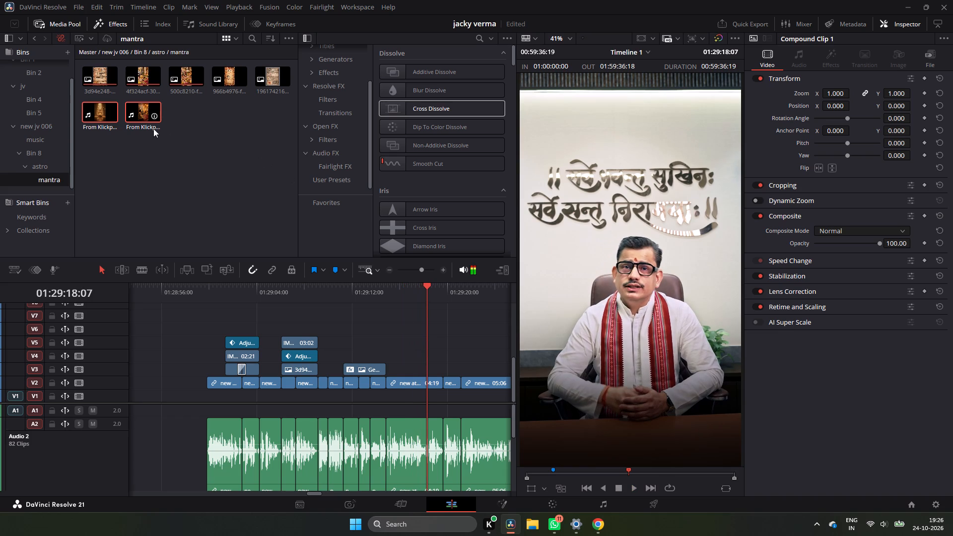
click(166, 139)
drag(145, 111, 425, 349)
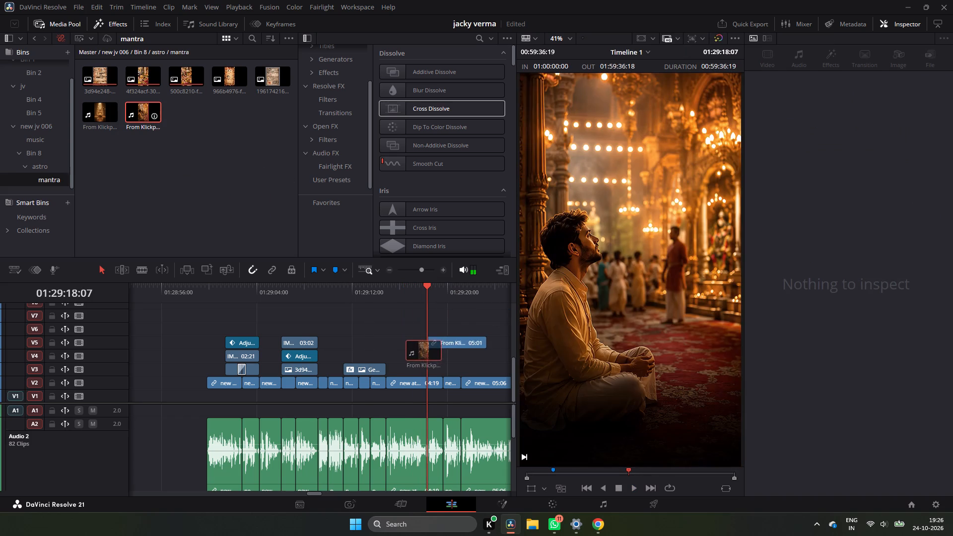
drag(425, 349, 411, 372)
Play back the temple devotee clip against the narration from about 01:29:16 to 01:29:21 to check its placement.
click(398, 287)
key(space)
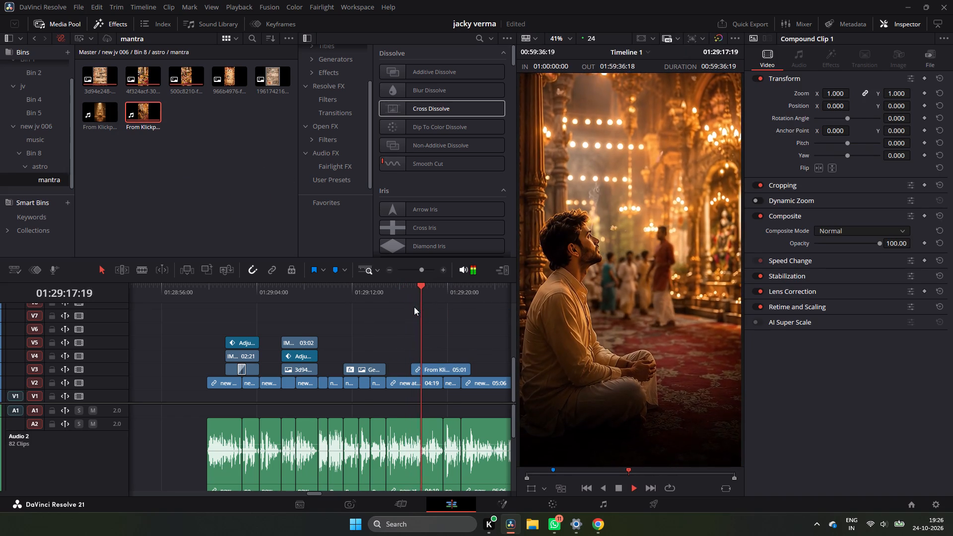
key(space)
key(space)
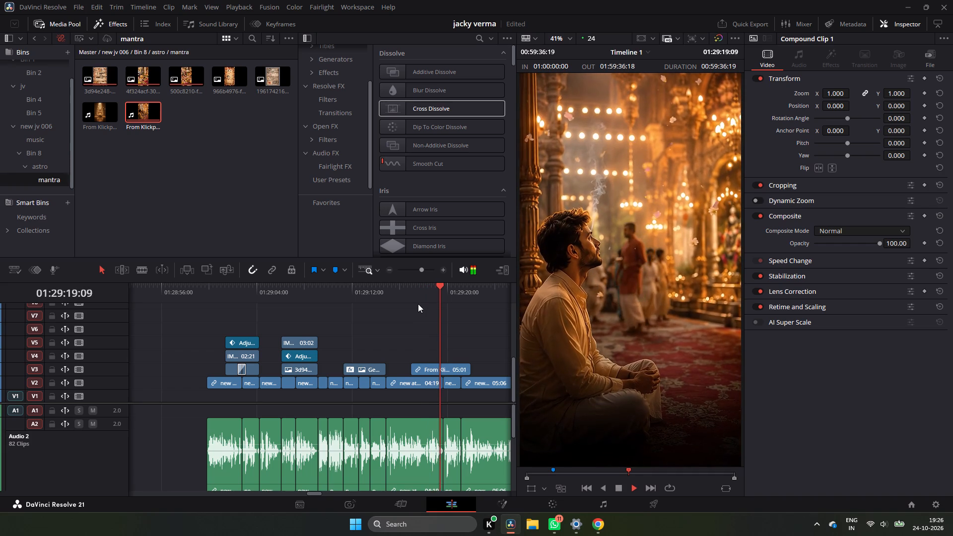
key(space)
key(space)
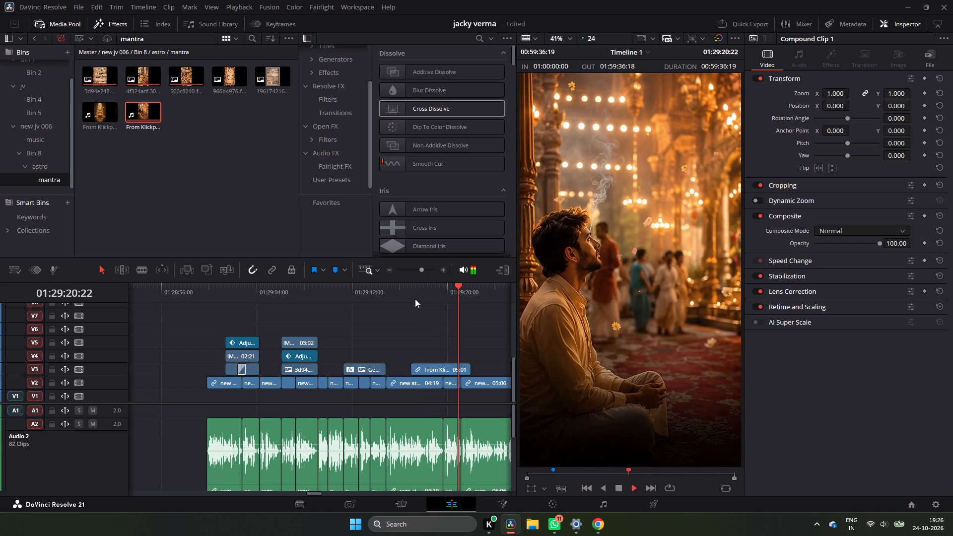
key(space)
click(415, 299)
key(space)
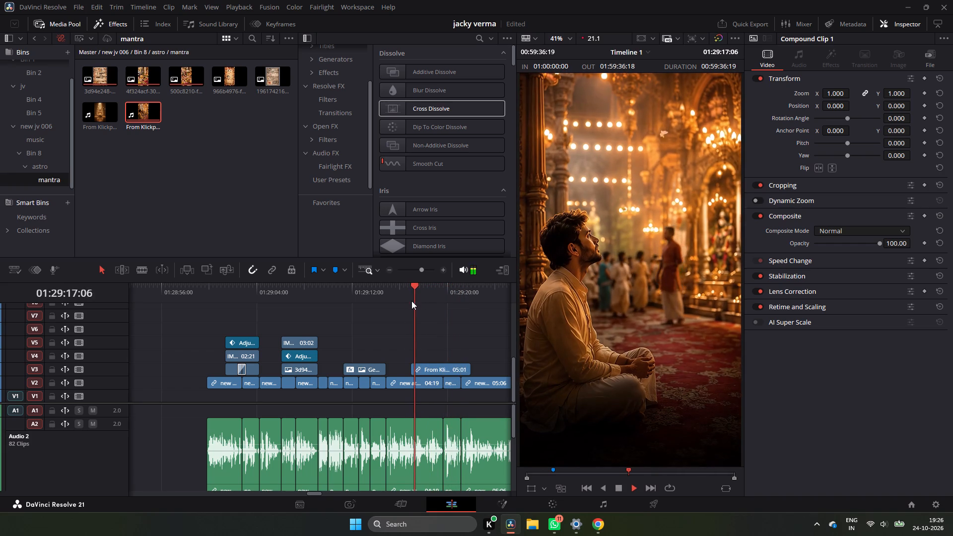
click(391, 295)
key(space)
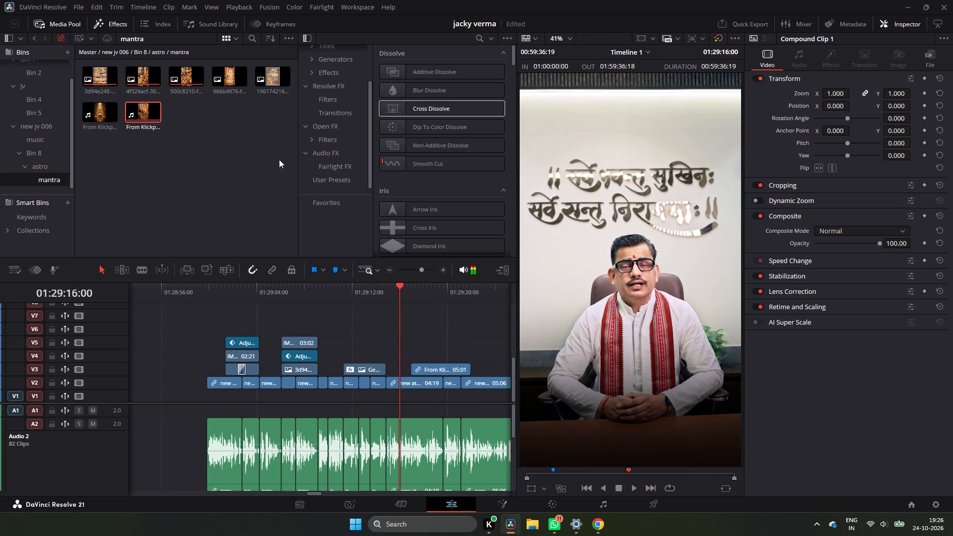
Replay the narration between about 01:29:15 and 01:29:18 to examine where the temple devotee clip should start.
double_click(443, 272)
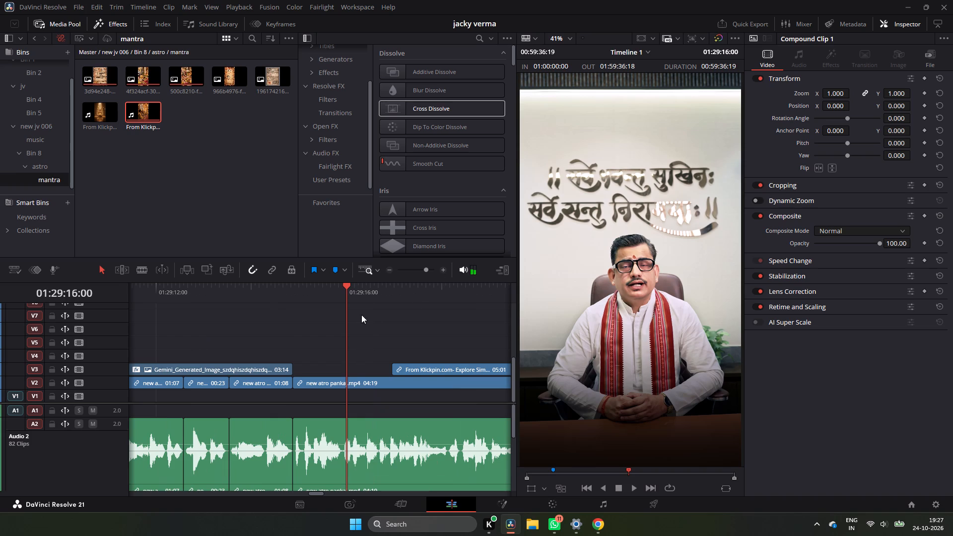
drag(319, 288, 297, 297)
key(space)
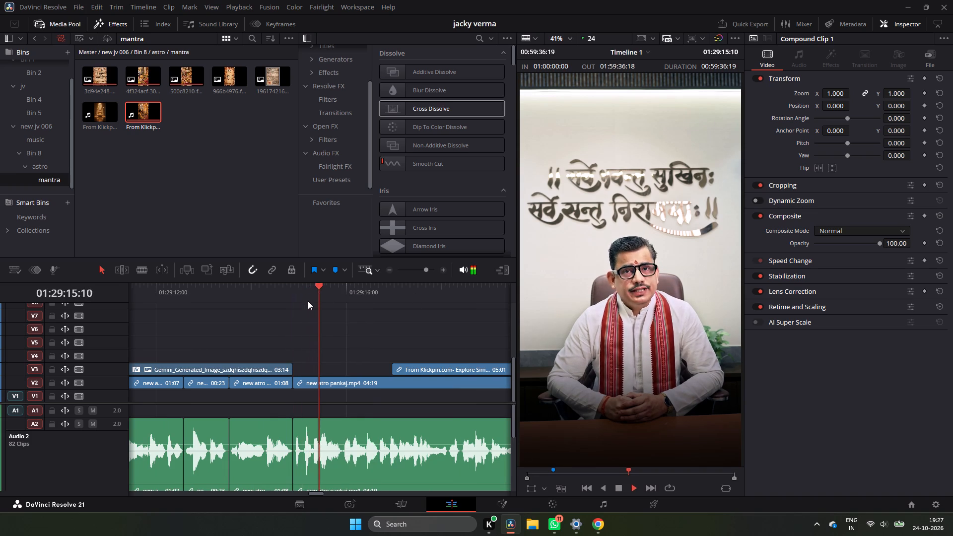
key(space)
key(space)
key(space)
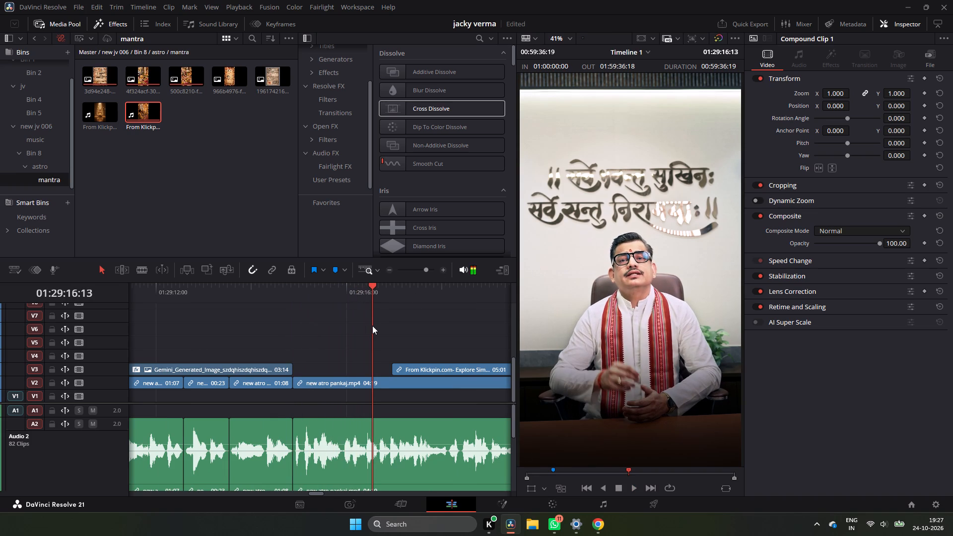
key(space)
key(space)
click(388, 300)
key(space)
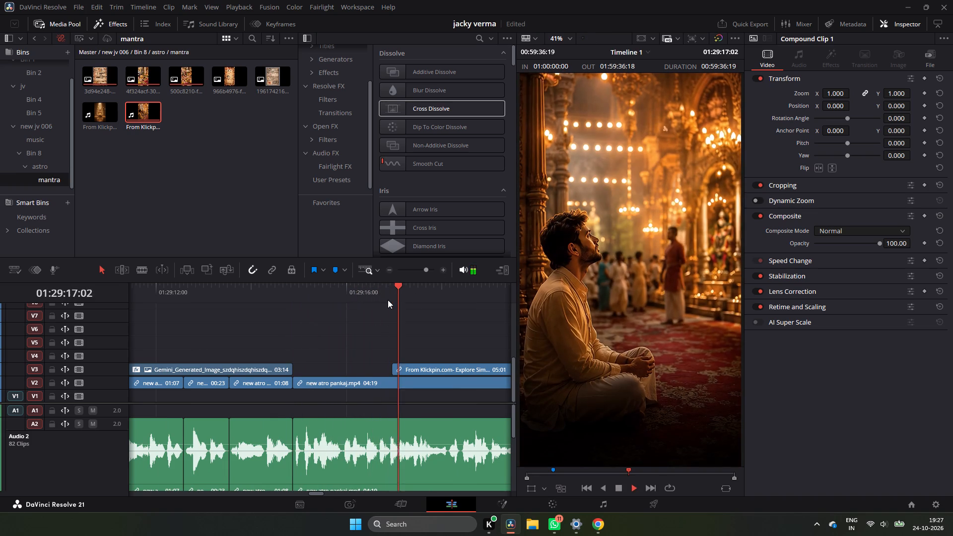
click(388, 300)
key(space)
drag(391, 300, 387, 308)
click(357, 304)
click(352, 297)
key(space)
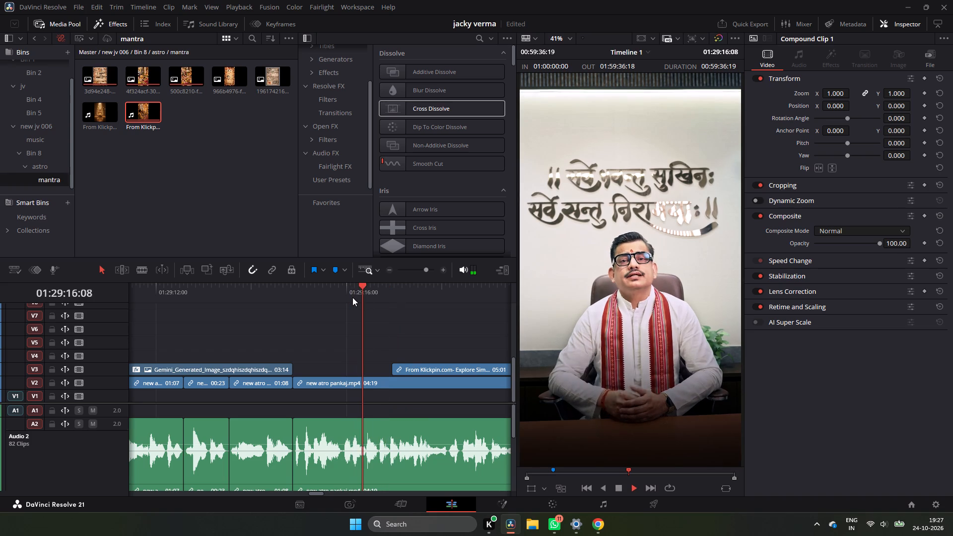
key(space)
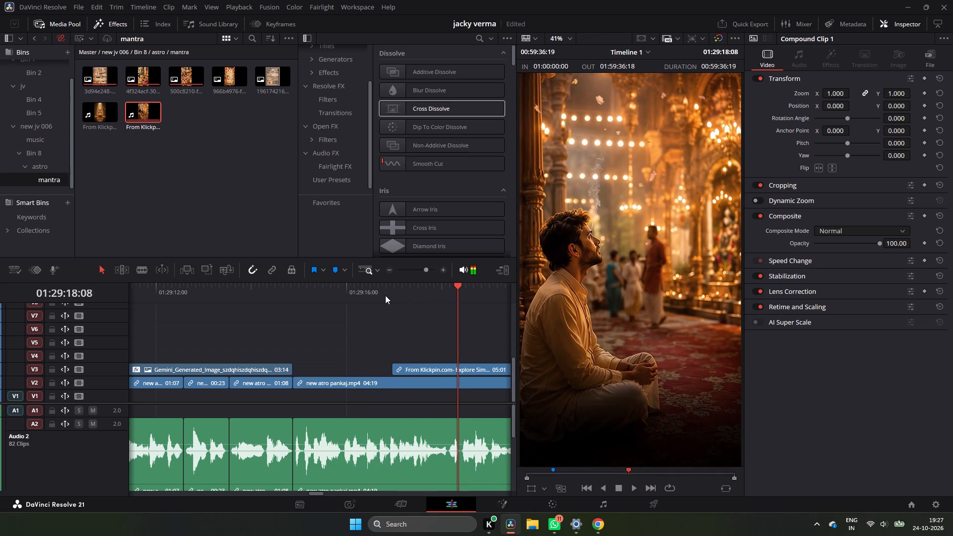
click(386, 294)
click(387, 292)
Find the exact narration cue and move the temple devotee clip on V3 two frames earlier, starting at 01:29:16:21.
triple_click(441, 268)
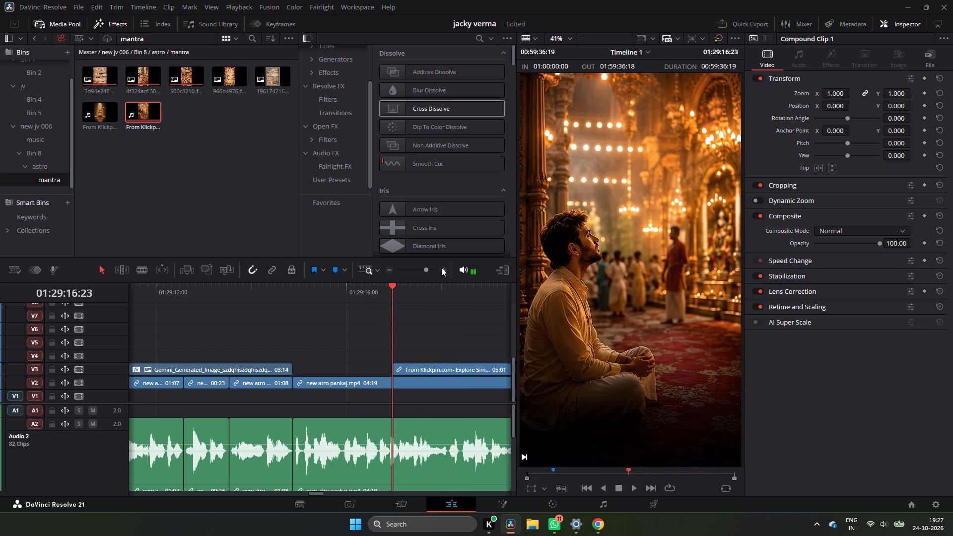
drag(313, 290, 284, 305)
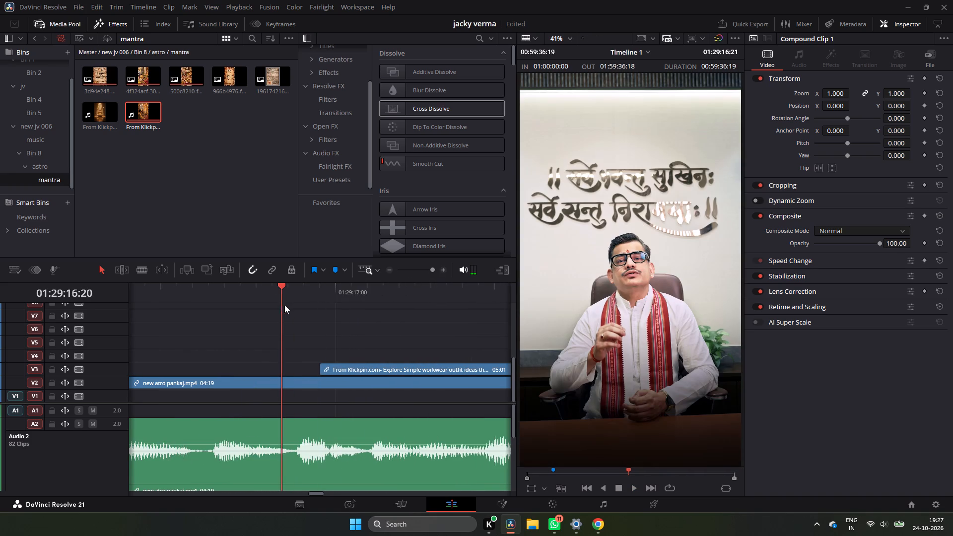
drag(284, 305, 293, 305)
key(space)
key(space)
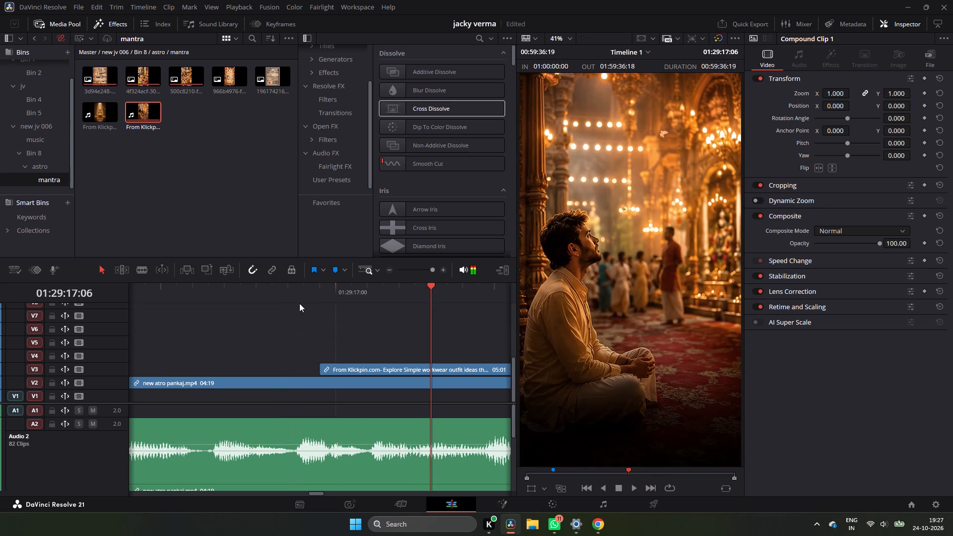
click(300, 302)
drag(301, 302, 292, 308)
drag(369, 361, 354, 370)
drag(361, 370, 316, 369)
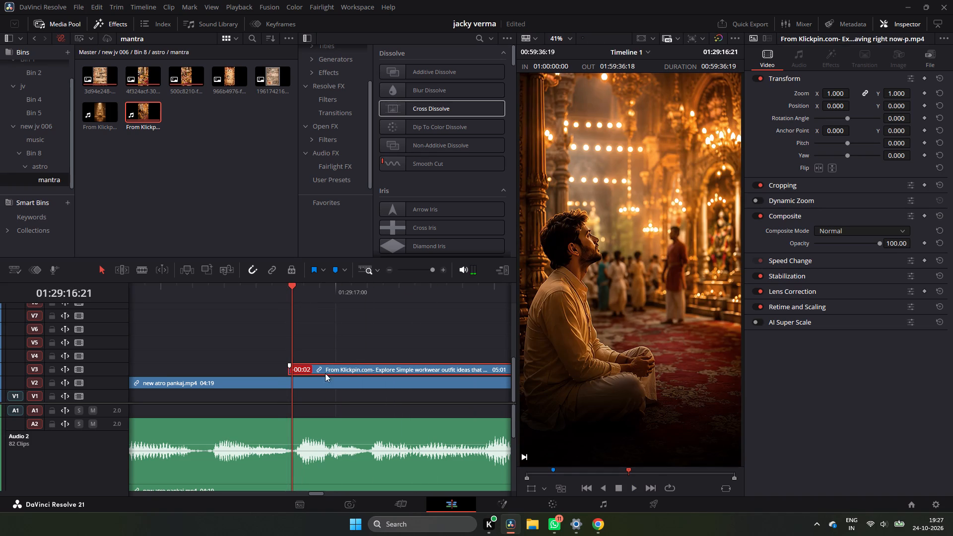
Delete the temple devotee clip's audio from A3, keeping its video on V3.
scroll(343, 427, down, 3)
scroll(346, 438, up, 1)
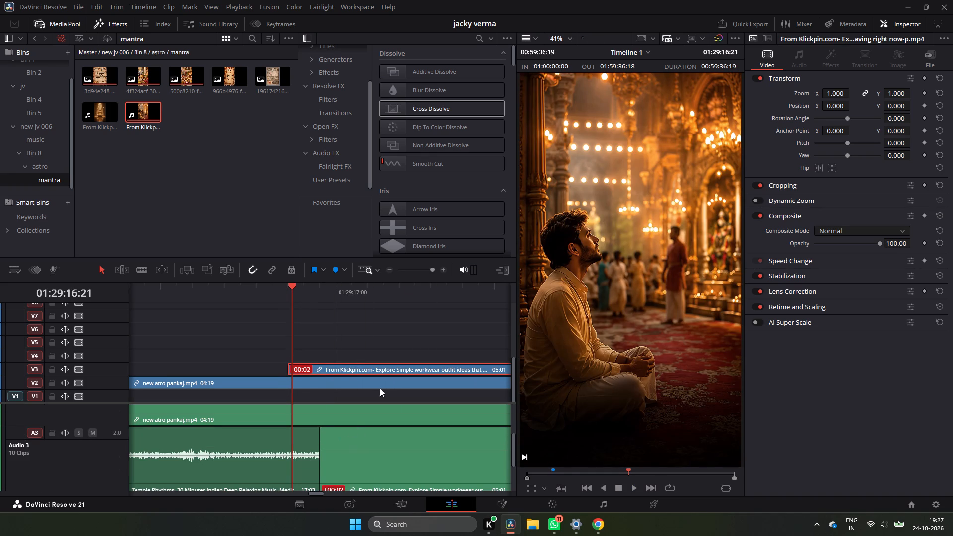
triple_click(386, 271)
triple_click(386, 270)
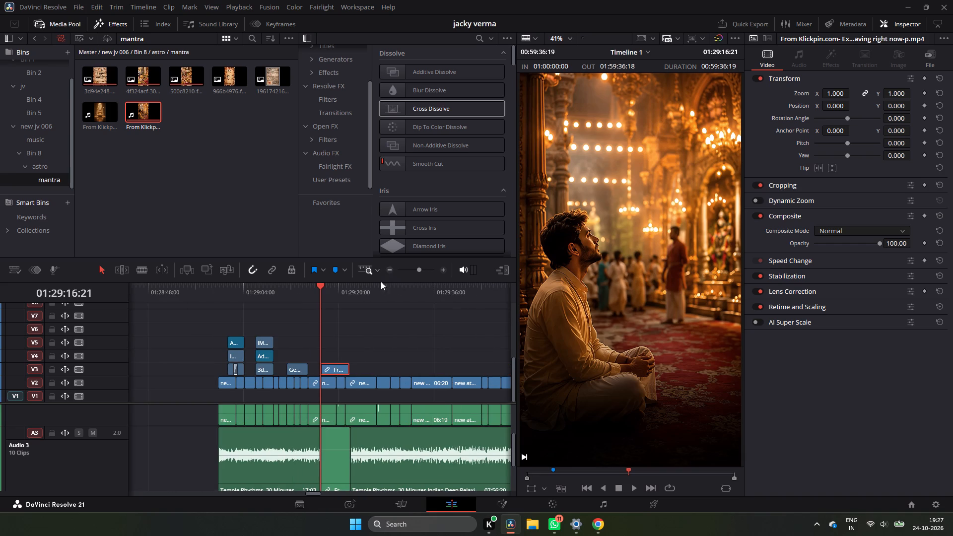
click(341, 447)
key(BackSpace)
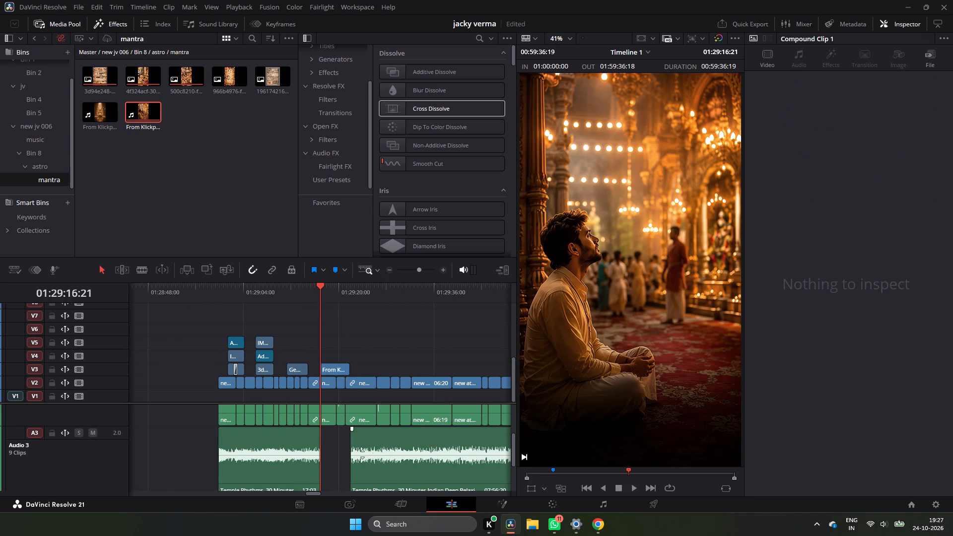
Delete the short Temple Rhythms piece before the gap on A3 and extend the remaining music's start back to about 01:29:00.
click(302, 459)
key(BackSpace)
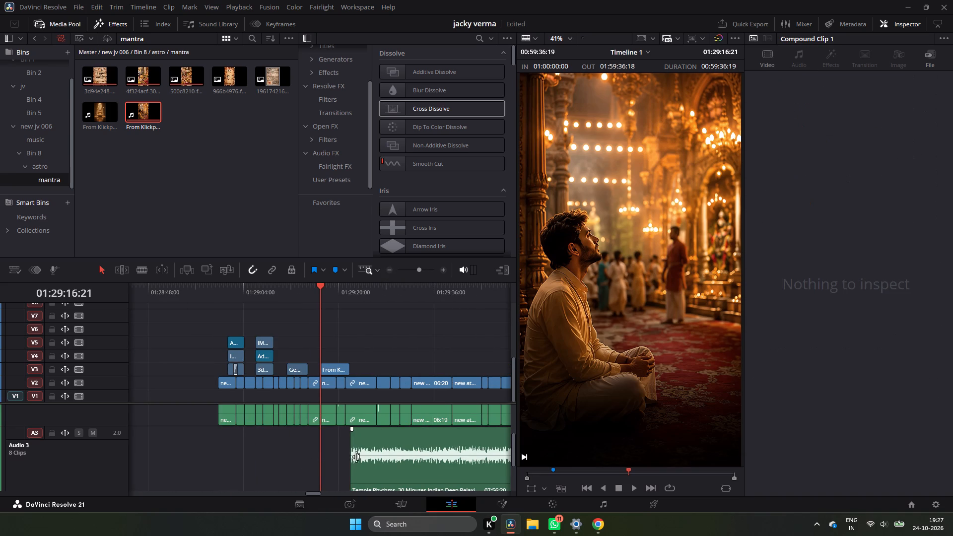
click(357, 456)
click(371, 456)
click(375, 440)
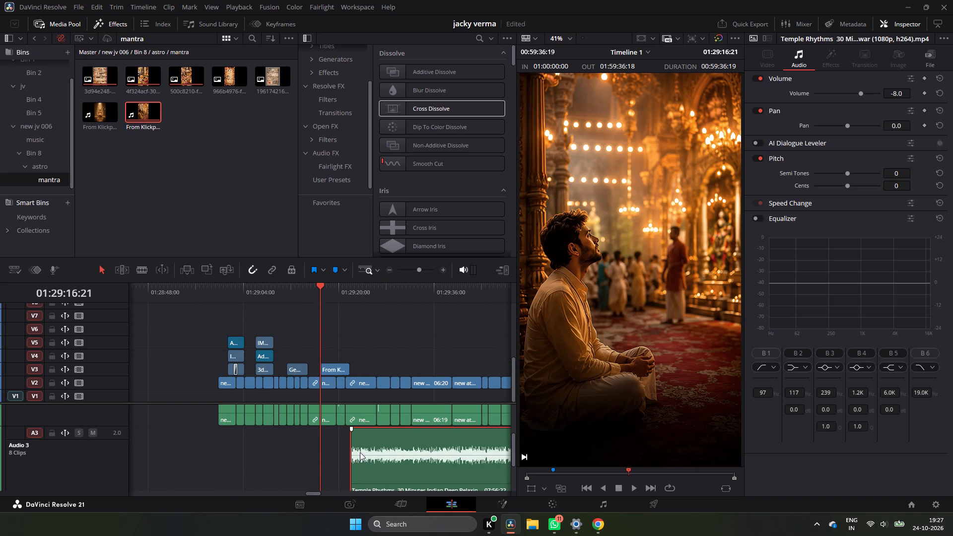
drag(354, 456, 221, 478)
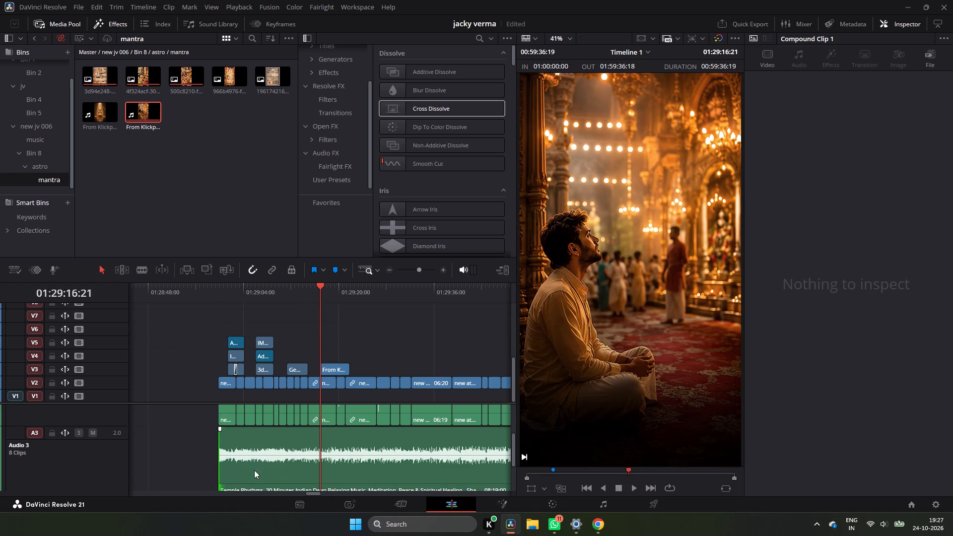
Play the narration around 01:29:21 and trim the temple devotee clip's end on V3 to the narration cut, 04:07 long.
scroll(298, 458, up, 5)
key(space)
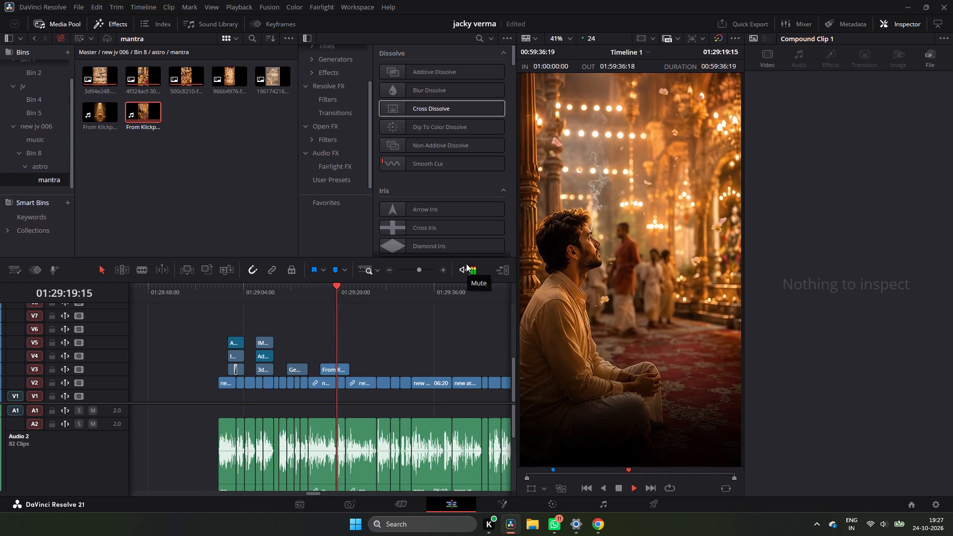
key(space)
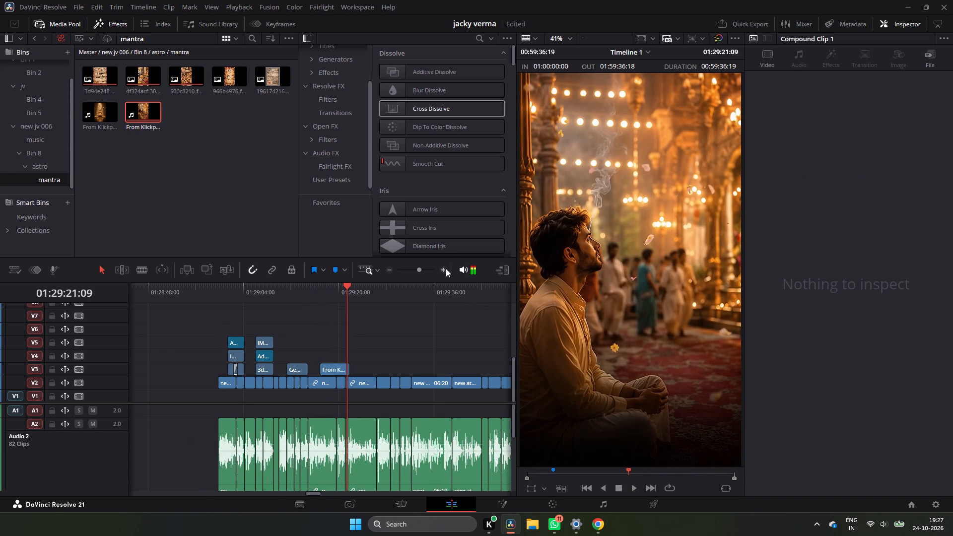
double_click(445, 269)
click(265, 290)
key(space)
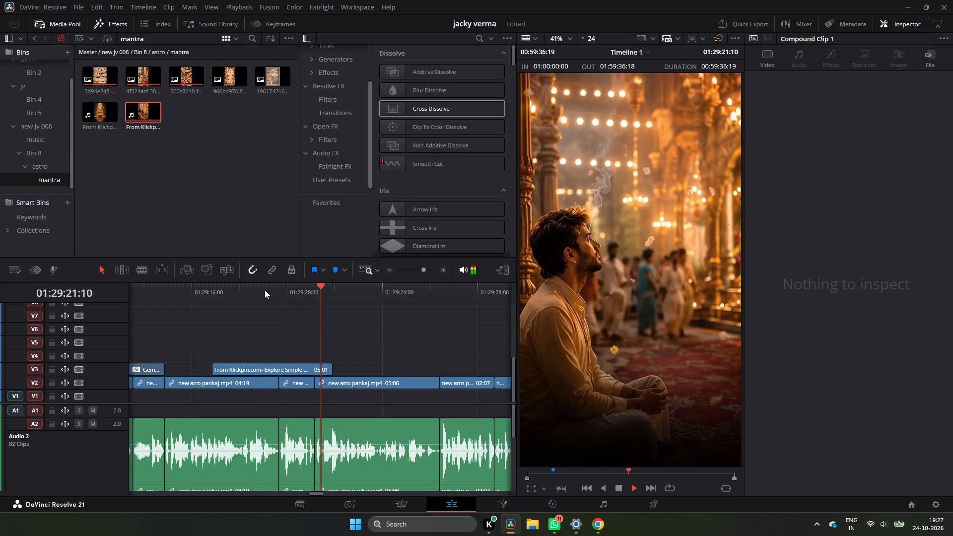
click(319, 292)
key(space)
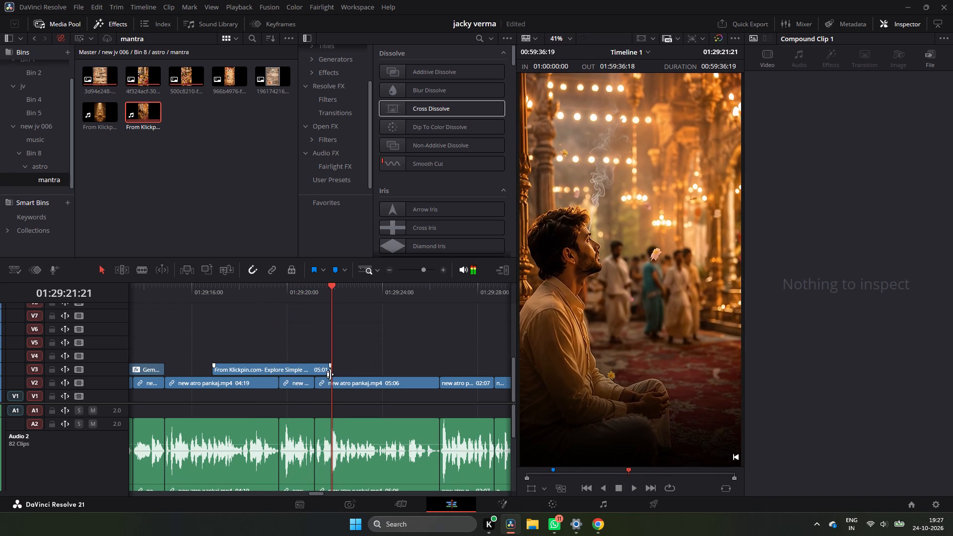
drag(330, 371, 313, 376)
Play back the trimmed temple devotee clip from about 01:29:17 to 01:29:21 to check its ending against the narration.
click(276, 288)
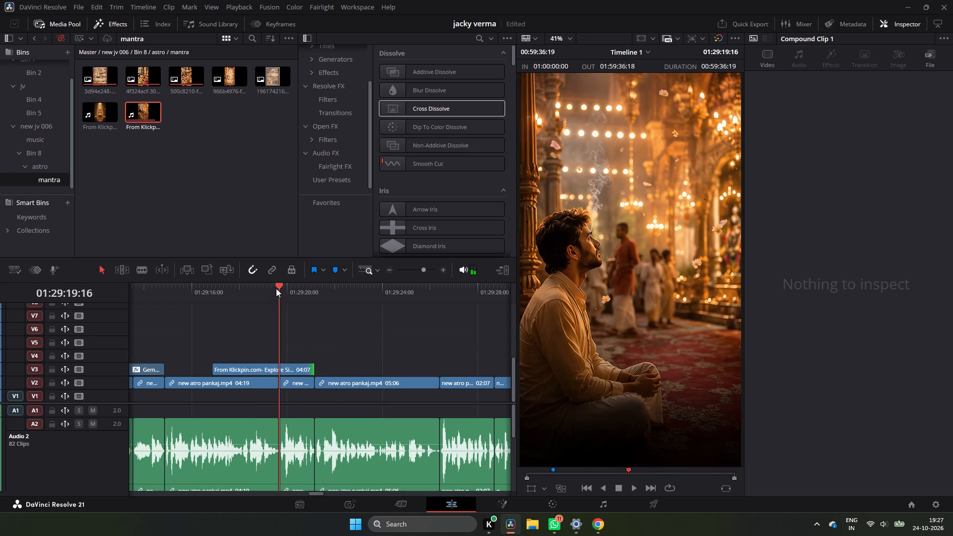
click(214, 292)
key(space)
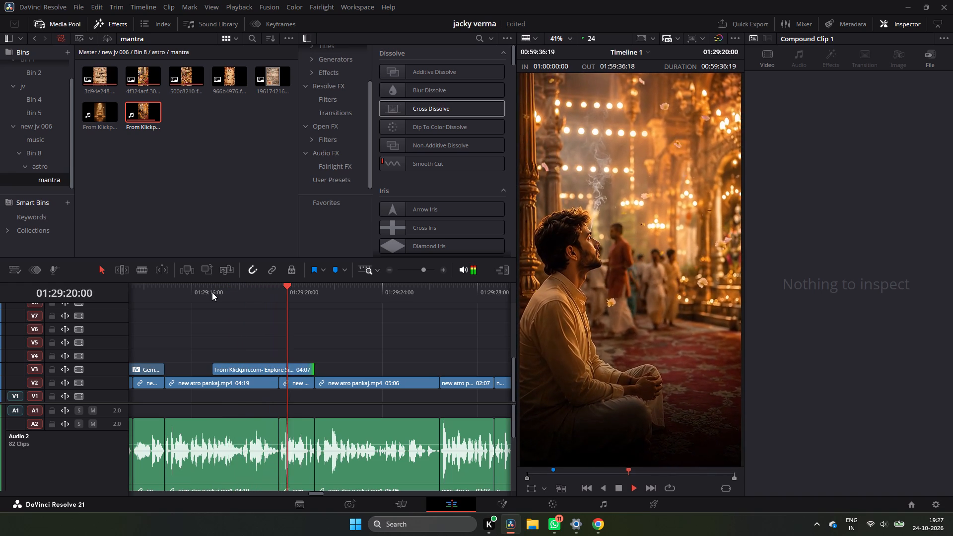
key(space)
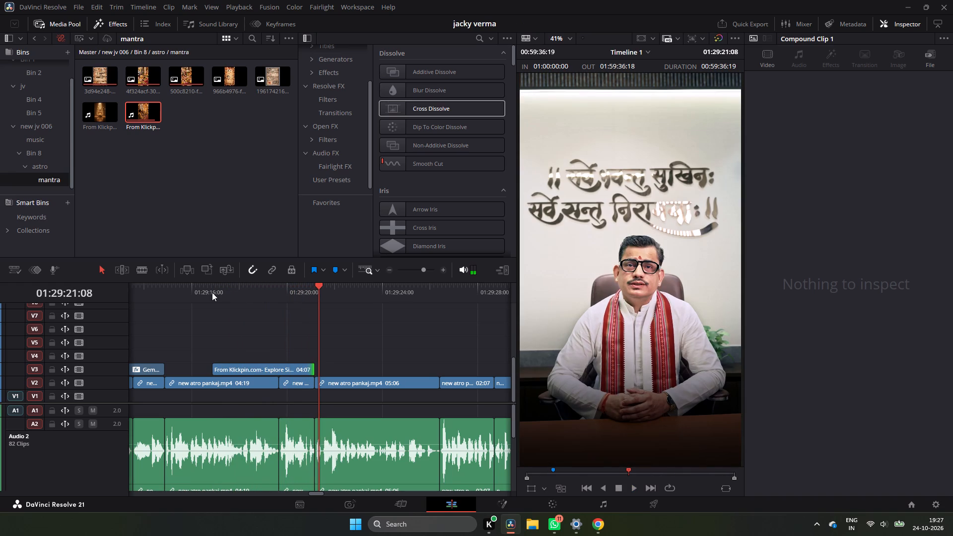
click(212, 288)
key(space)
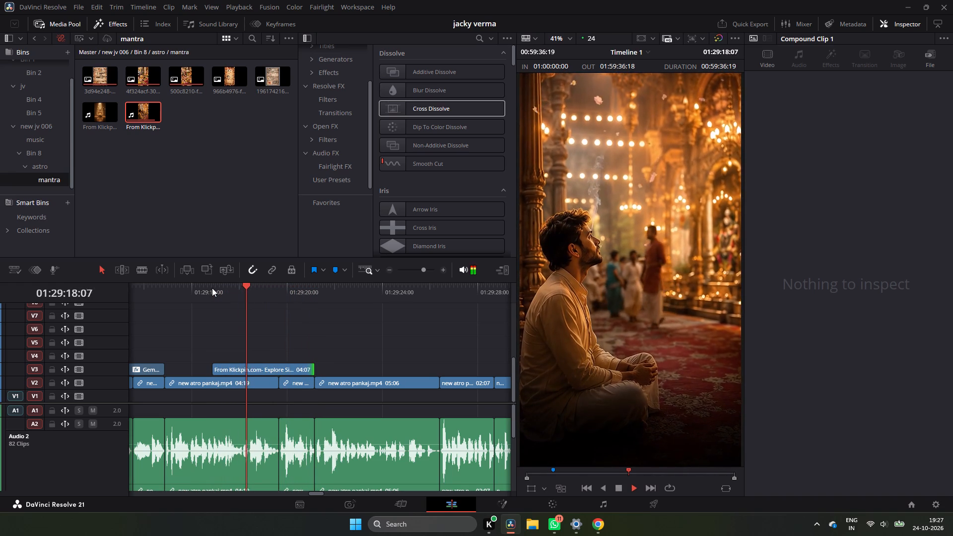
key(space)
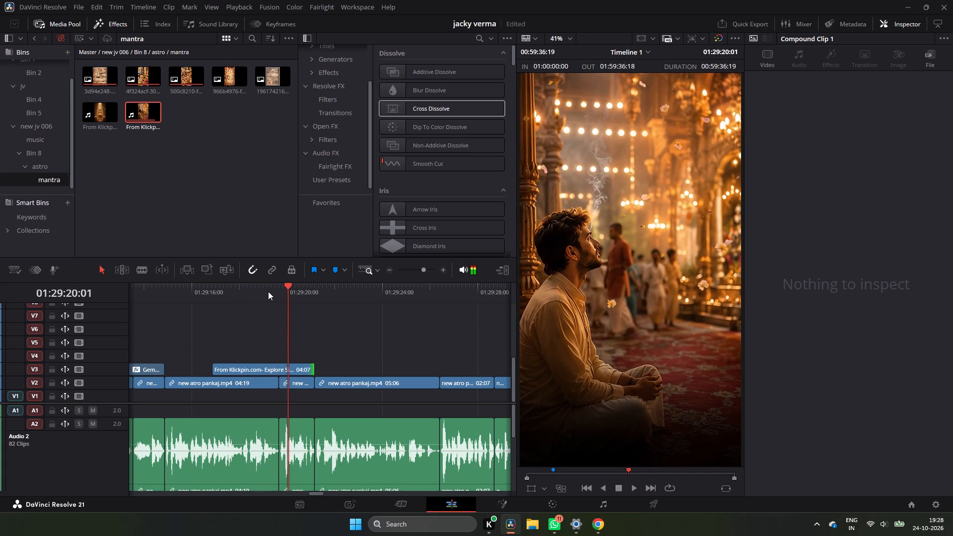
key(space)
key(space)
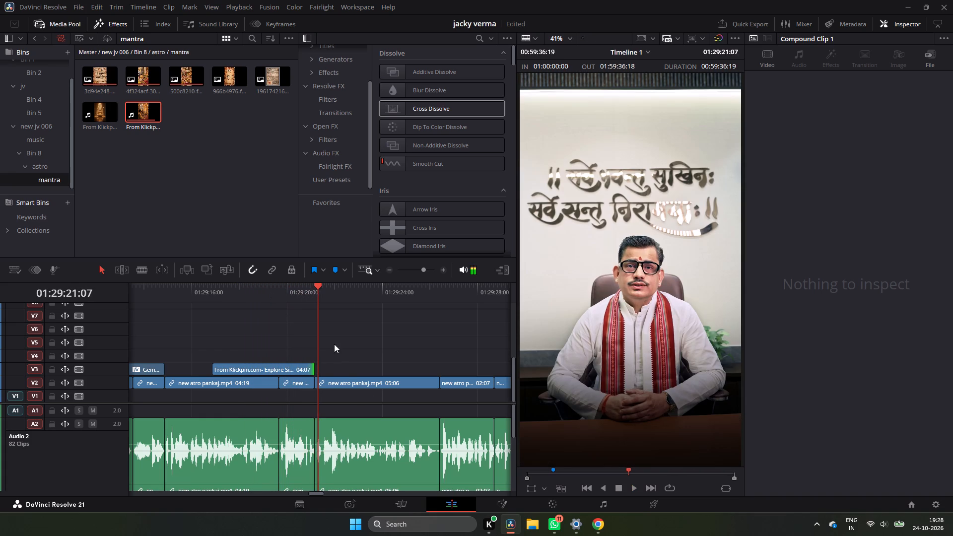
Play the narration from about 01:29:21 to 01:29:26 and again from about 01:29:11 to 01:29:14 to find a spot for the meditation video.
key(space)
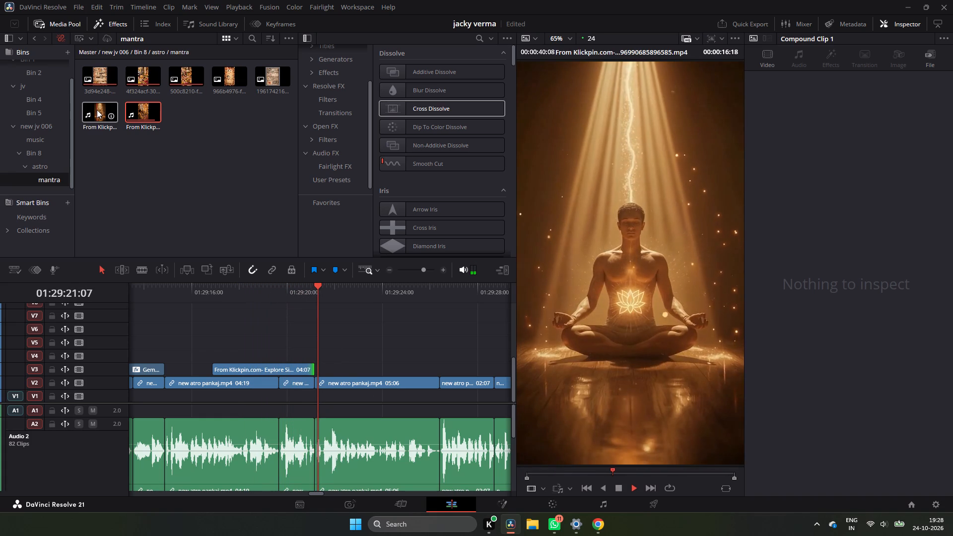
key(space)
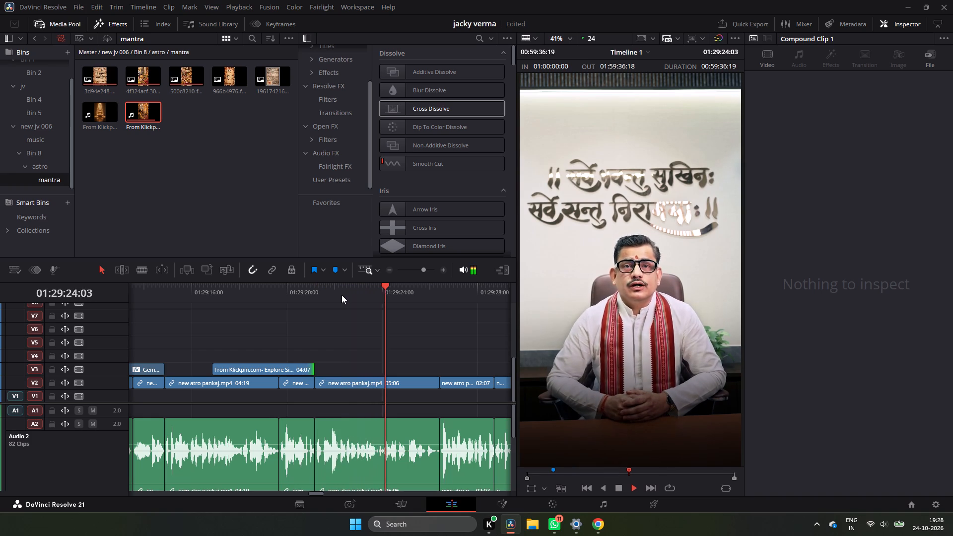
click(385, 268)
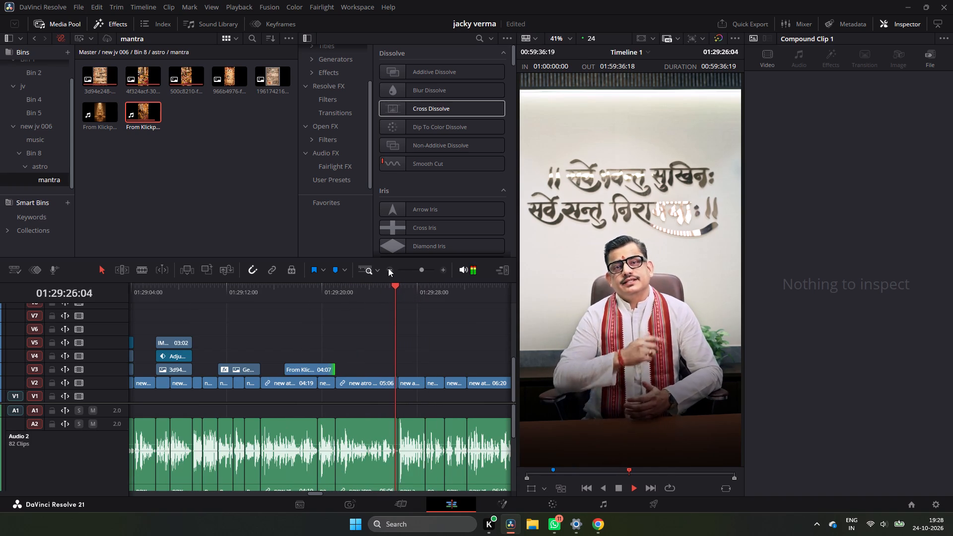
key(space)
click(216, 281)
click(217, 290)
key(space)
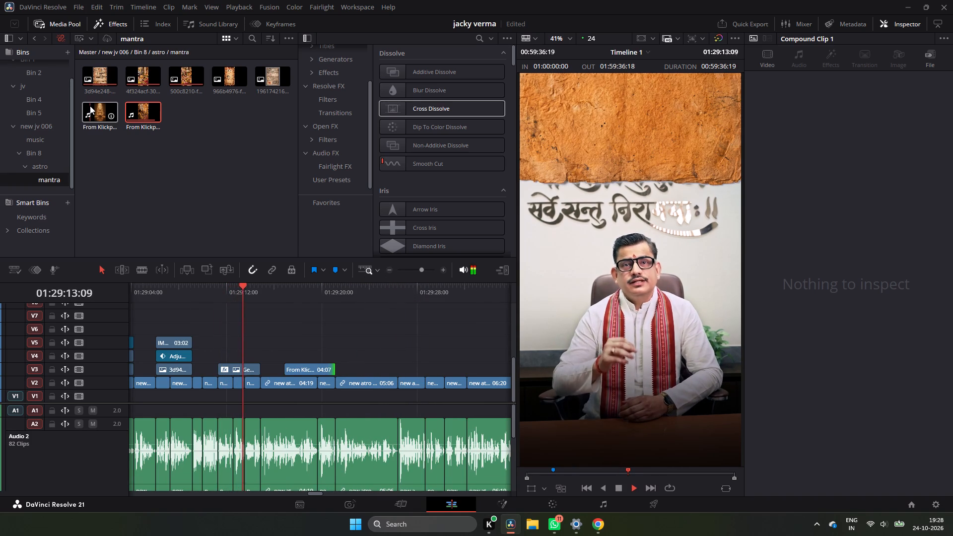
key(space)
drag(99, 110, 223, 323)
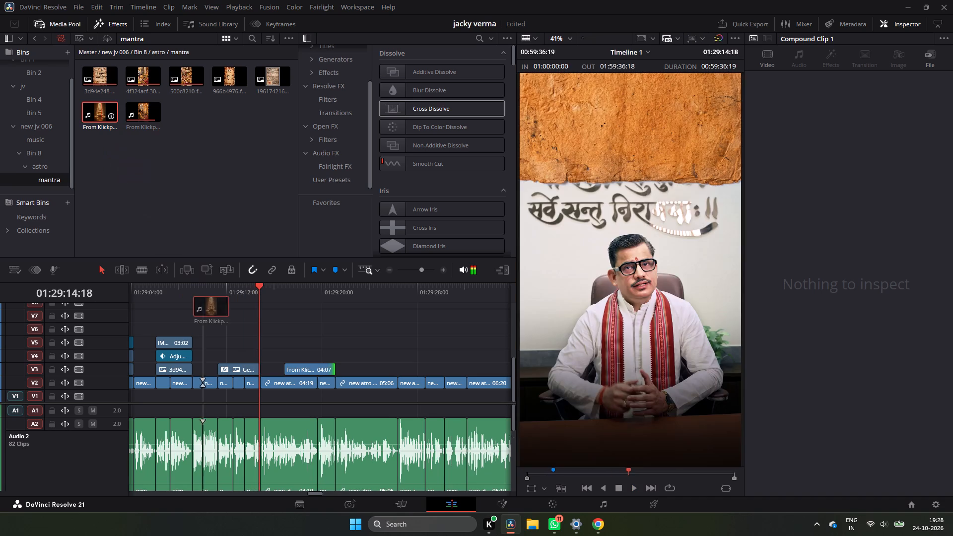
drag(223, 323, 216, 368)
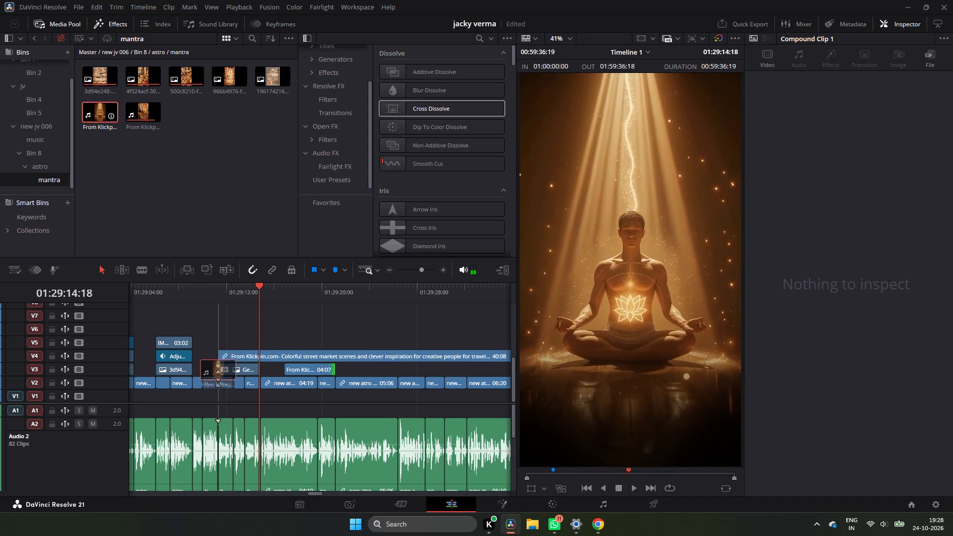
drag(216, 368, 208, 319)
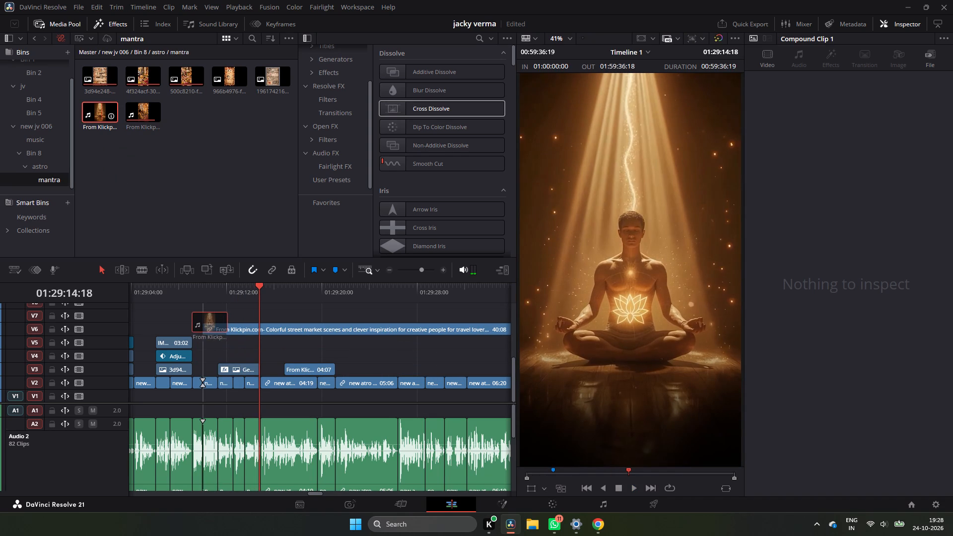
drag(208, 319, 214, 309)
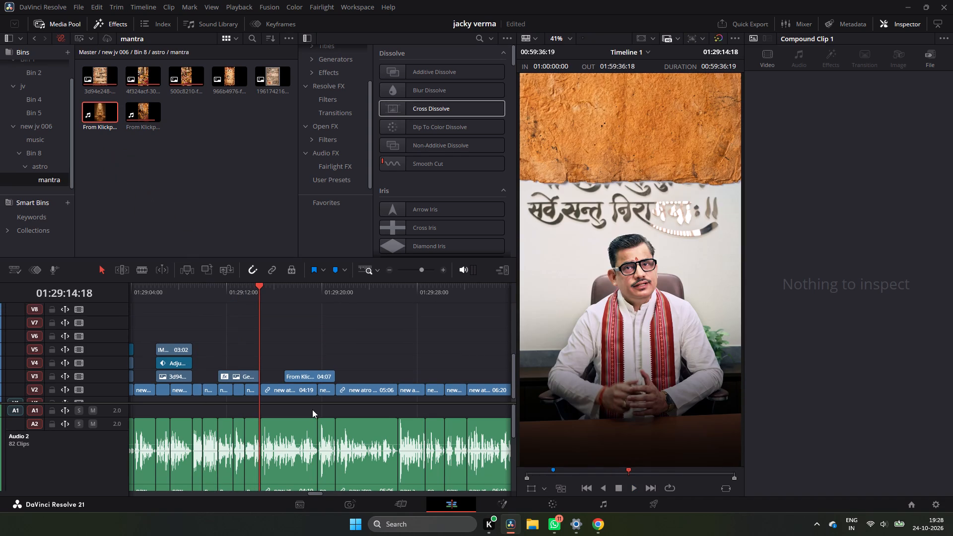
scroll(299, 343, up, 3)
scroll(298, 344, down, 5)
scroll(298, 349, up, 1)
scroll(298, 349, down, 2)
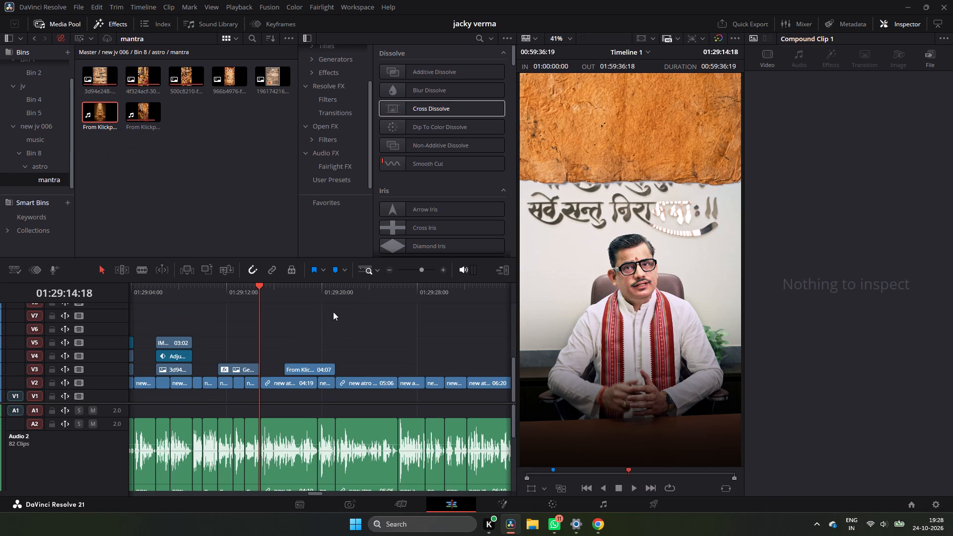
Place the meditation video on V1 in the empty stretch at about 01:26:10 and delete its audio.
triple_click(386, 268)
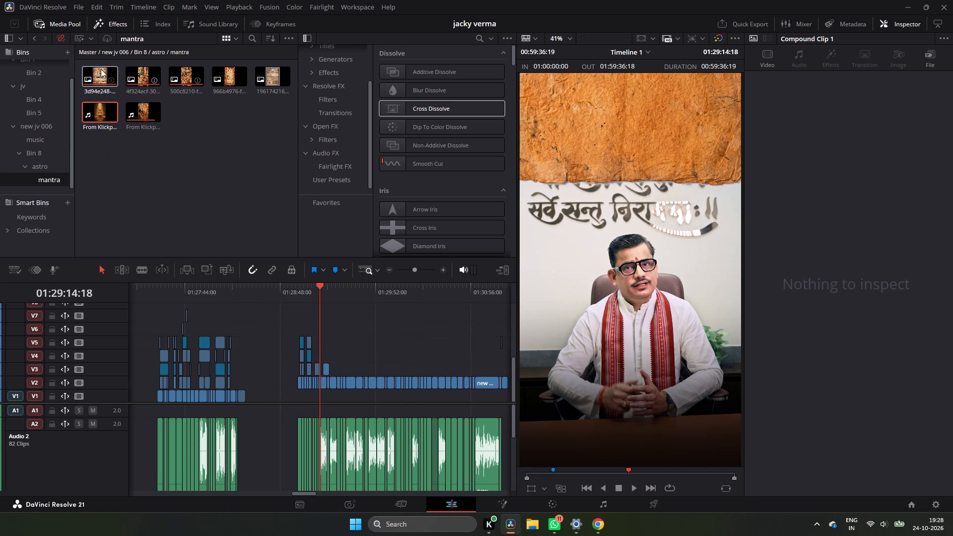
drag(91, 107, 241, 342)
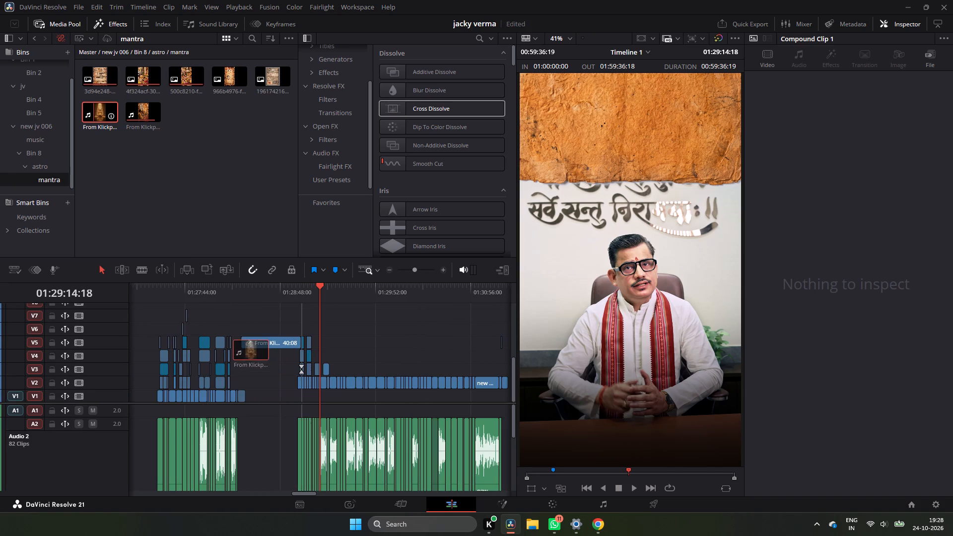
drag(241, 342, 241, 395)
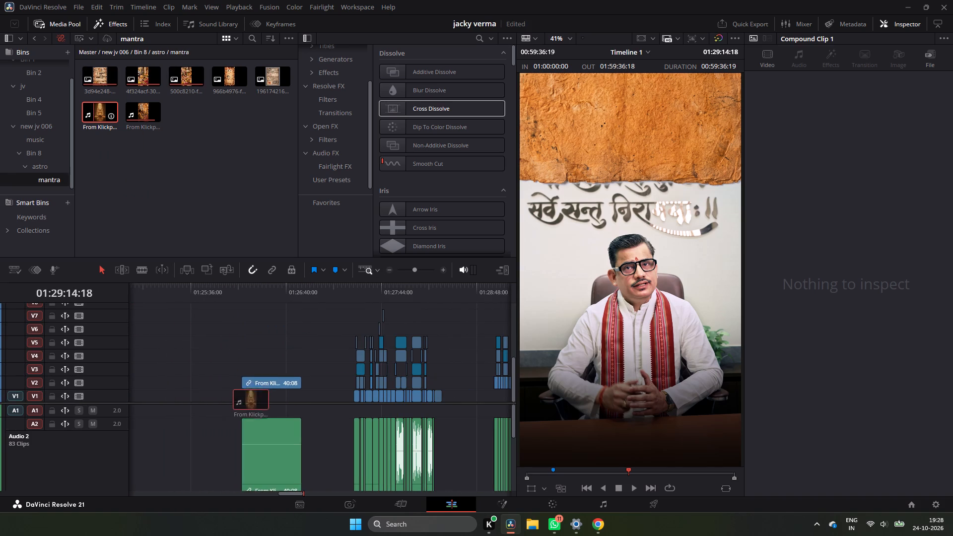
drag(241, 395, 241, 397)
click(269, 410)
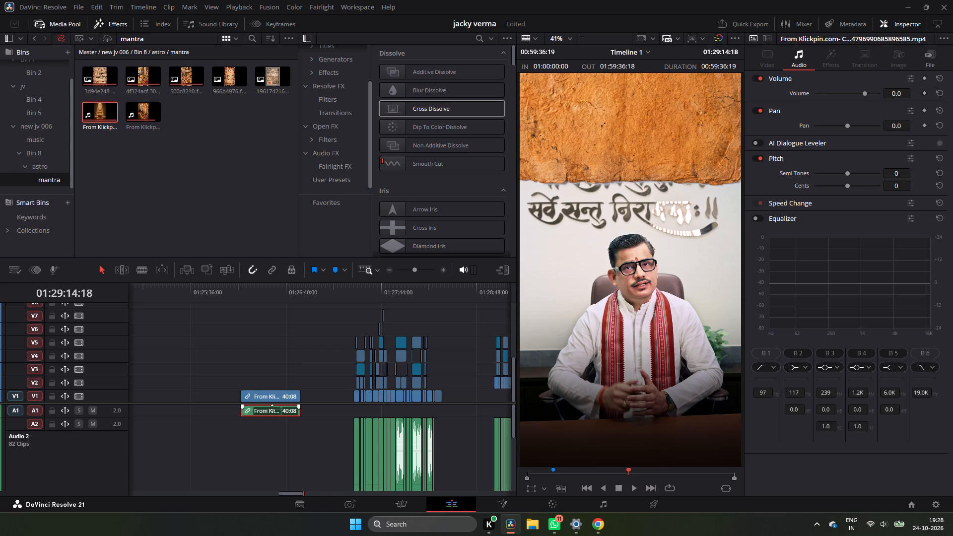
key(BackSpace)
Trim the end of the meditation clip on V1 to 01:26:29:00.
click(290, 395)
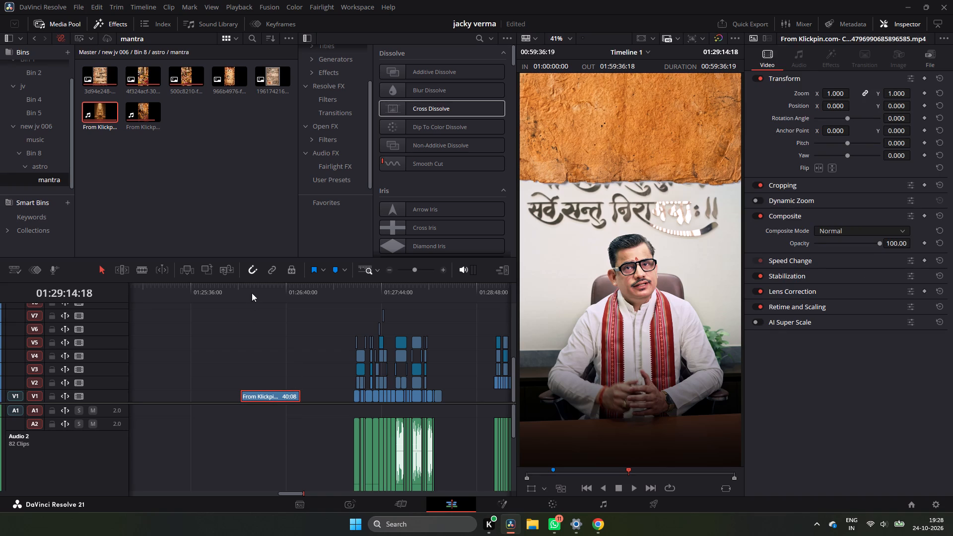
drag(252, 292, 270, 326)
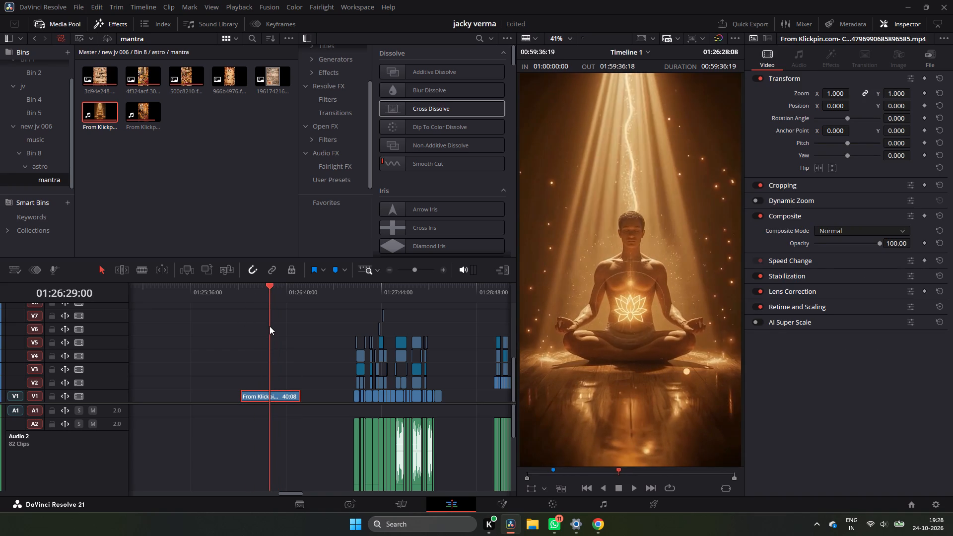
drag(270, 326, 270, 327)
drag(300, 398, 299, 399)
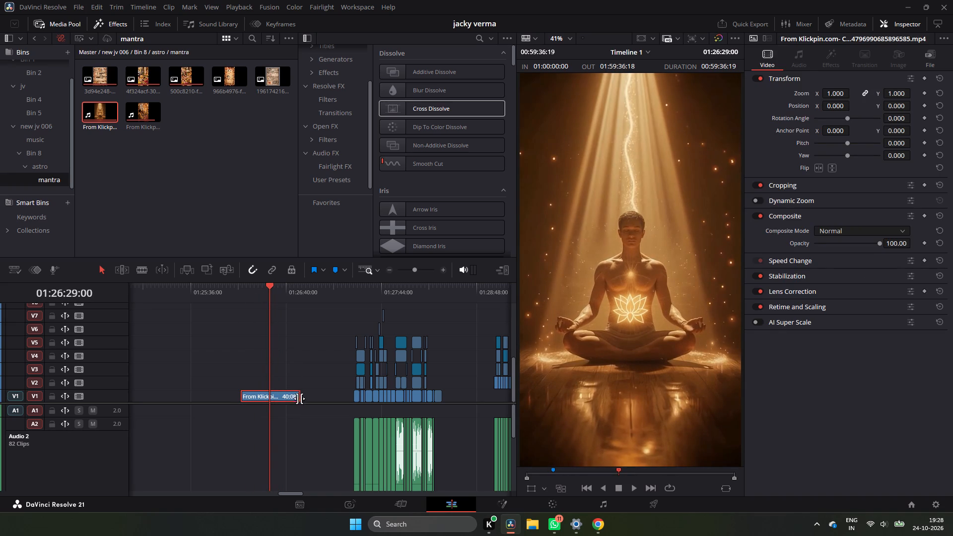
drag(299, 399, 271, 414)
Move the meditation clip from the empty stretch of V1 to V4 at about 01:29:40, above the talking-head footage.
drag(251, 393, 429, 399)
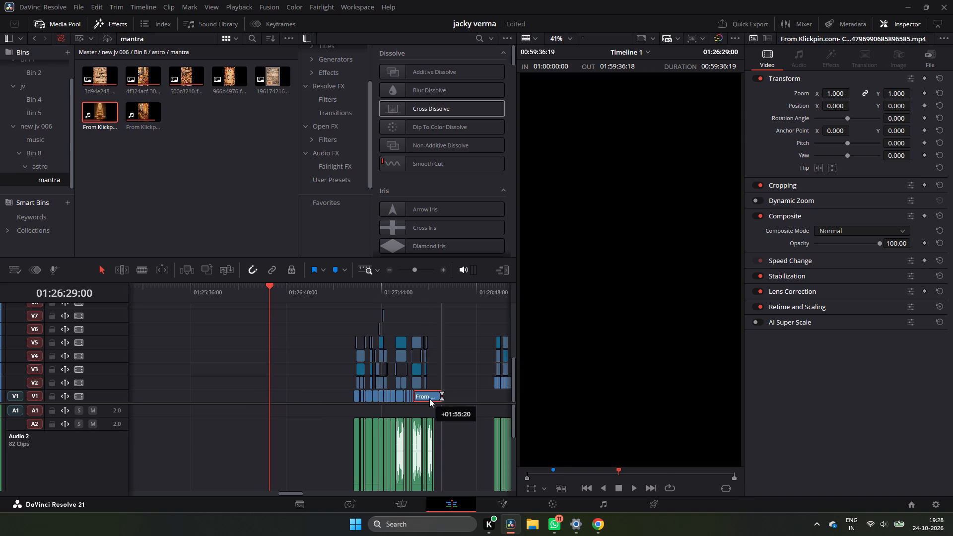
drag(429, 399, 479, 331)
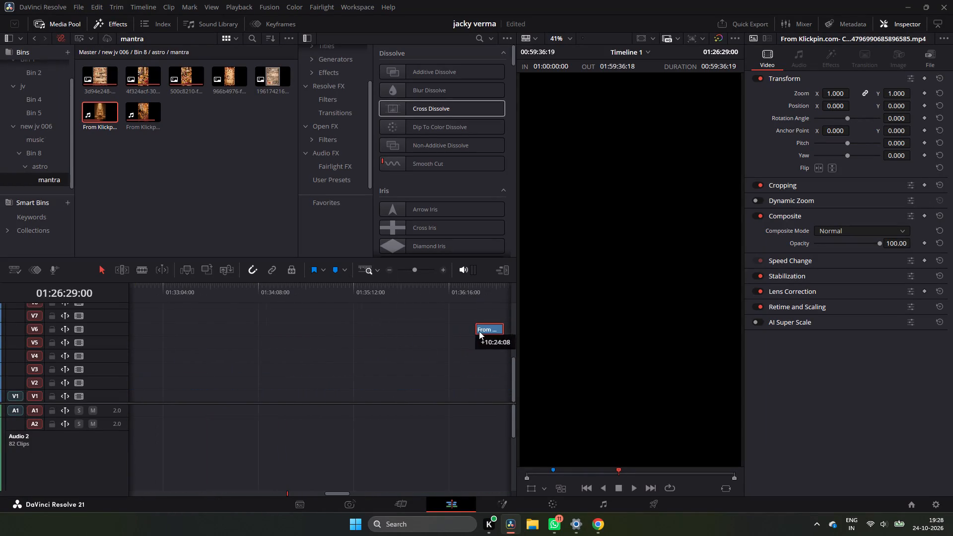
drag(479, 331, 215, 355)
click(380, 267)
triple_click(391, 270)
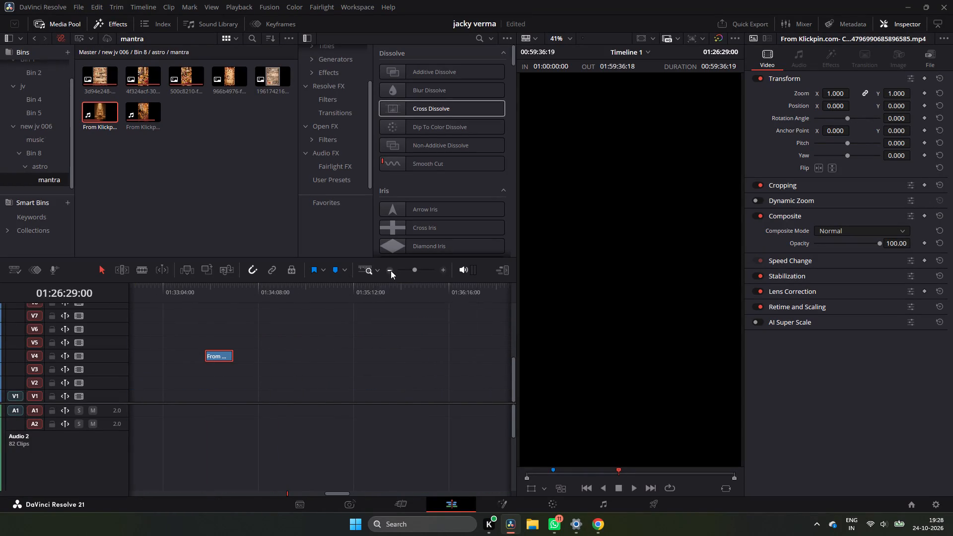
drag(401, 356, 363, 363)
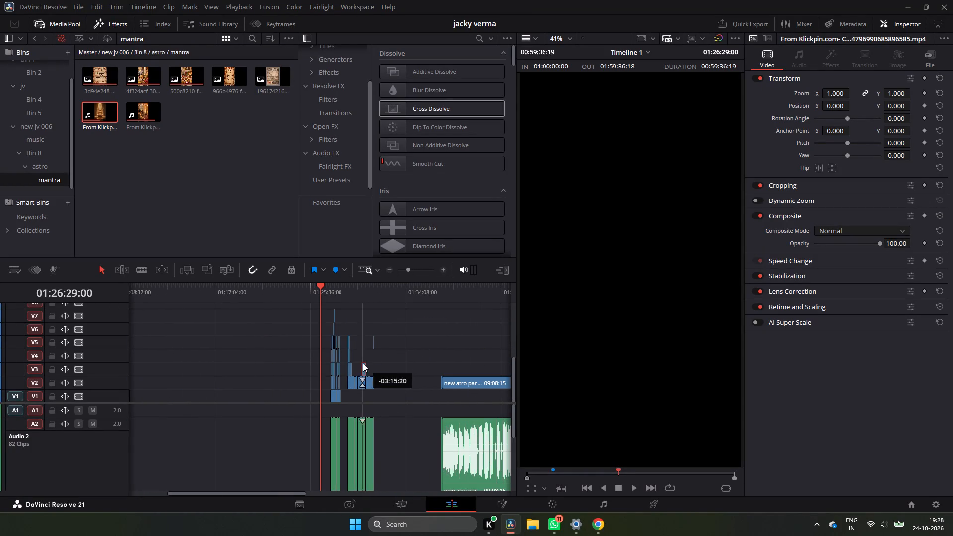
drag(363, 363, 358, 353)
triple_click(446, 268)
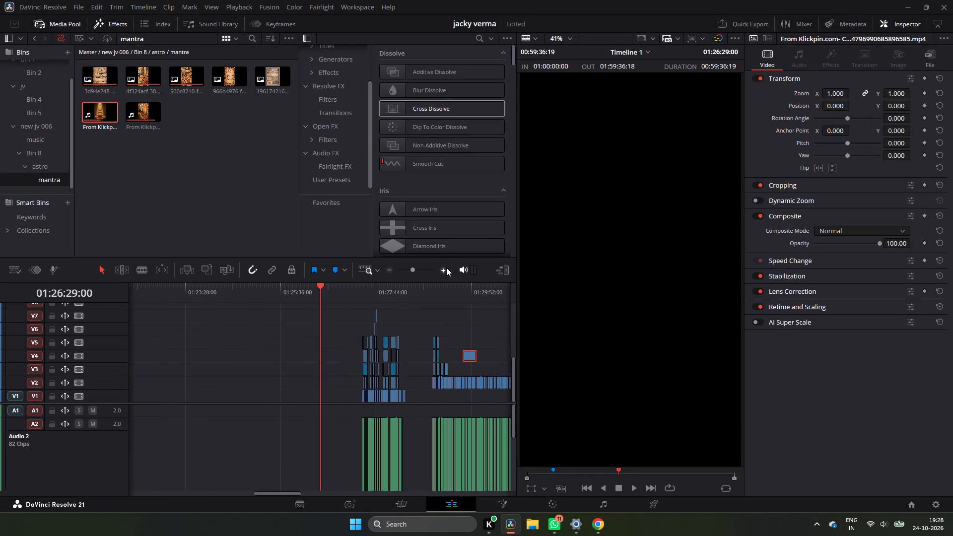
Play the narration from about 01:29:07 to 01:29:11 to find where the meditation clip should begin.
ctrl+scroll(382, 310, down, 5)
click(258, 291)
key(space)
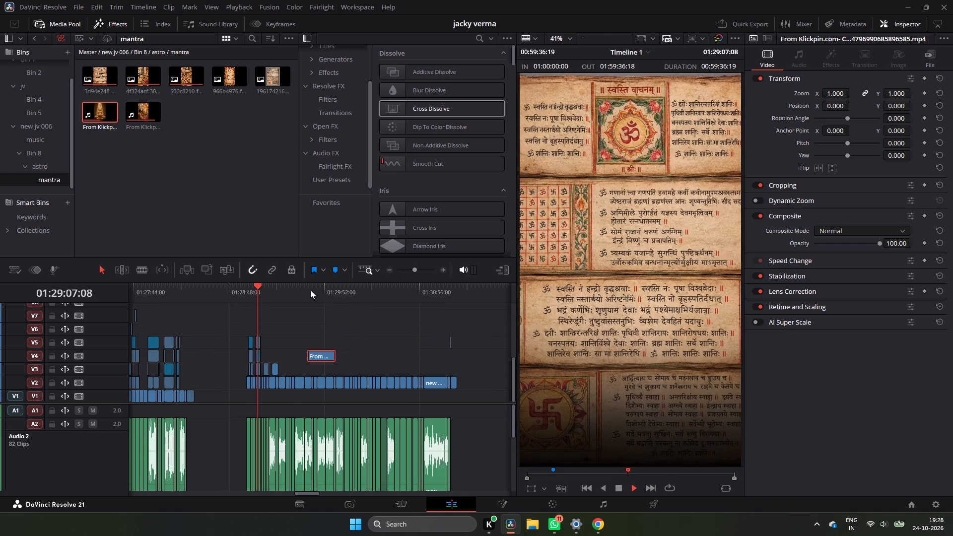
triple_click(442, 270)
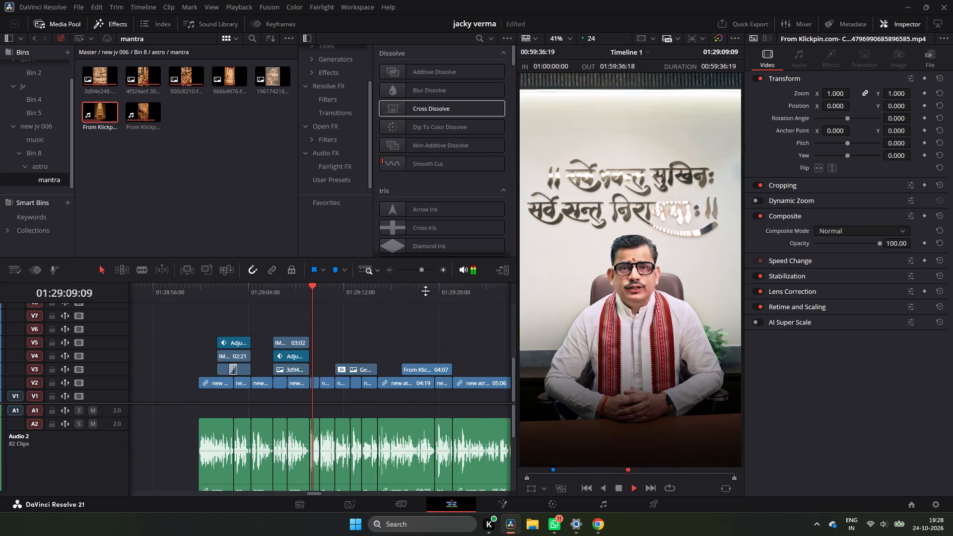
ctrl+scroll(404, 321, down, 3)
key(space)
key(space)
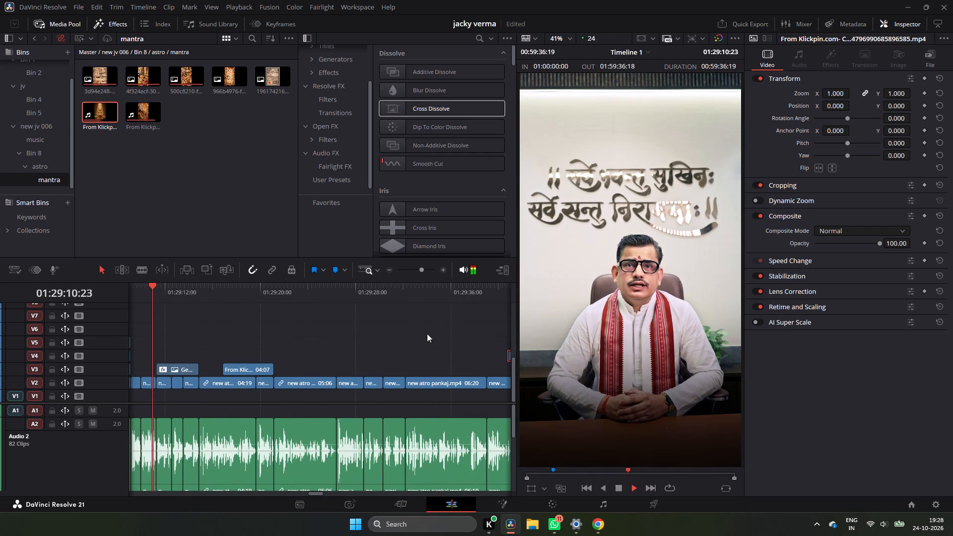
key(space)
ctrl+scroll(391, 335, down, 3)
Move the meditation clip to V5 so that it starts at 01:29:11:04.
drag(399, 352, 282, 333)
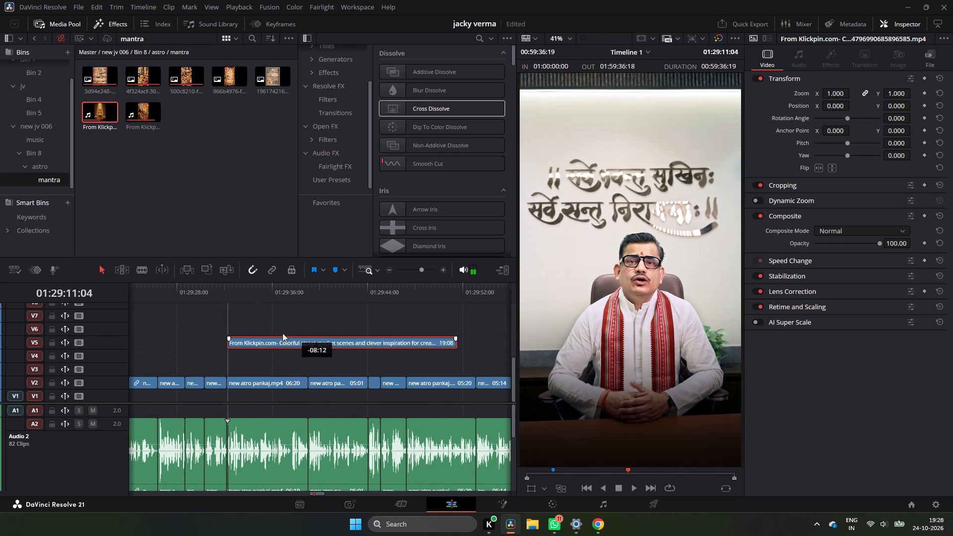
drag(282, 333, 256, 327)
ctrl+scroll(296, 323, up, 2)
ctrl+scroll(394, 334, up, 3)
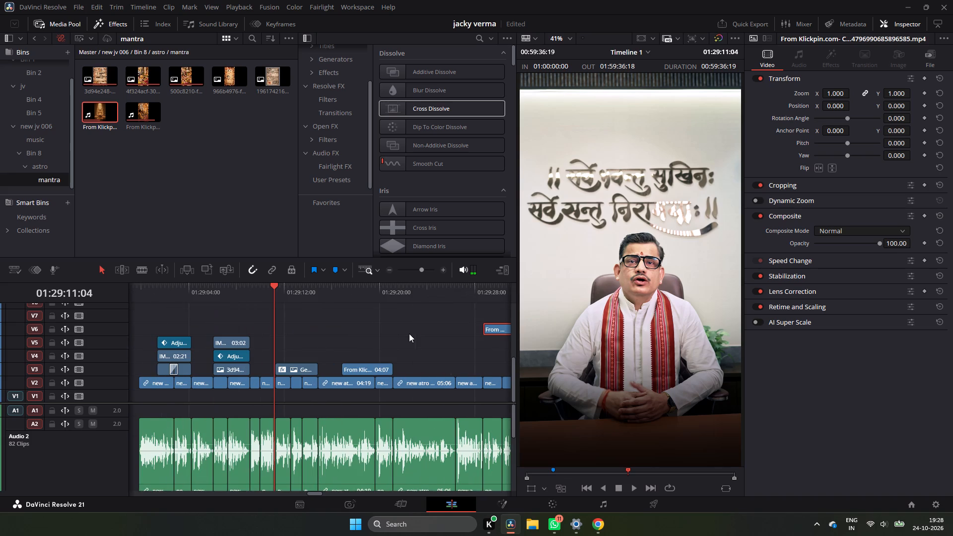
drag(497, 332, 280, 346)
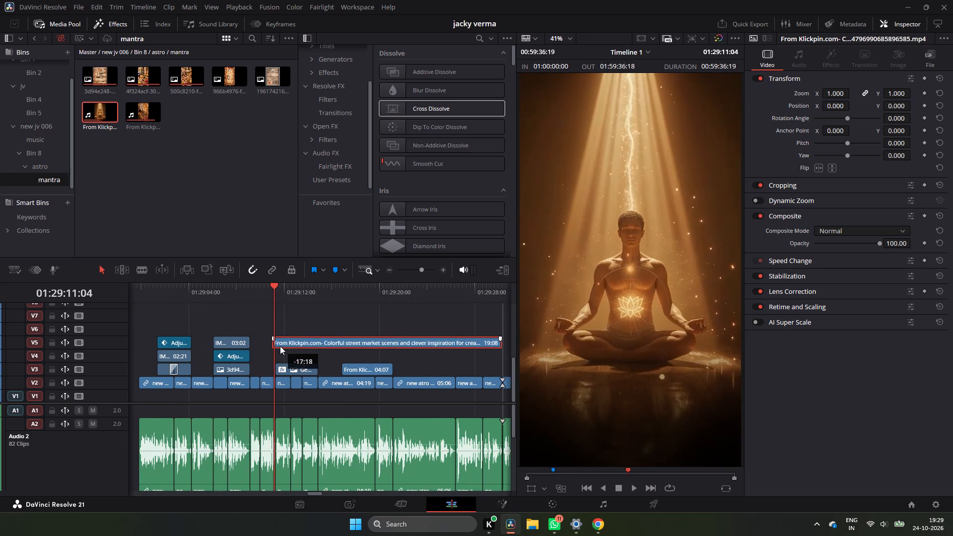
drag(280, 346, 281, 348)
Trim both ends of the meditation clip on V5 to a length of 03:14, matching the image clip on V3 beneath it.
drag(500, 346, 478, 341)
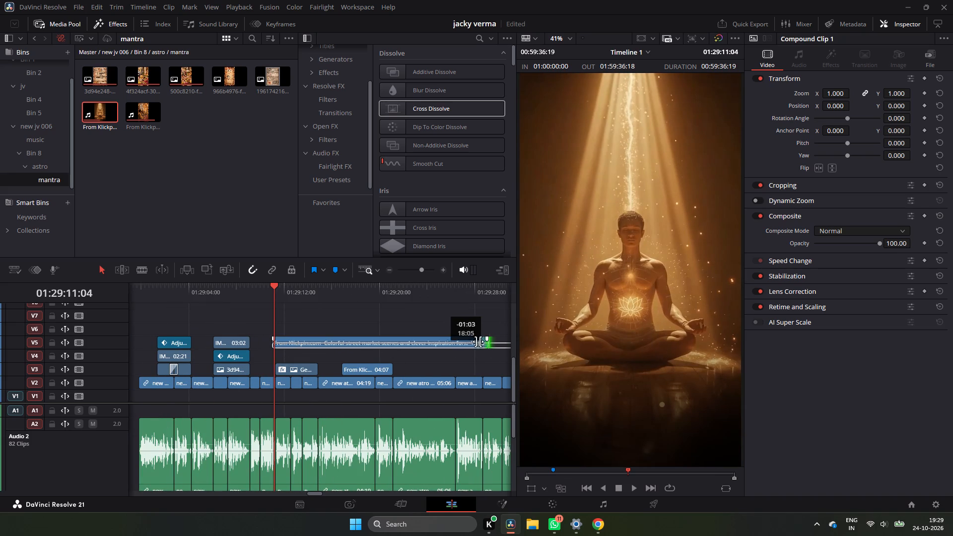
drag(478, 341, 318, 356)
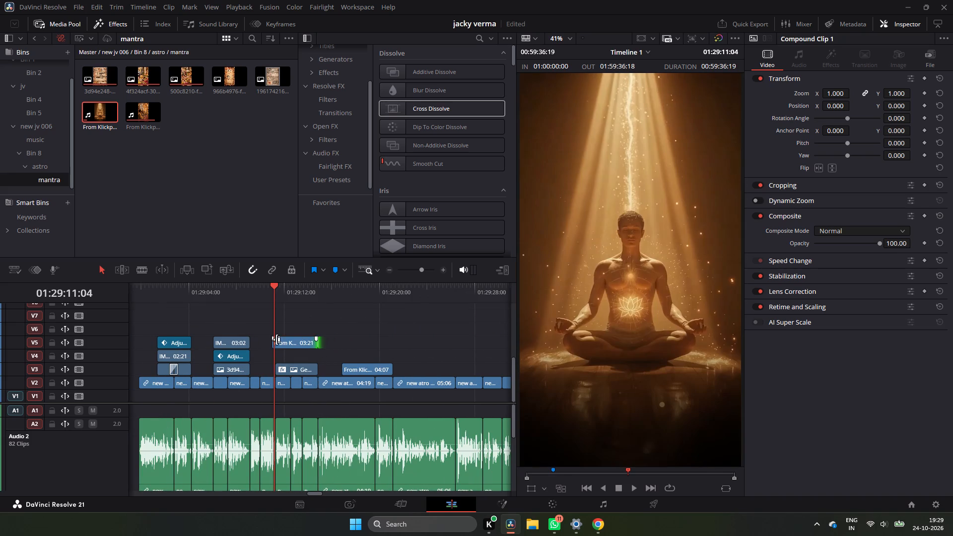
click(274, 345)
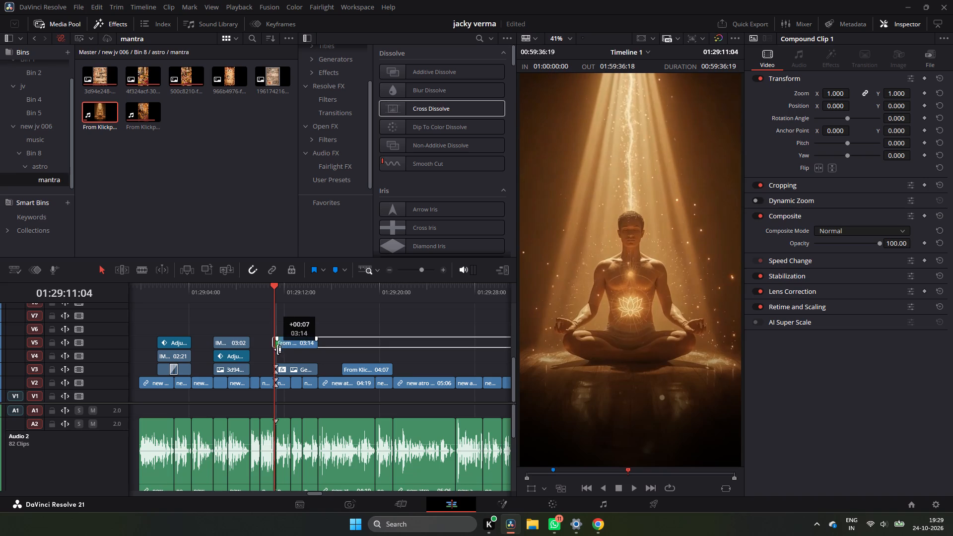
Play back the trimmed meditation clip from about 01:29:11 to 01:29:14 several times, including a full-screen preview, to check it against the narration.
key(space)
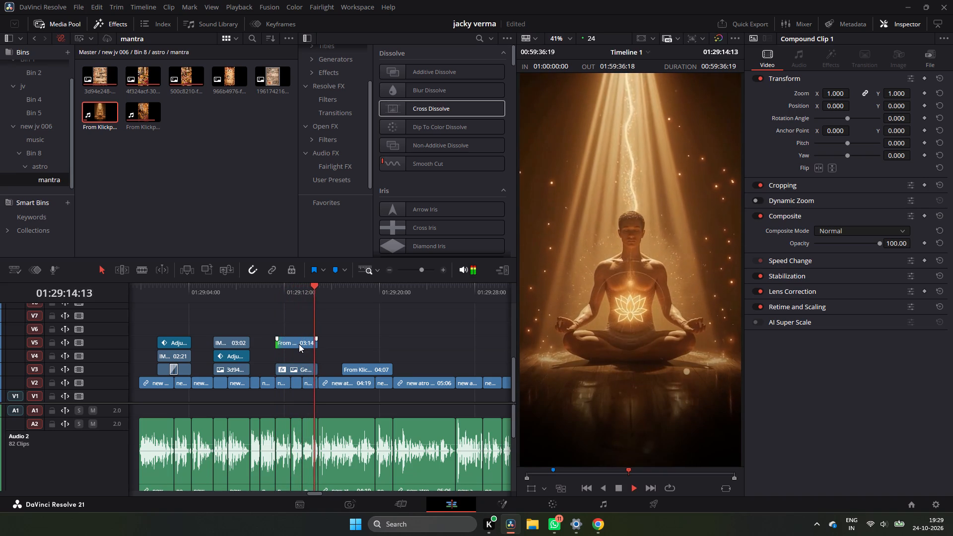
key(space)
click(282, 292)
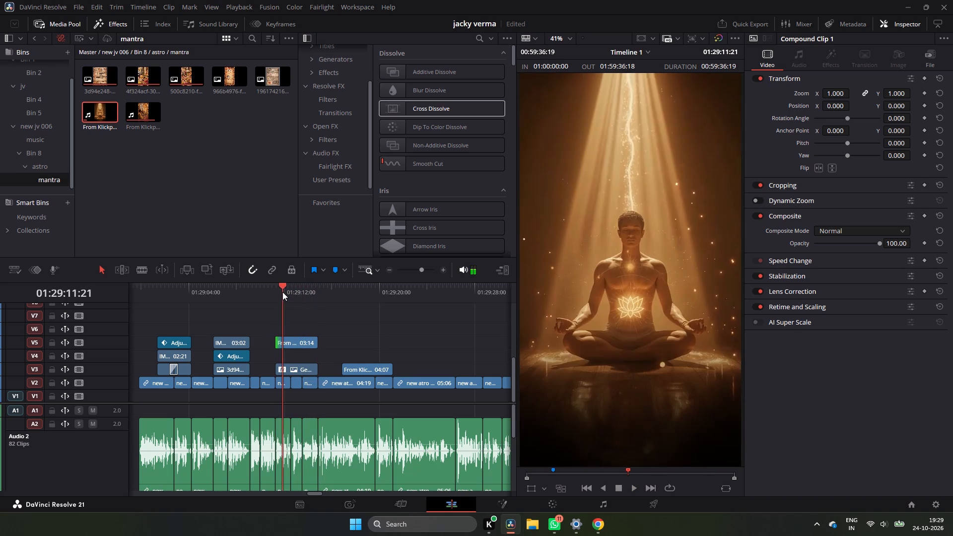
key(space)
key(space)
key(space)
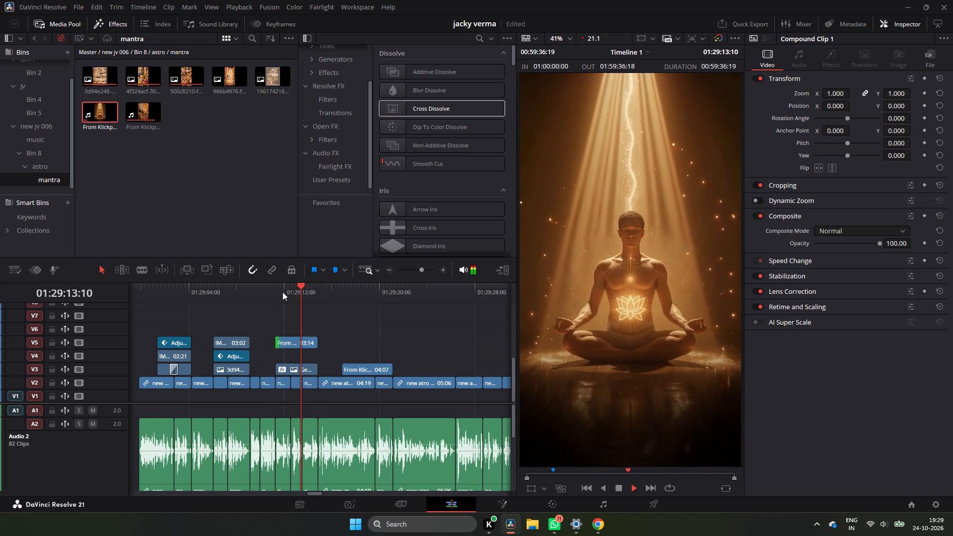
click(282, 292)
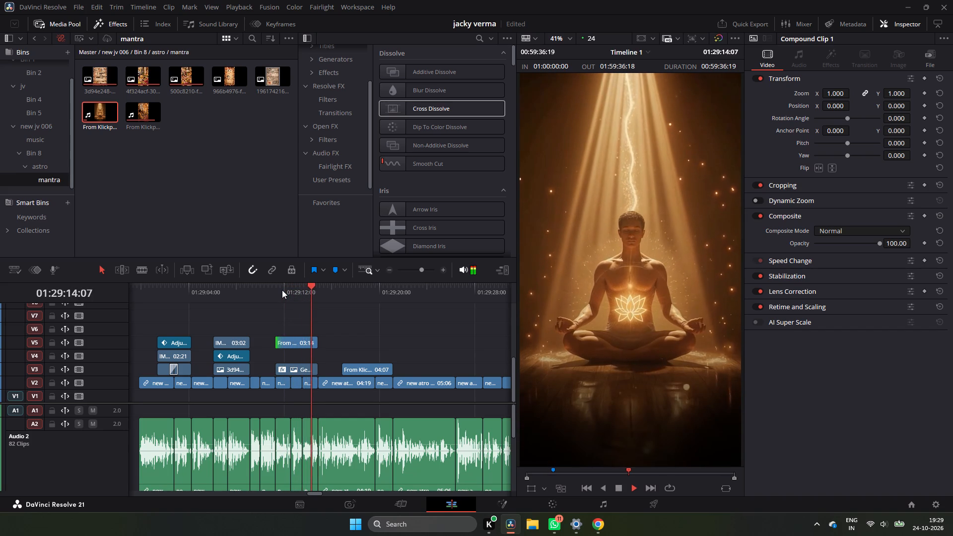
key(space)
key(p)
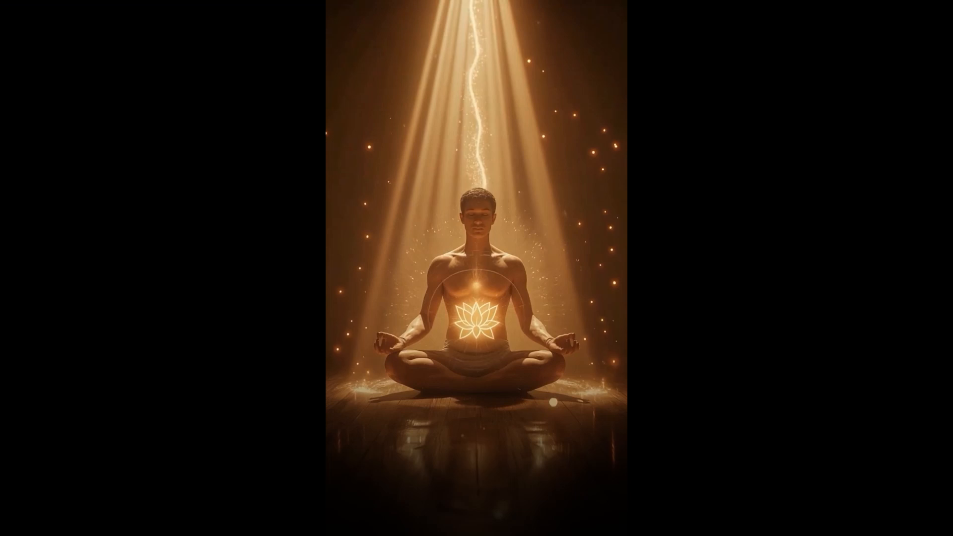
key(bracketleft)
key(p)
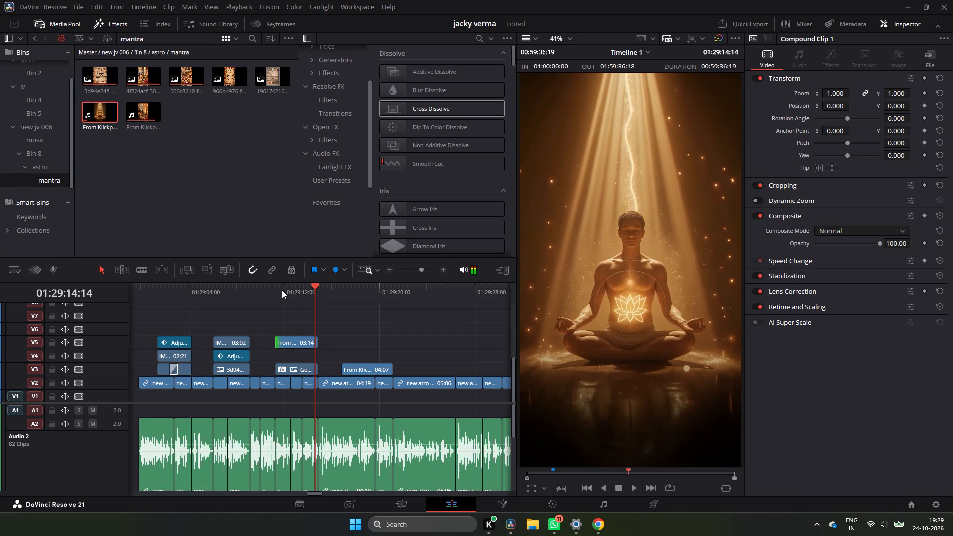
click(282, 290)
key(space)
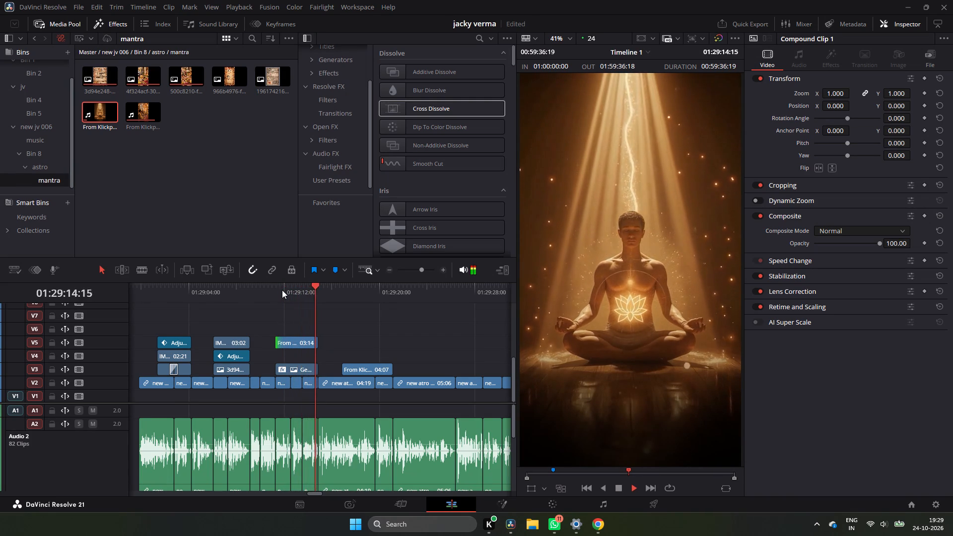
key(space)
Replay the mantra manuscript section from about 01:29:06 to 01:29:09 to check its visuals against the narration.
click(213, 286)
key(space)
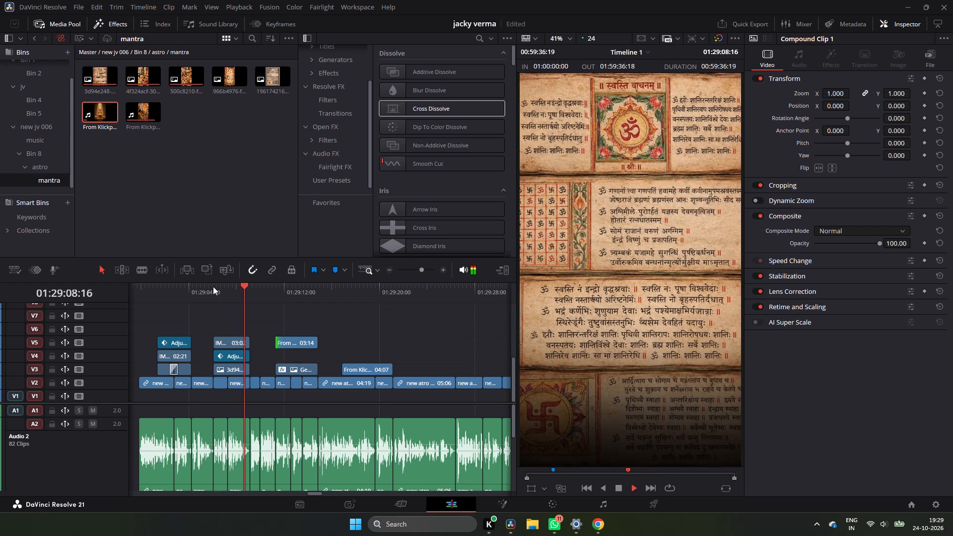
key(space)
click(213, 286)
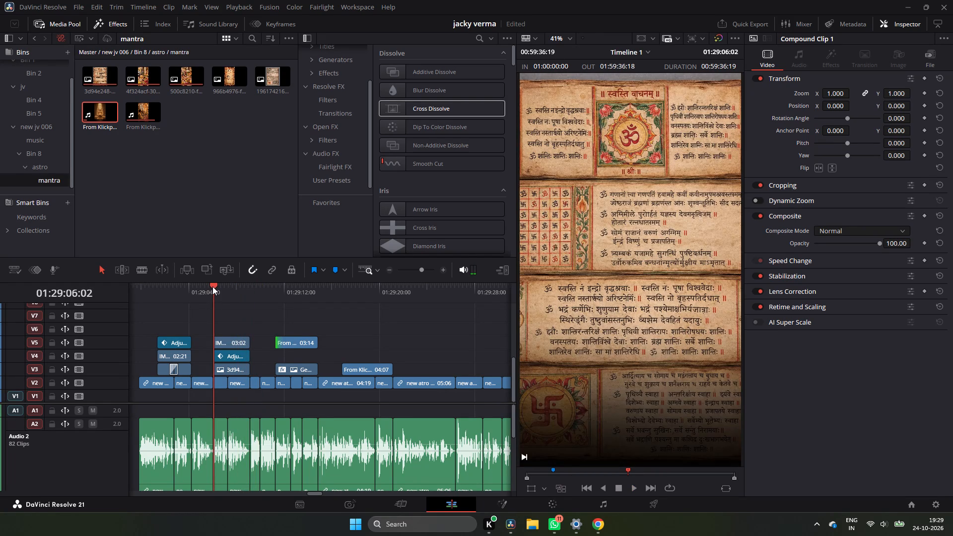
key(space)
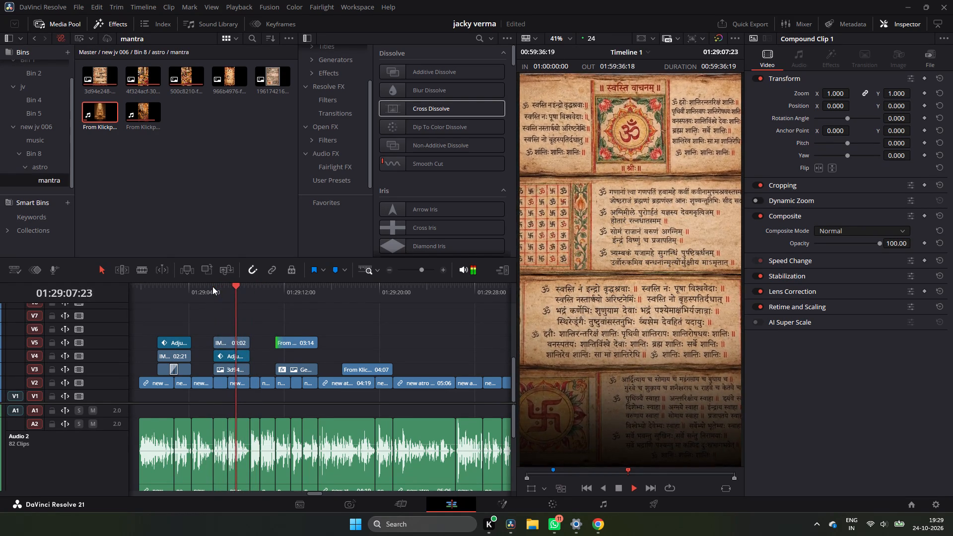
key(space)
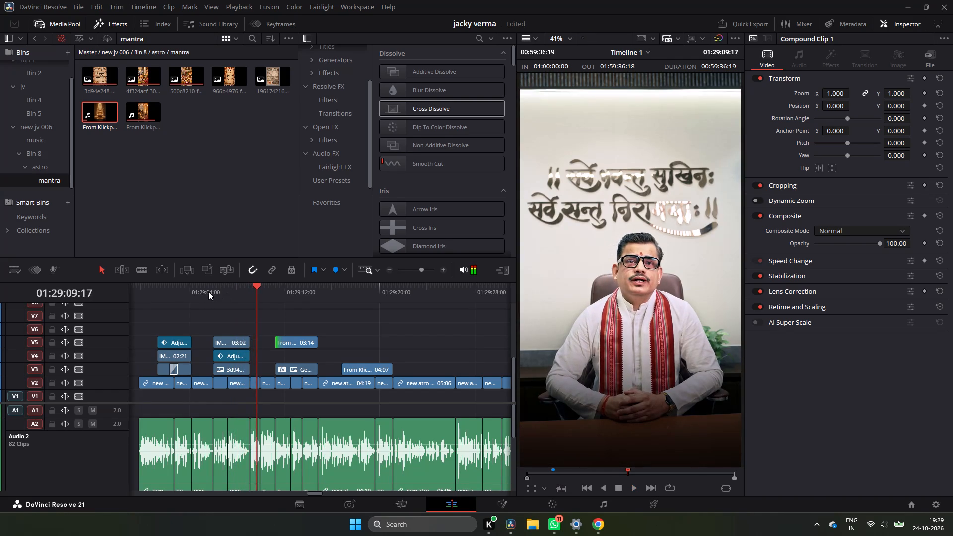
click(208, 291)
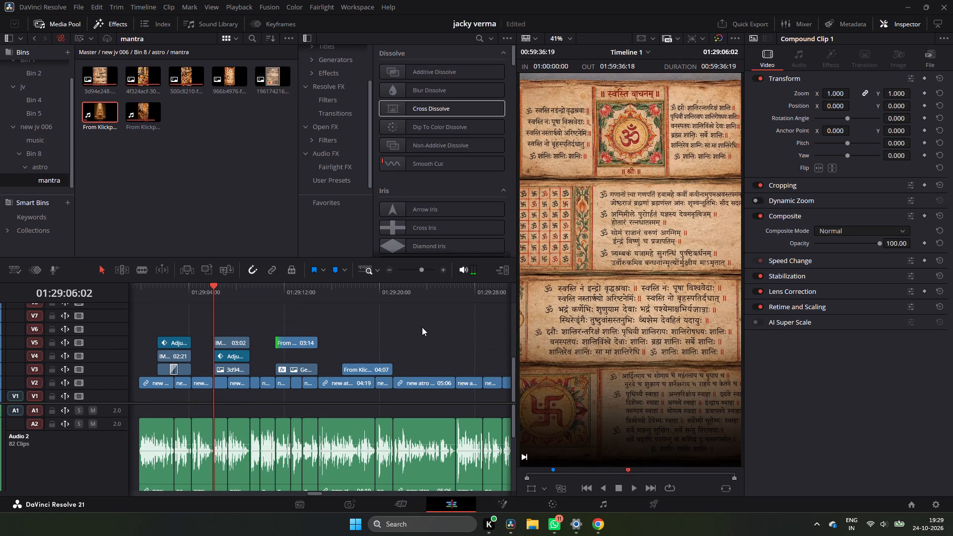
Switch to Chrome and browse the related Pinterest pins for more meditation footage, then return to DaVinci Resolve.
click(596, 519)
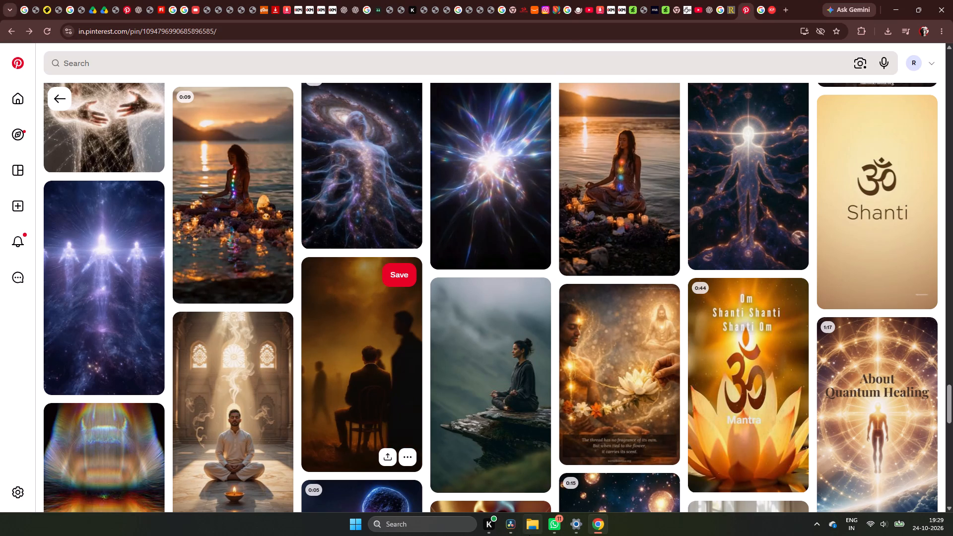
scroll(412, 374, down, 12)
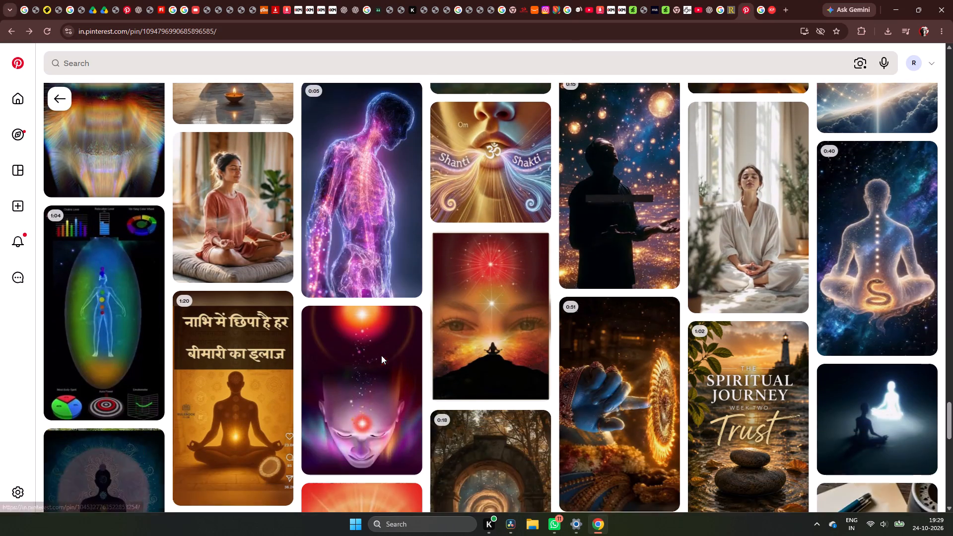
scroll(381, 355, down, 2)
click(511, 524)
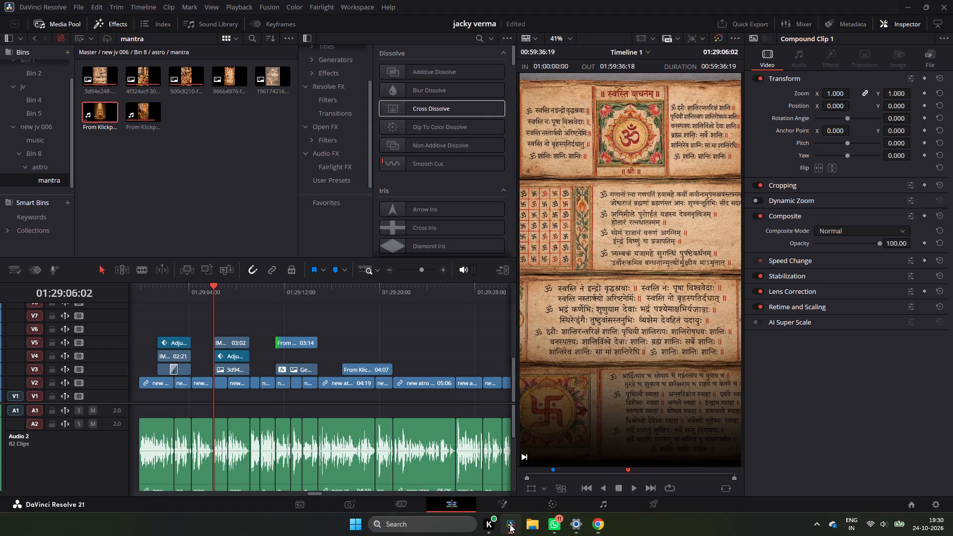
Play the edit from about 01:29:12 to 01:29:24, and repeat the narration from about 01:29:23 to 01:29:25 to judge what visual it needs.
key(space)
click(290, 289)
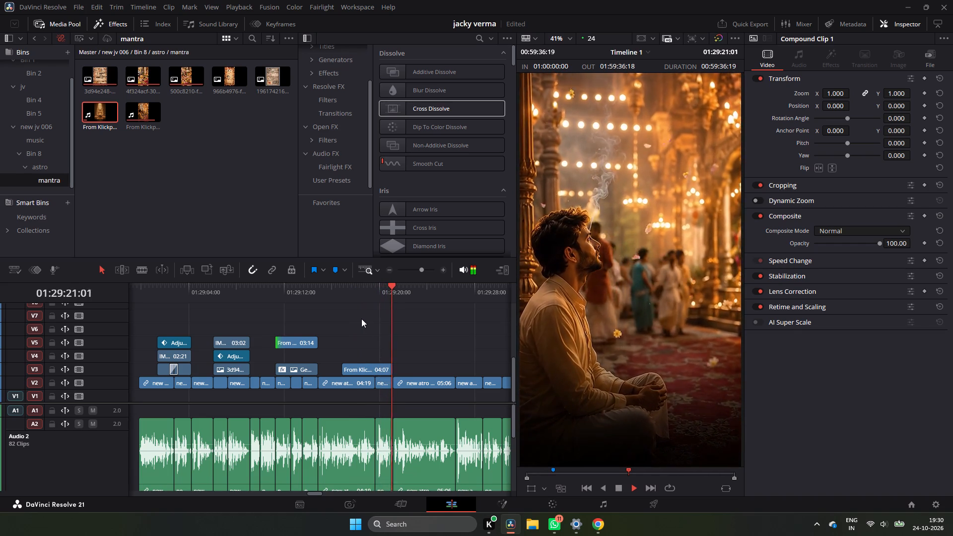
click(384, 295)
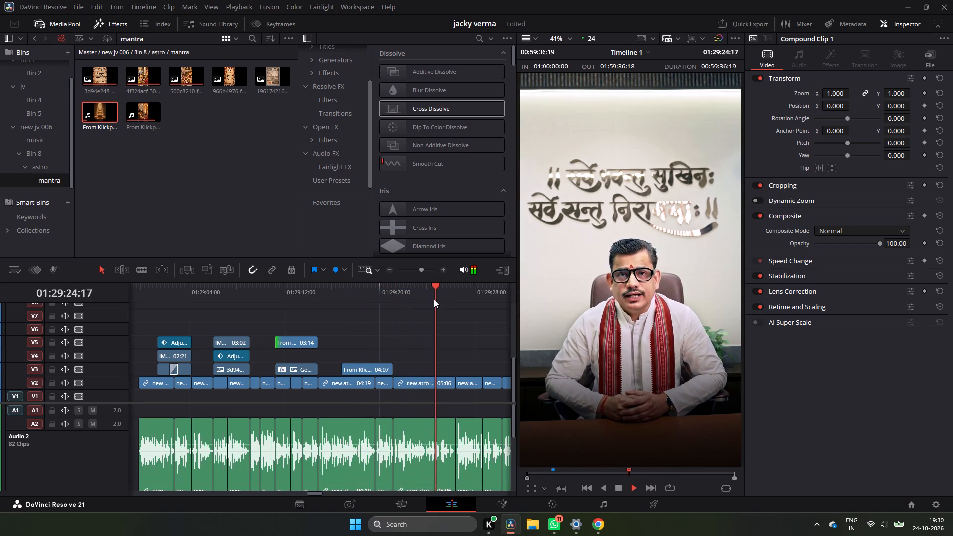
key(space)
click(412, 286)
key(space)
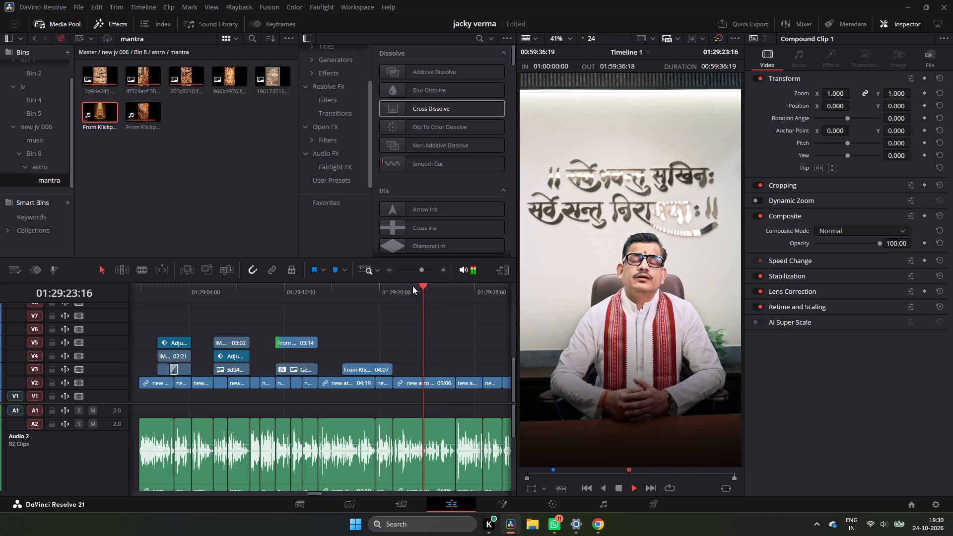
key(space)
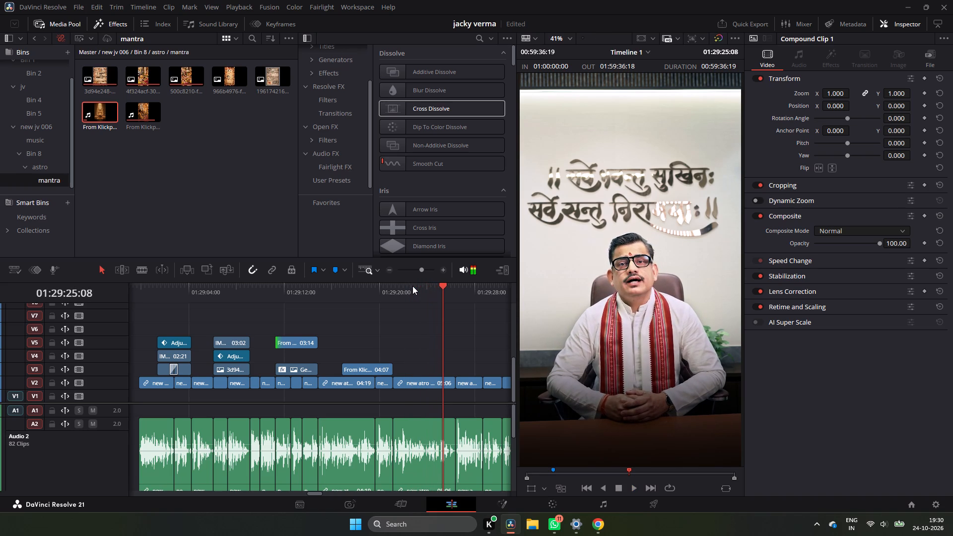
click(412, 286)
key(space)
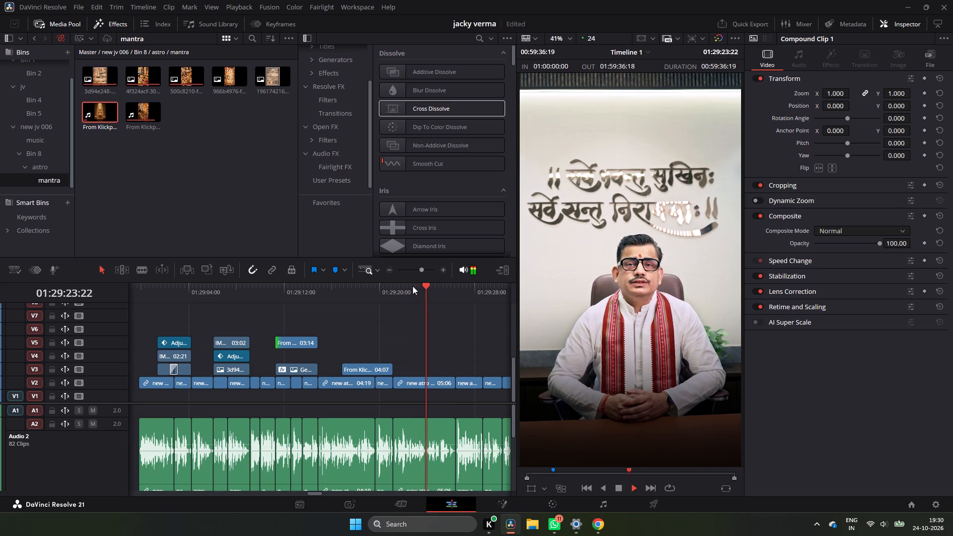
key(space)
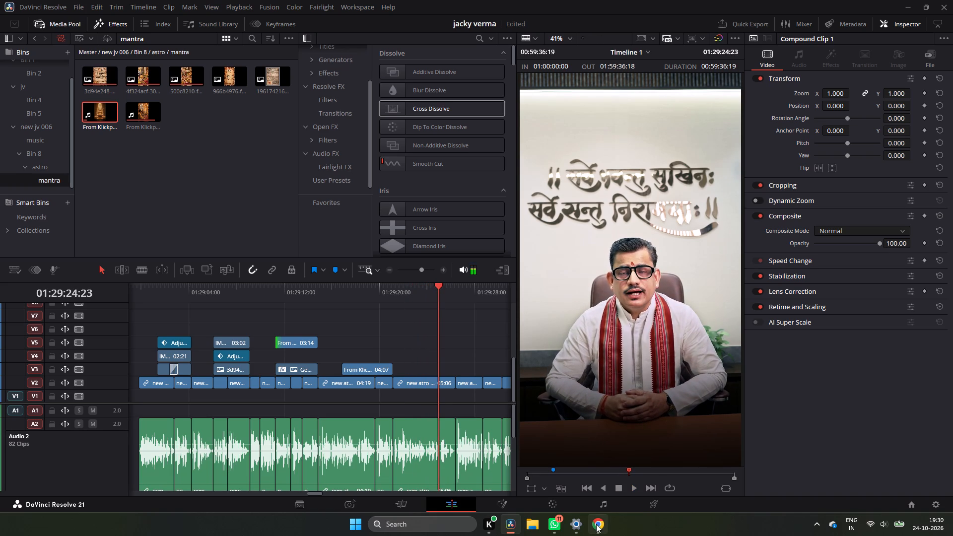
Switch to Chrome, search Pinterest for "logic", and browse the results for a visual that suits the narration.
click(596, 523)
click(455, 62)
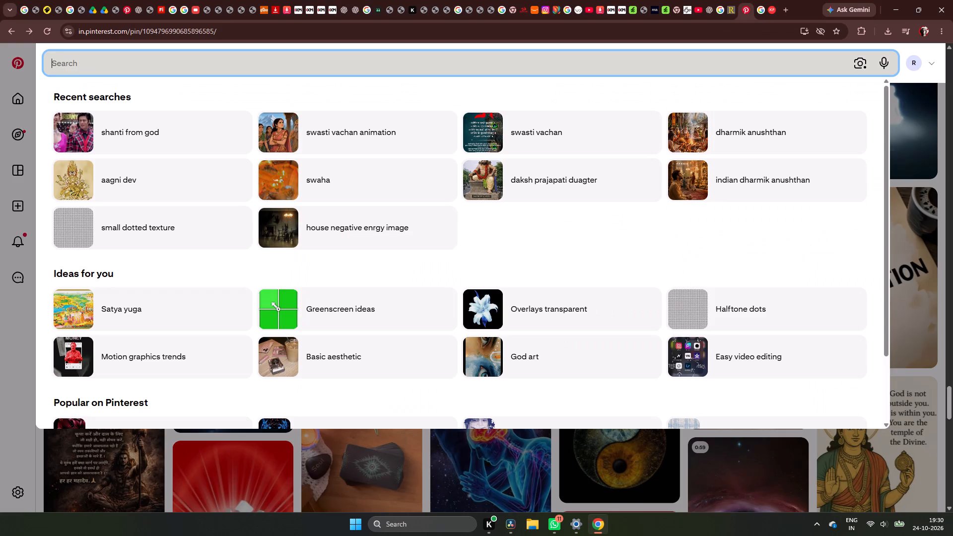
text(logic)
key(Return)
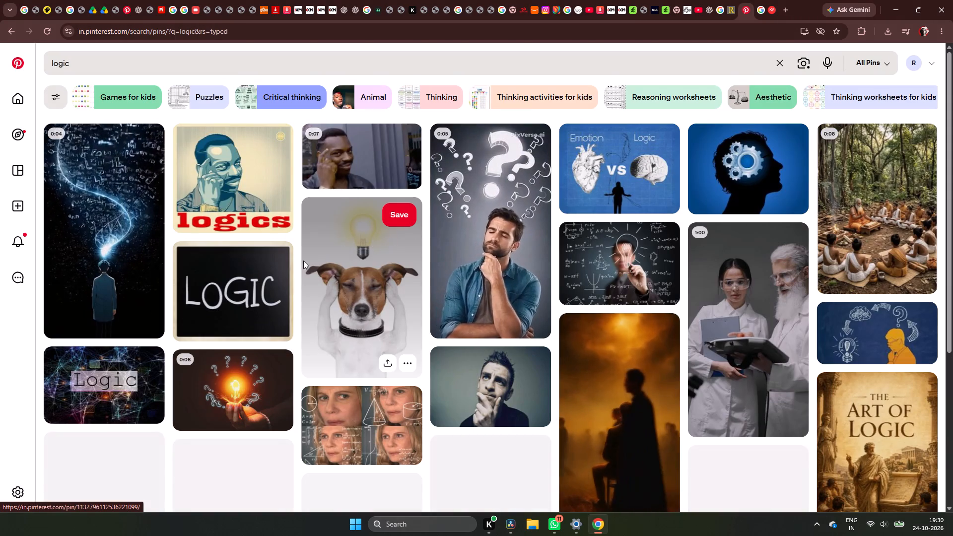
scroll(137, 274, down, 1)
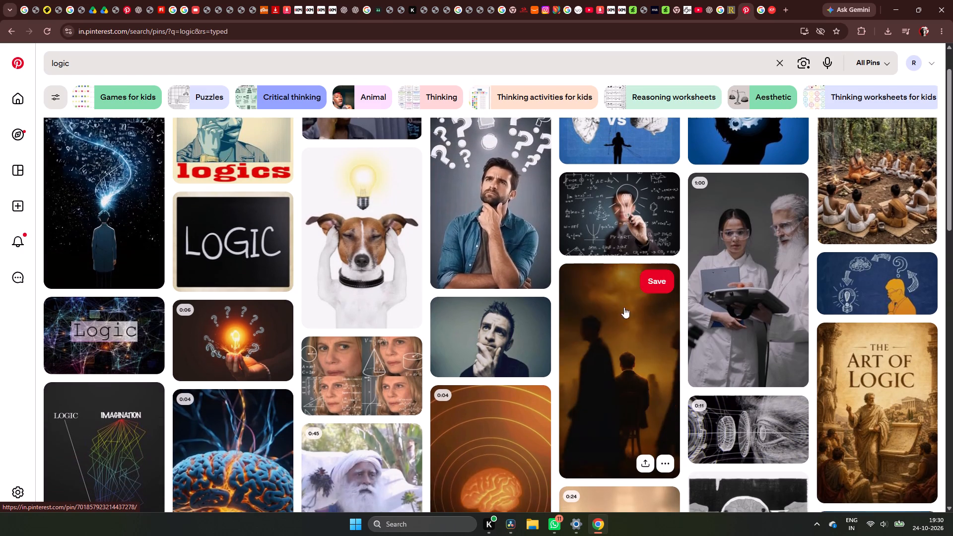
scroll(466, 336, down, 3)
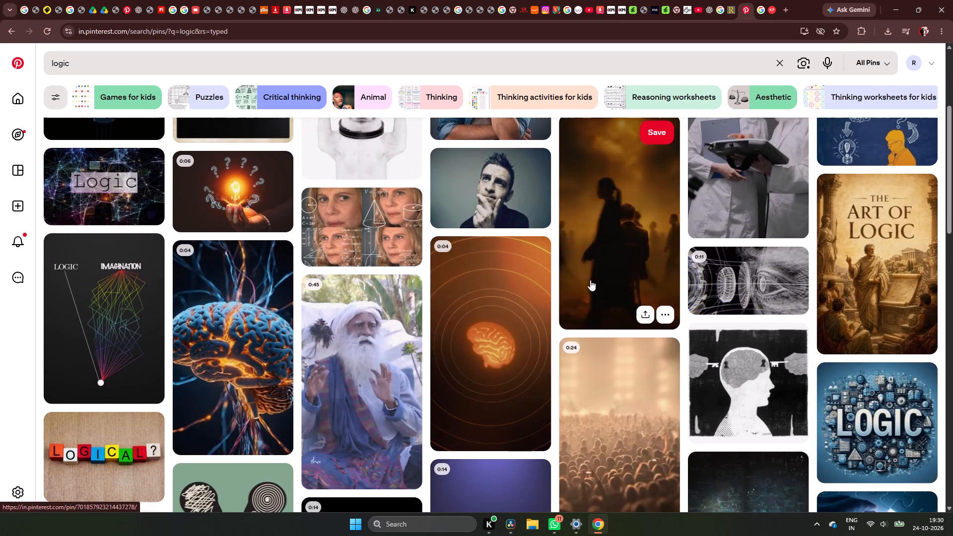
scroll(597, 276, down, 3)
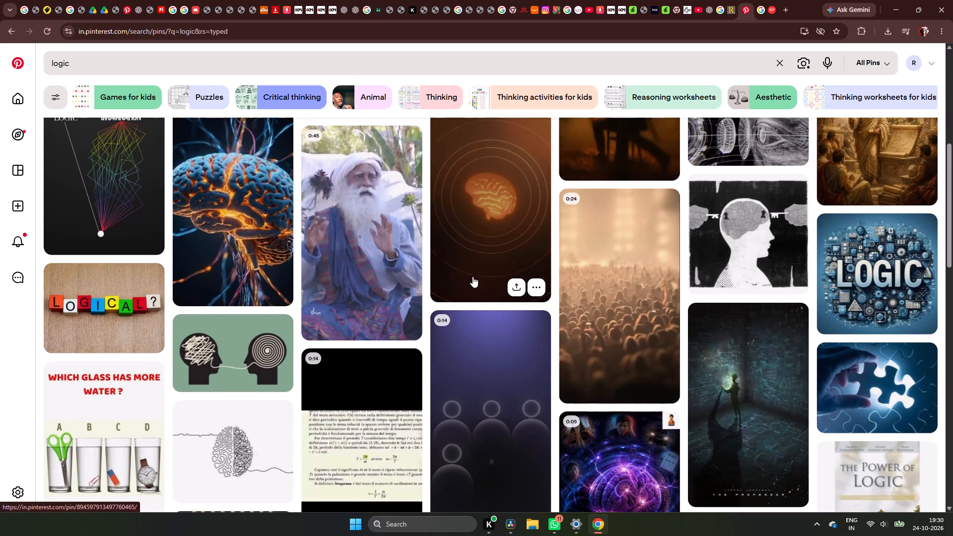
scroll(179, 249, down, 8)
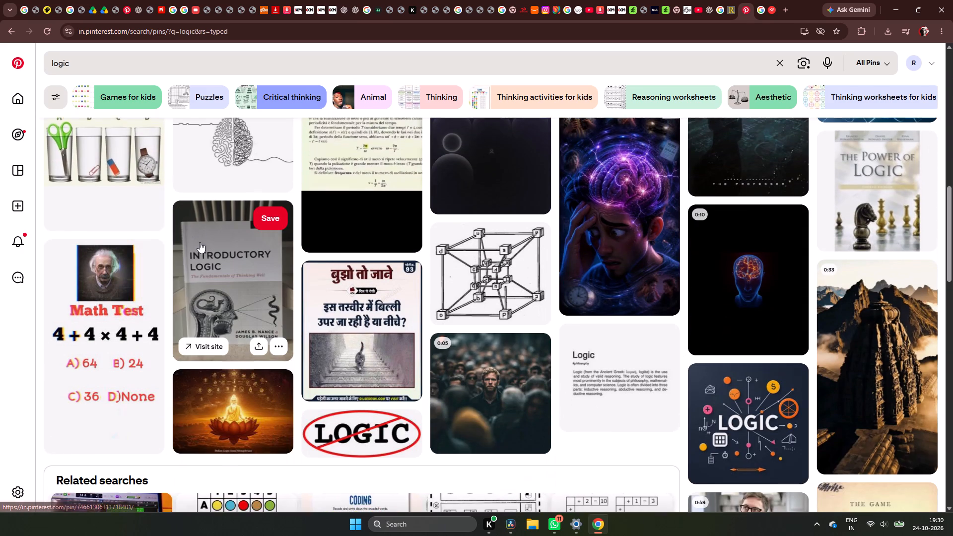
scroll(200, 242, down, 10)
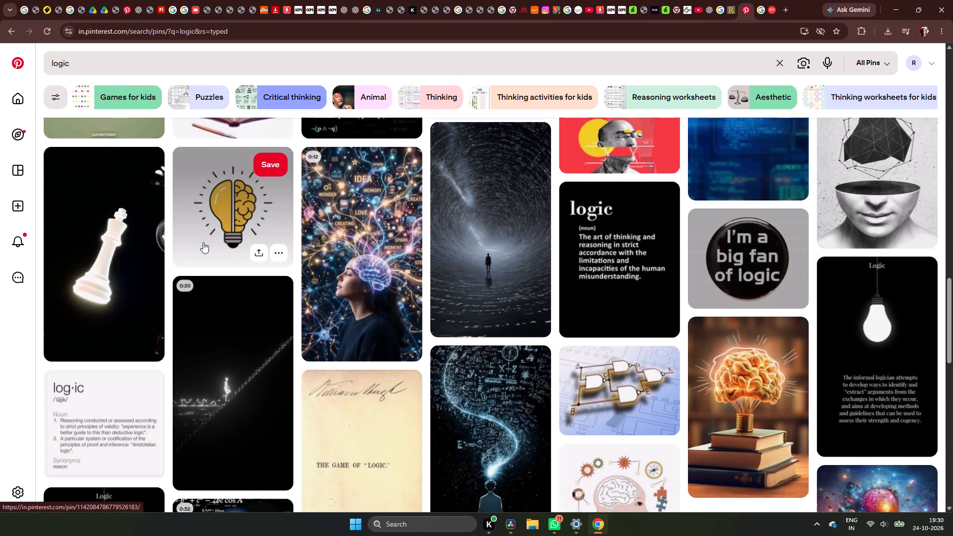
Open the pin of a lone figure inside a grey starry vortex and browse its related pins.
click(484, 255)
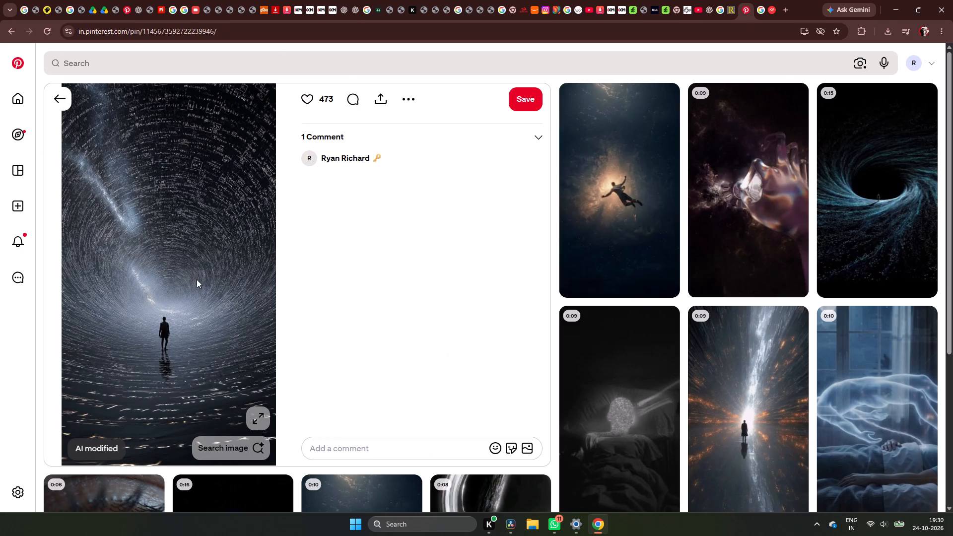
scroll(637, 263, down, 5)
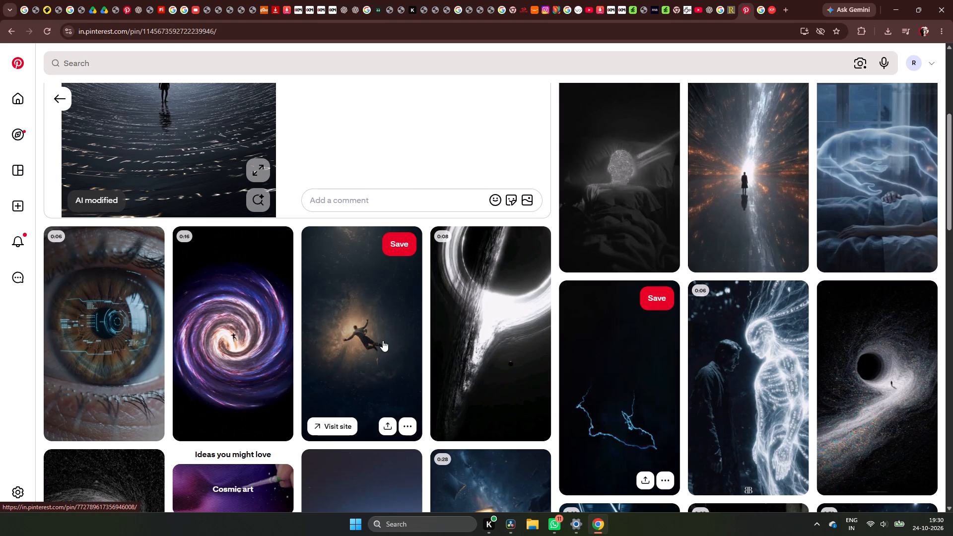
scroll(365, 344, down, 10)
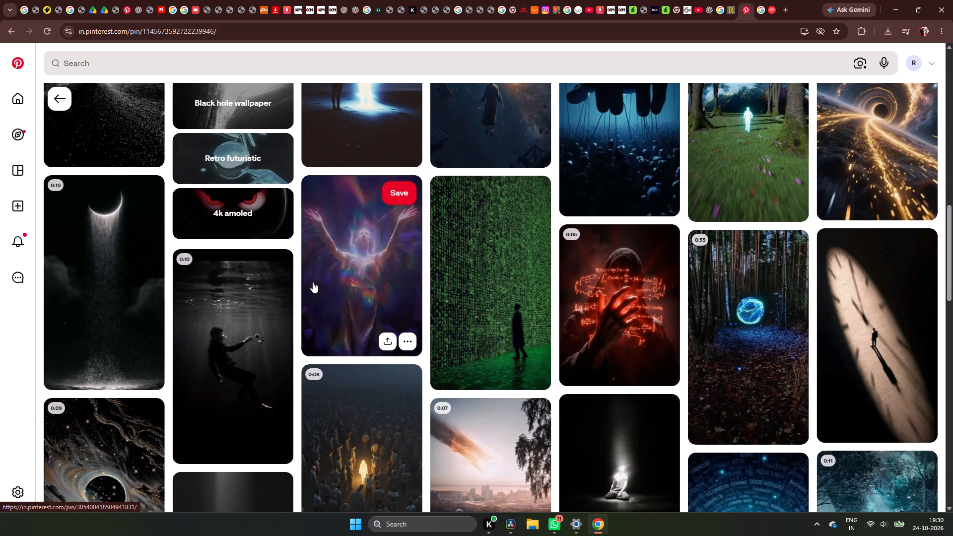
scroll(343, 273, down, 3)
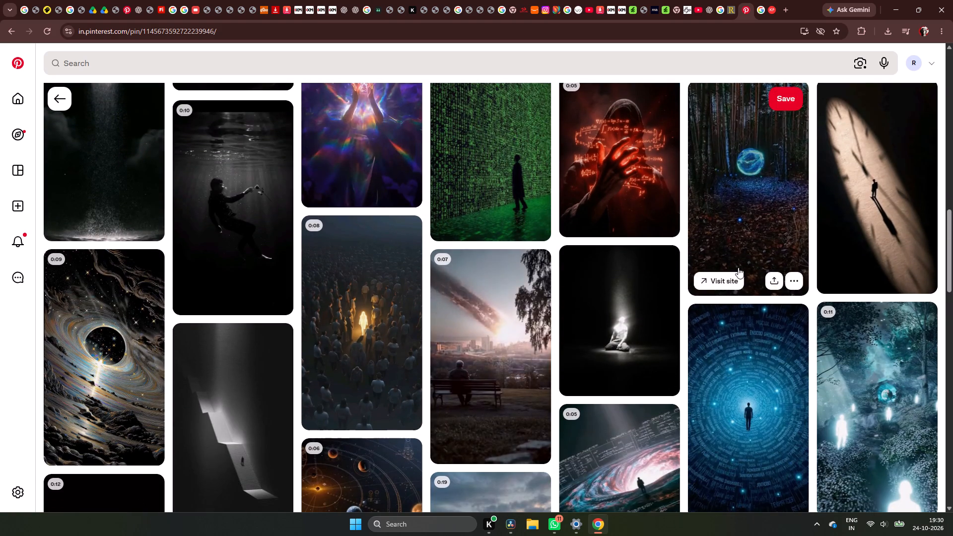
scroll(787, 281, down, 3)
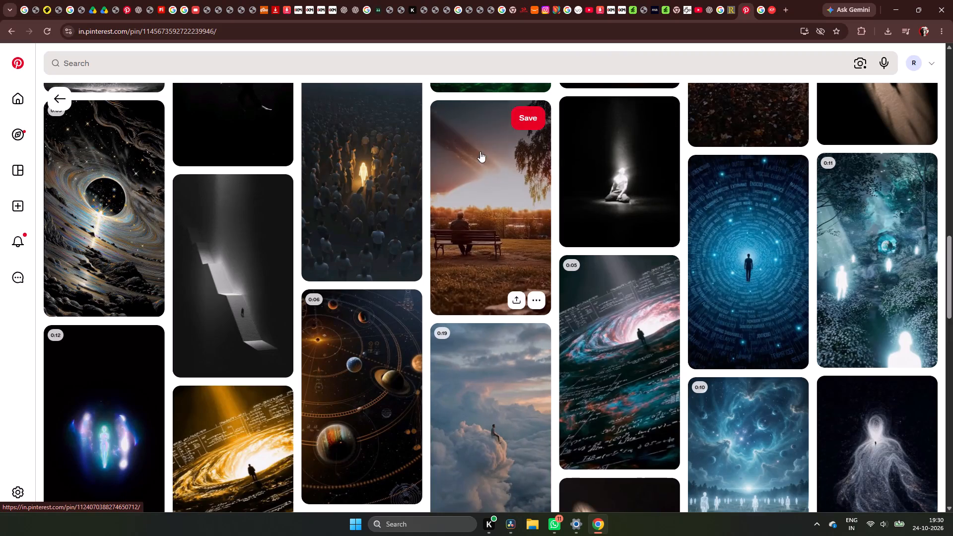
Open the pin of a figure inside a blue tunnel of words and examine its related pins for spiritual imagery.
click(749, 257)
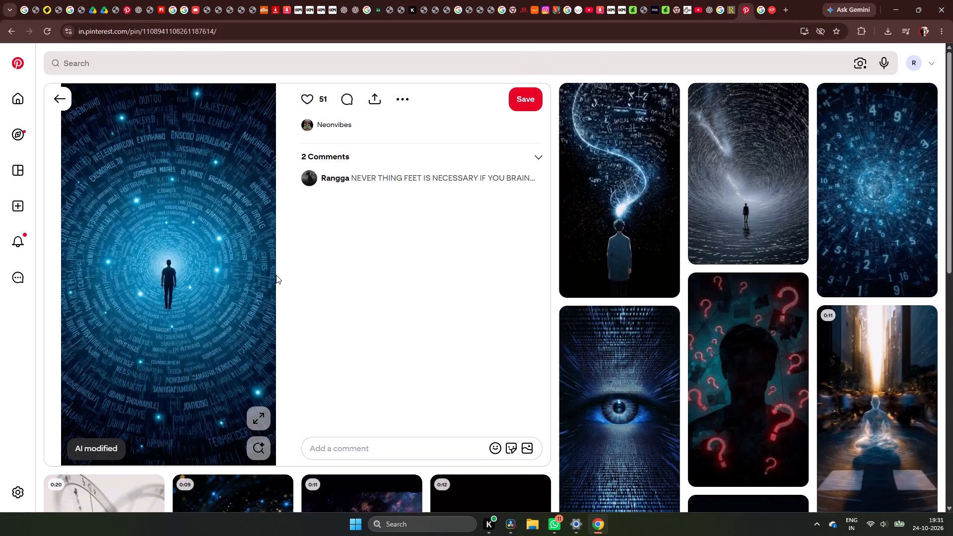
scroll(703, 306, down, 6)
scroll(459, 311, down, 4)
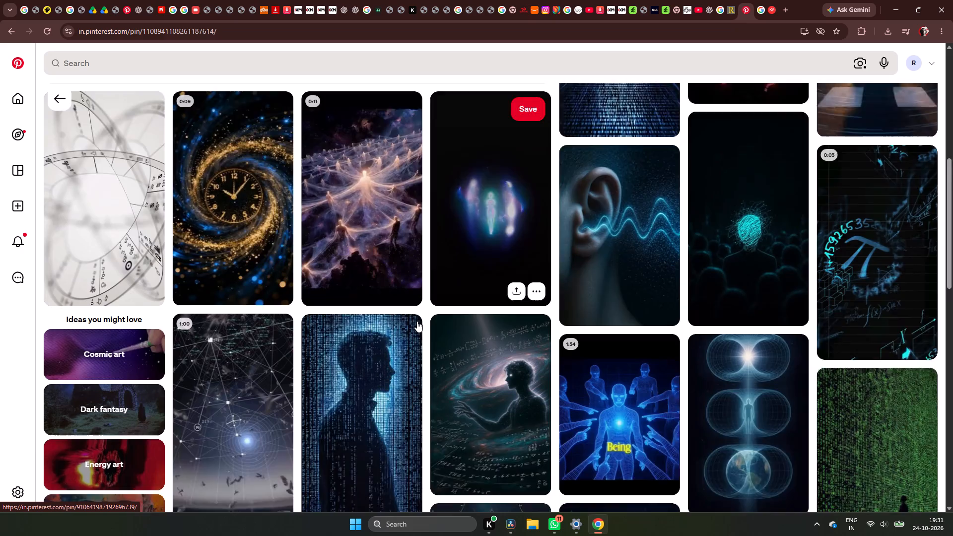
scroll(417, 321, down, 7)
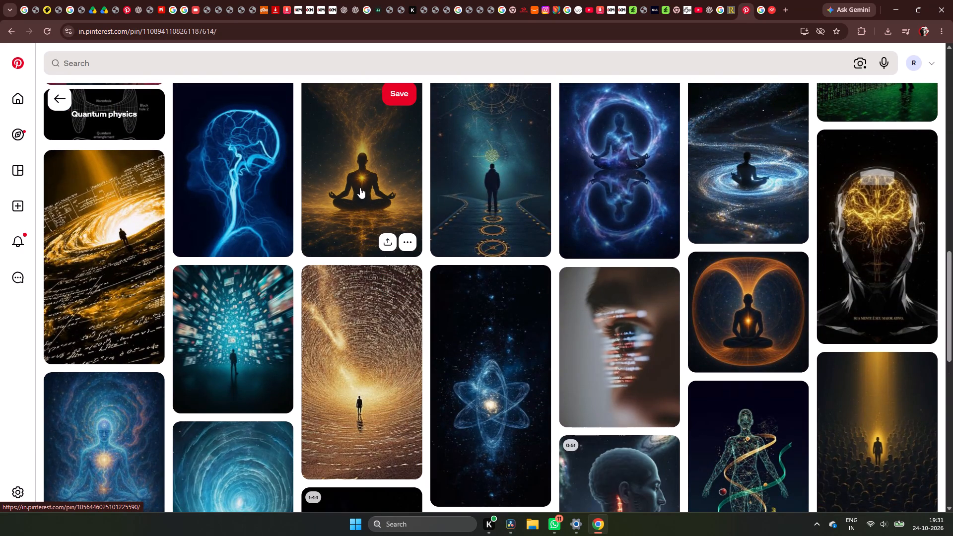
scroll(387, 197, down, 1)
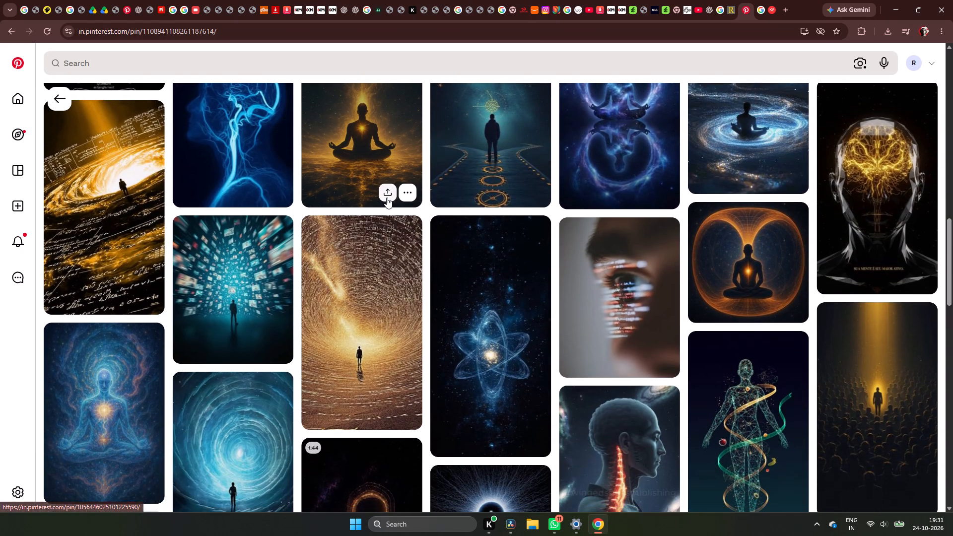
scroll(365, 289, down, 1)
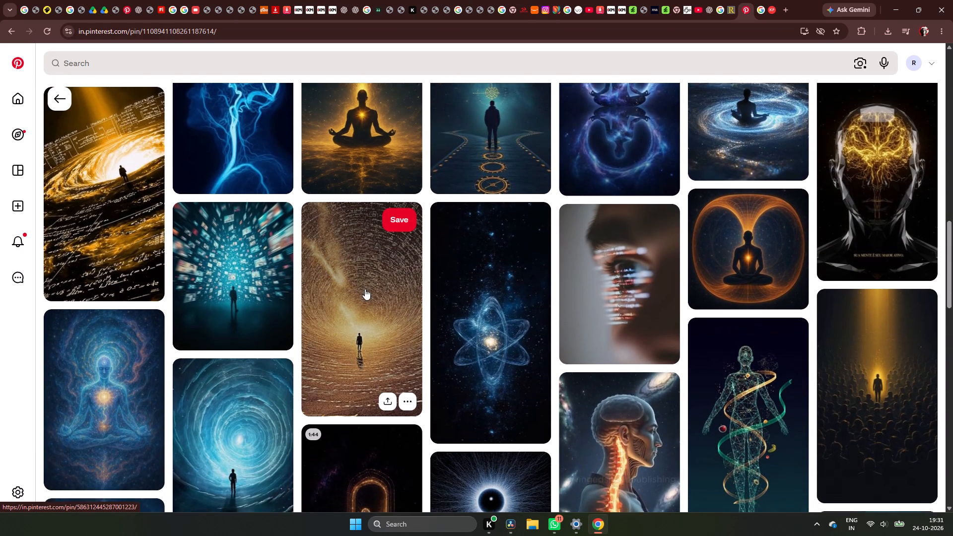
scroll(365, 289, down, 2)
scroll(371, 219, up, 3)
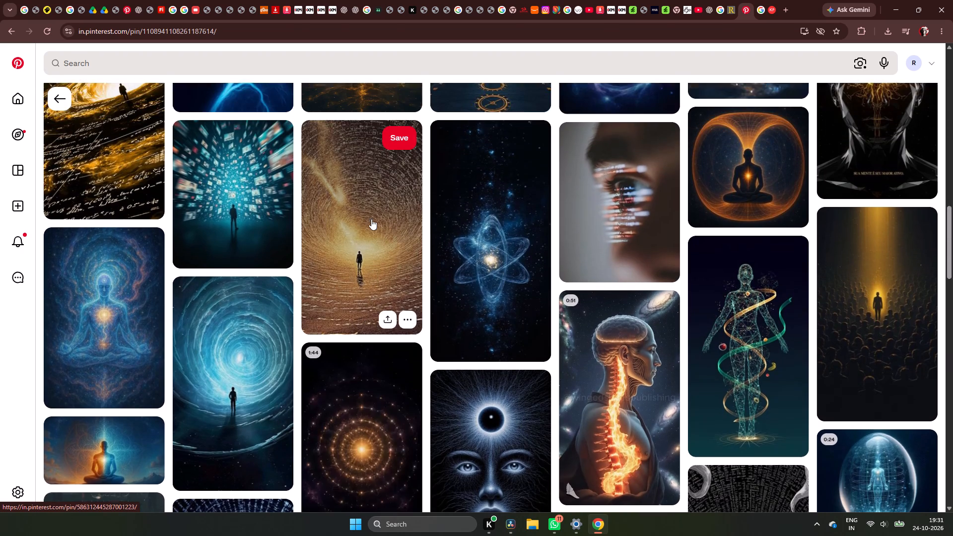
scroll(371, 219, up, 1)
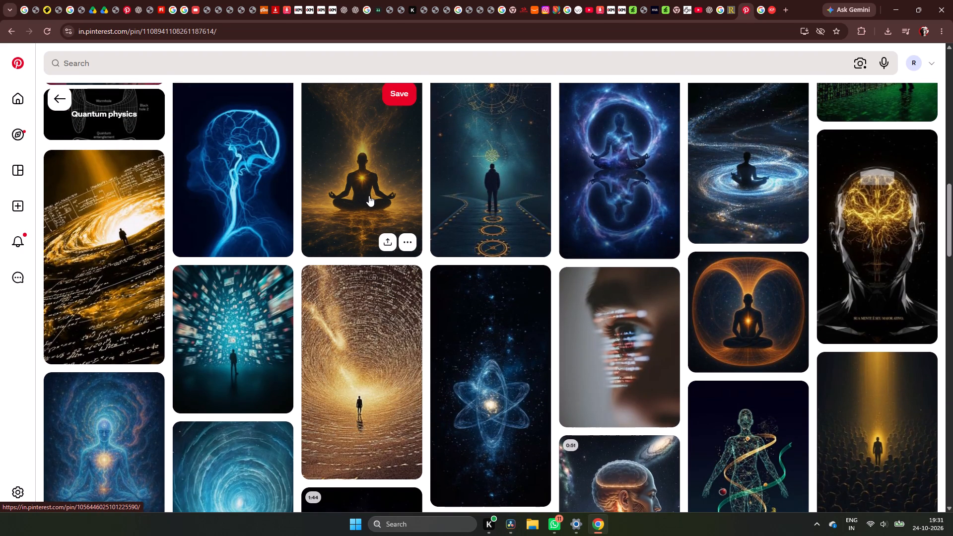
View the golden meditating silhouette pin and the related meditation-under-a-tree pin, browse its suggestions, and return to the golden one.
click(369, 196)
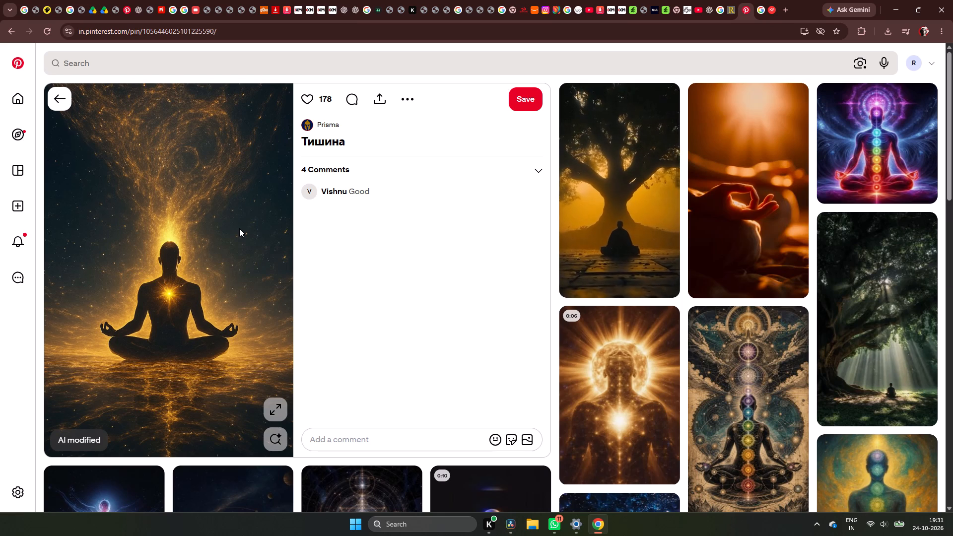
click(595, 222)
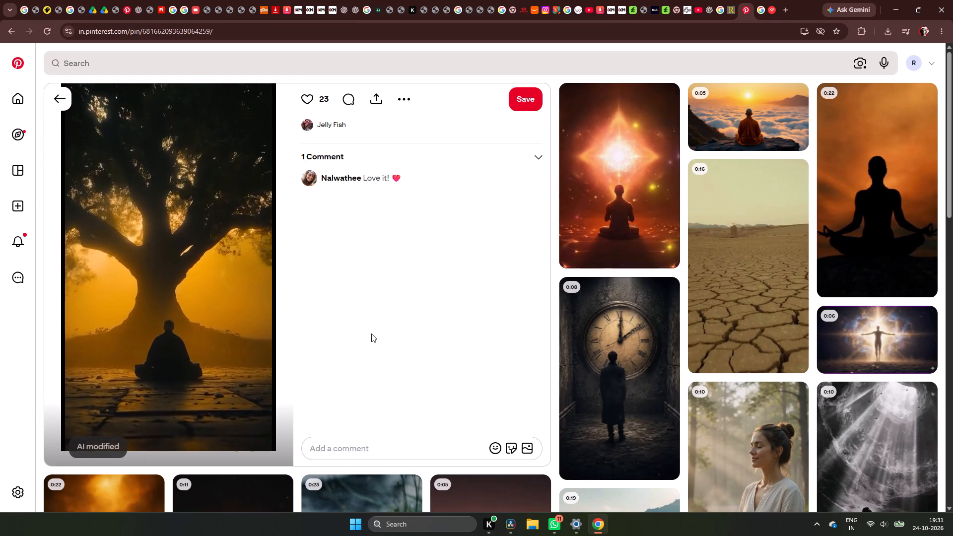
scroll(367, 335, down, 8)
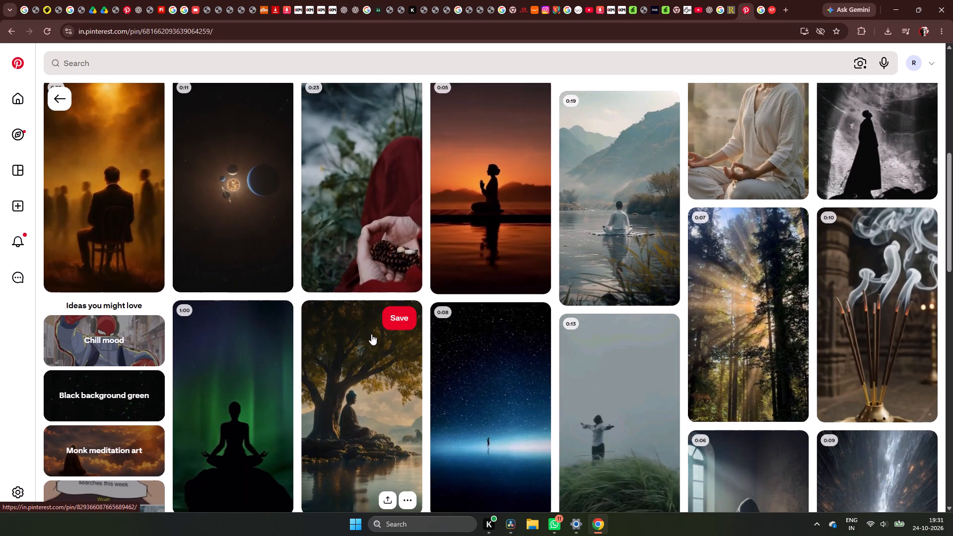
scroll(371, 334, down, 9)
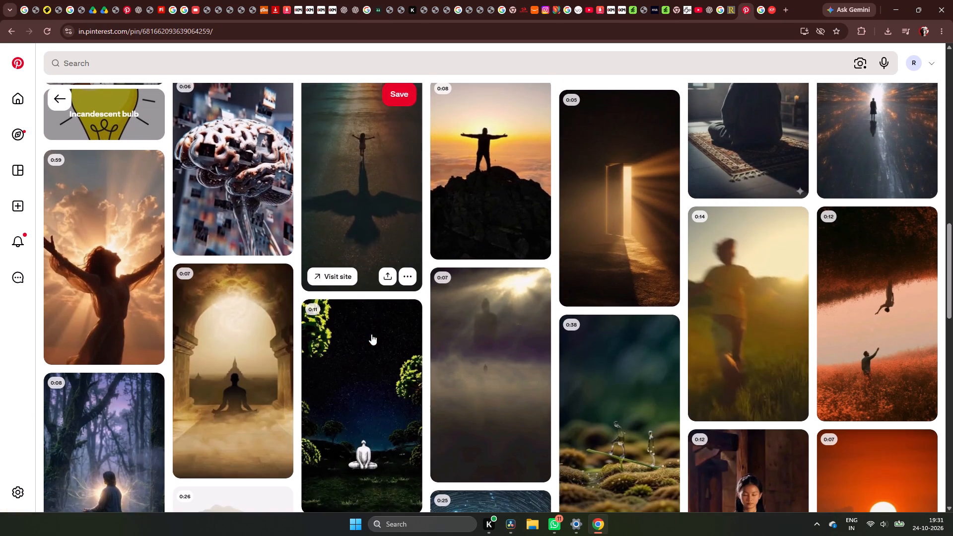
click(6, 25)
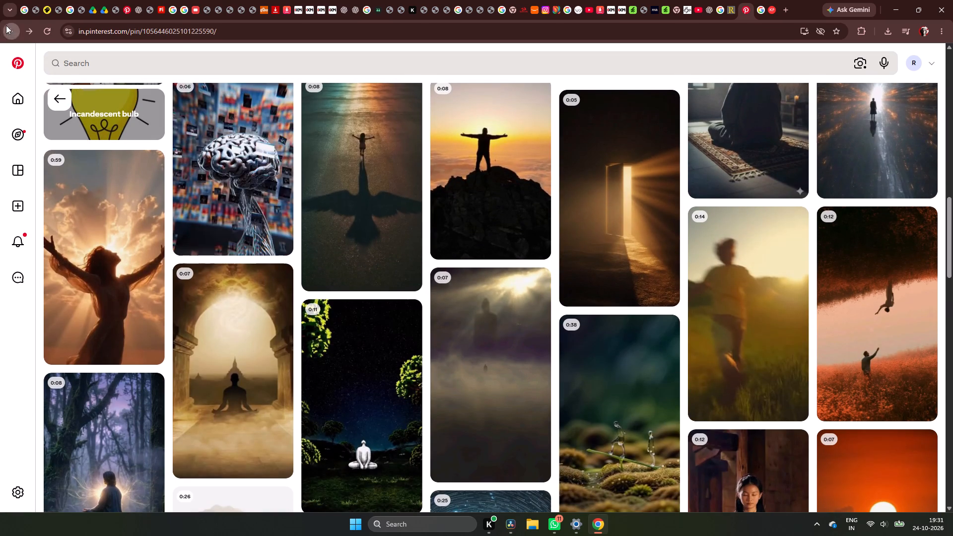
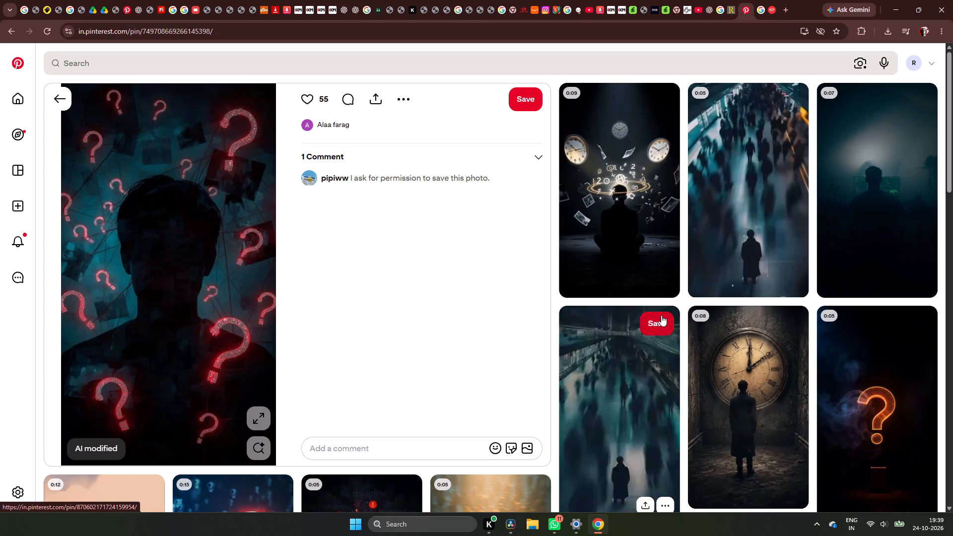
Browse the related Pinterest images below the question-mark silhouette pin for further visual references.
scroll(620, 284, down, 3)
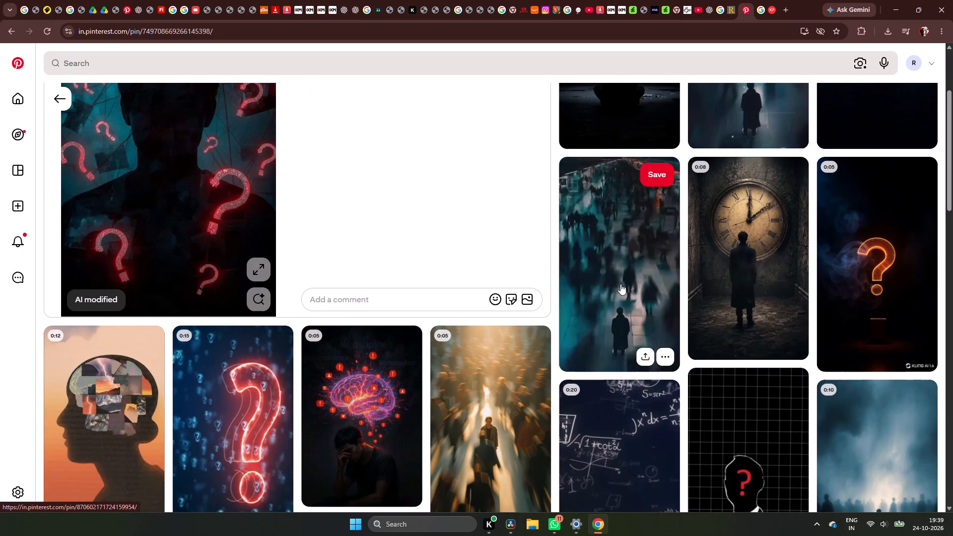
scroll(620, 284, down, 4)
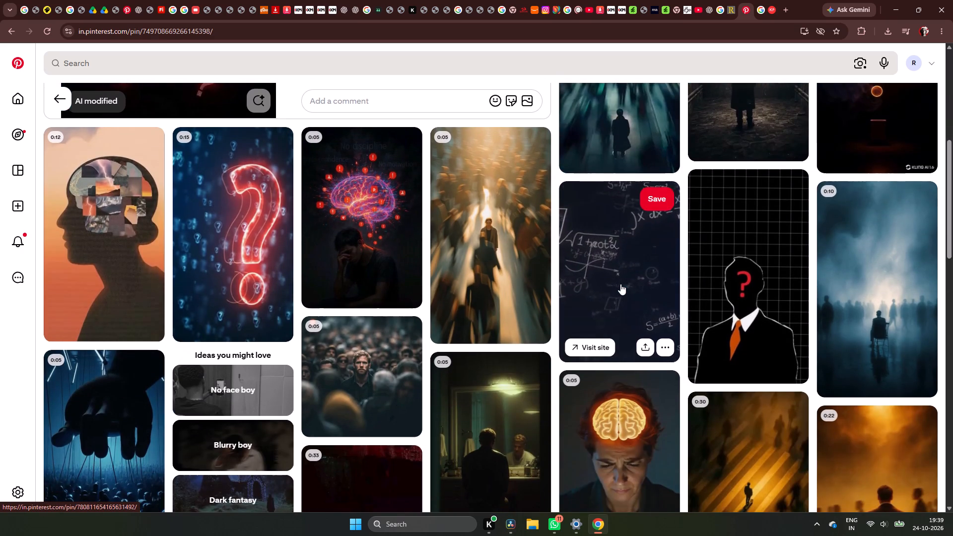
scroll(620, 284, down, 10)
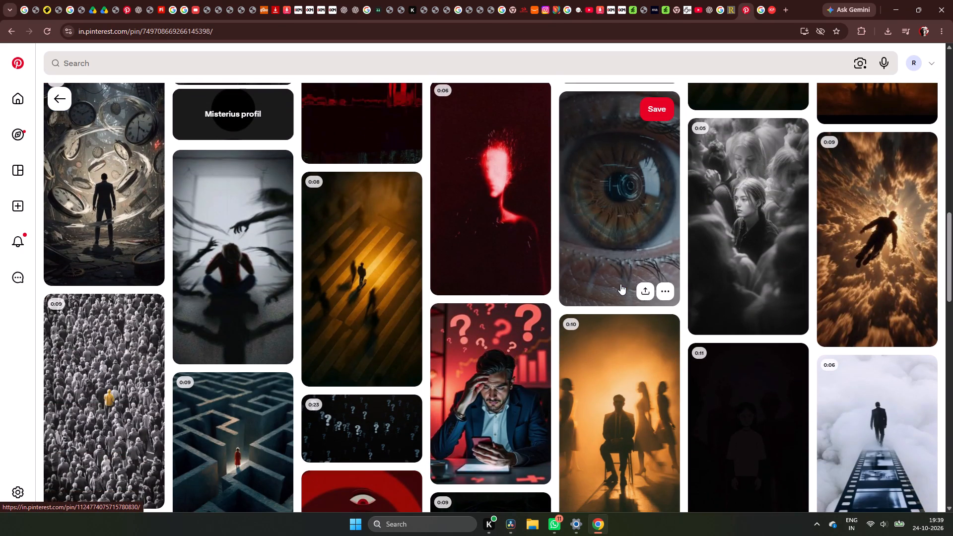
scroll(620, 284, down, 6)
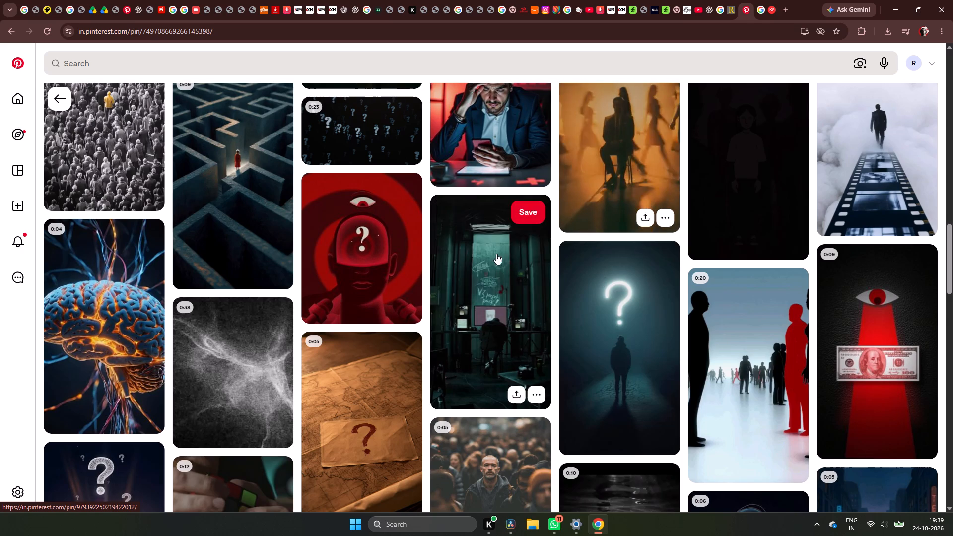
scroll(242, 290, down, 6)
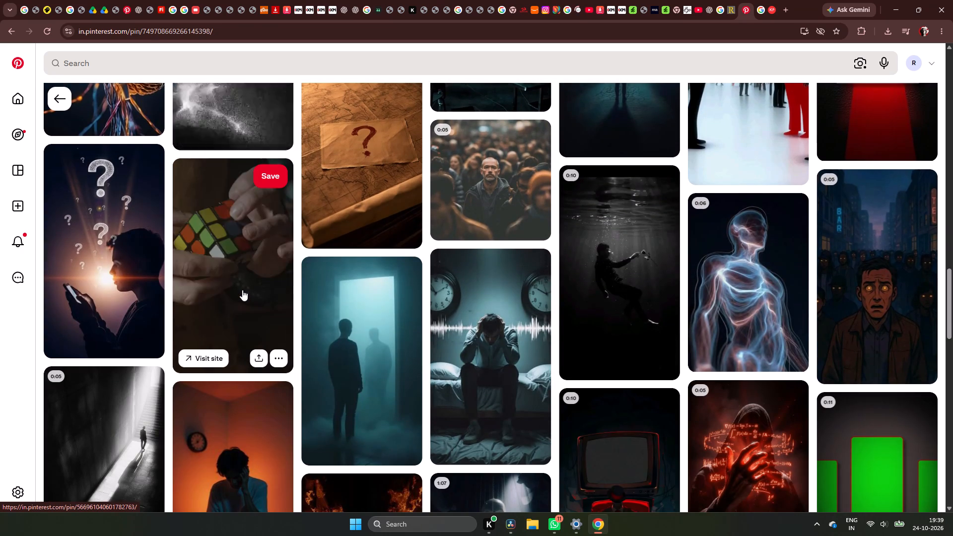
scroll(159, 274, down, 1)
scroll(159, 274, up, 1)
scroll(159, 274, down, 2)
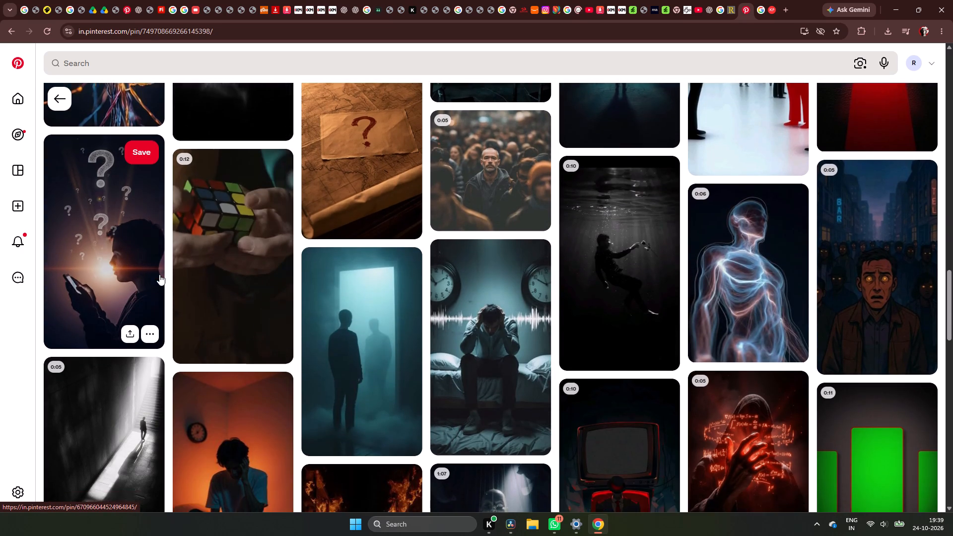
scroll(159, 274, down, 2)
scroll(287, 312, down, 2)
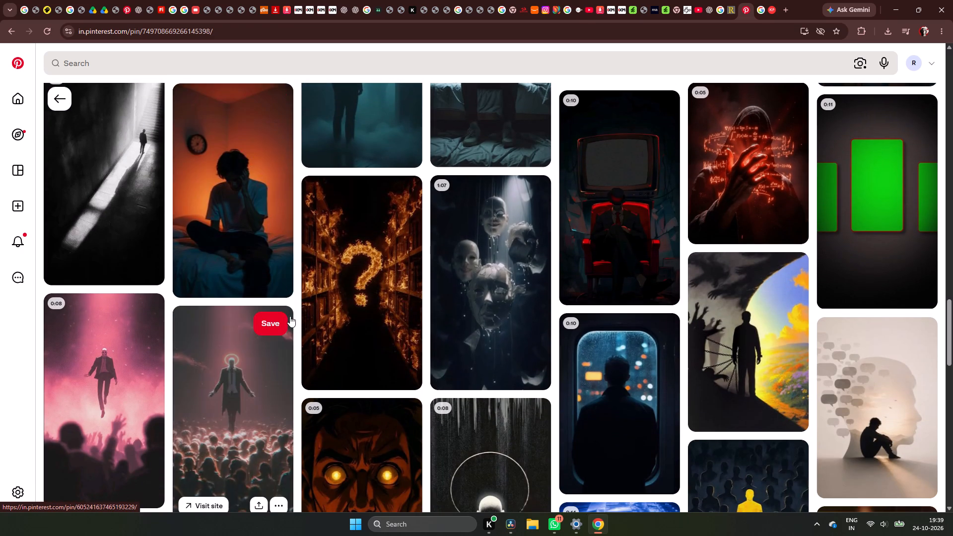
scroll(290, 316, down, 3)
scroll(290, 316, up, 5)
scroll(290, 316, down, 3)
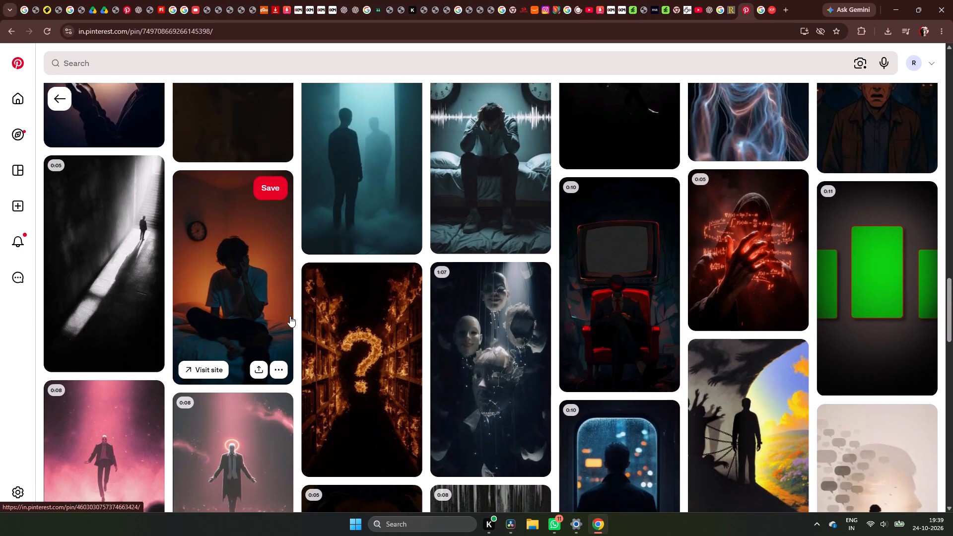
scroll(290, 316, down, 7)
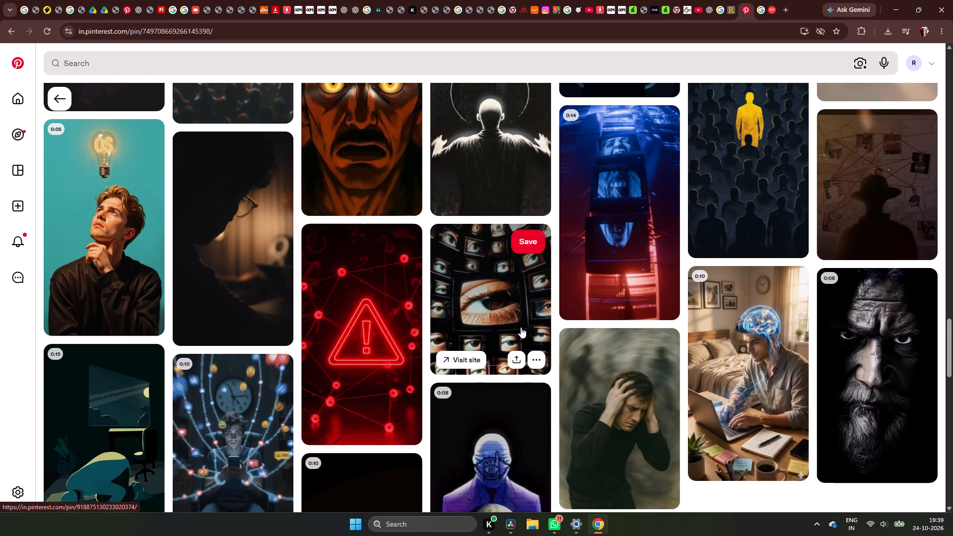
scroll(521, 327, down, 7)
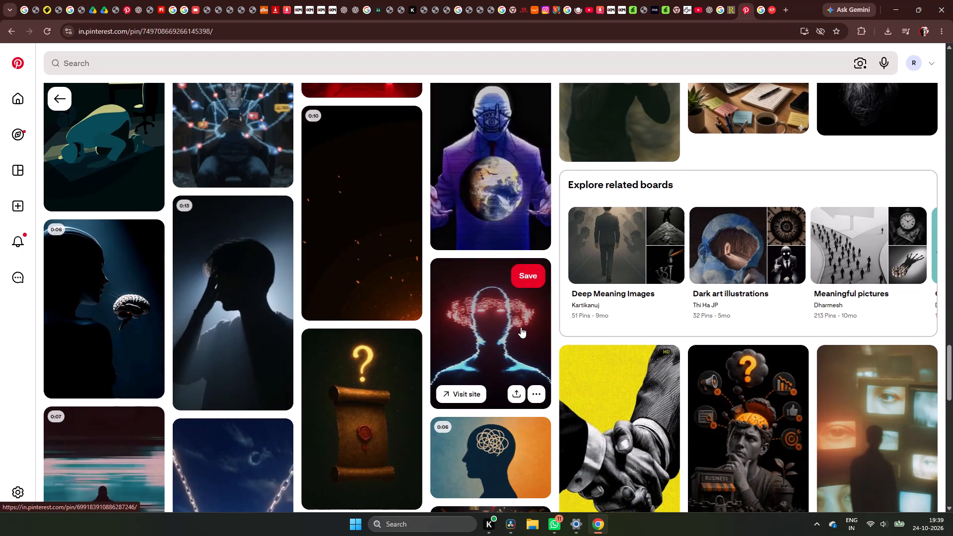
scroll(521, 327, down, 4)
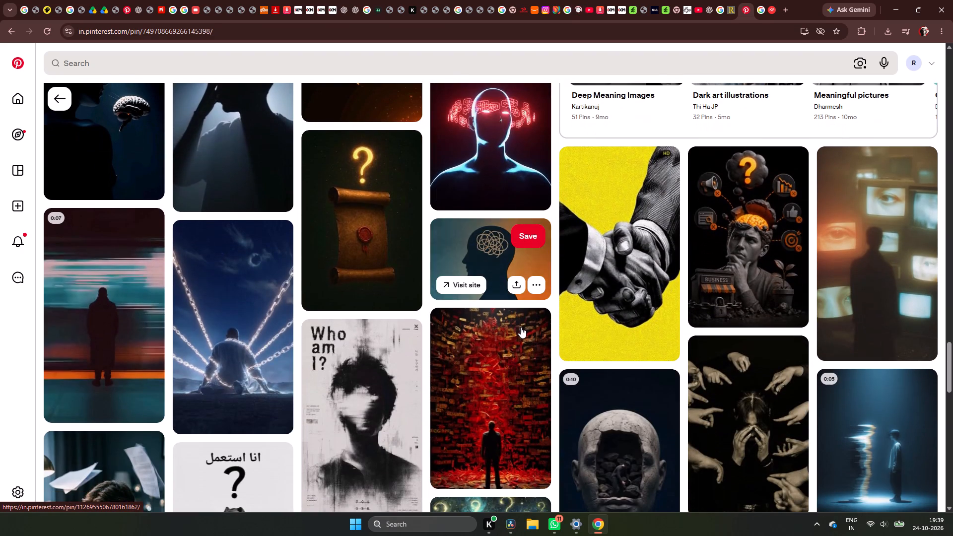
scroll(521, 327, up, 14)
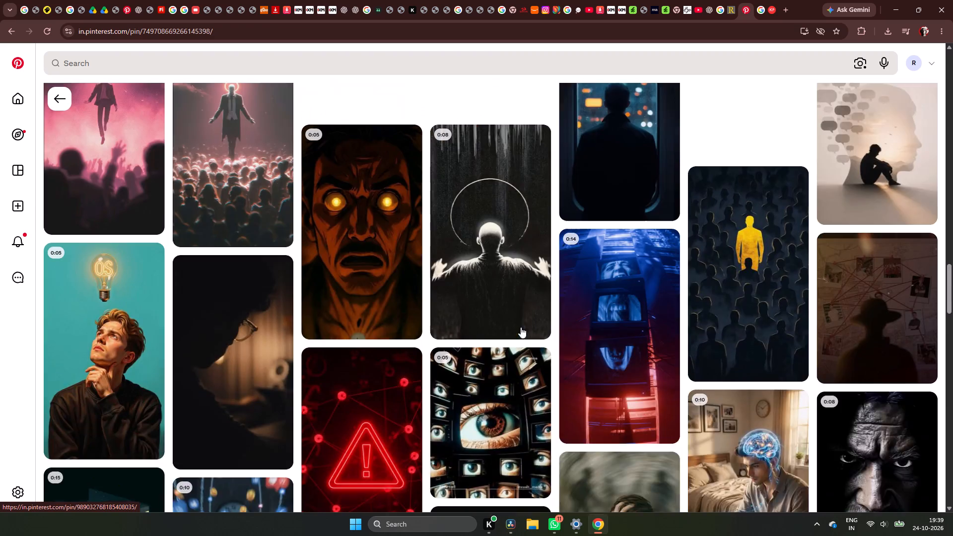
scroll(521, 327, up, 16)
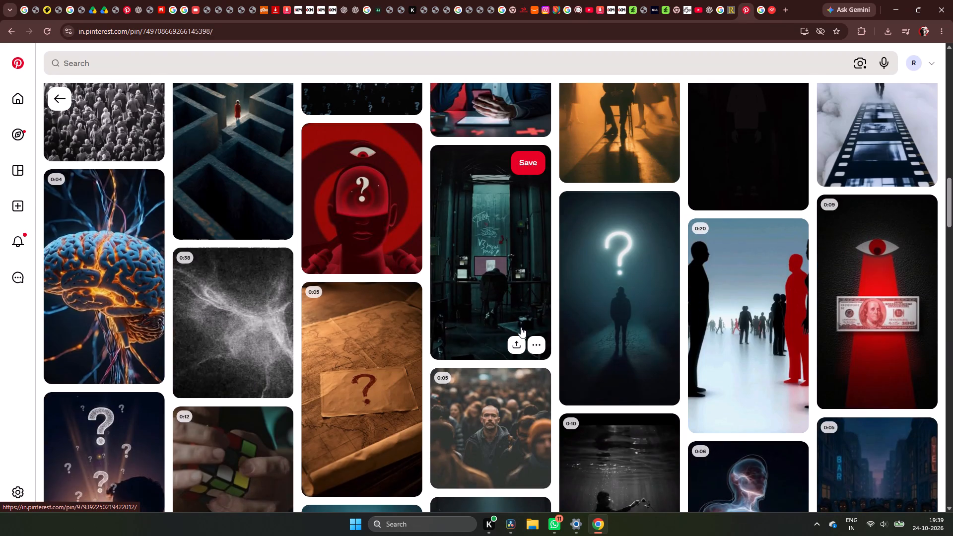
scroll(242, 285, up, 7)
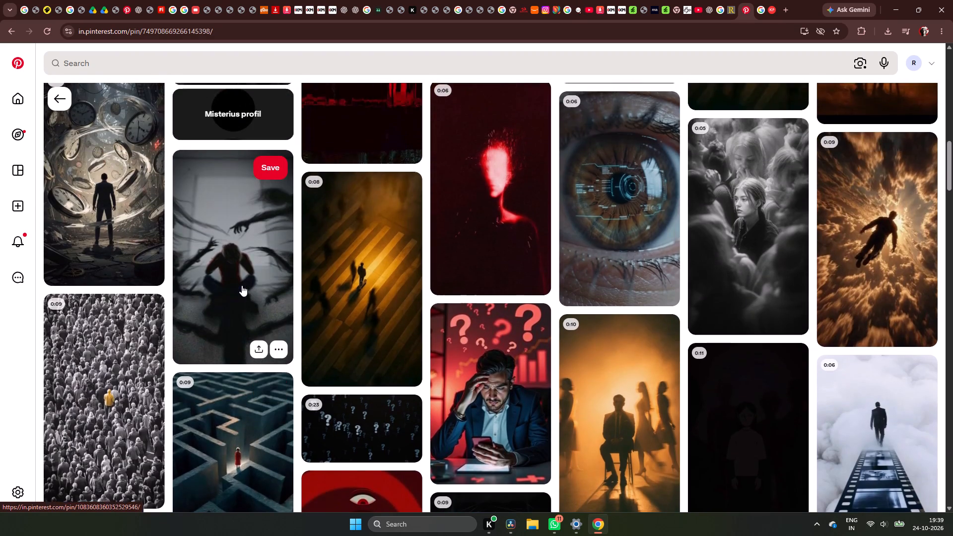
scroll(242, 285, up, 18)
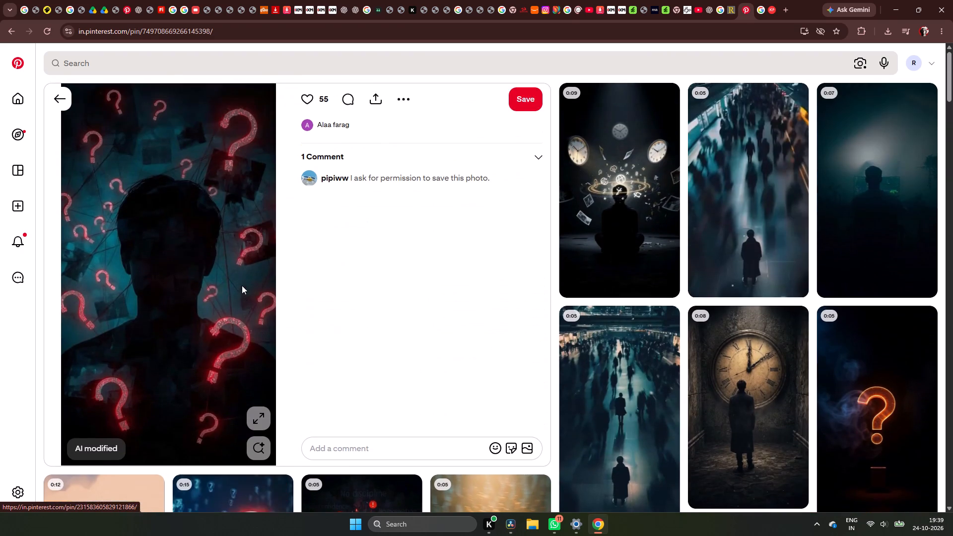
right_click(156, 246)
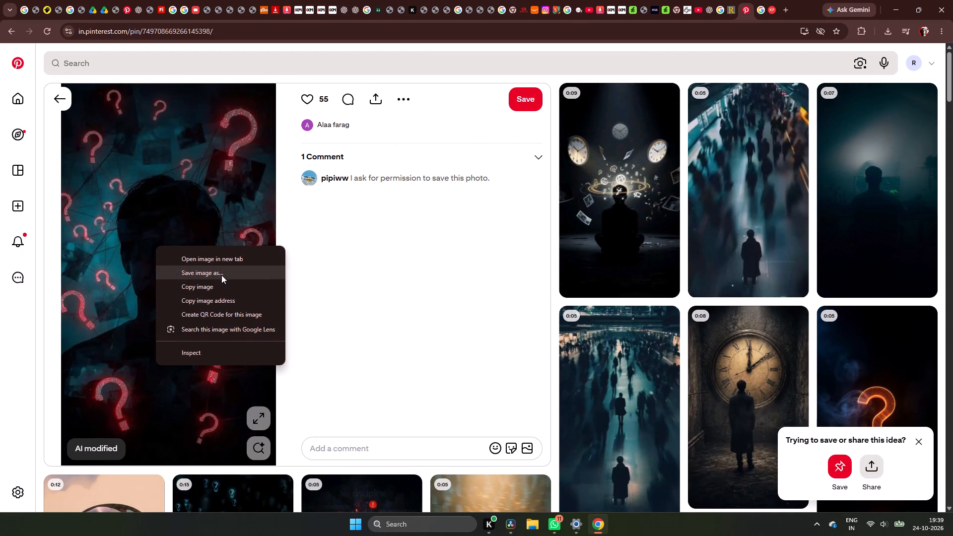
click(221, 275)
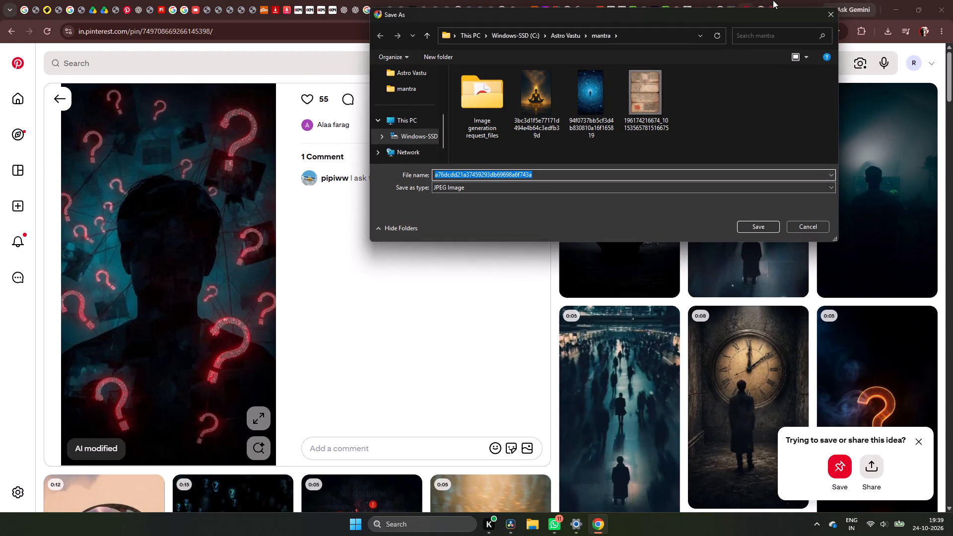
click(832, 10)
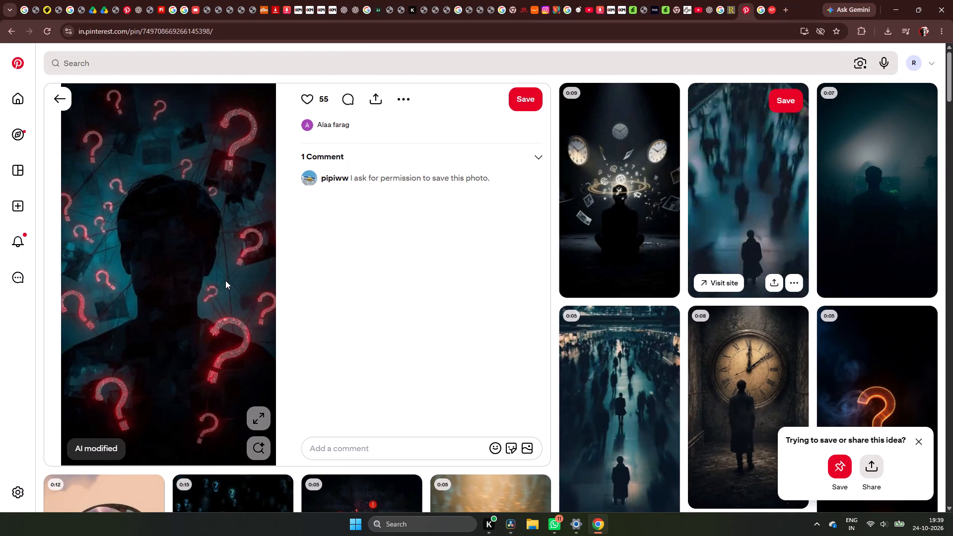
Open the related pin of a suited silhouette with a red question-mark face, examine its related images and return to the previous pin.
scroll(225, 280, down, 8)
scroll(490, 316, down, 5)
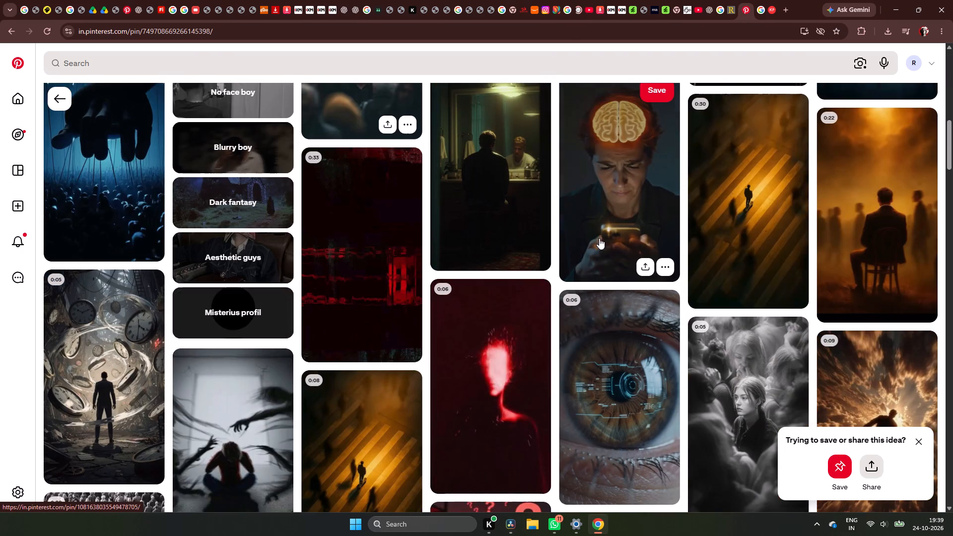
scroll(602, 235, up, 5)
click(690, 237)
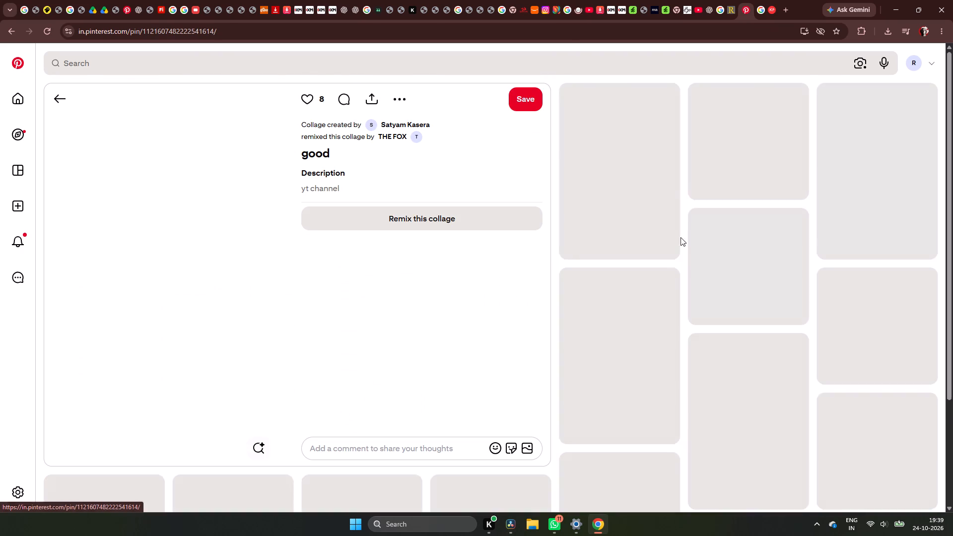
scroll(458, 281, down, 3)
scroll(458, 281, up, 4)
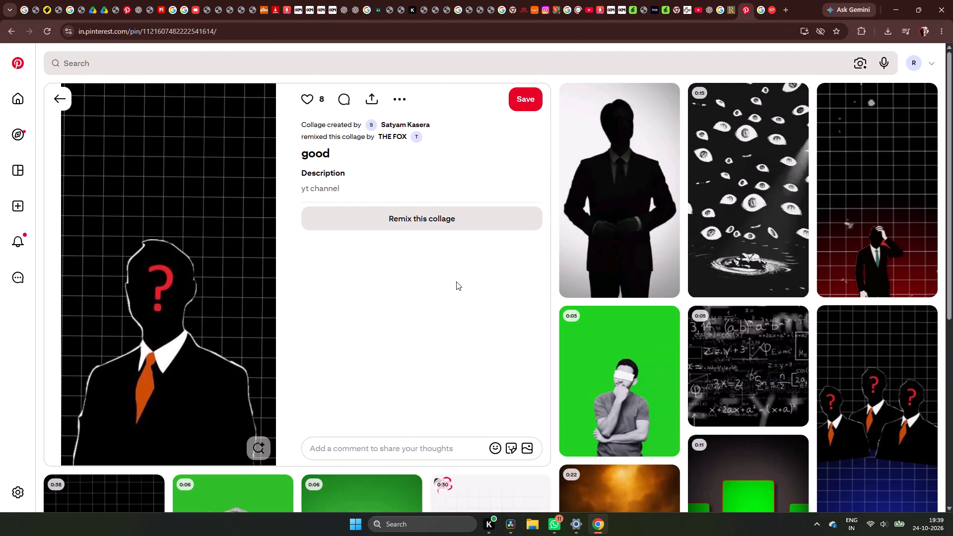
scroll(456, 281, down, 13)
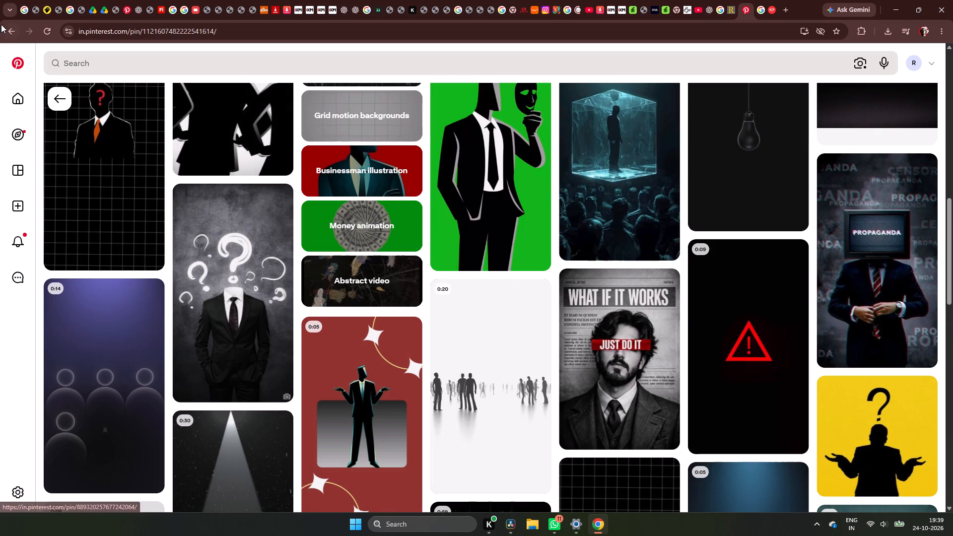
click(15, 28)
Look through the related images and open the pin of a lone figure beneath a glowing white question mark.
scroll(488, 304, down, 7)
scroll(732, 336, down, 4)
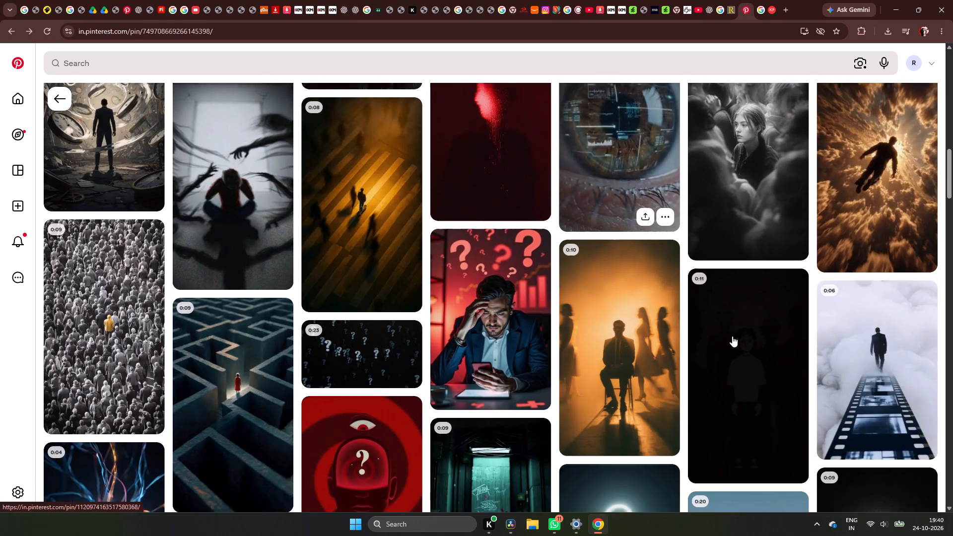
scroll(733, 335, down, 2)
scroll(733, 335, up, 7)
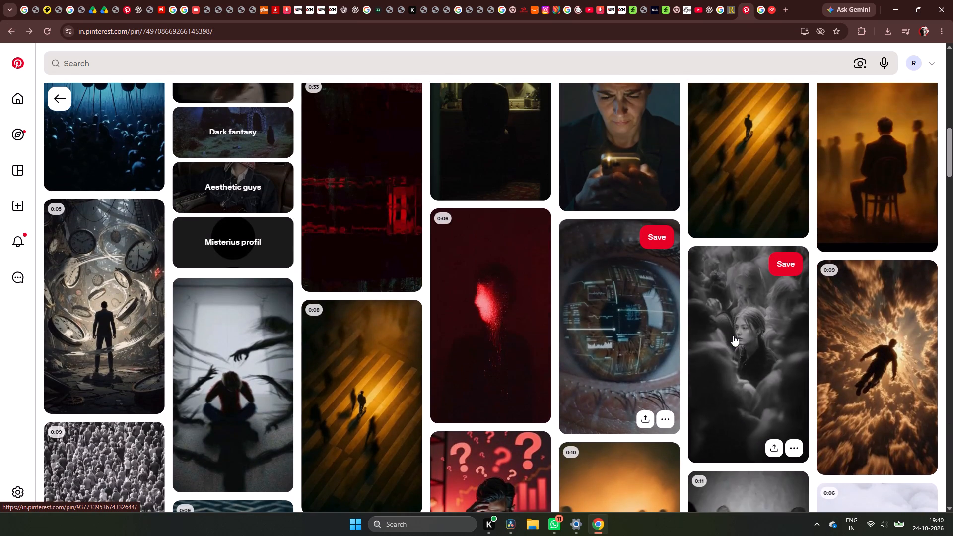
scroll(733, 335, down, 12)
scroll(733, 335, up, 1)
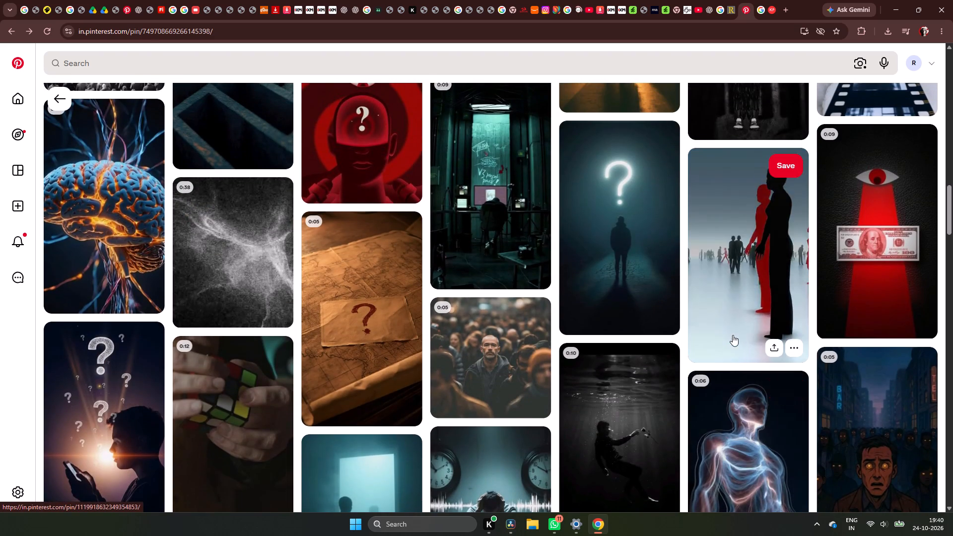
scroll(733, 335, down, 2)
click(618, 168)
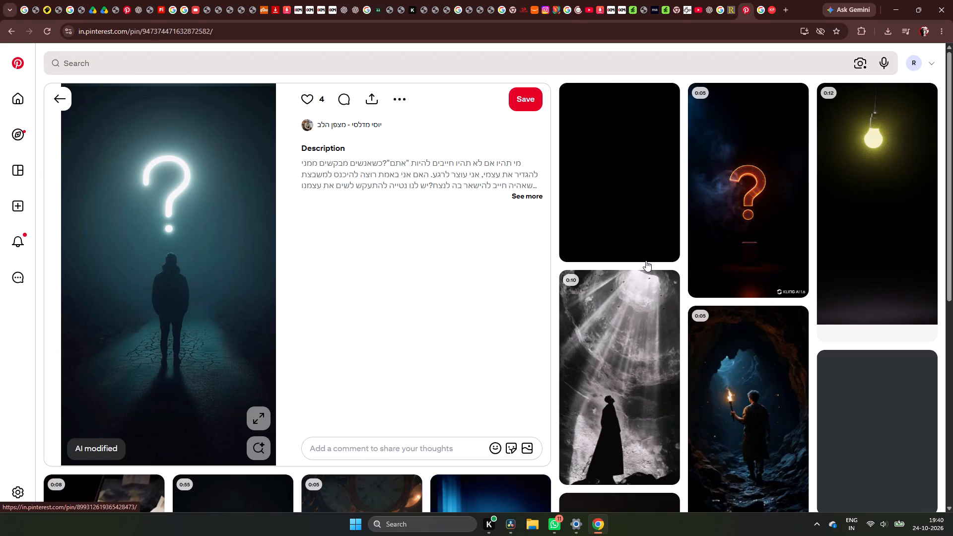
Examine the images related to the glowing question-mark pin, then go back to the red question-mark silhouette pin.
scroll(685, 272, down, 5)
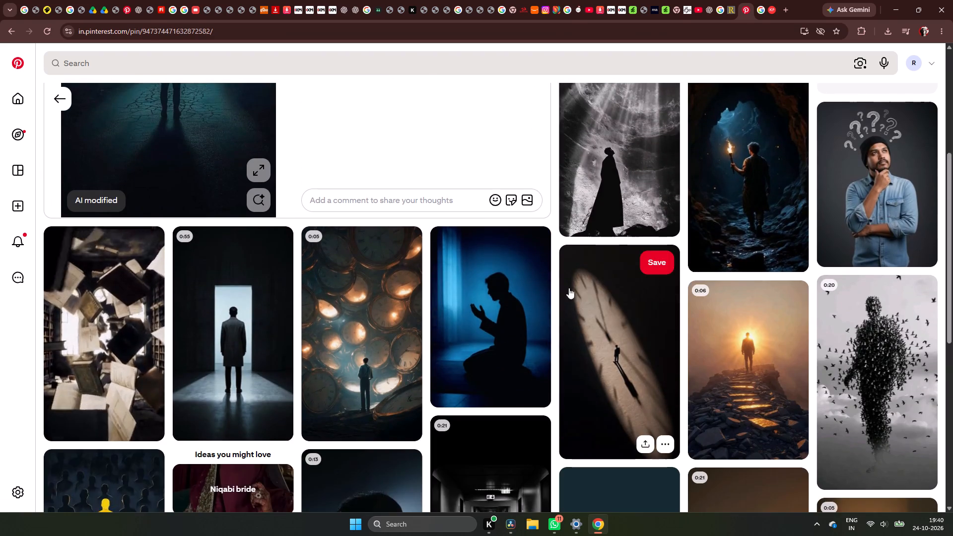
scroll(492, 289, down, 6)
scroll(351, 266, down, 7)
scroll(351, 266, up, 1)
scroll(350, 266, down, 4)
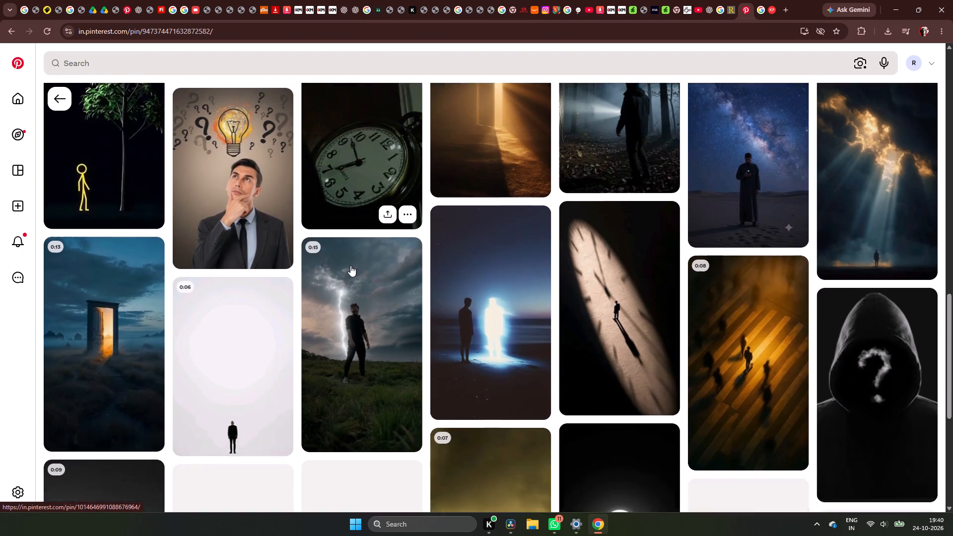
scroll(350, 266, down, 3)
scroll(540, 278, down, 6)
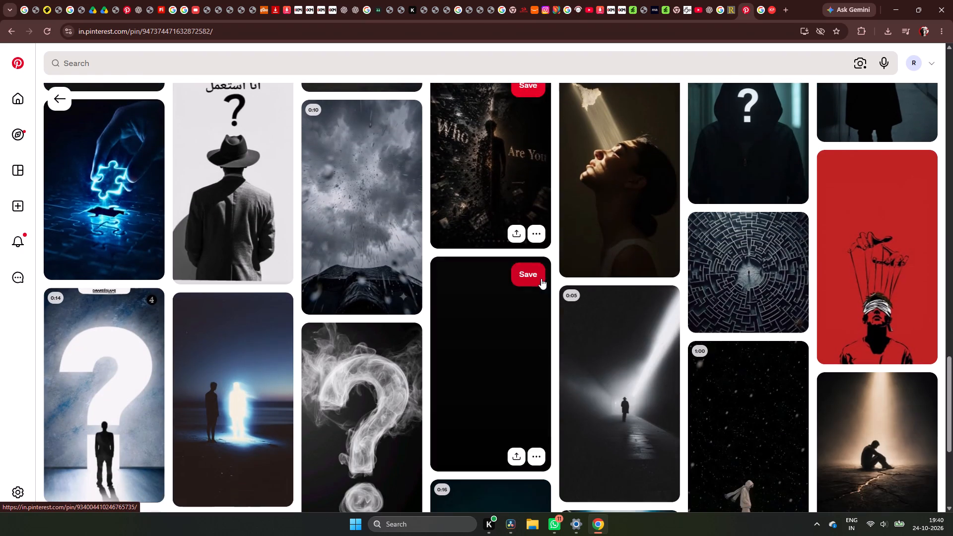
scroll(537, 301, down, 9)
scroll(286, 148, down, 3)
scroll(286, 148, up, 1)
scroll(286, 148, down, 2)
scroll(127, 193, down, 6)
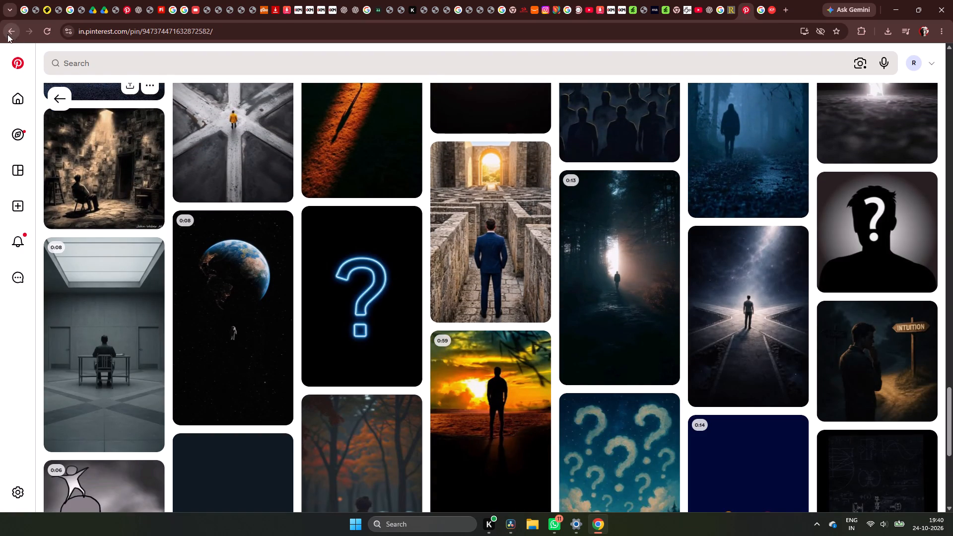
click(5, 33)
Look further through the images related to the red question-mark silhouette pin for visuals expressing doubt and questioning.
scroll(321, 360, down, 6)
scroll(324, 372, up, 1)
scroll(324, 372, down, 2)
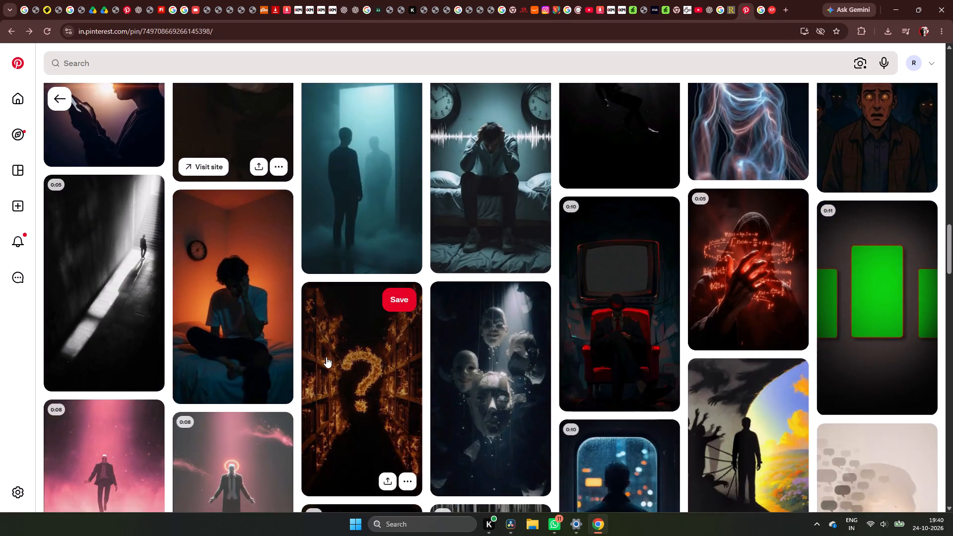
scroll(326, 357, down, 15)
scroll(328, 348, down, 8)
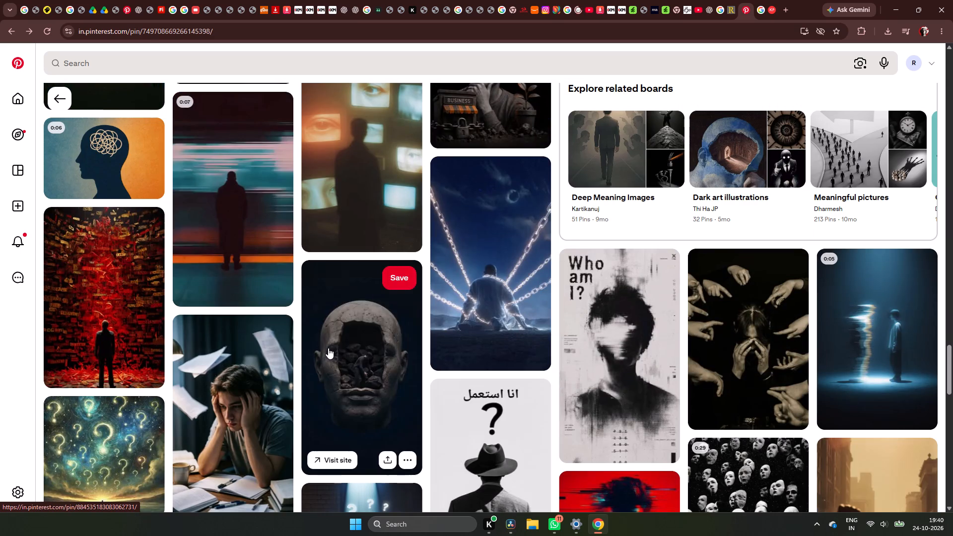
scroll(328, 348, down, 10)
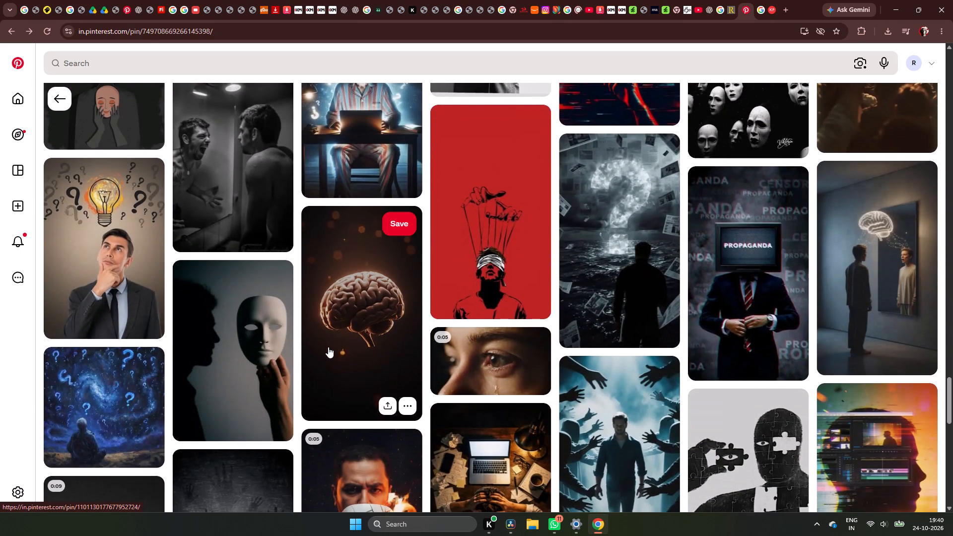
scroll(328, 347, down, 7)
scroll(328, 347, up, 5)
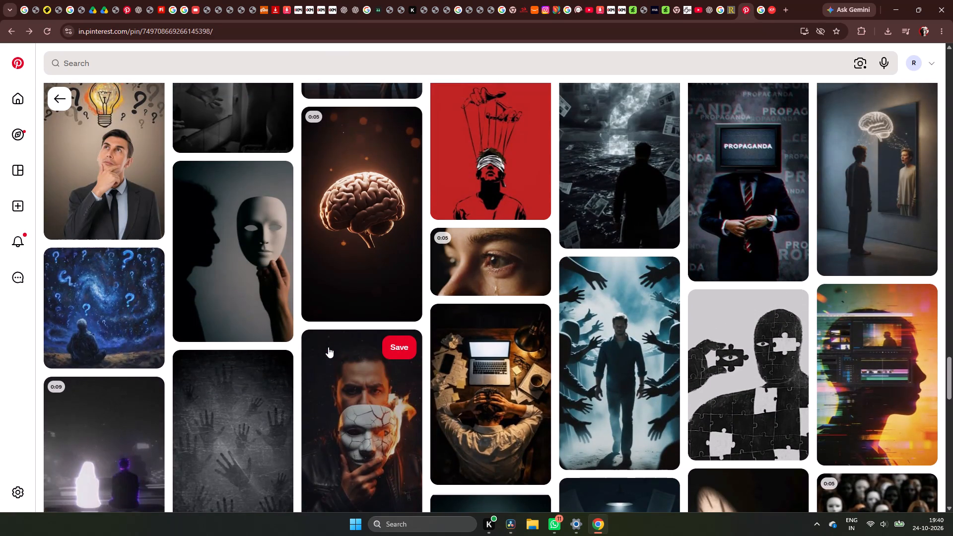
scroll(366, 258, down, 9)
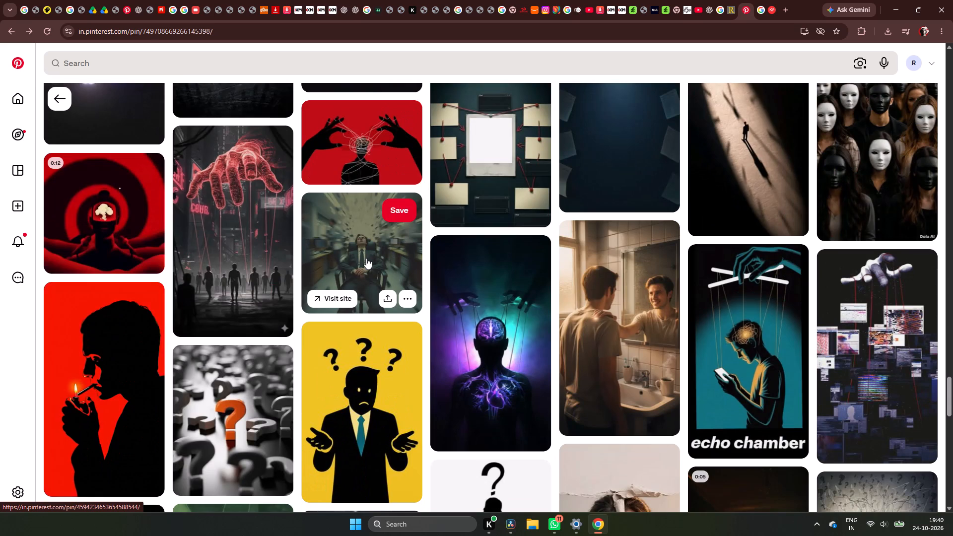
scroll(366, 258, down, 7)
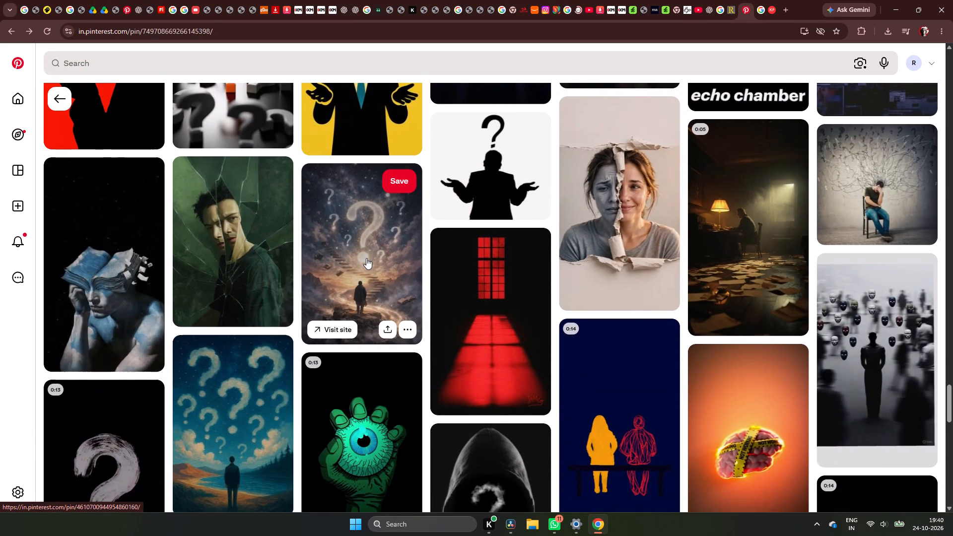
scroll(366, 258, up, 1)
scroll(366, 258, down, 9)
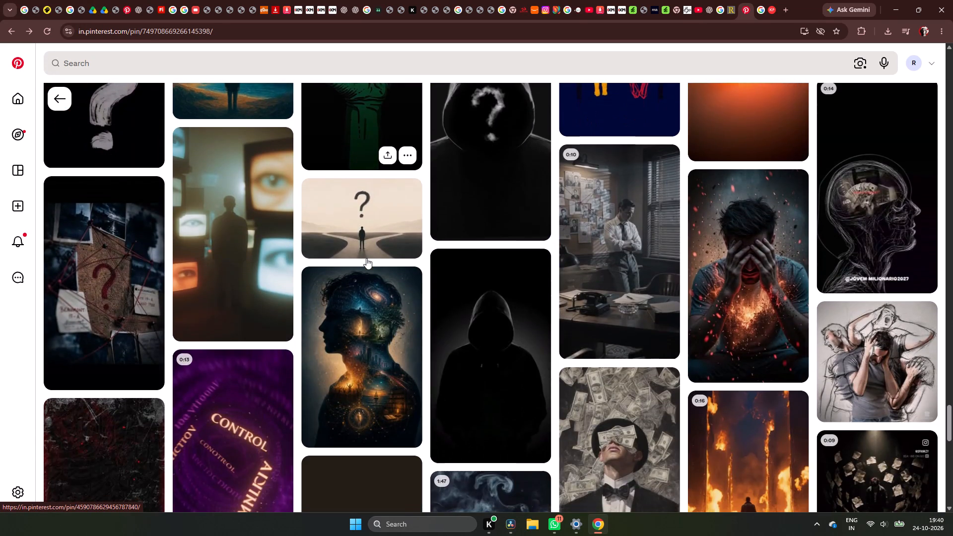
scroll(366, 258, down, 10)
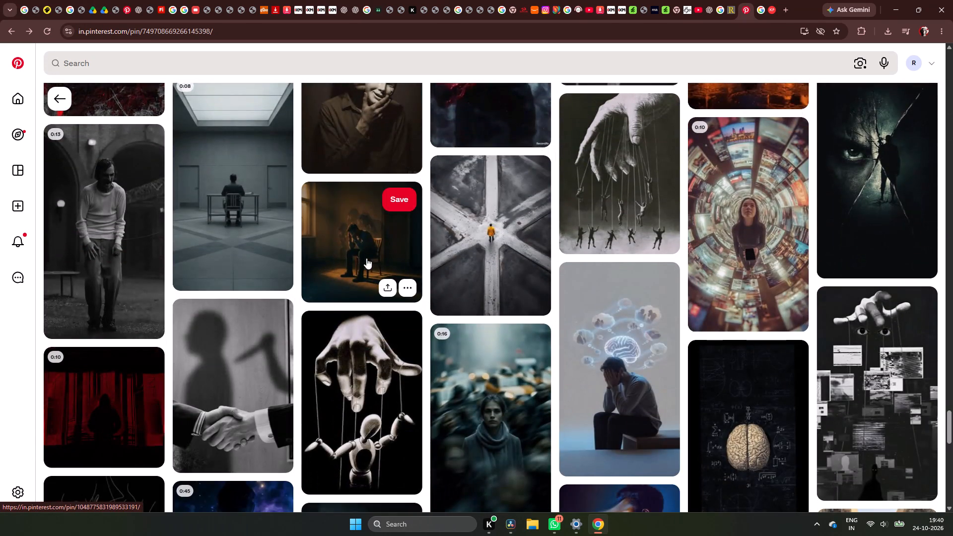
scroll(366, 258, down, 2)
scroll(366, 258, up, 1)
scroll(366, 258, down, 20)
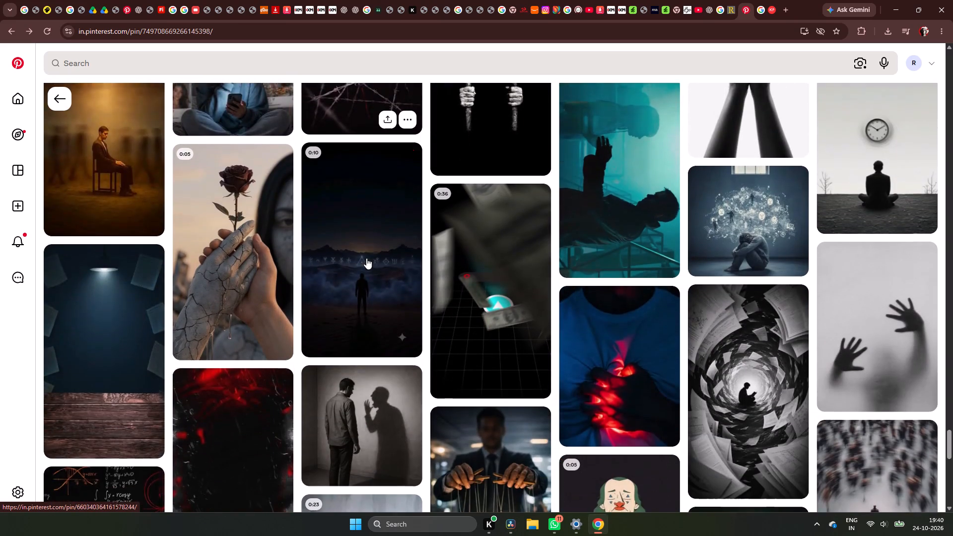
scroll(366, 258, down, 12)
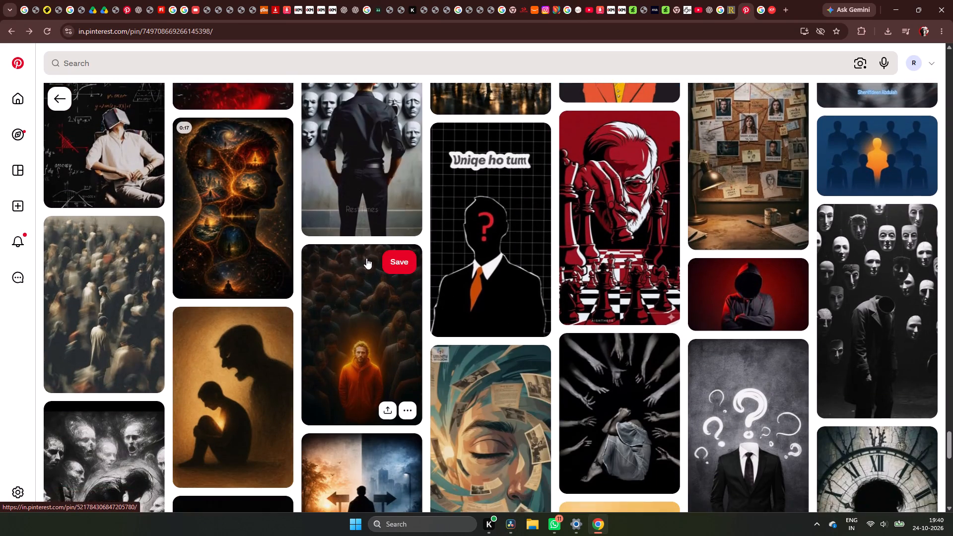
scroll(366, 258, down, 3)
scroll(366, 258, up, 1)
scroll(366, 258, down, 11)
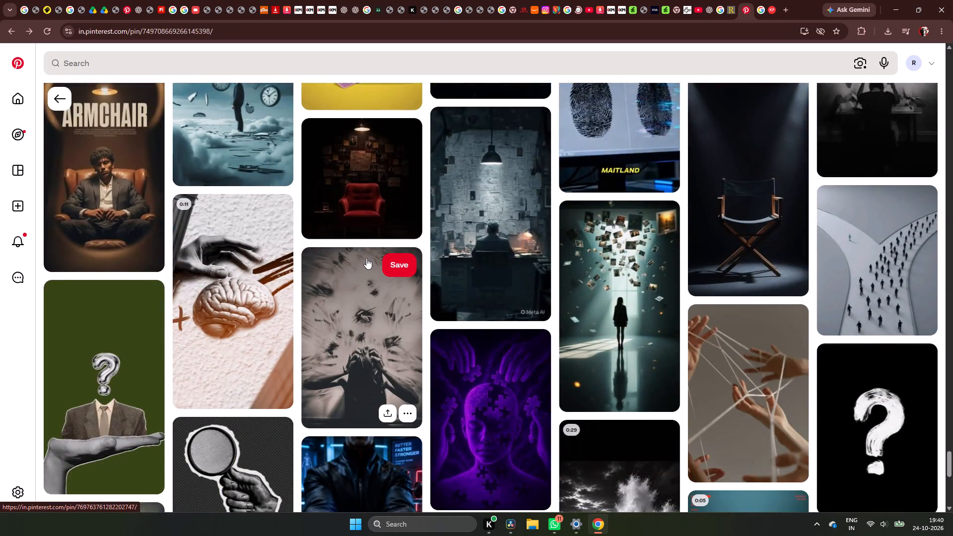
scroll(366, 258, down, 19)
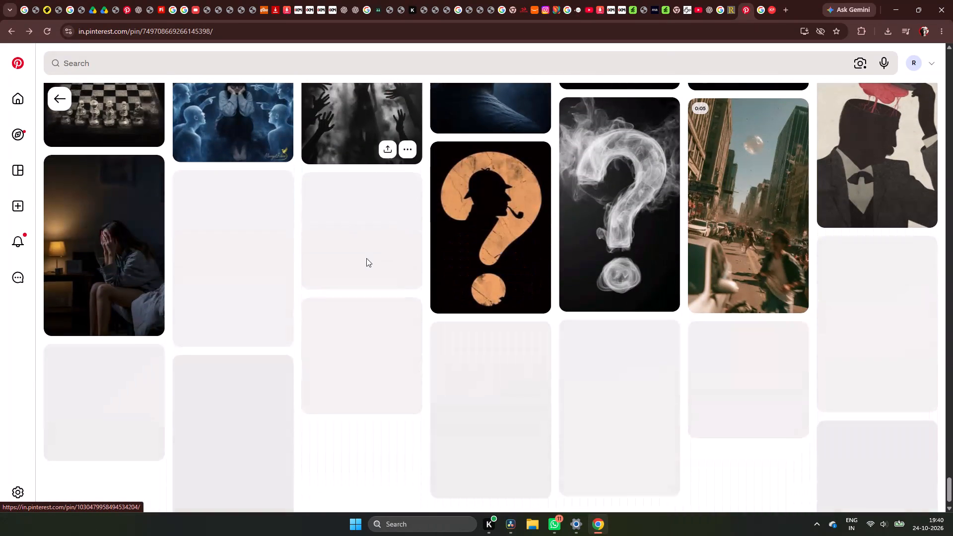
scroll(366, 258, down, 6)
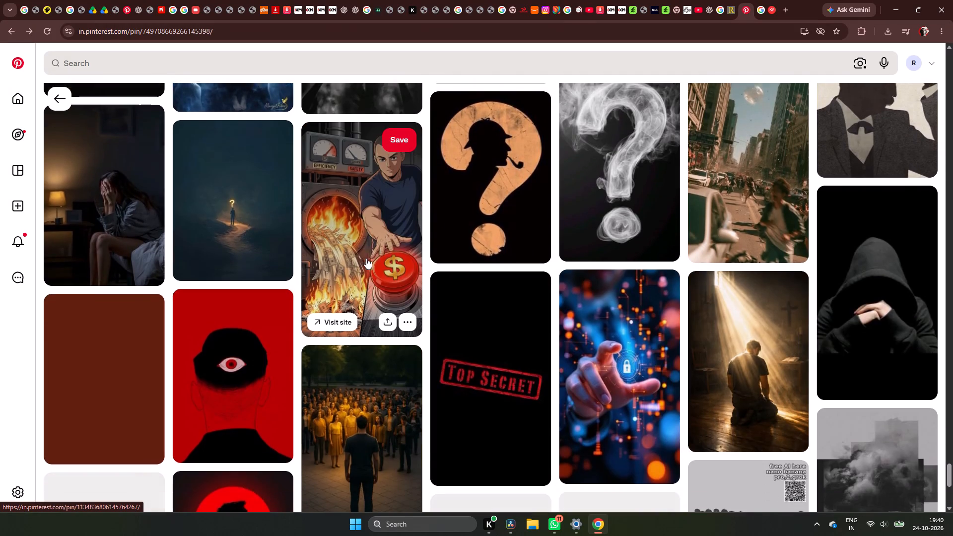
scroll(366, 258, down, 3)
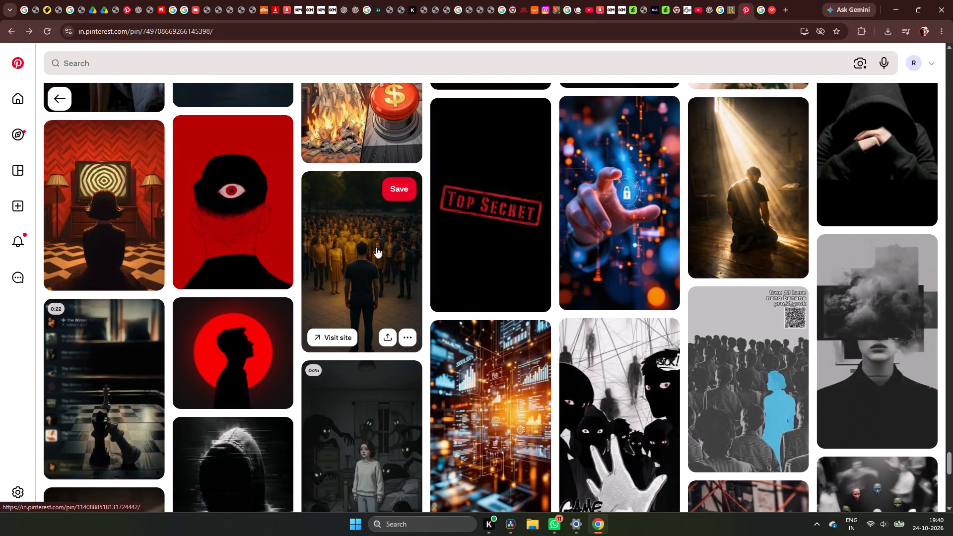
Search Pinterest for "question '".
click(484, 64)
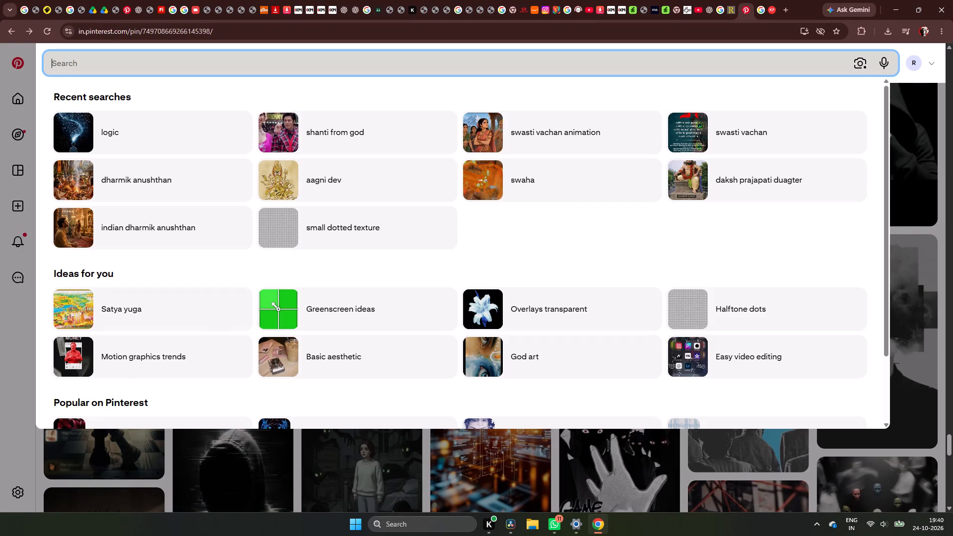
text(questi)
text(on)
key(space)
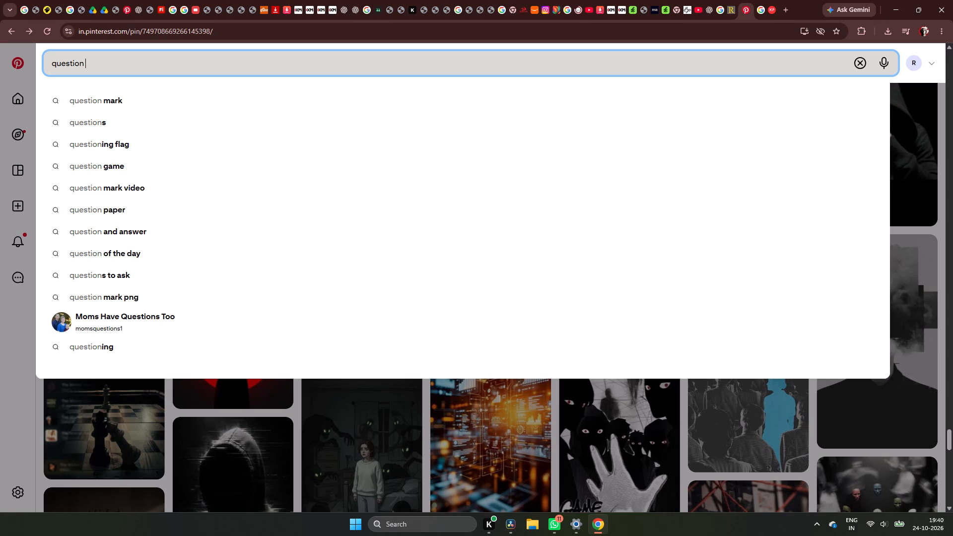
key(apostrophe)
key(Return)
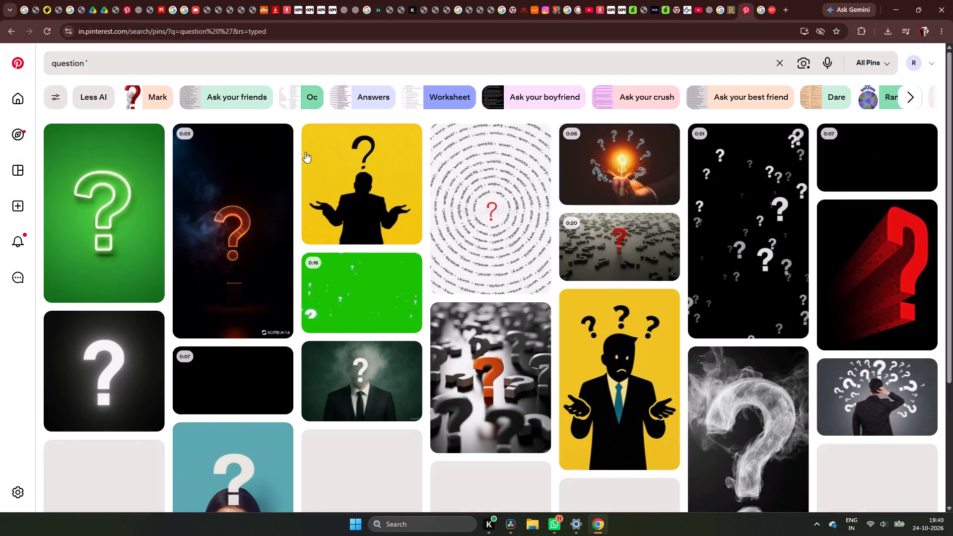
Look through the search results for question-mark visuals, then return to the pin of the silhouette surrounded by red question marks.
scroll(587, 244, down, 6)
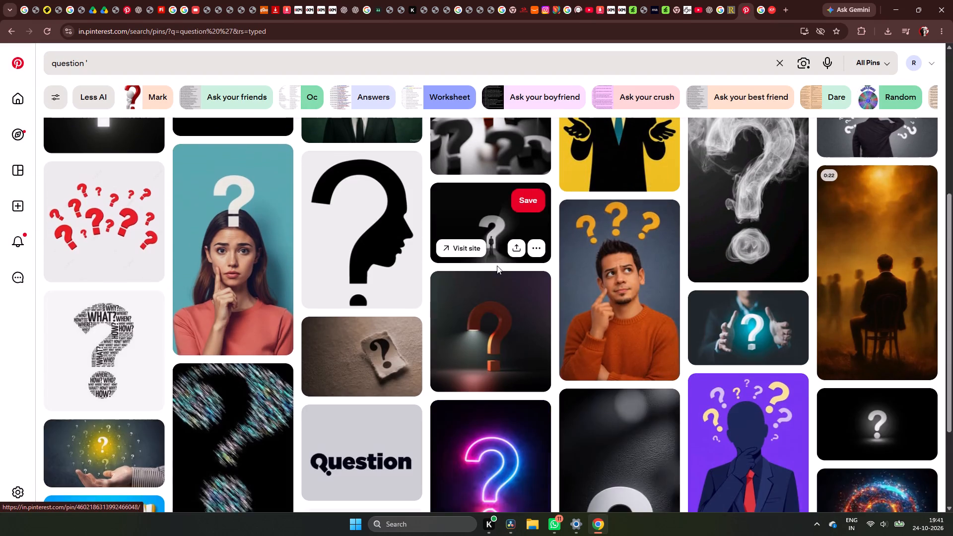
scroll(497, 266, down, 7)
scroll(597, 241, down, 6)
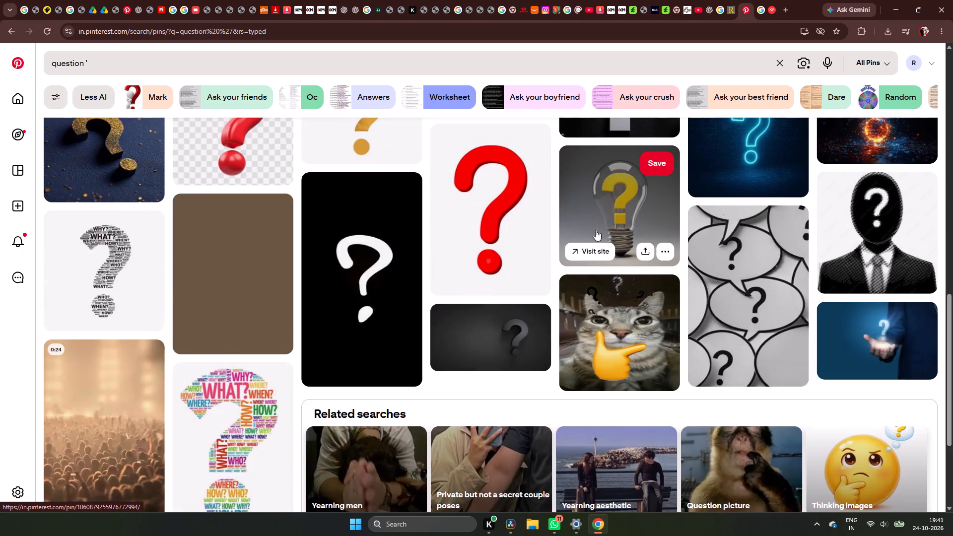
scroll(587, 228, down, 11)
scroll(572, 235, up, 7)
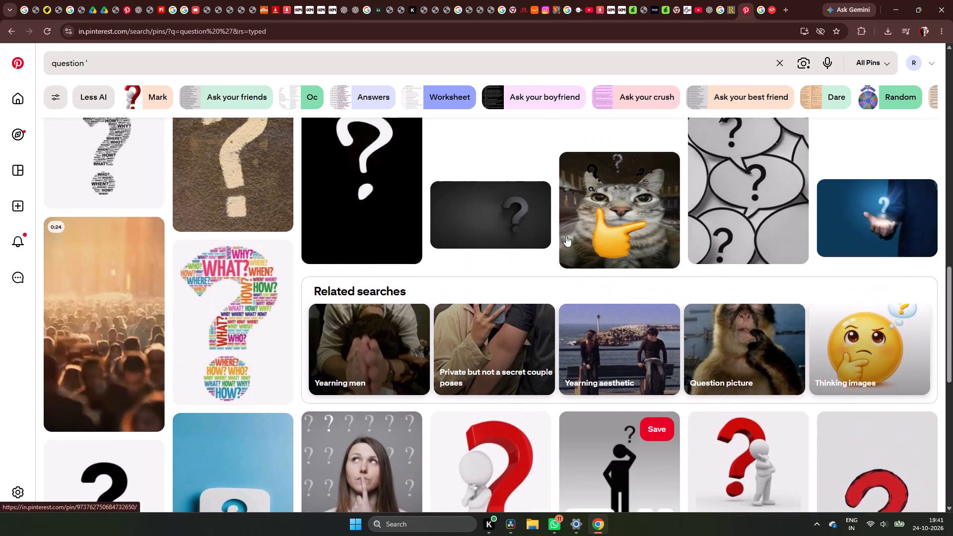
scroll(487, 238, down, 8)
scroll(458, 310, down, 5)
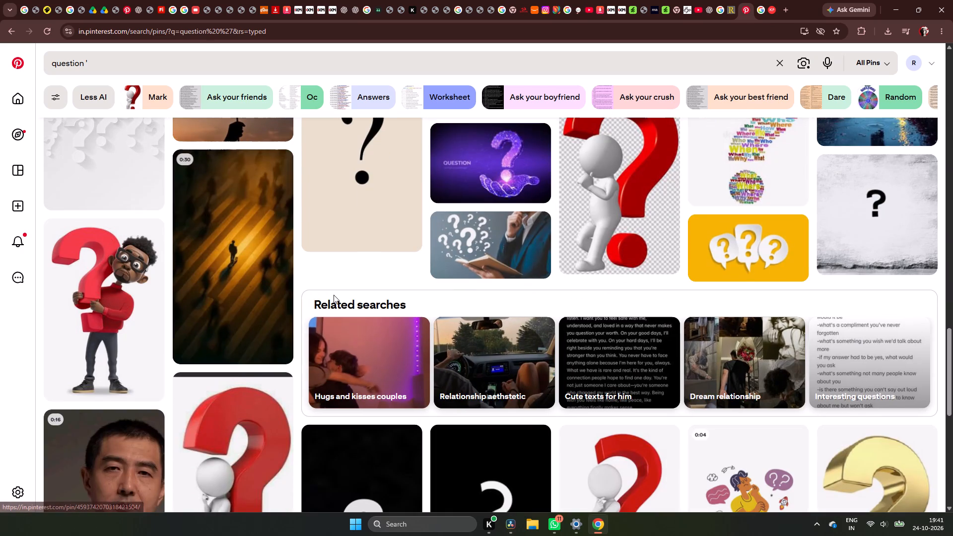
scroll(332, 295, down, 5)
scroll(275, 262, up, 7)
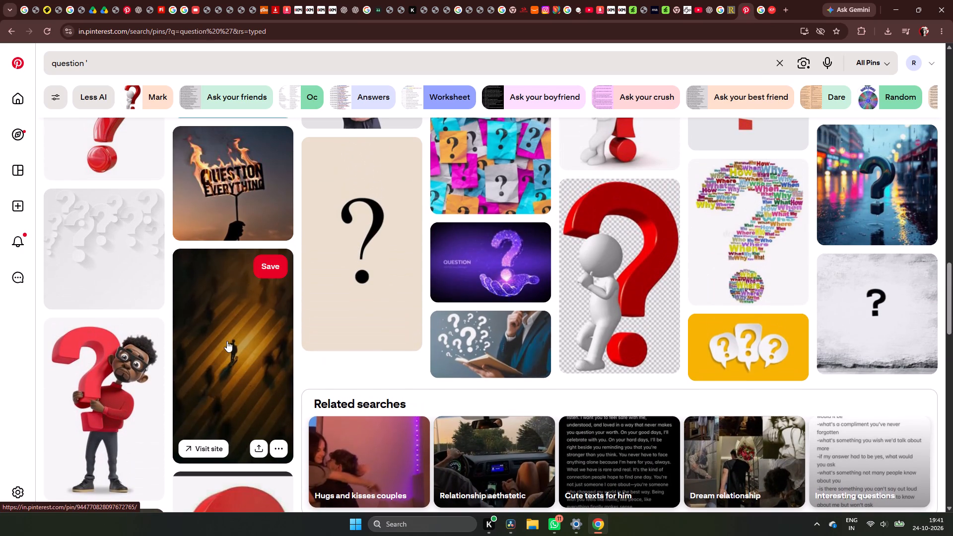
scroll(226, 343, down, 7)
scroll(312, 199, down, 6)
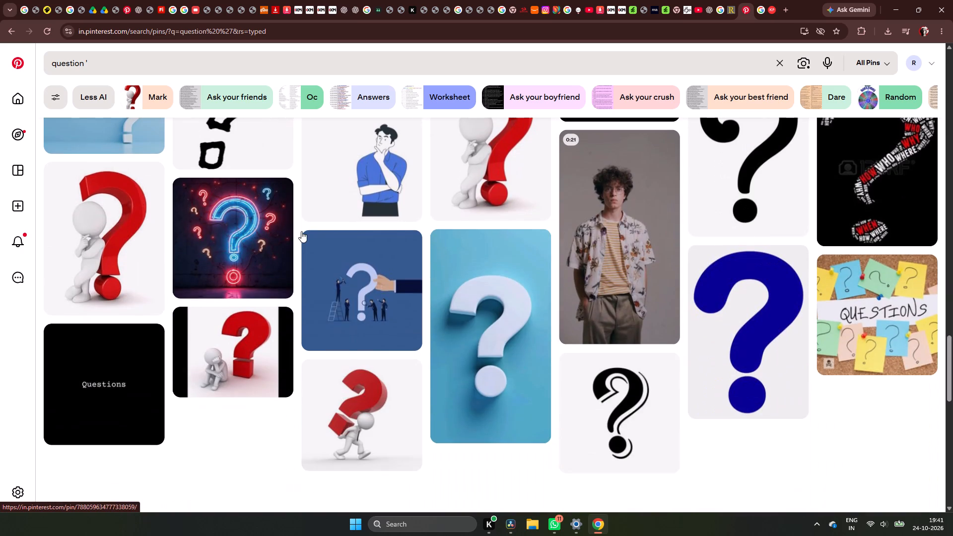
scroll(301, 238, down, 7)
scroll(353, 313, up, 1)
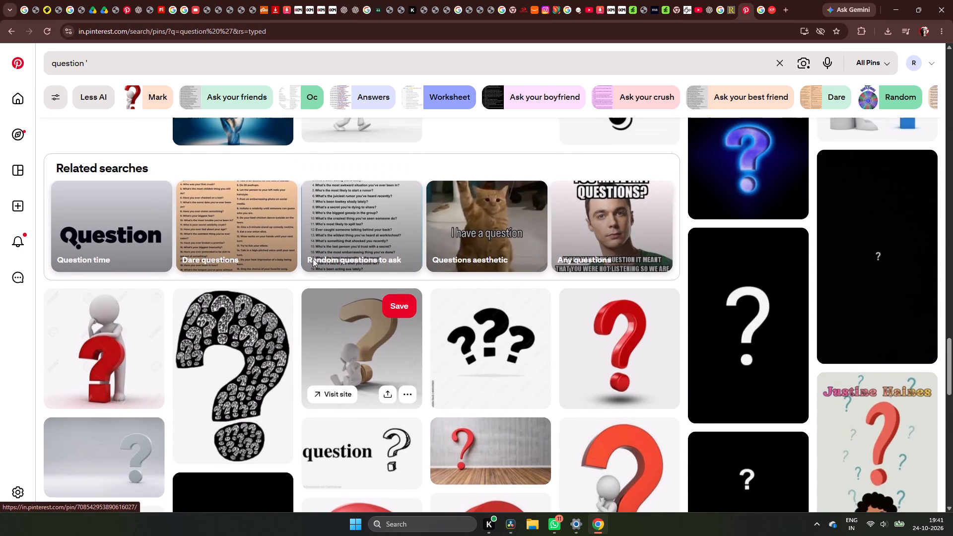
click(11, 31)
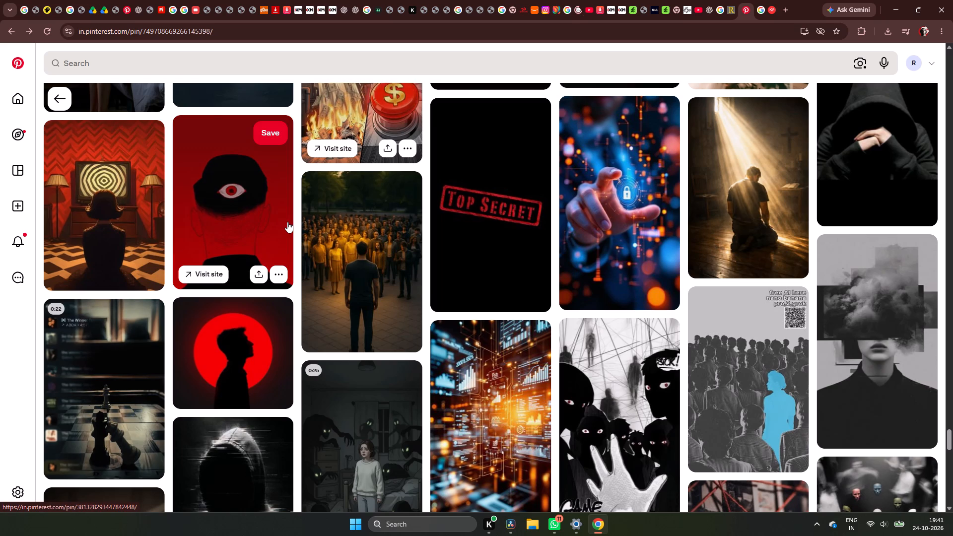
Save the pin's image of a dark silhouette surrounded by red question marks as a JPEG in the mantra folder.
scroll(287, 222, up, 19)
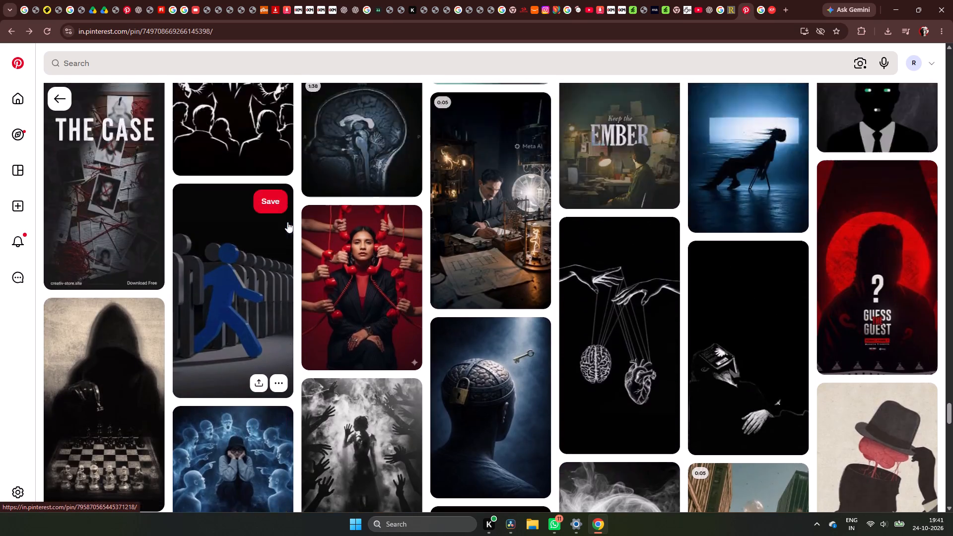
scroll(262, 207, up, 20)
scroll(262, 207, up, 7)
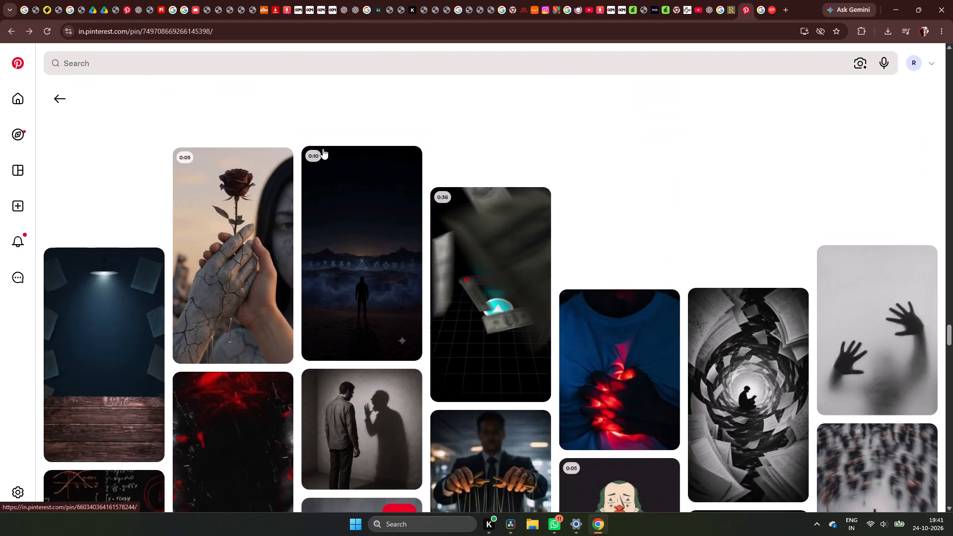
scroll(323, 148, up, 20)
scroll(323, 148, up, 3)
scroll(333, 128, down, 1)
scroll(333, 128, up, 15)
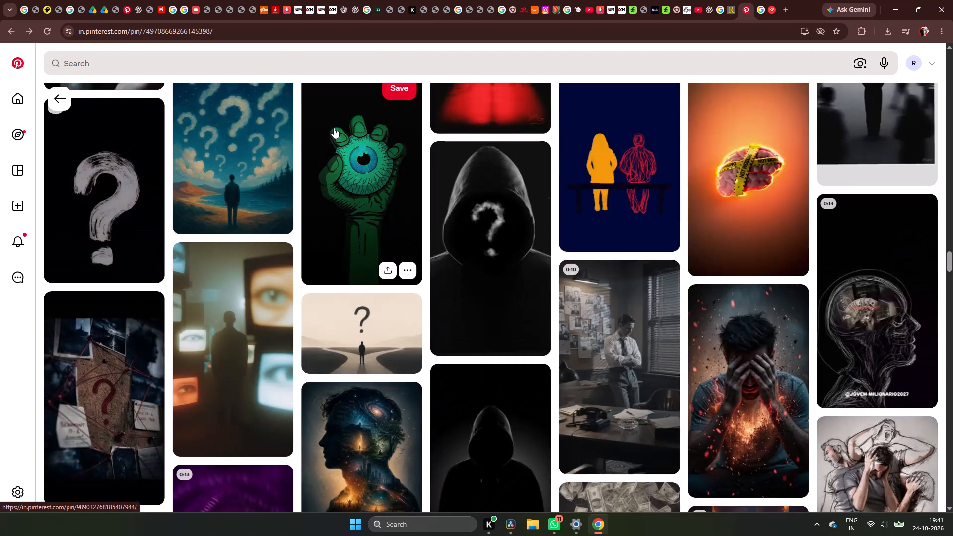
scroll(334, 128, up, 17)
scroll(341, 70, up, 8)
scroll(326, 180, up, 8)
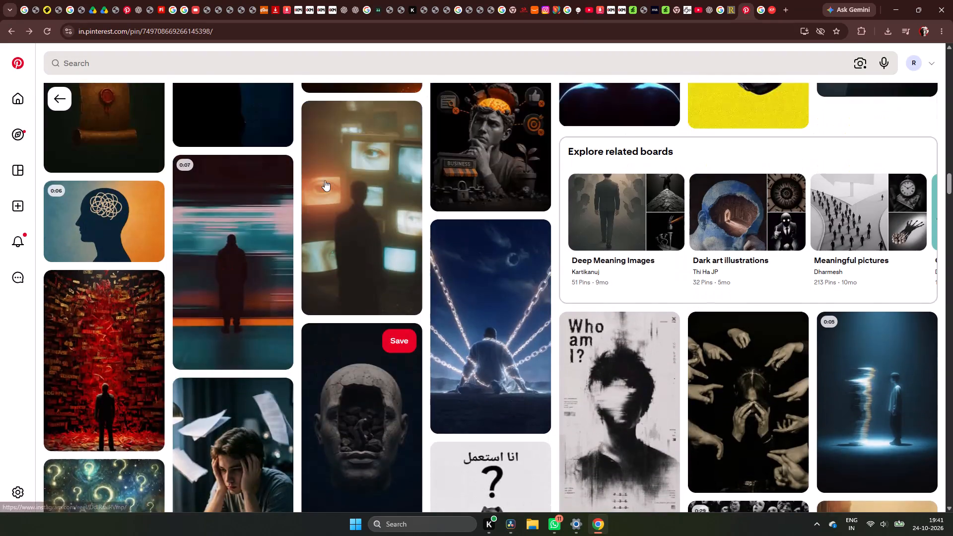
scroll(325, 180, up, 9)
scroll(325, 180, up, 16)
scroll(325, 180, up, 6)
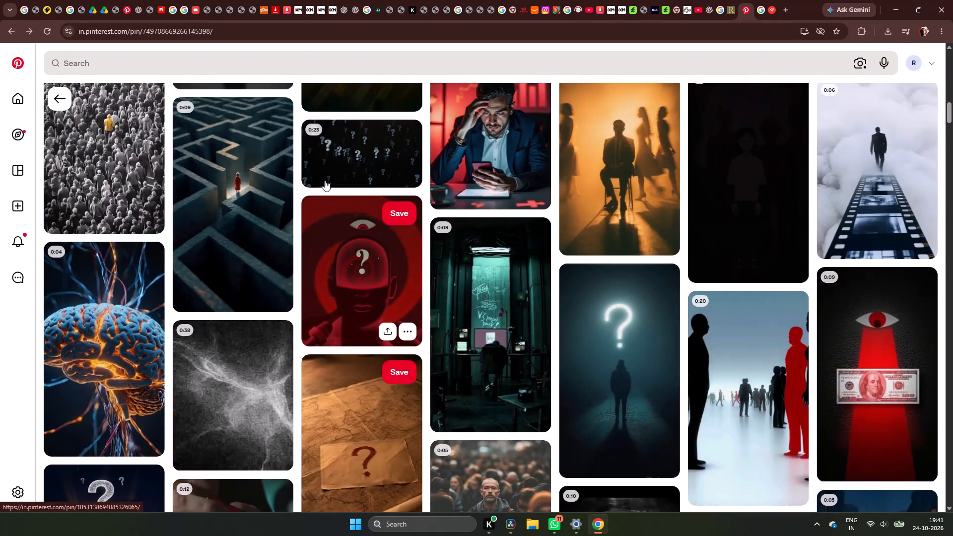
scroll(325, 180, up, 15)
scroll(325, 180, up, 7)
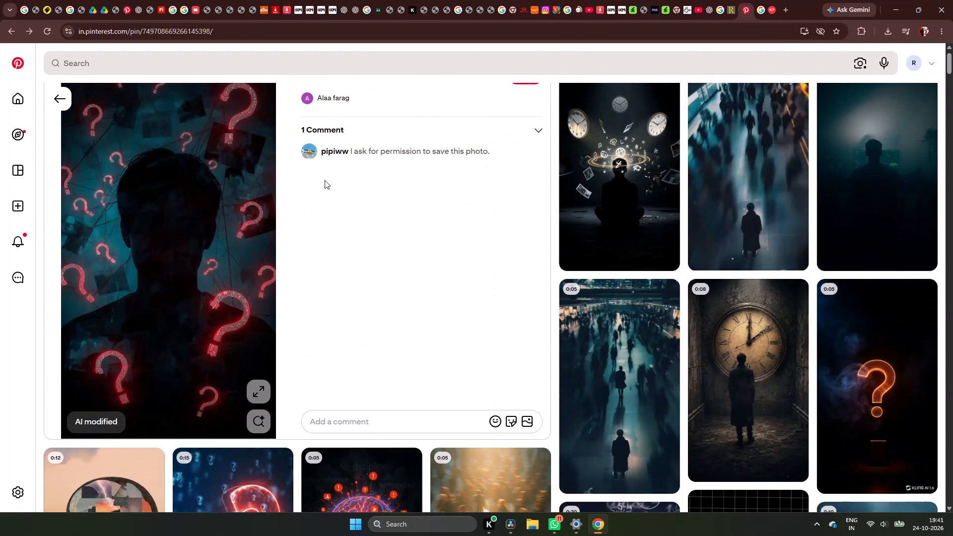
right_click(181, 260)
click(226, 287)
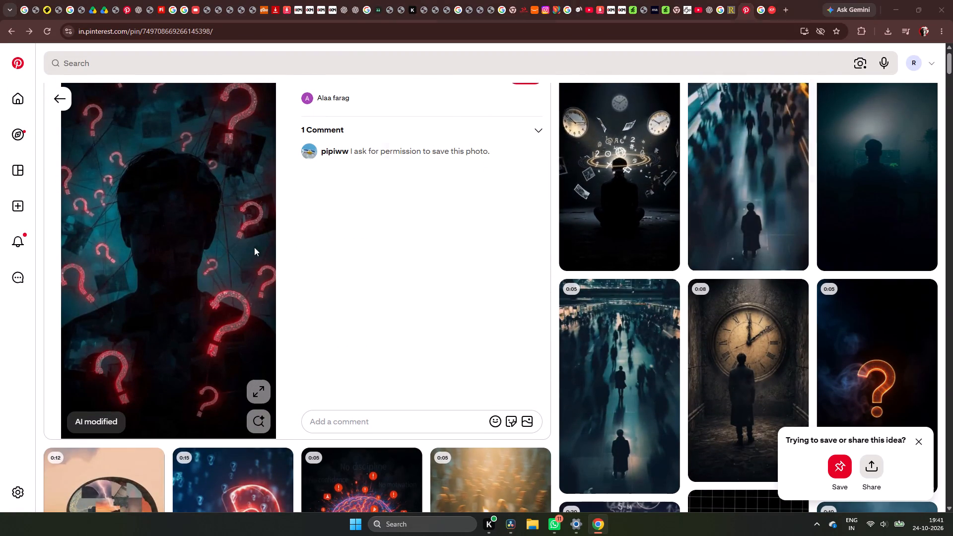
click(759, 220)
click(759, 221)
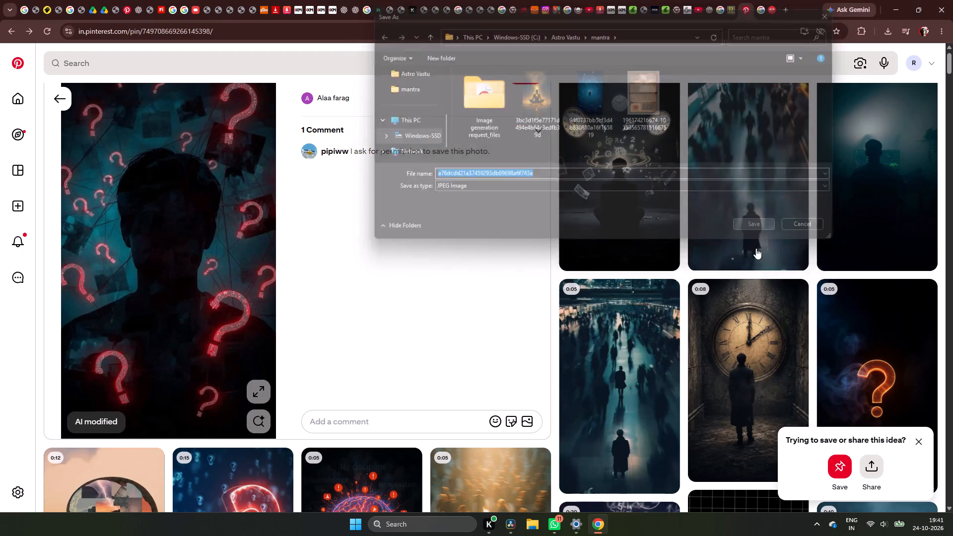
click(607, 526)
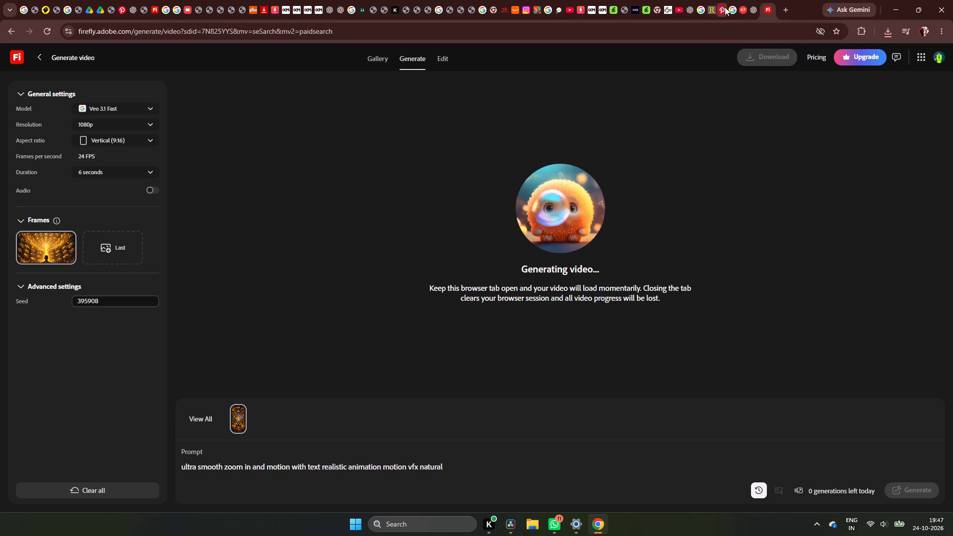
Search Pinterest for "sastro".
click(725, 7)
click(489, 73)
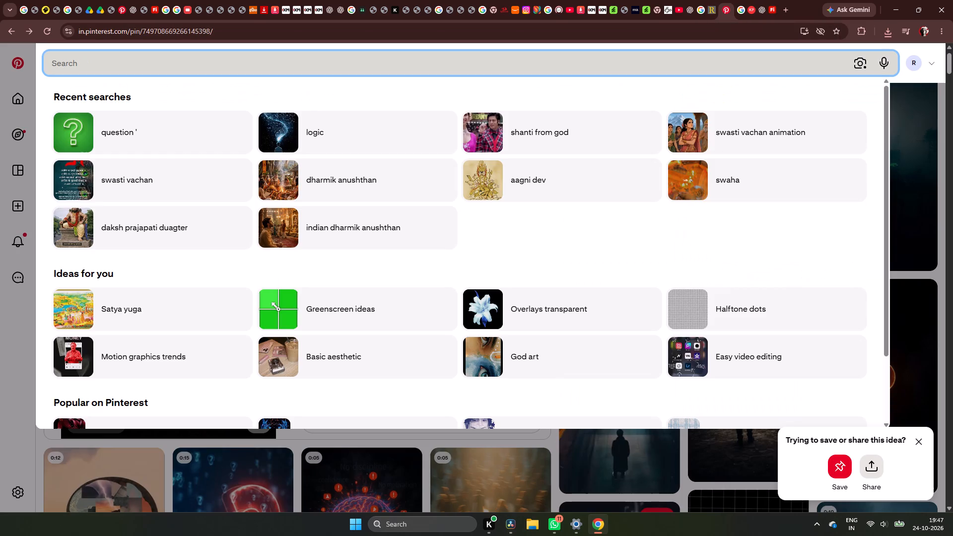
text(sas)
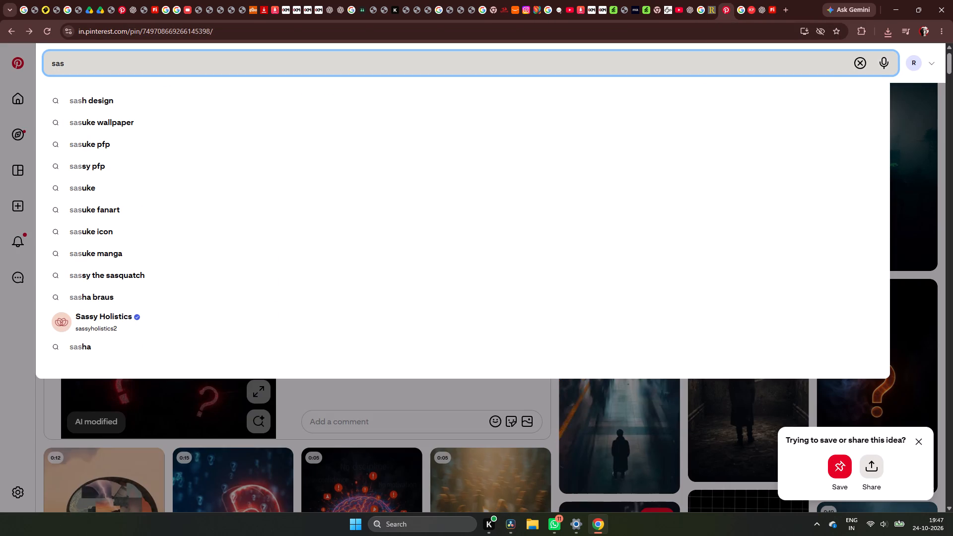
text(tro)
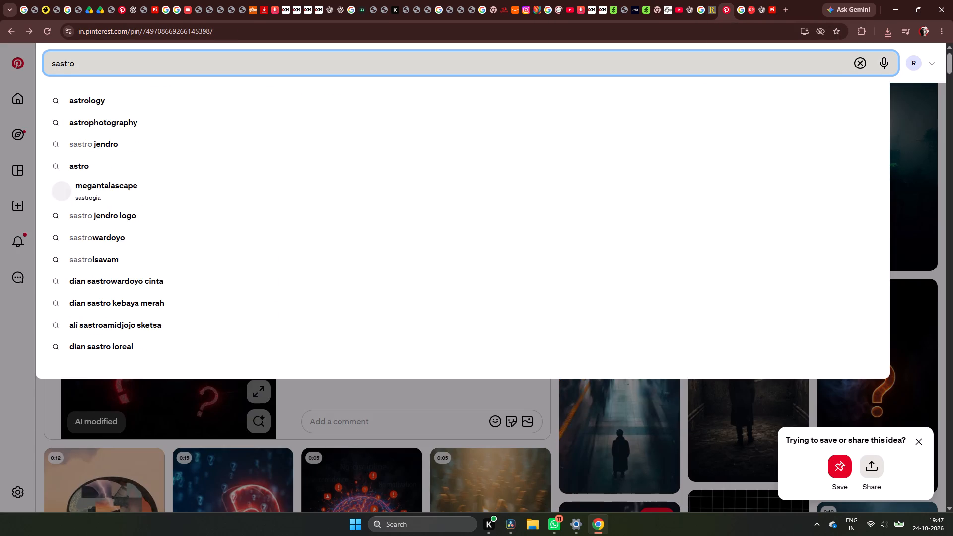
key(Return)
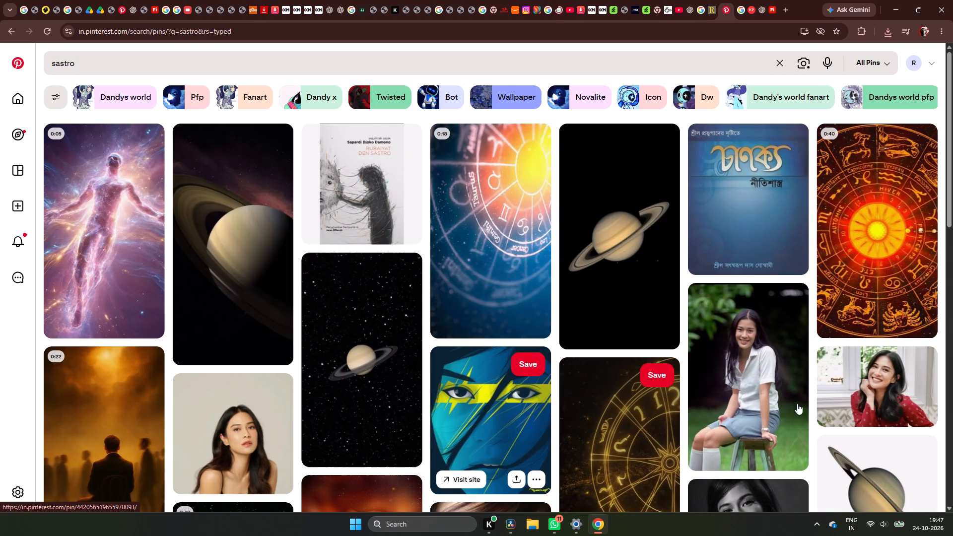
Open the Nadi Astrology manuscript pin, and from its related pins open the weathered open book in the desert.
scroll(552, 247, down, 4)
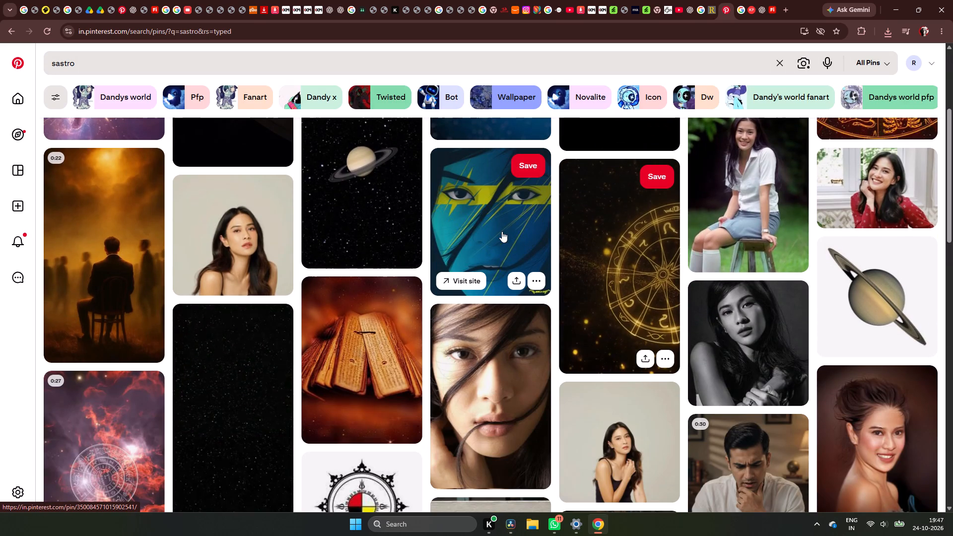
click(345, 361)
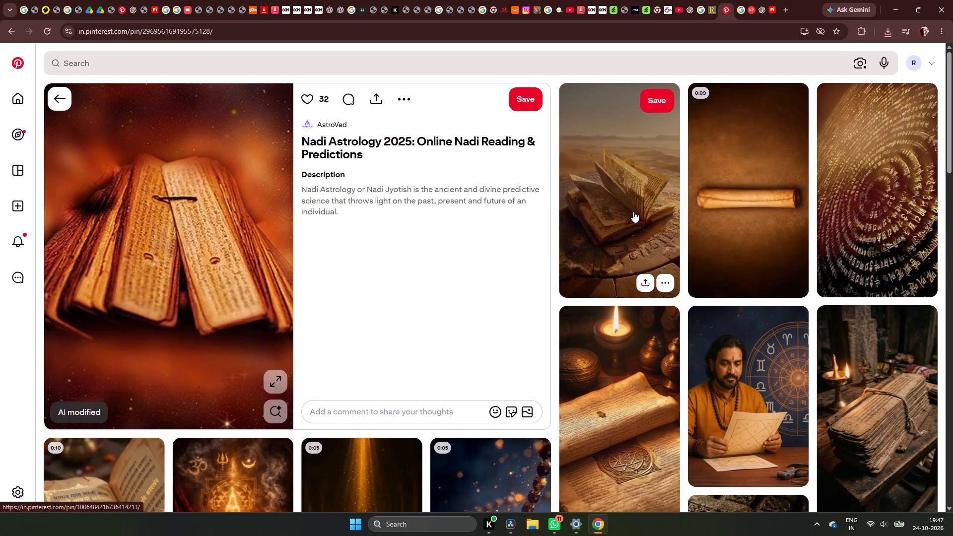
scroll(633, 211, down, 2)
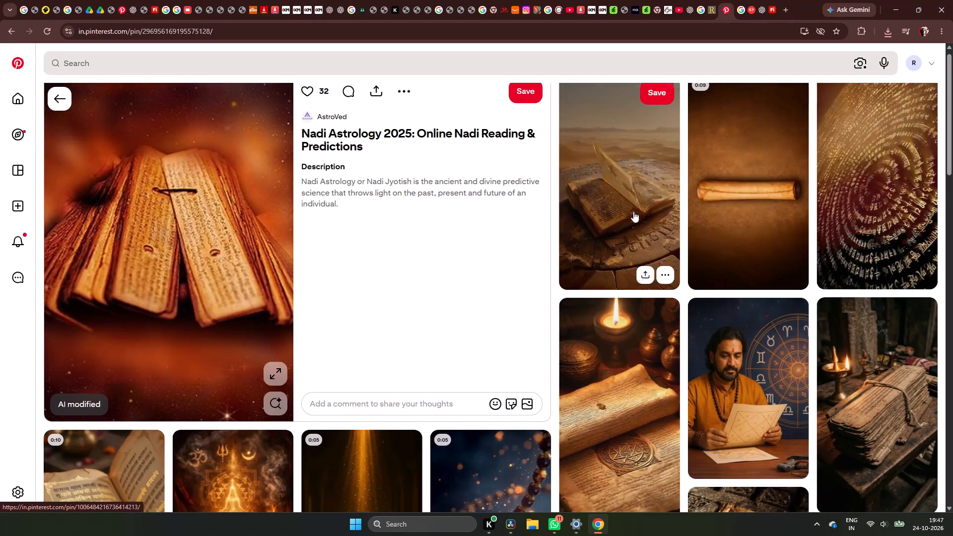
scroll(633, 211, down, 2)
scroll(620, 250, up, 2)
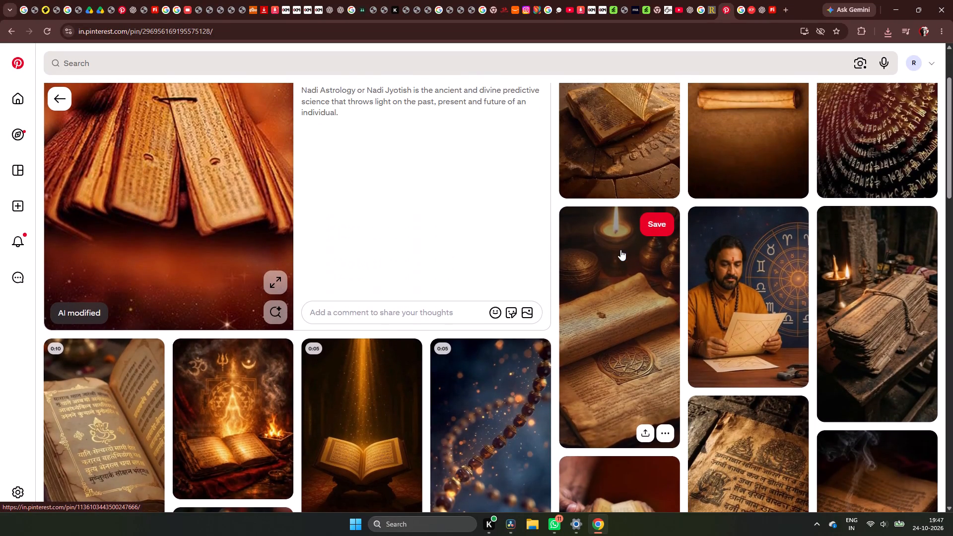
scroll(620, 250, up, 3)
click(619, 246)
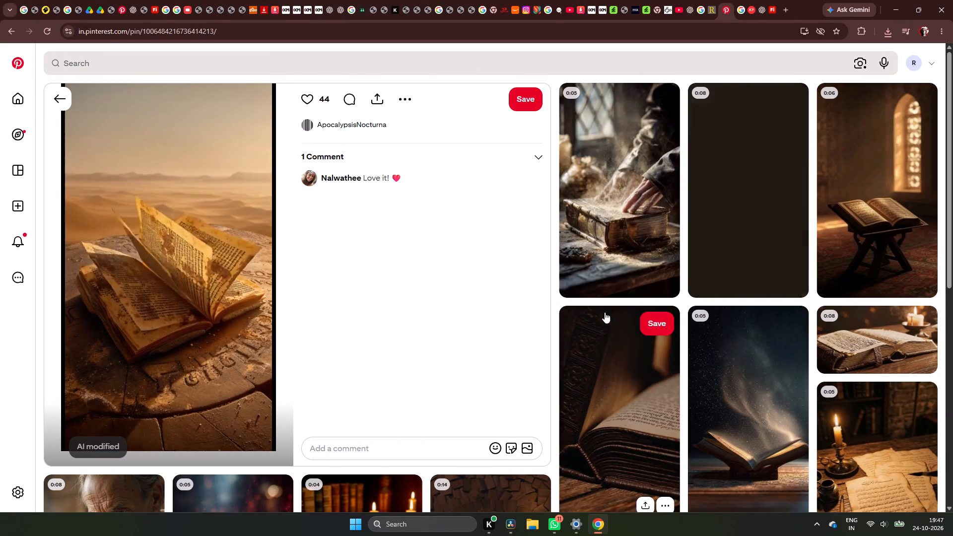
Browse the pins related to the weathered open desert book for further scripture and manuscript visuals.
scroll(692, 288, down, 5)
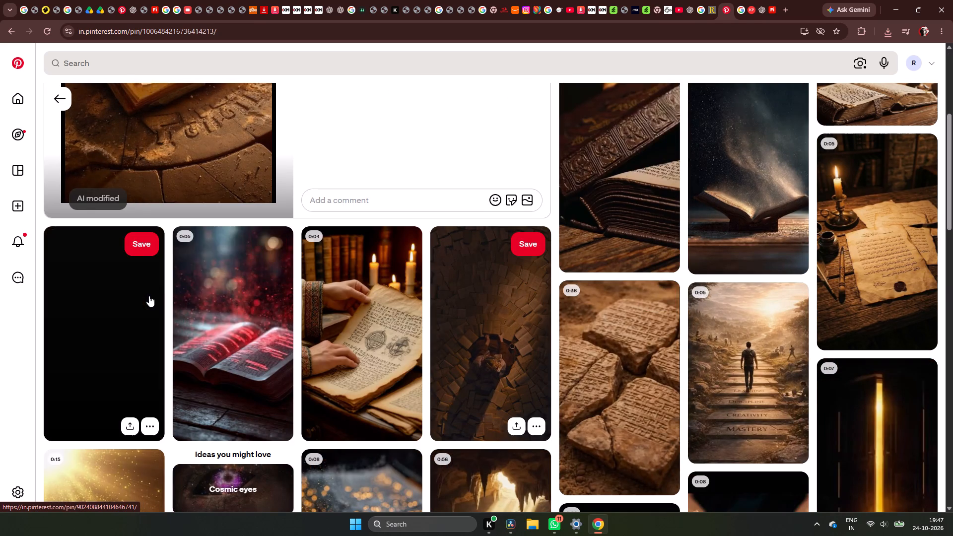
scroll(146, 298, down, 5)
scroll(232, 166, up, 1)
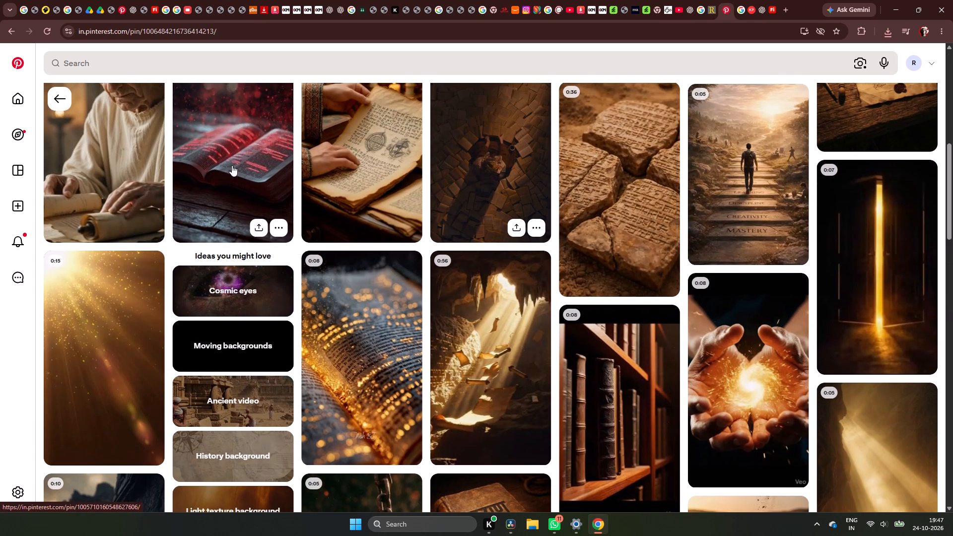
scroll(232, 165, up, 2)
scroll(224, 257, down, 3)
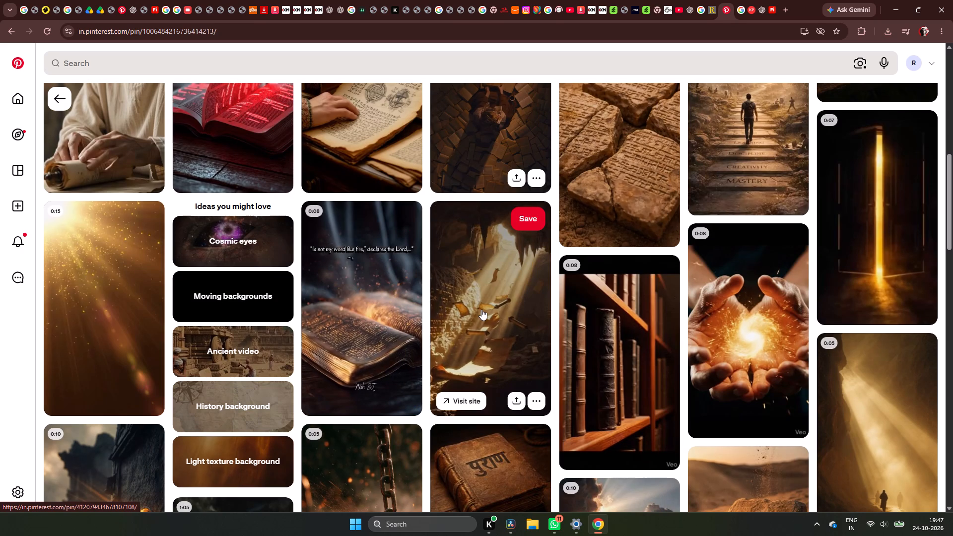
scroll(481, 309, down, 6)
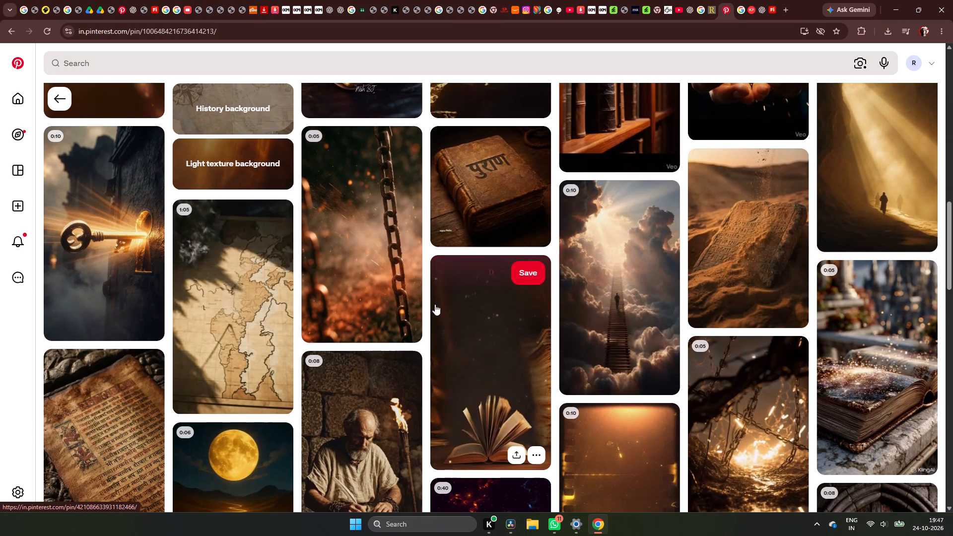
scroll(335, 352, down, 1)
scroll(319, 365, up, 1)
scroll(310, 372, down, 3)
scroll(207, 328, down, 5)
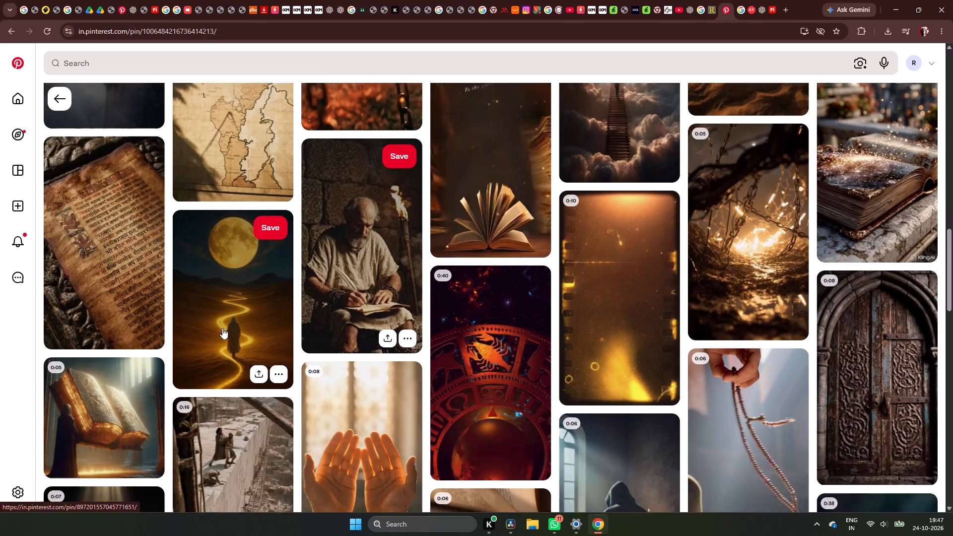
scroll(390, 291, down, 5)
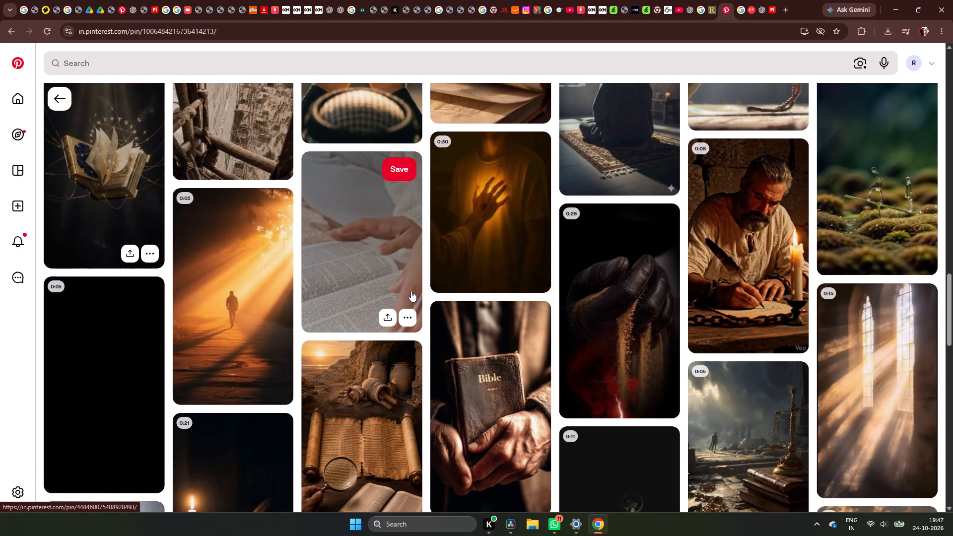
scroll(408, 284, down, 5)
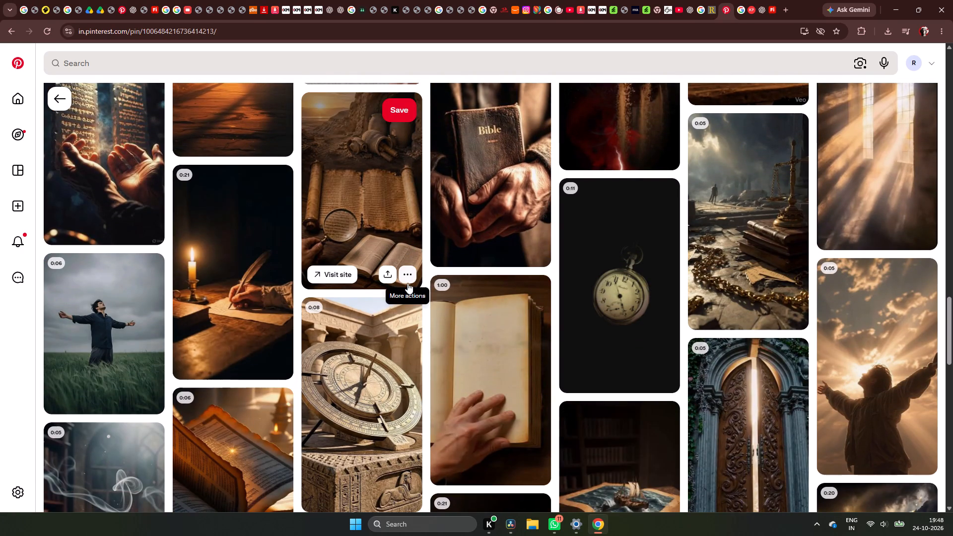
scroll(408, 283, down, 10)
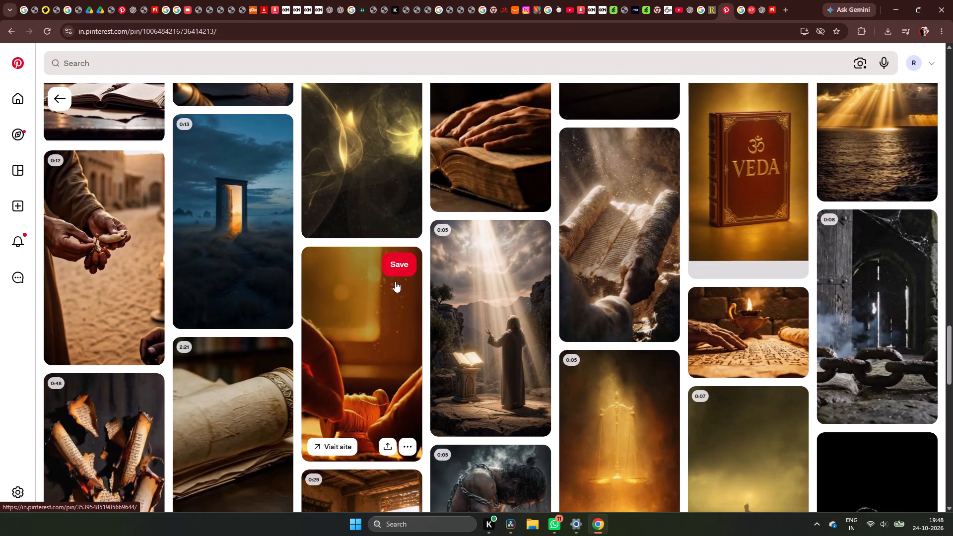
scroll(358, 196, up, 20)
scroll(358, 196, up, 5)
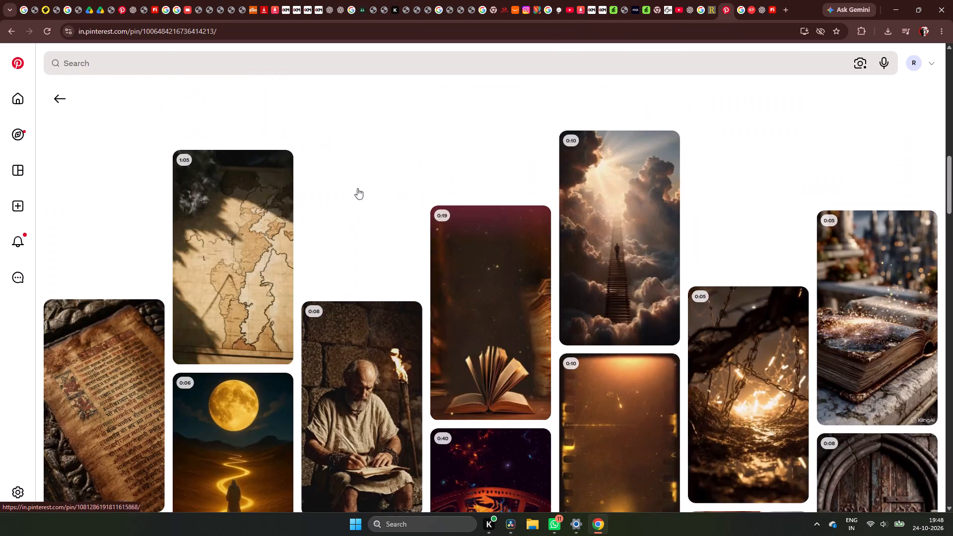
scroll(357, 188, up, 11)
scroll(357, 188, down, 2)
scroll(357, 188, up, 16)
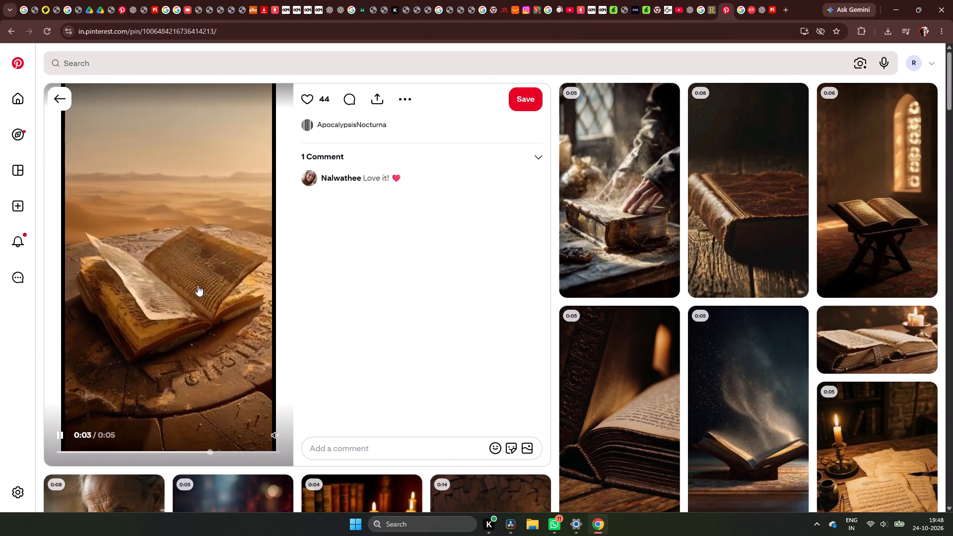
Copy the share link of the weathered open book desert video pin.
key(space)
scroll(206, 279, up, 8)
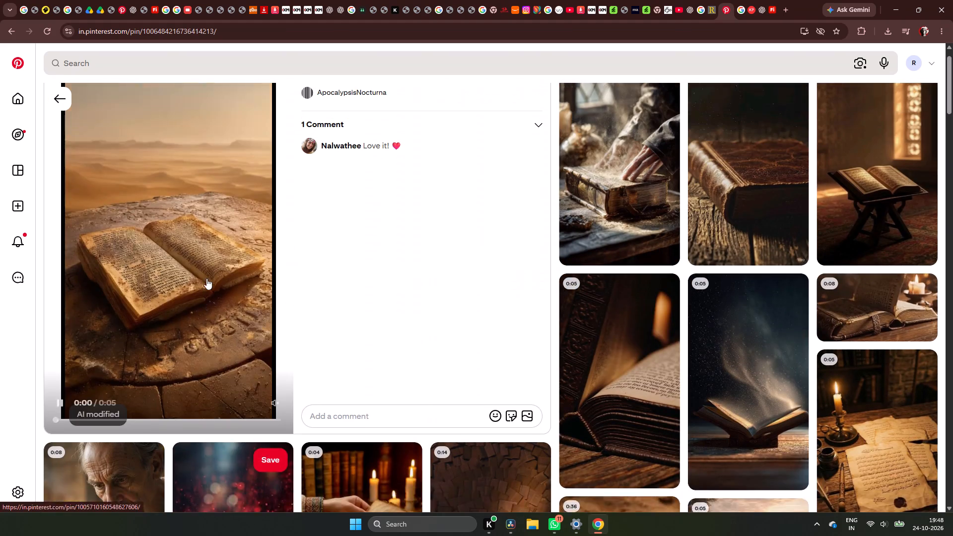
scroll(206, 278, up, 3)
right_click(206, 278)
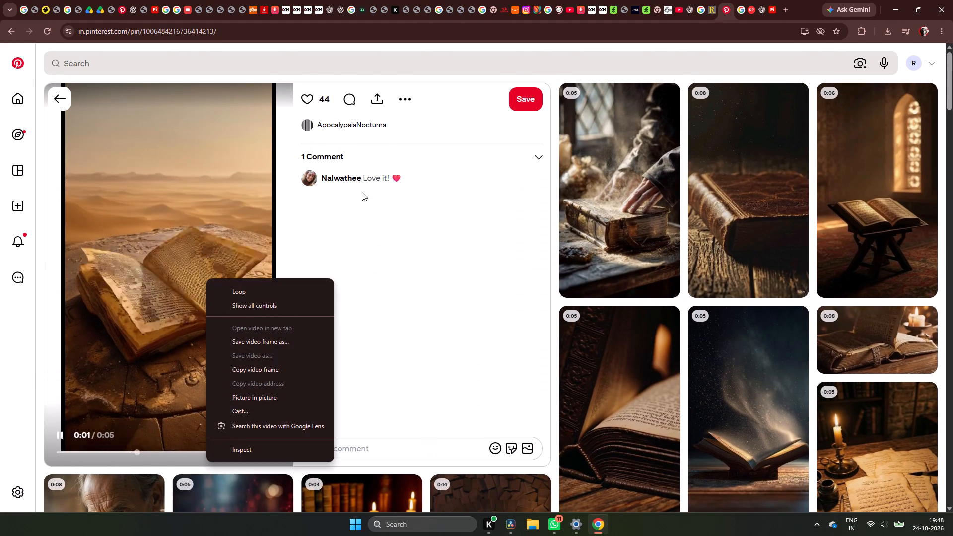
click(369, 98)
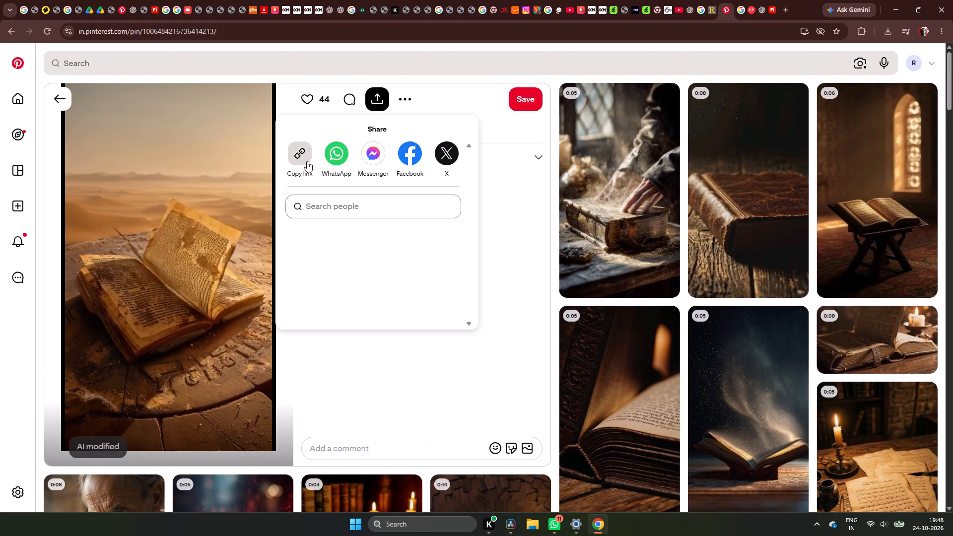
click(307, 161)
click(748, 9)
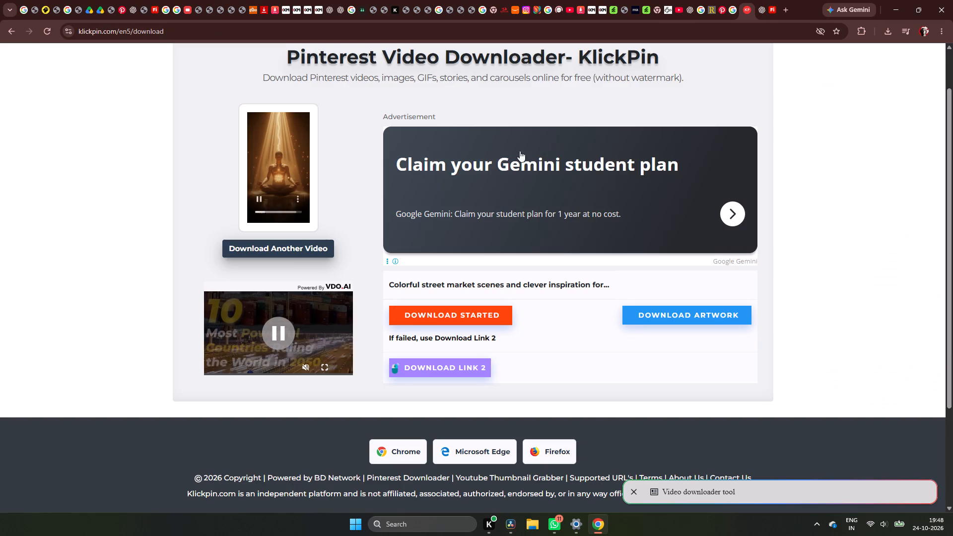
scroll(497, 136, up, 10)
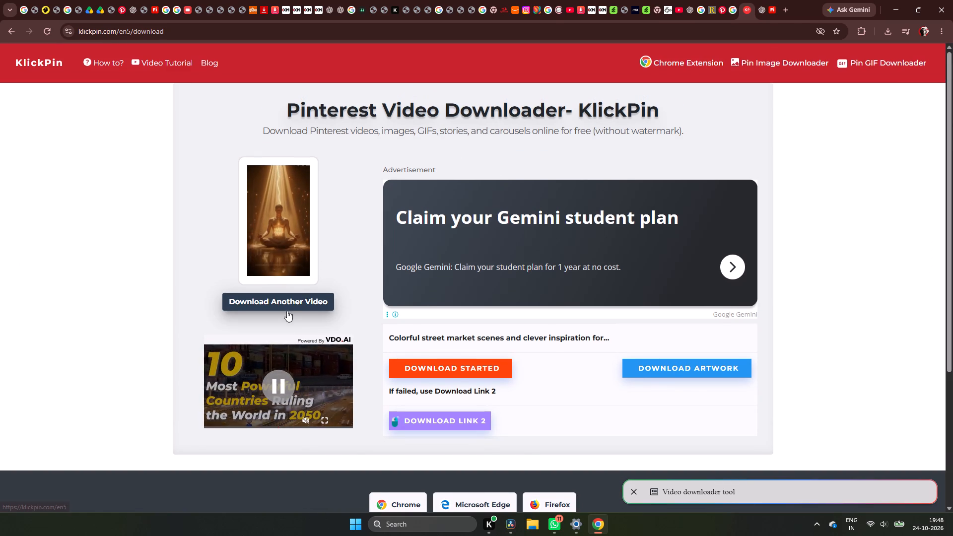
click(287, 311)
click(295, 299)
click(382, 187)
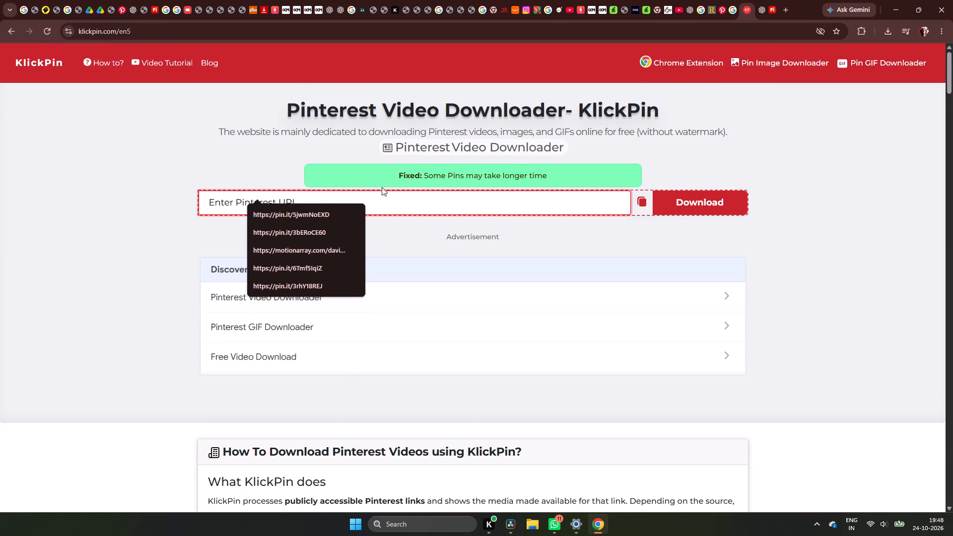
key(ctrl+v)
click(727, 201)
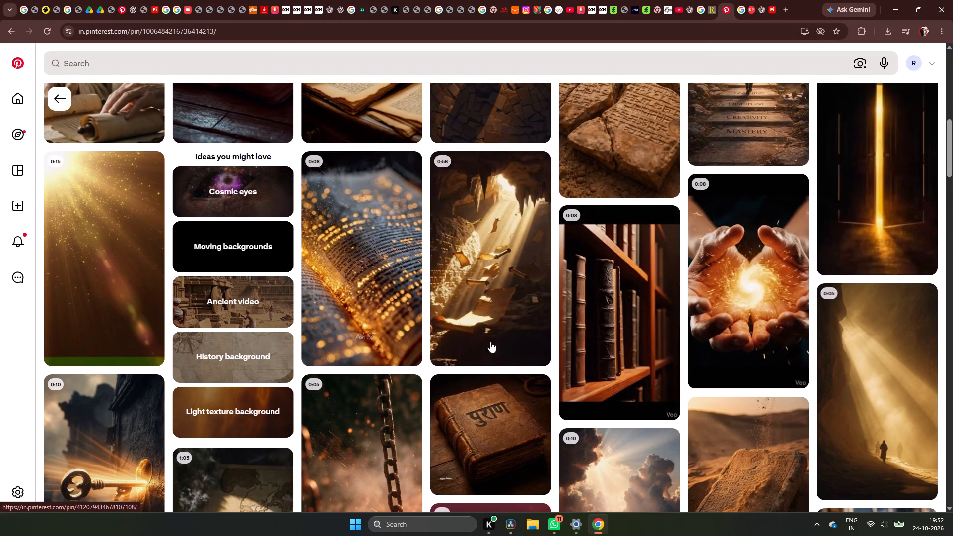
scroll(325, 315, up, 1)
scroll(325, 315, down, 12)
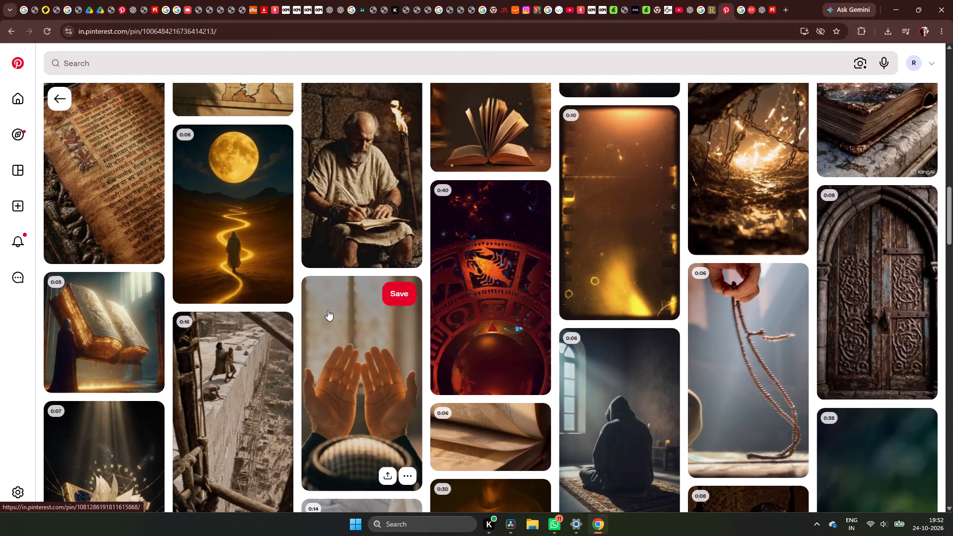
click(13, 33)
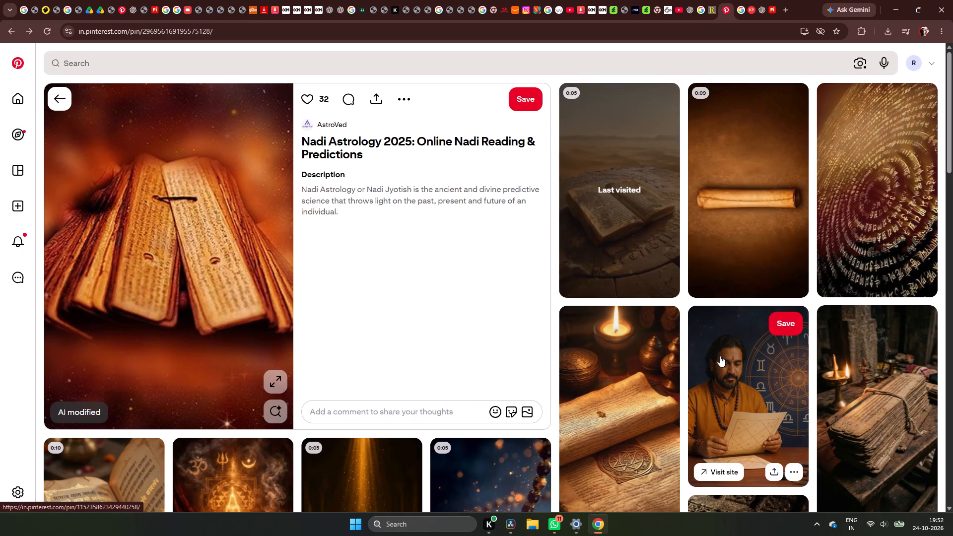
scroll(720, 356, down, 1)
scroll(186, 186, up, 3)
scroll(186, 186, down, 4)
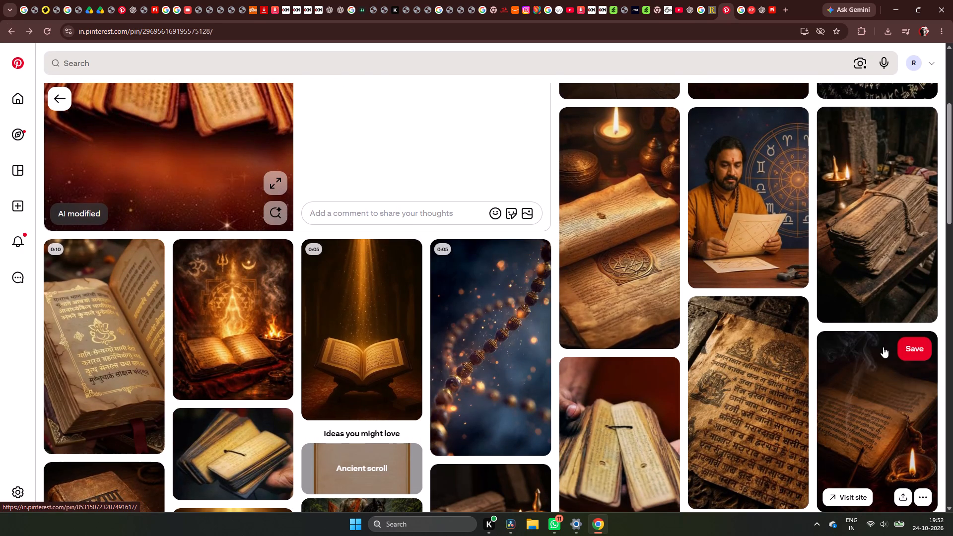
scroll(867, 372, down, 4)
Open the smoking Upanishad manuscript pin, and from its related pins open the tied manuscripts beside a brass oil lamp.
click(861, 250)
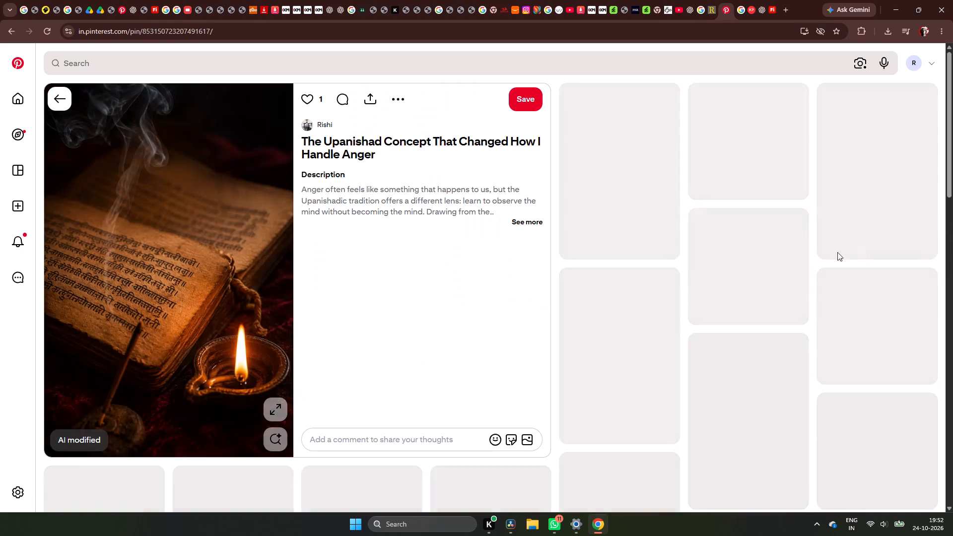
scroll(171, 336, down, 2)
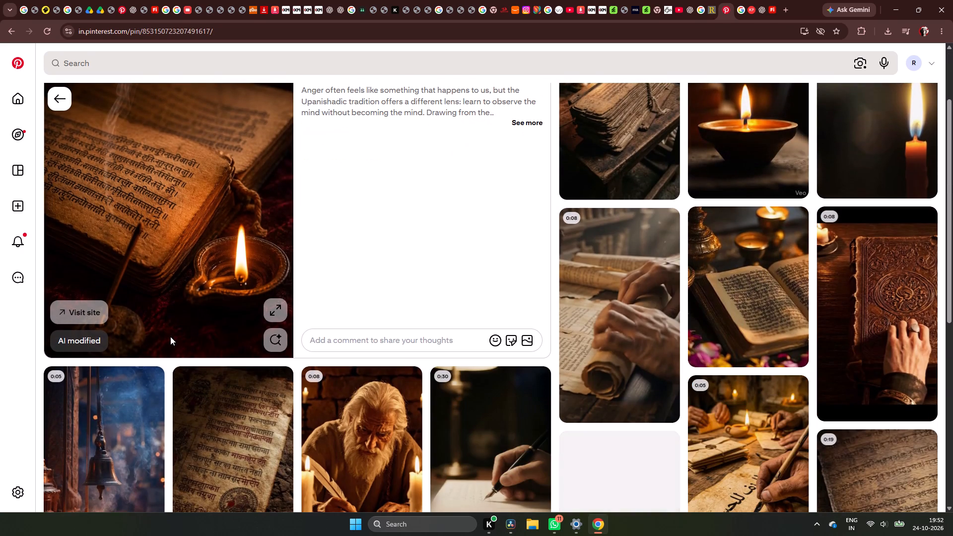
scroll(170, 337, up, 2)
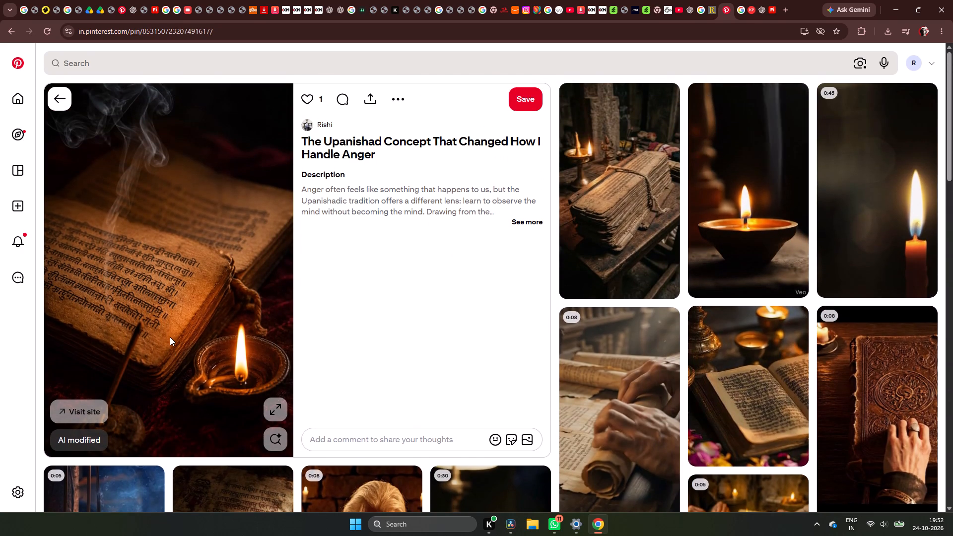
scroll(170, 337, down, 5)
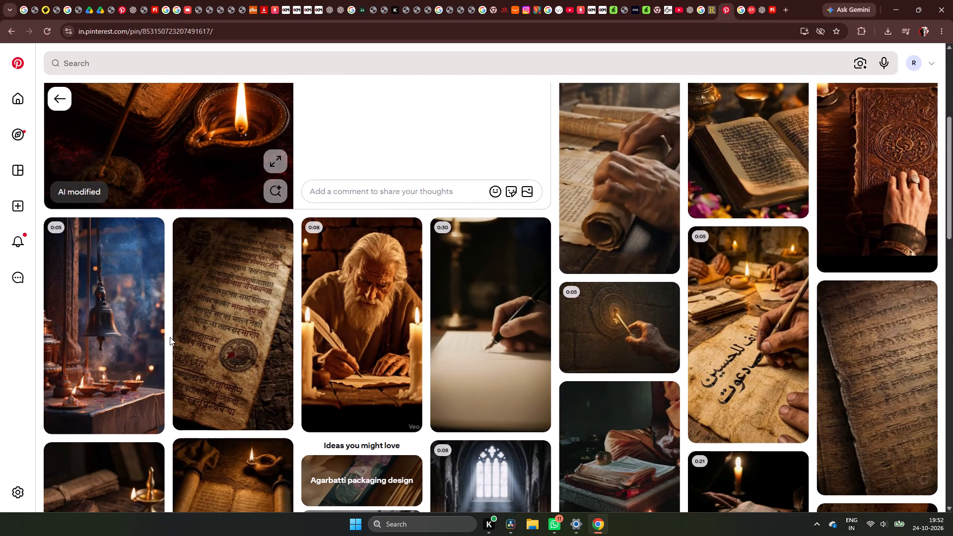
scroll(169, 337, down, 5)
scroll(169, 337, up, 1)
scroll(169, 337, down, 4)
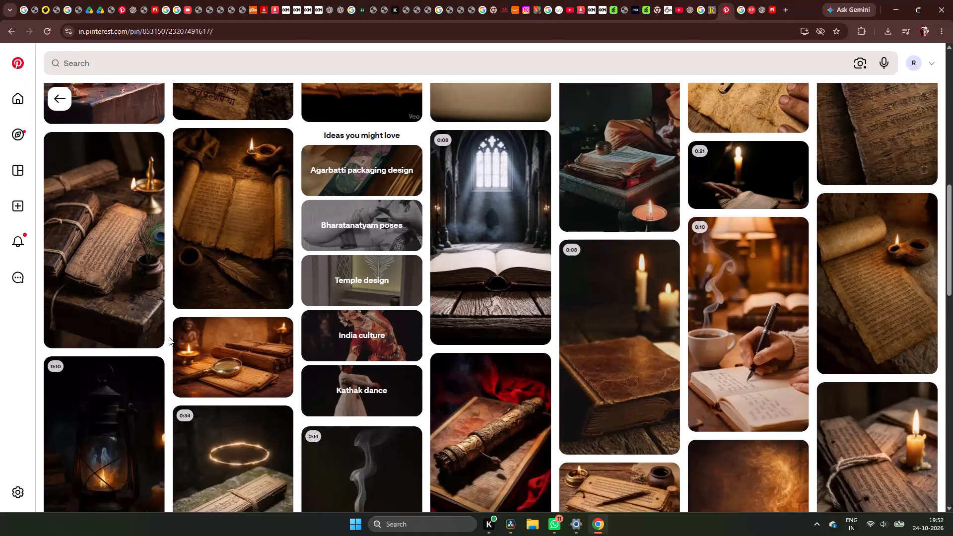
scroll(169, 337, down, 2)
scroll(169, 337, up, 3)
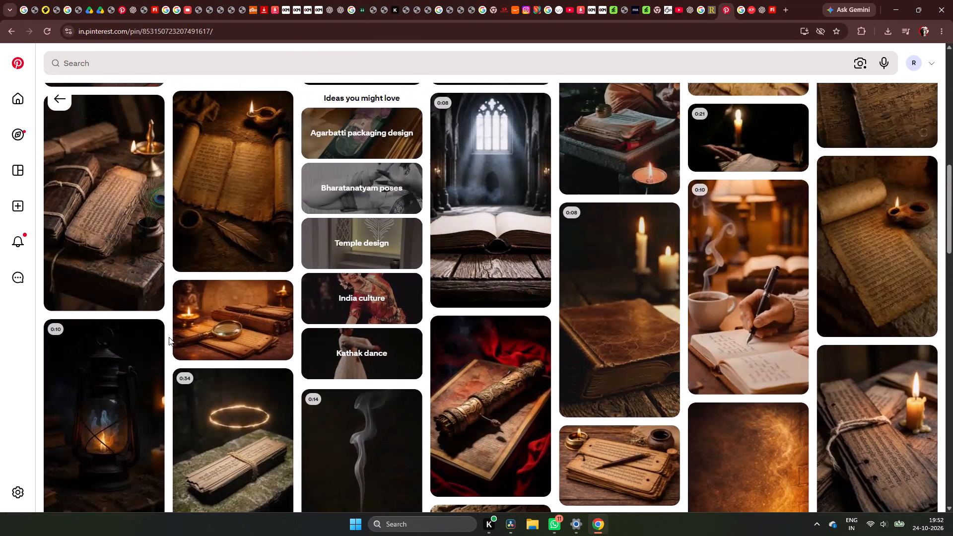
click(118, 241)
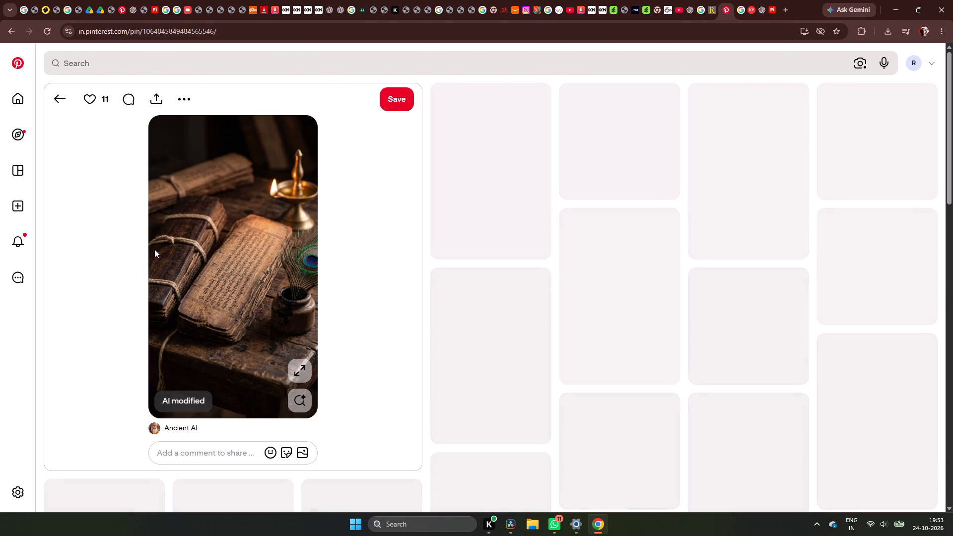
scroll(226, 269, down, 1)
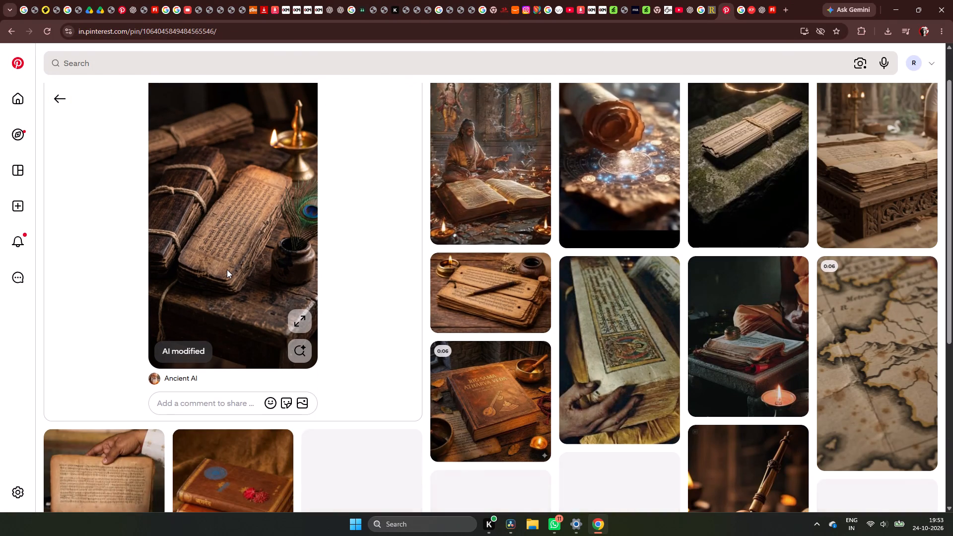
scroll(227, 269, up, 1)
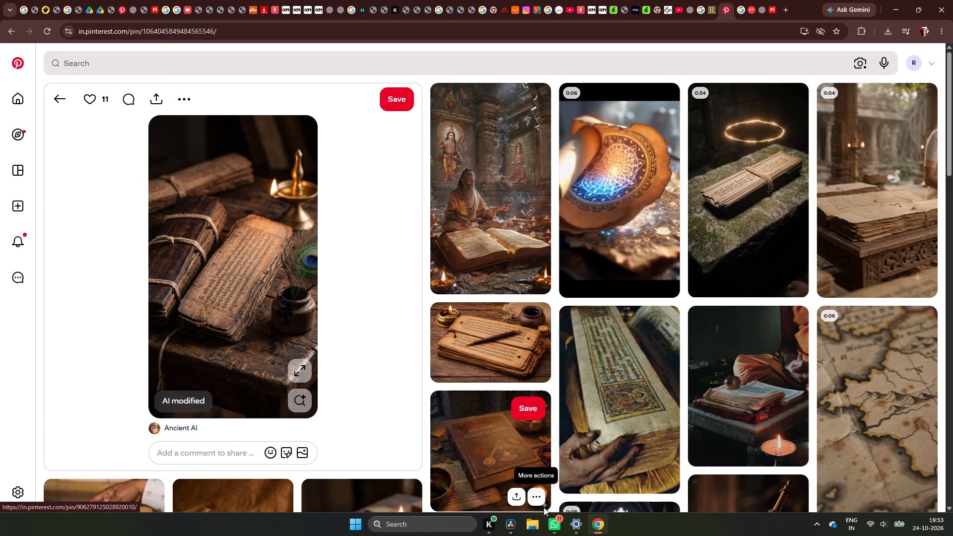
Switch to DaVinci Resolve, play the open-book clip, and move it slightly earlier on V5 to start at about 01:29:26.
click(512, 520)
click(221, 288)
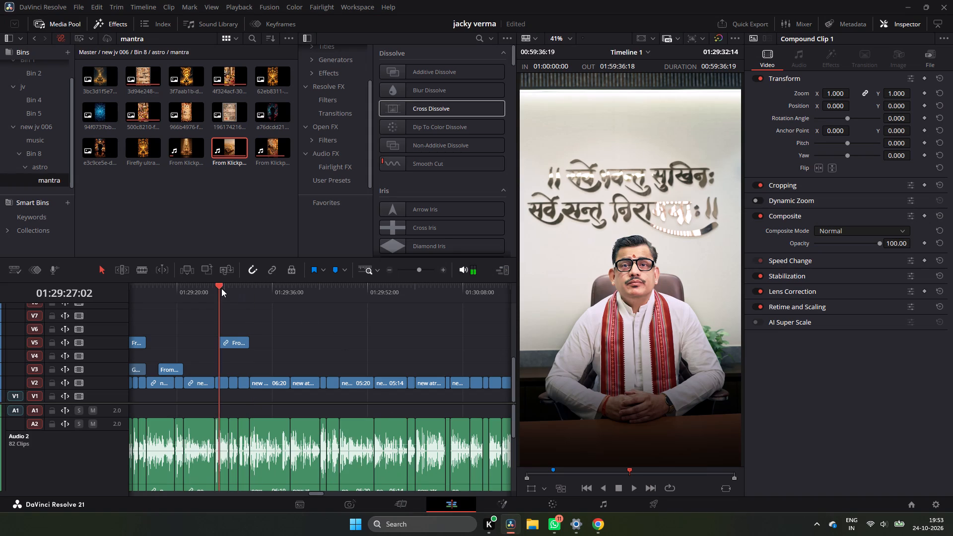
key(space)
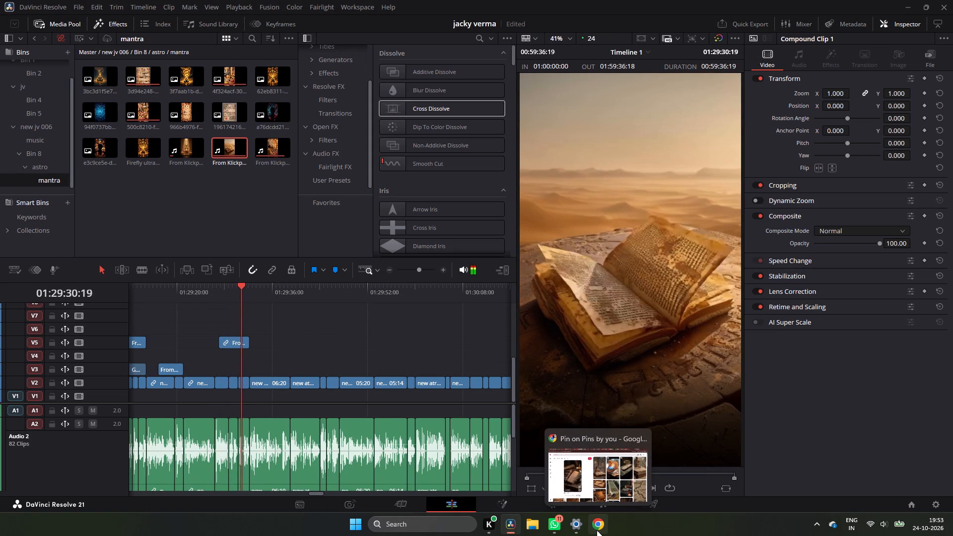
click(203, 289)
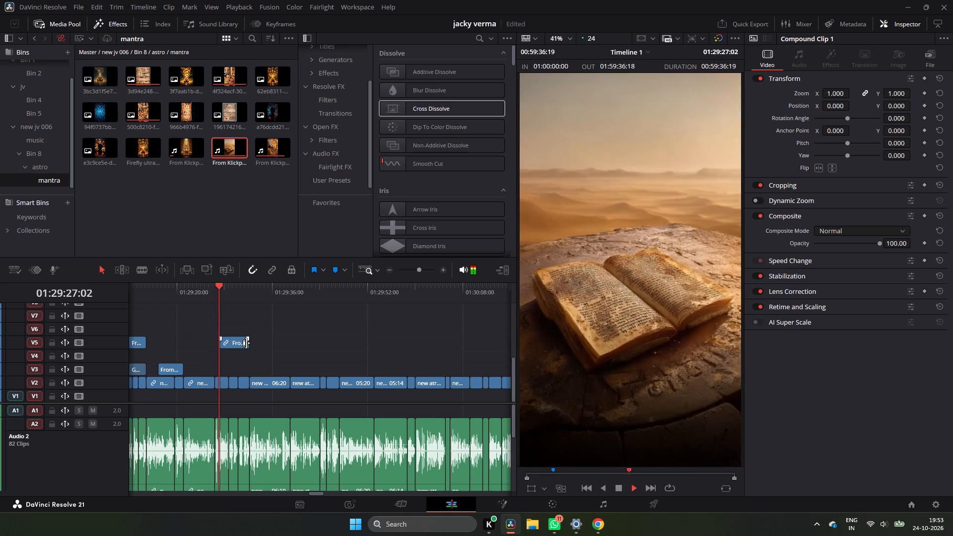
drag(240, 344, 236, 347)
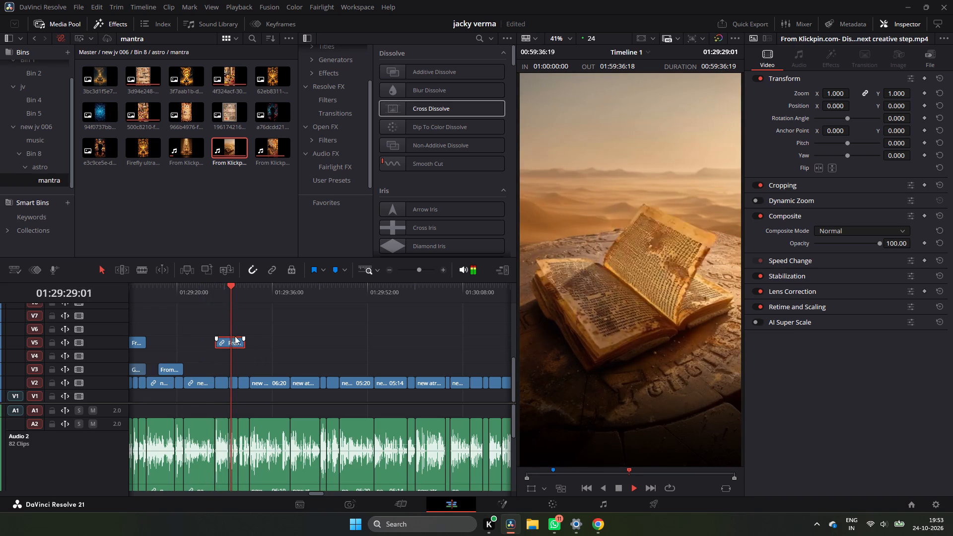
key(space)
Switch to Chrome and save the tied-manuscripts pin image as a JPEG in the Astro Vastu mantra folder.
click(595, 521)
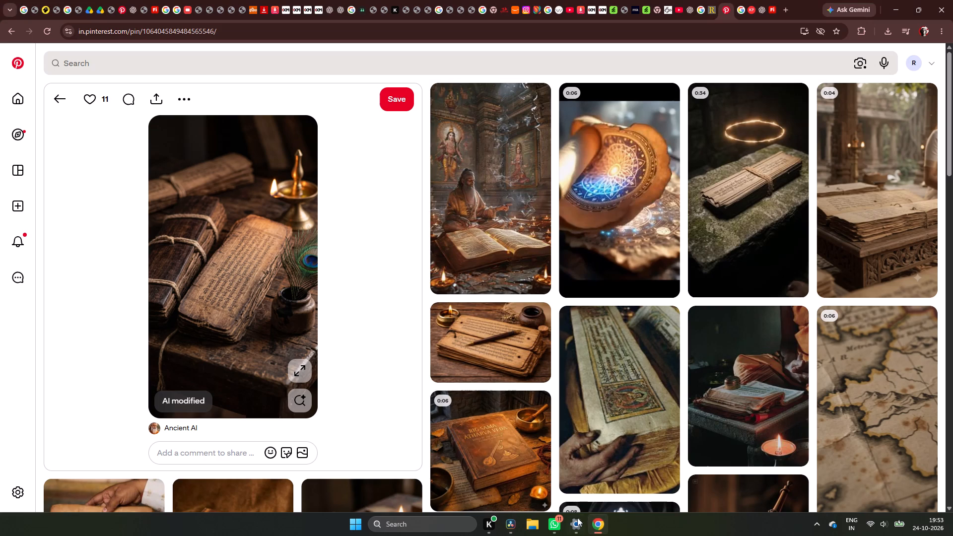
right_click(253, 238)
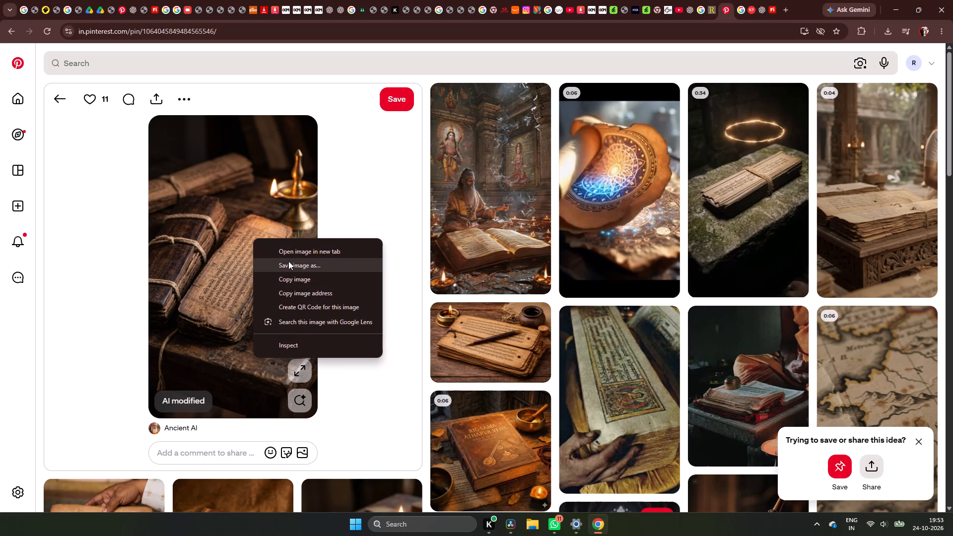
click(289, 262)
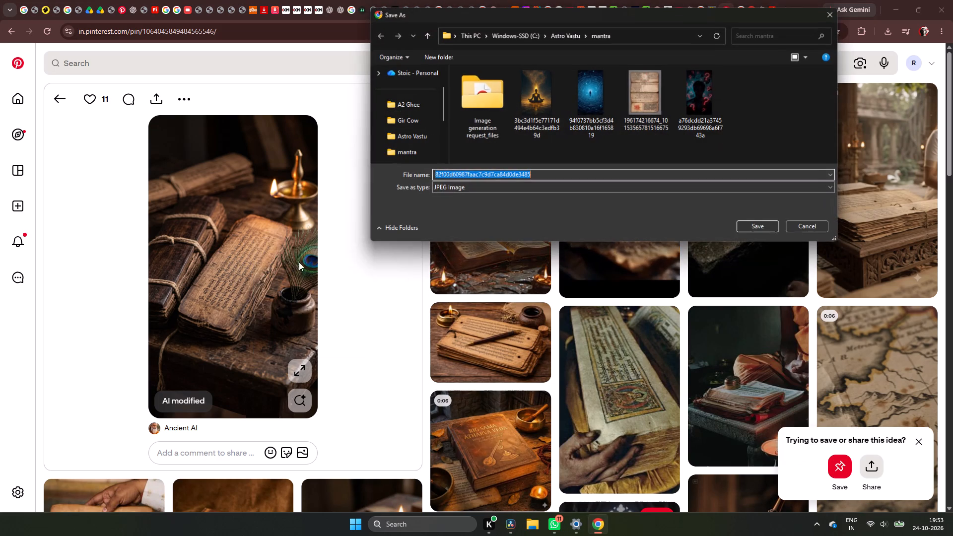
click(768, 224)
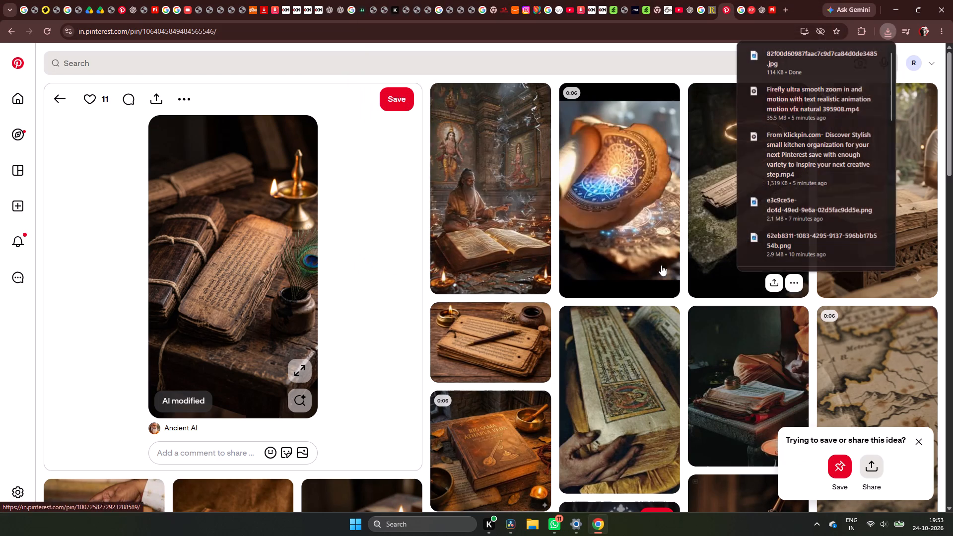
Look through the pins related to the tied-manuscripts image for more scripture visuals.
scroll(486, 379, down, 5)
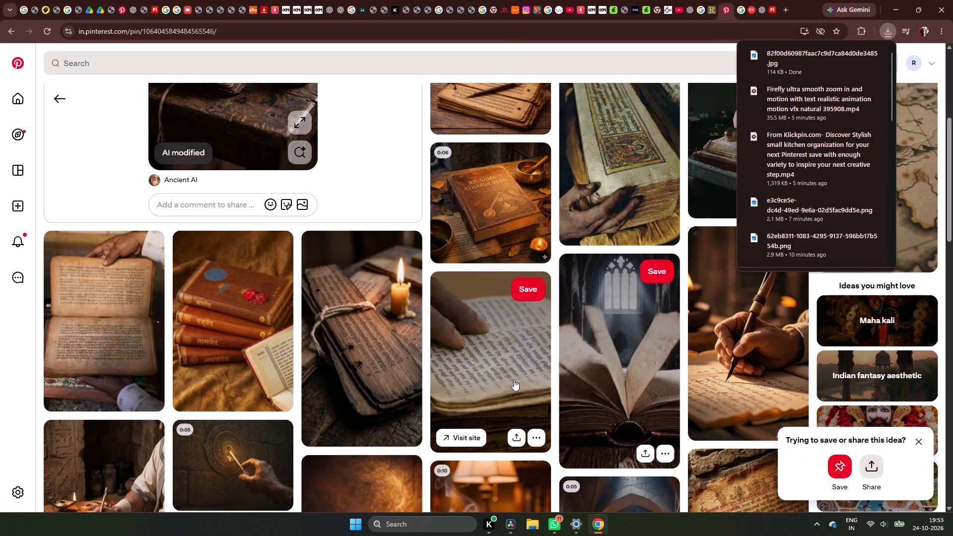
scroll(514, 380, down, 1)
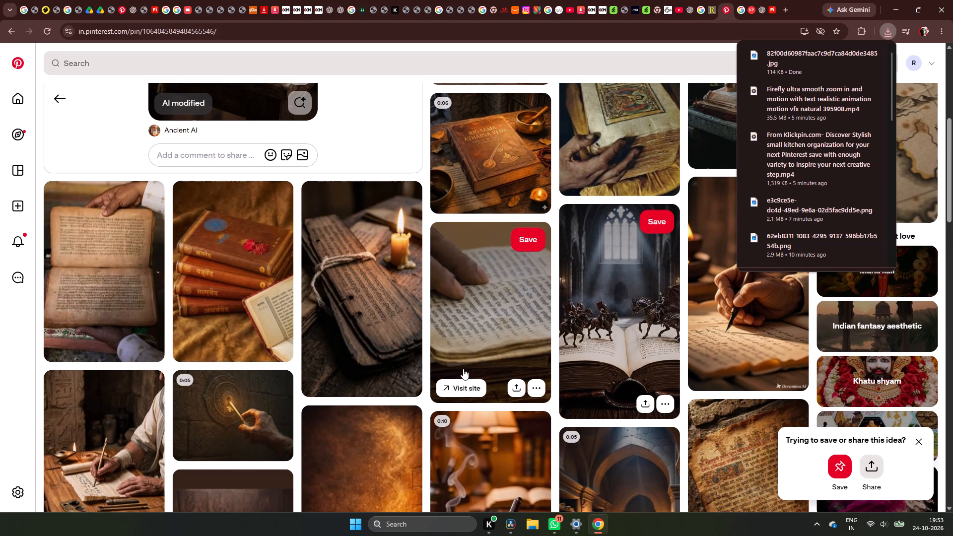
scroll(522, 349, down, 3)
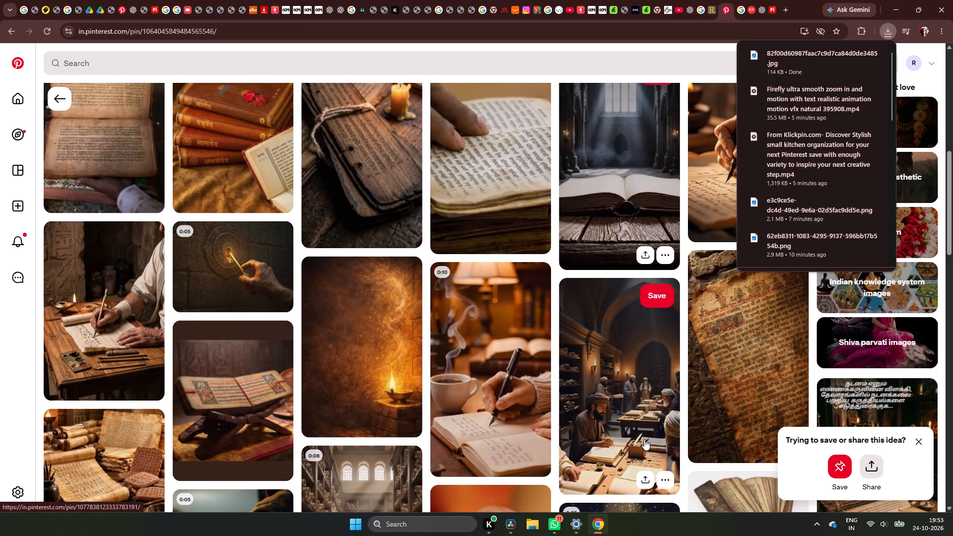
Return to DaVinci Resolve and play the timeline around and past the open-book clip to examine where the next B-roll fits.
click(593, 525)
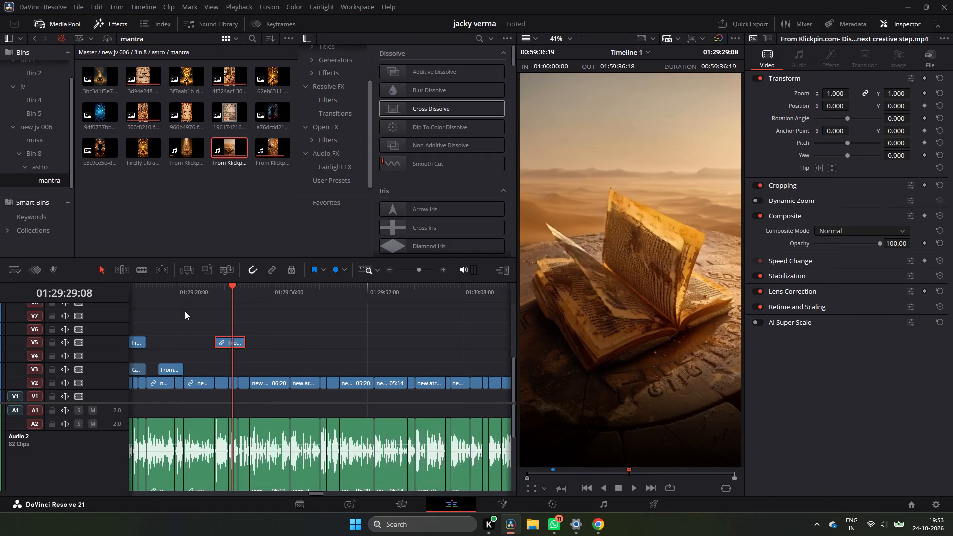
click(158, 296)
key(space)
click(184, 290)
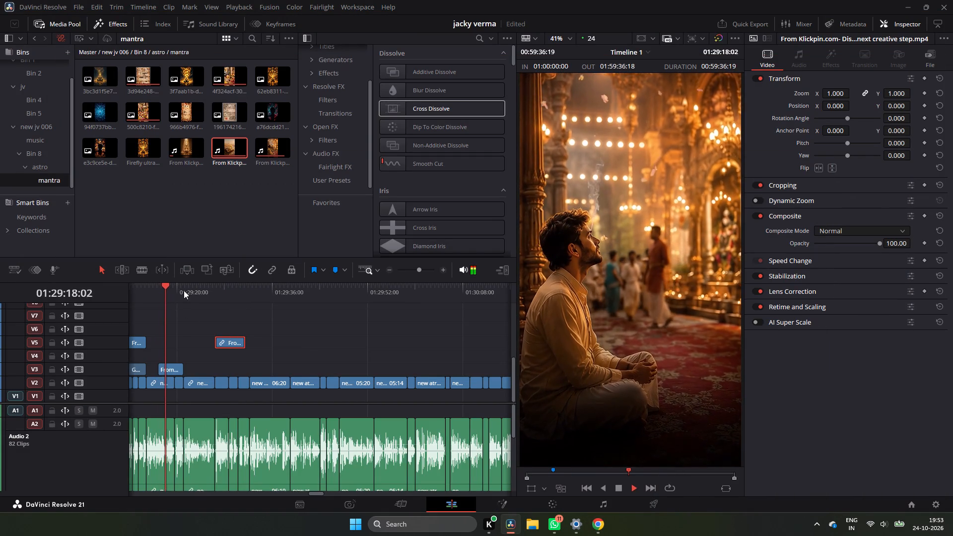
drag(193, 291, 245, 303)
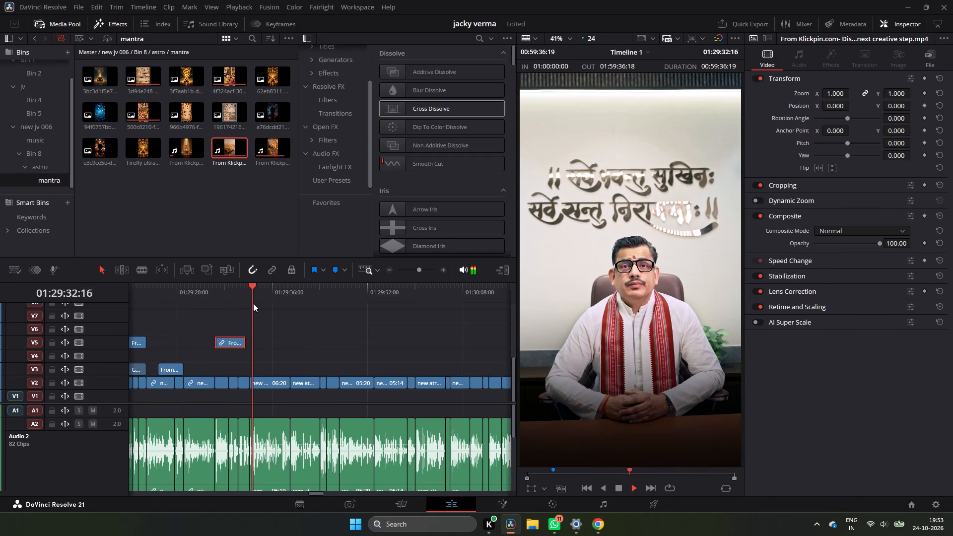
click(389, 271)
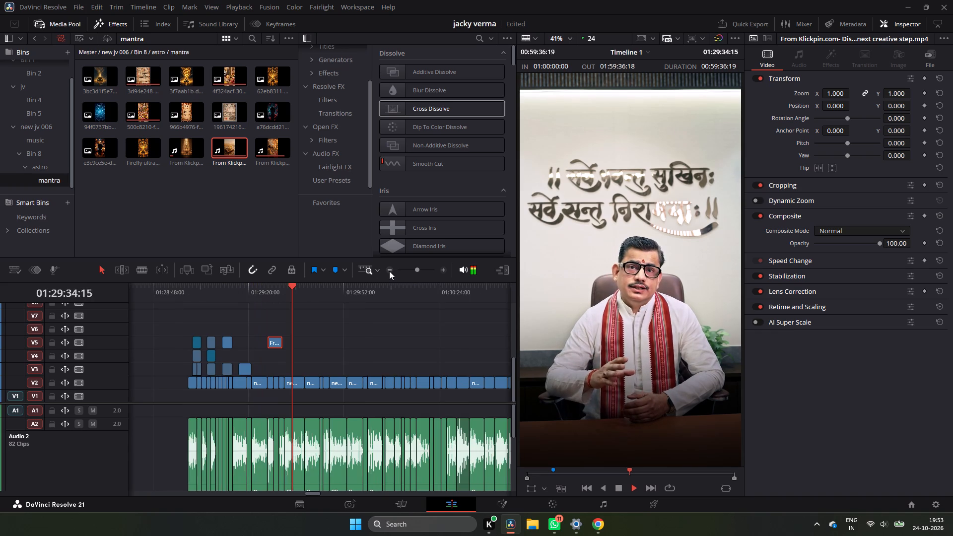
key(space)
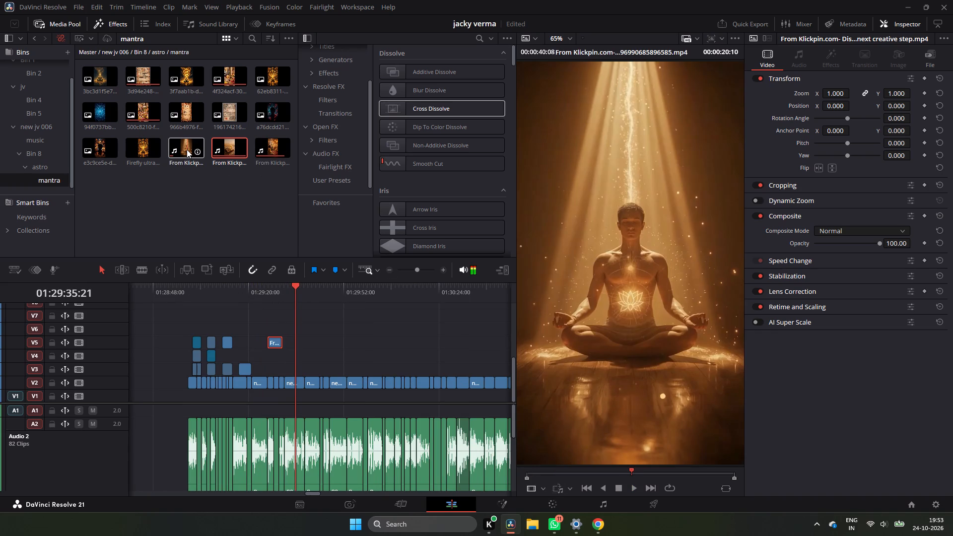
key(space)
key(space)
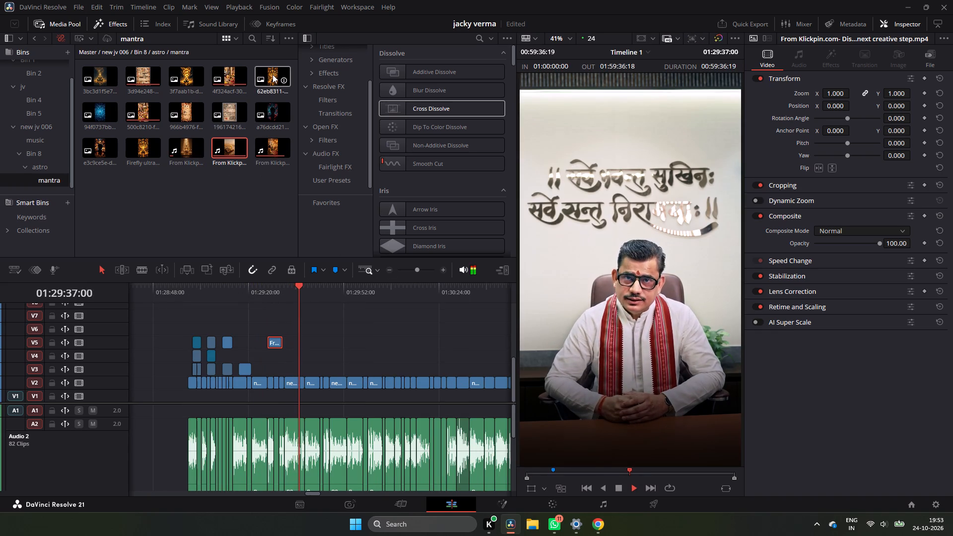
key(space)
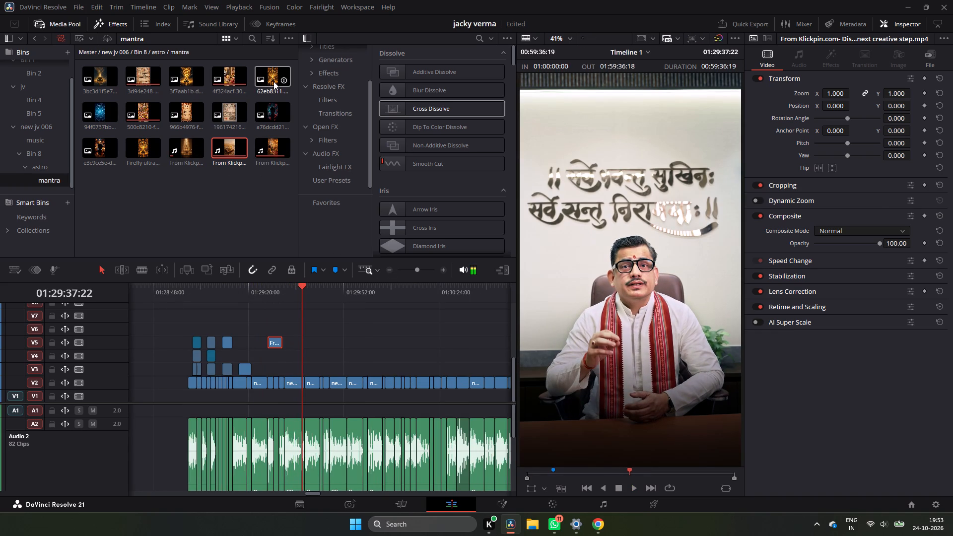
Place the Firefly meditation clip from the mantra bin on V4, starting at about 01:29:39.
click(273, 81)
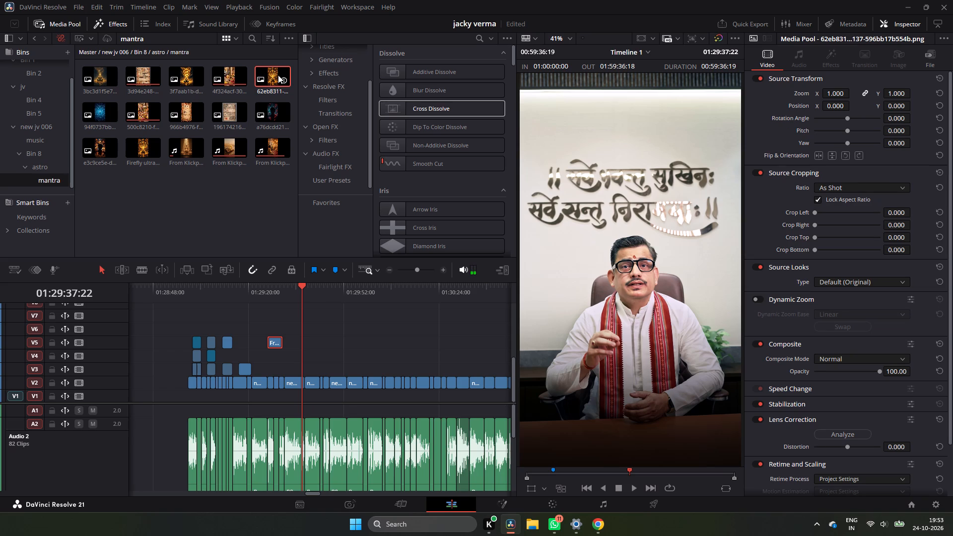
click(277, 75)
click(225, 69)
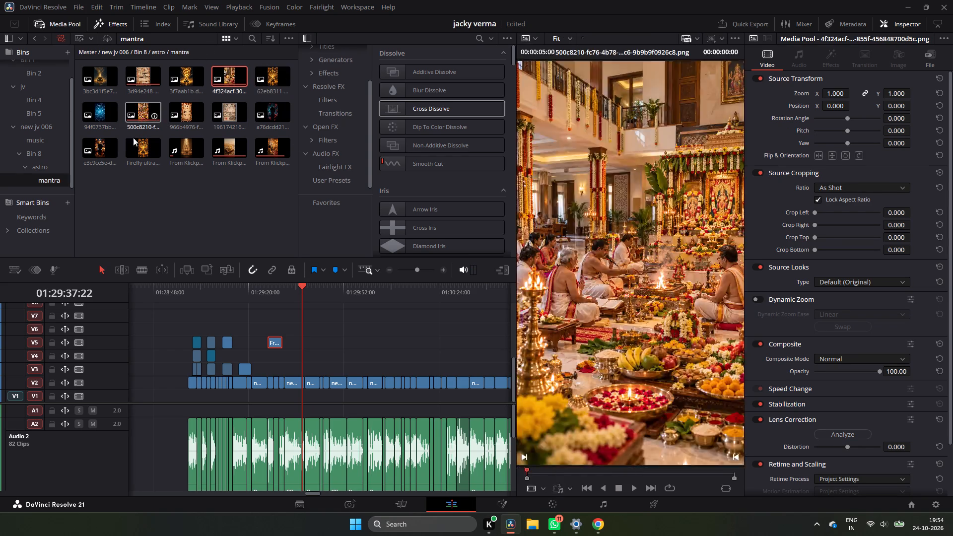
drag(152, 151, 333, 340)
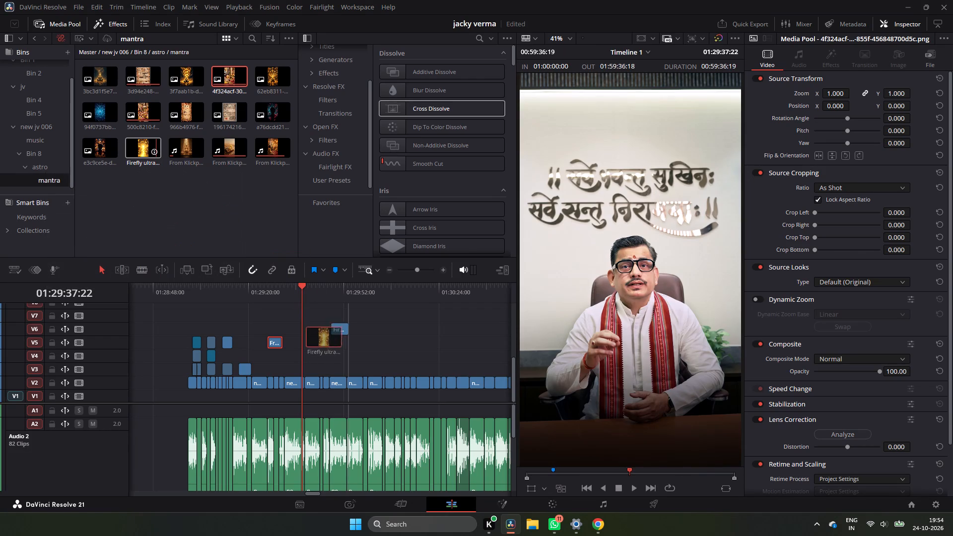
drag(333, 340, 305, 361)
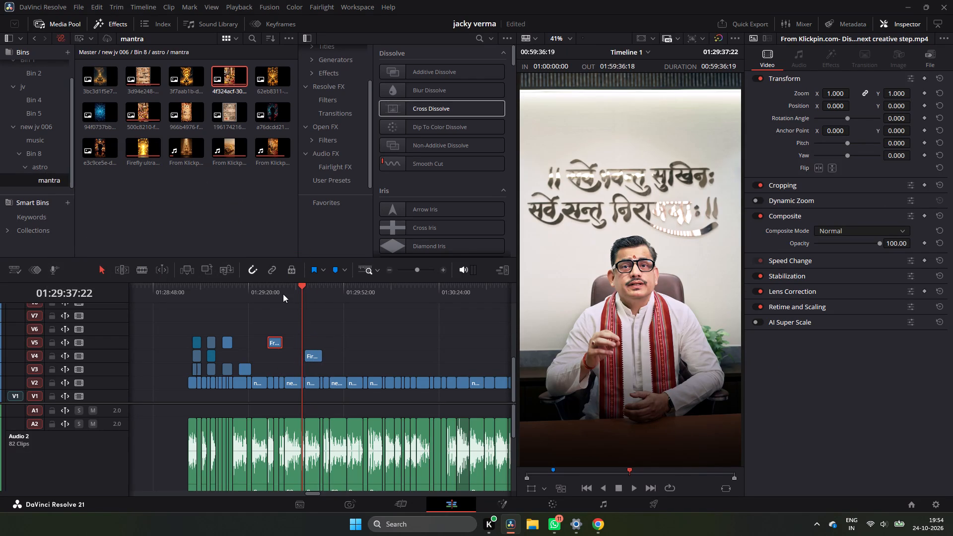
Play the open-book clip on V5 and delete it from the timeline.
drag(283, 293, 274, 300)
key(space)
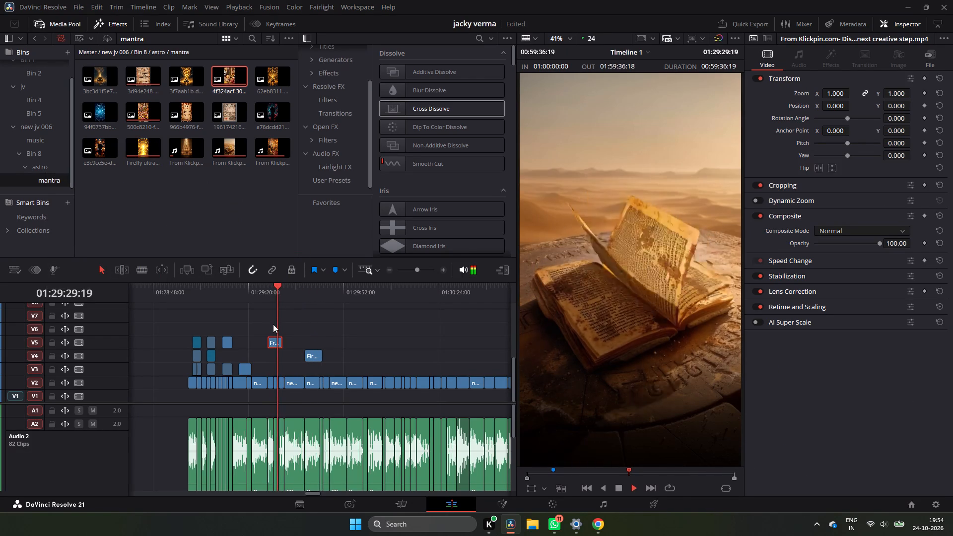
key(BackSpace)
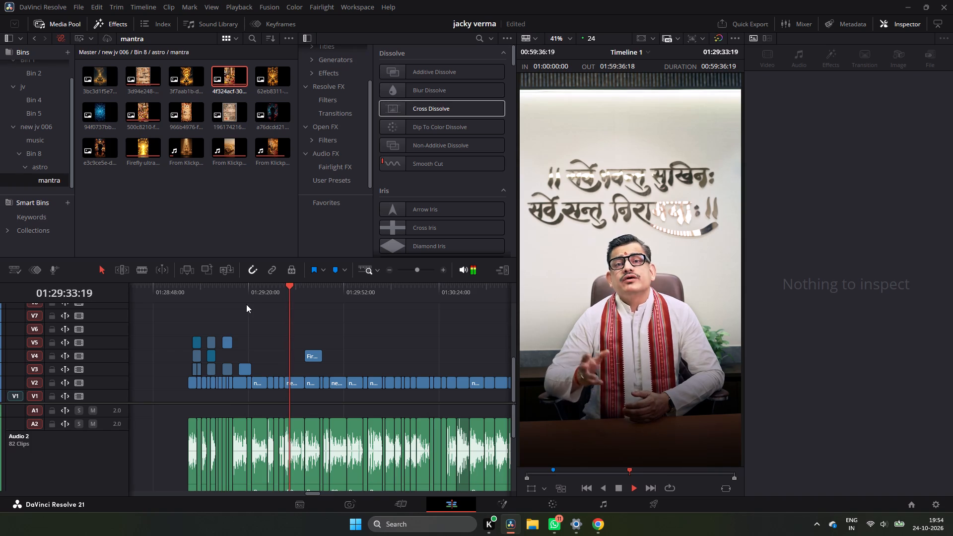
Move the Firefly clip earlier and up to V7, starting at about 01:29:14.
click(229, 297)
key(space)
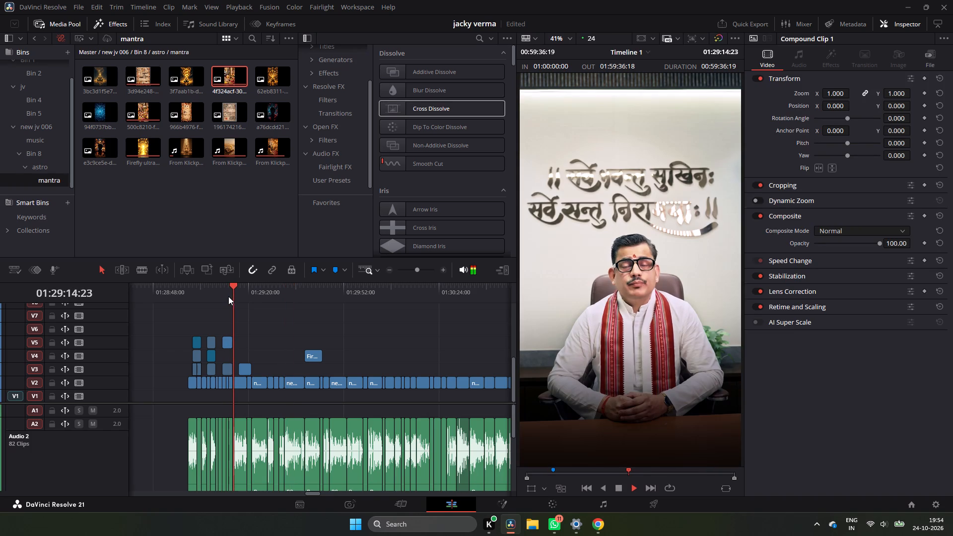
double_click(442, 271)
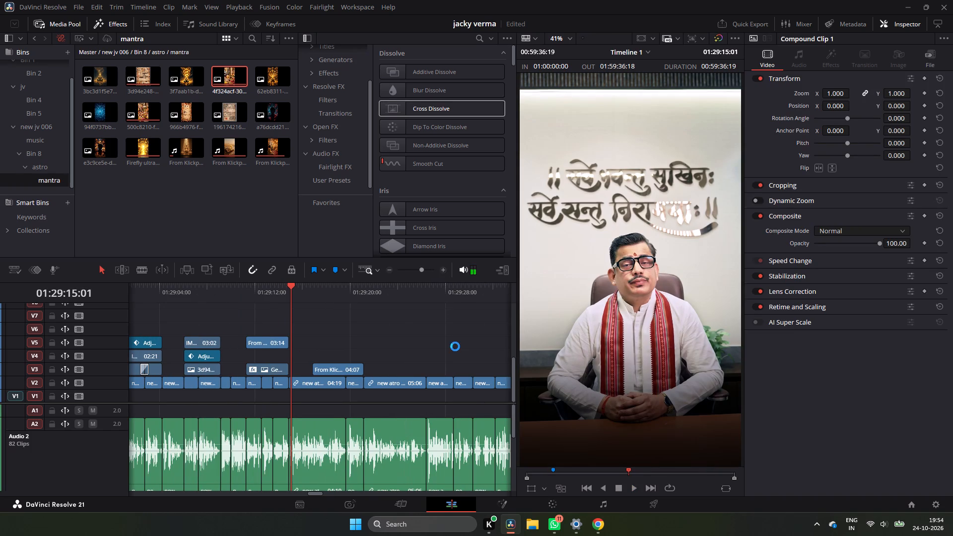
ctrl+scroll(455, 346, down, 3)
drag(446, 358, 225, 337)
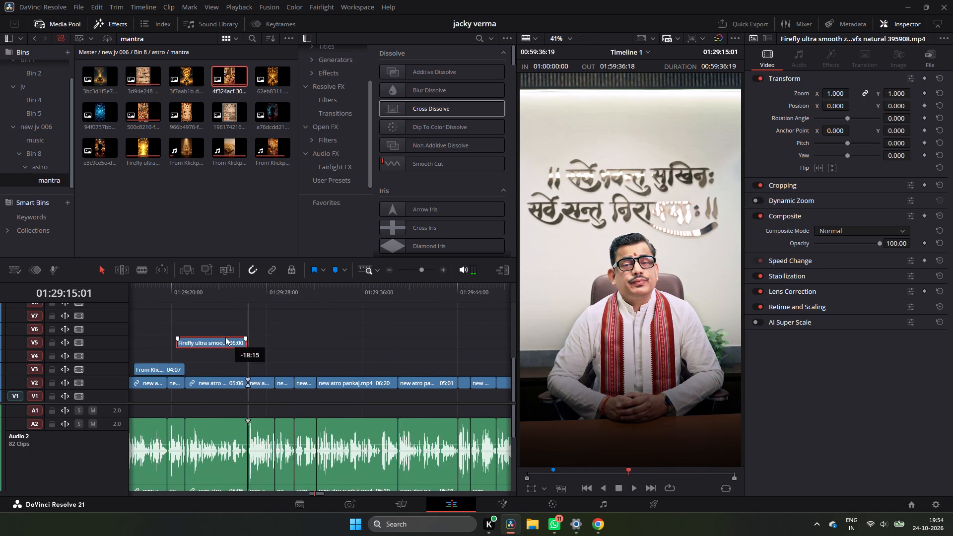
drag(225, 337, 204, 334)
ctrl+scroll(326, 335, up, 3)
drag(374, 325, 318, 322)
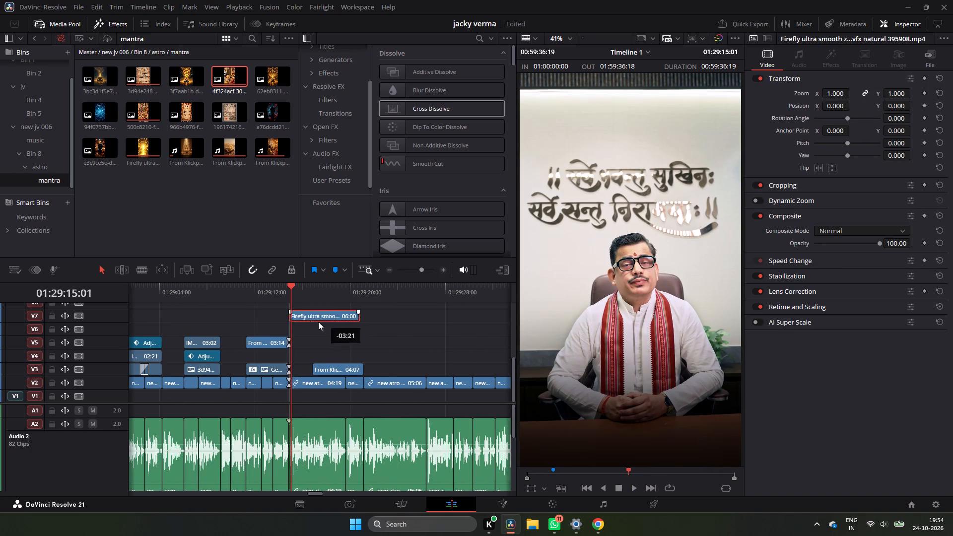
drag(318, 322, 318, 315)
Check the light-beam meditation clip on V5 at about 01:29:12 by disabling it, and delete it.
drag(235, 290, 261, 291)
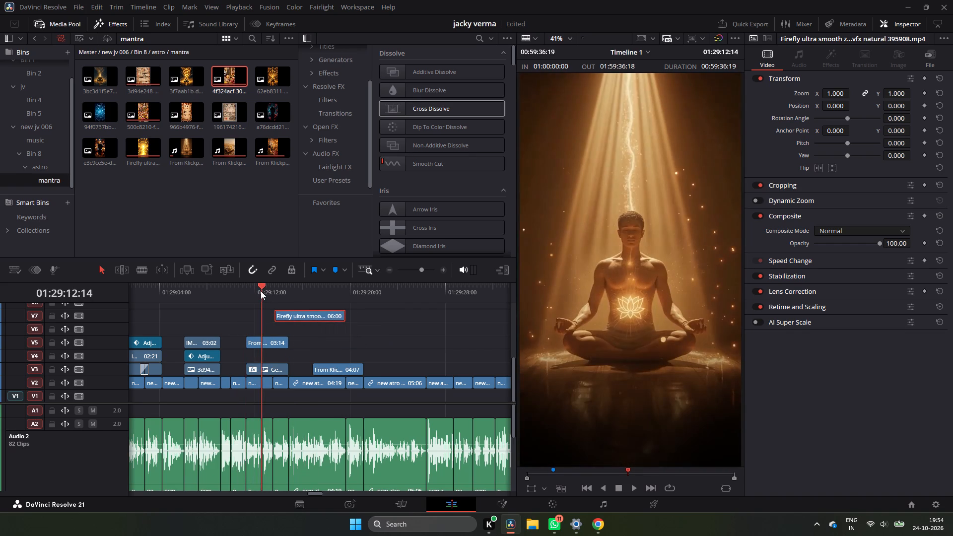
drag(261, 291, 260, 316)
click(271, 340)
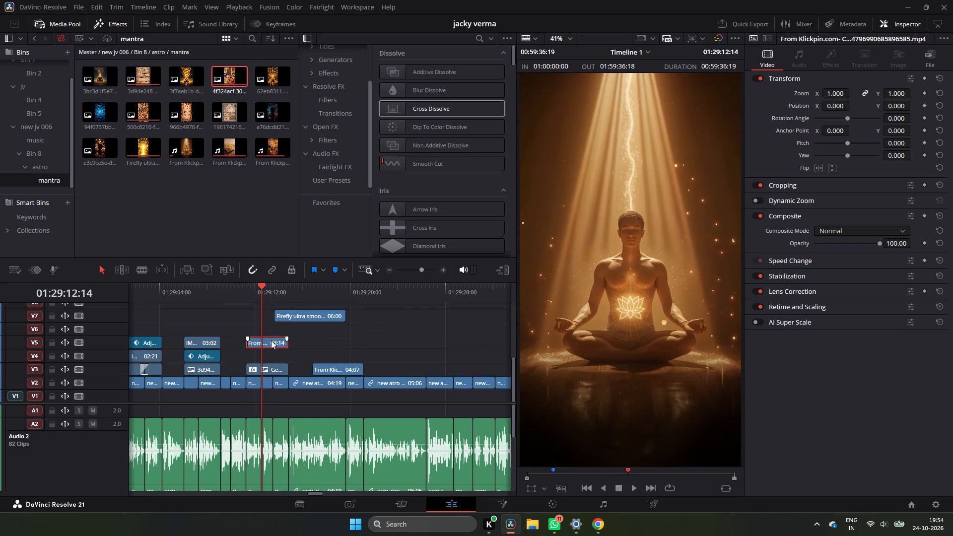
key(d)
key(d)
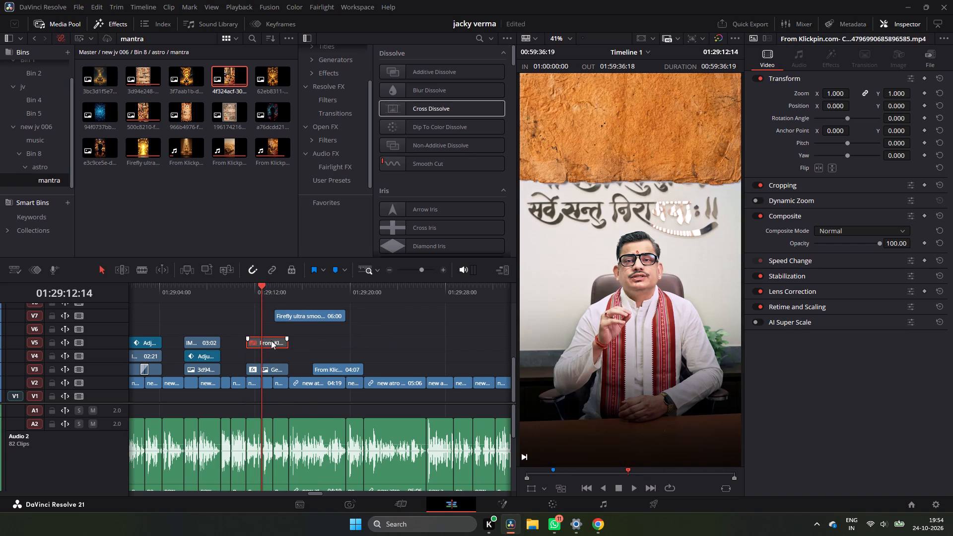
key(BackSpace)
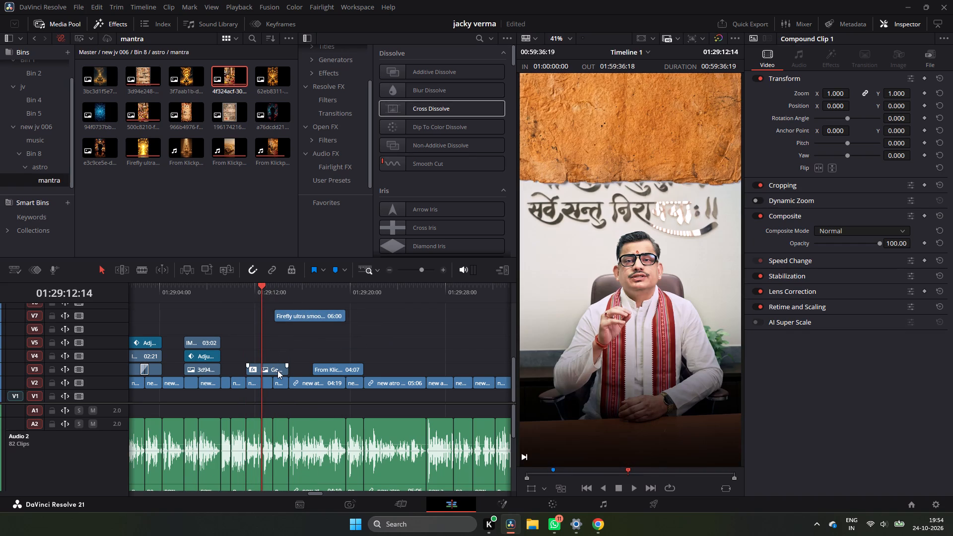
Add the torn-paper Gemini image from its V3 clip to the mantra bin.
drag(277, 370, 219, 199)
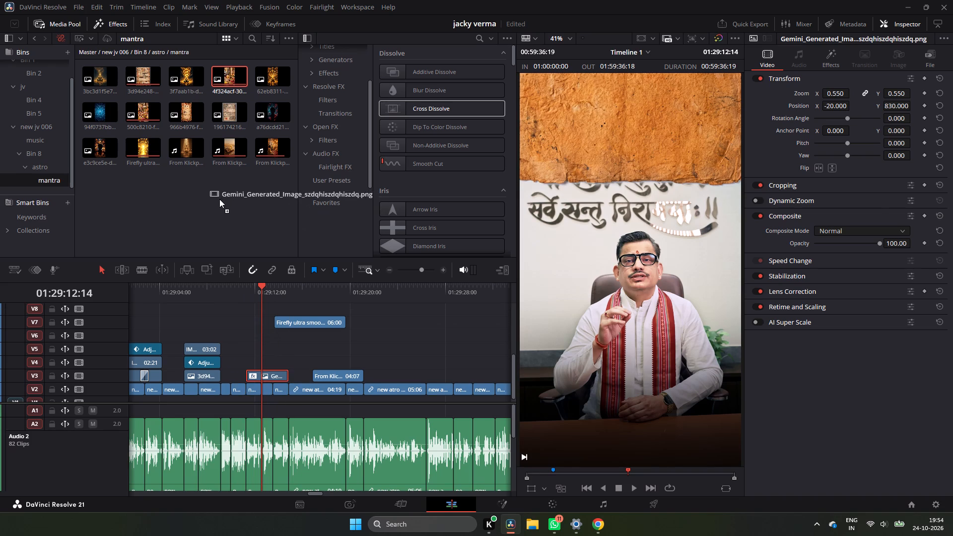
drag(219, 199, 209, 199)
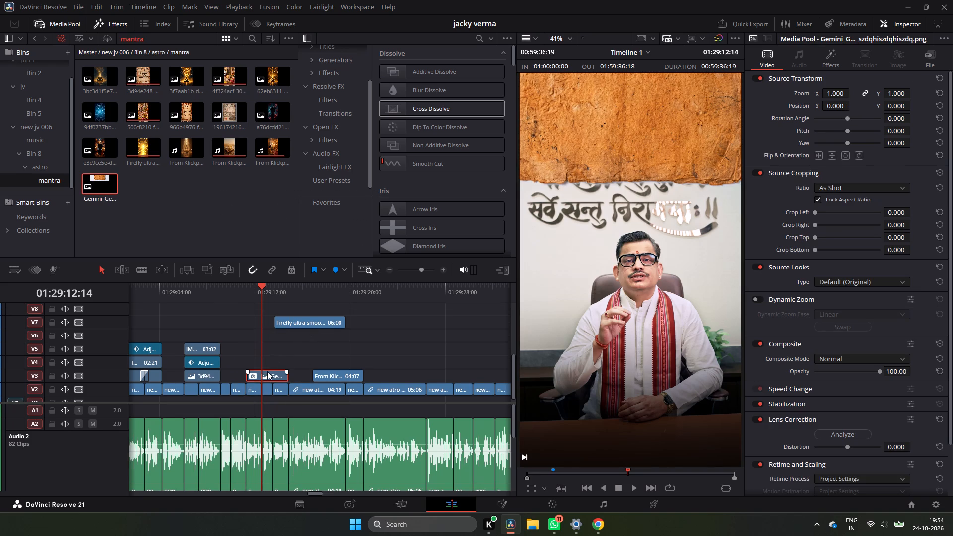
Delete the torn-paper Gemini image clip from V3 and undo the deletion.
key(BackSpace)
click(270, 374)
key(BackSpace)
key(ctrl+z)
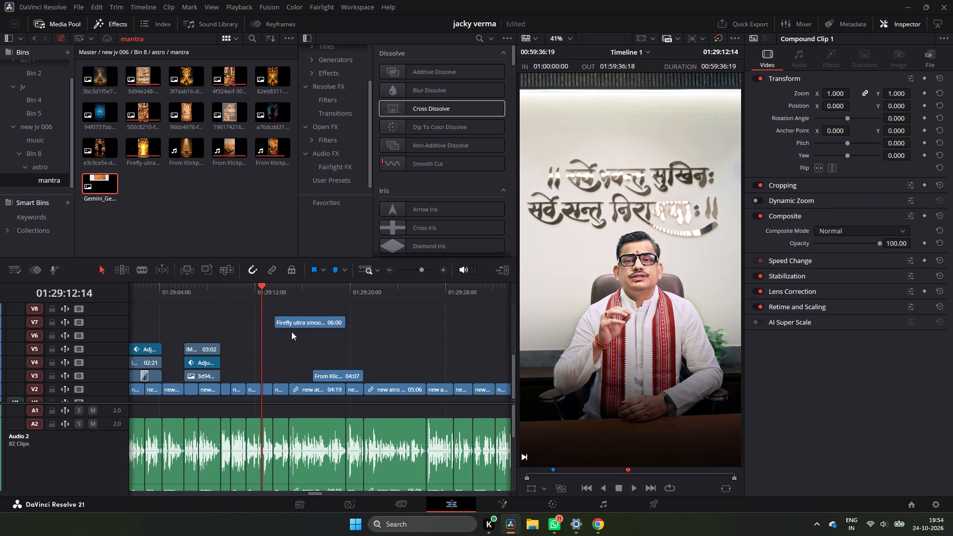
Move the Firefly clip down to V5, aligning its start with the Gemini image clip at about 01:29:11.
drag(298, 317, 266, 354)
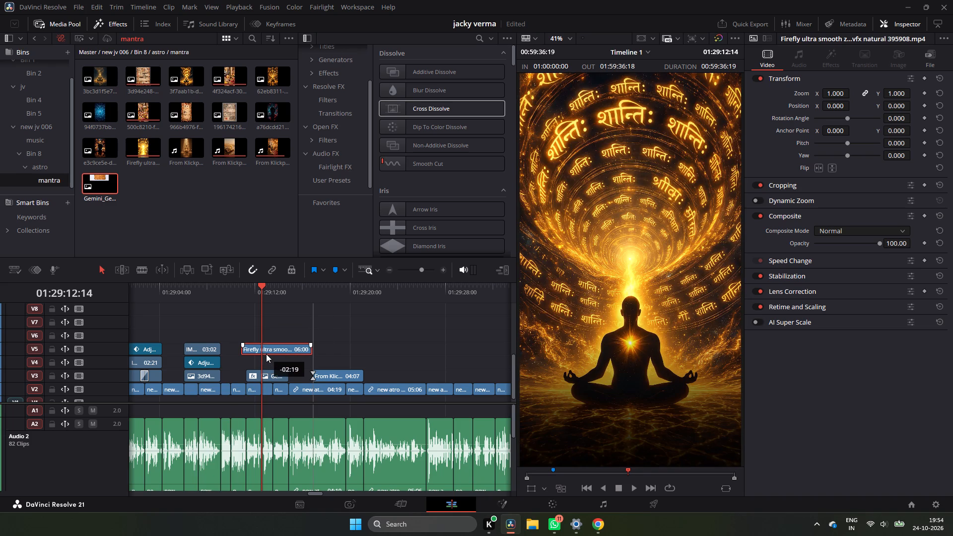
drag(266, 354, 271, 354)
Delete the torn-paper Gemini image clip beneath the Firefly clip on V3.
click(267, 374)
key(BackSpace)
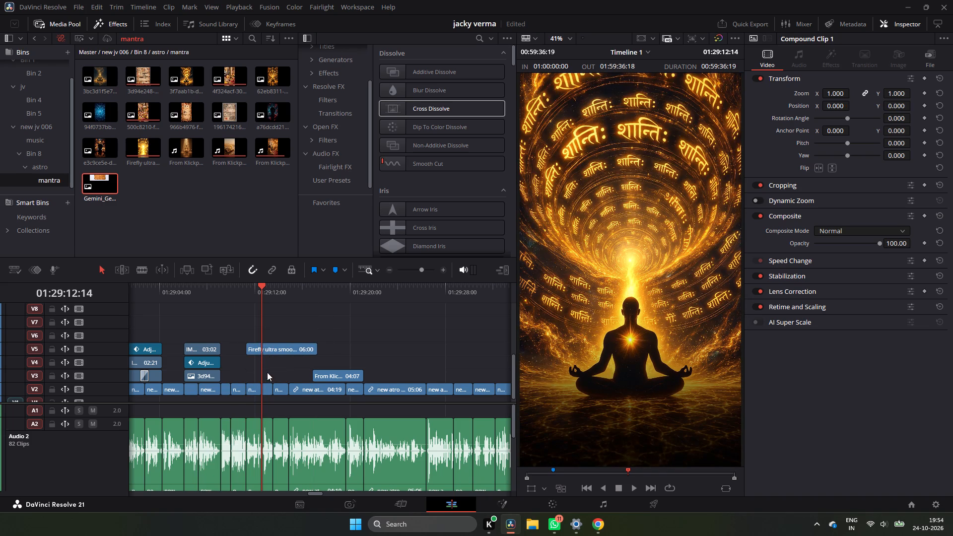
Play the Firefly clip in short bursts from about 01:29:11 to 01:29:16 to check it against the speech.
click(247, 295)
key(space)
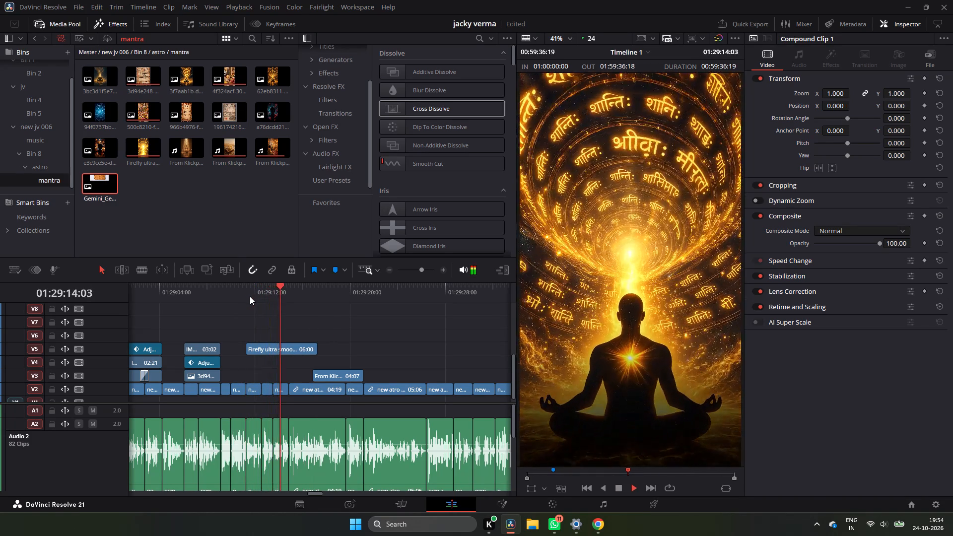
key(space)
click(250, 296)
key(space)
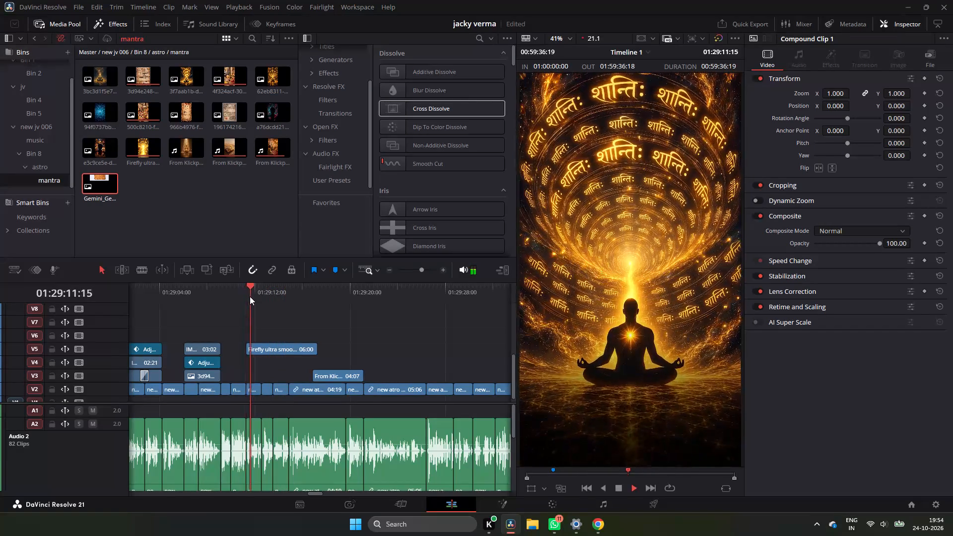
key(space)
key(space)
key(space)
key(space)
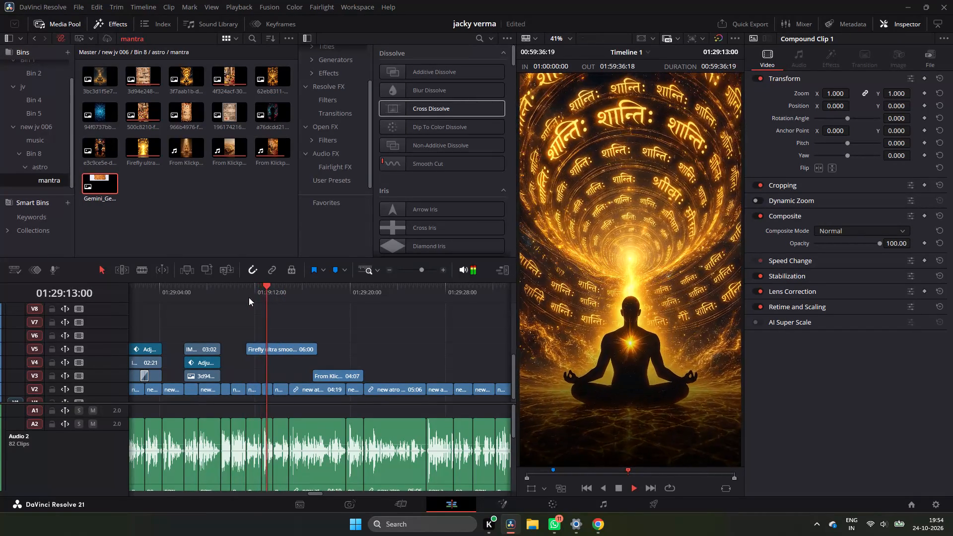
key(space)
key(space)
key(space)
key(space)
key(space)
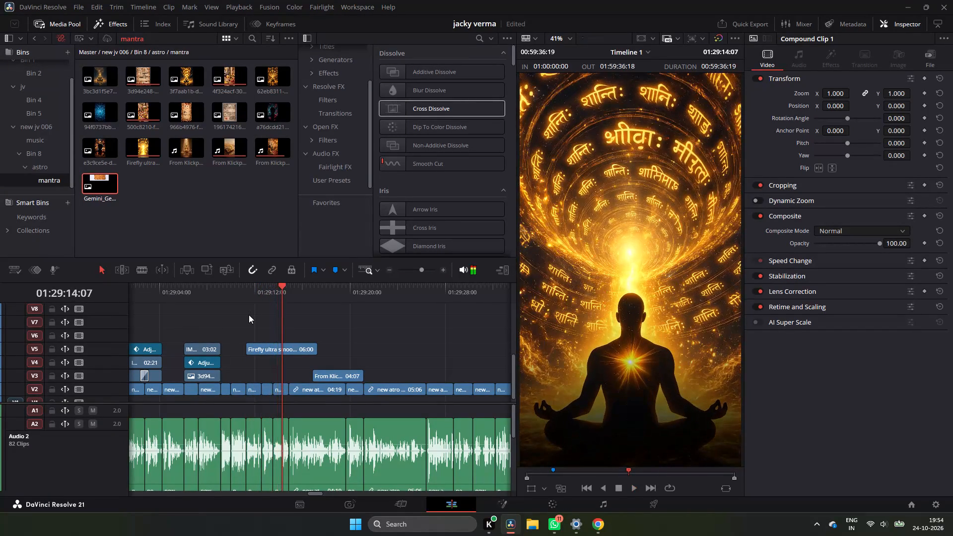
key(space)
key(space)
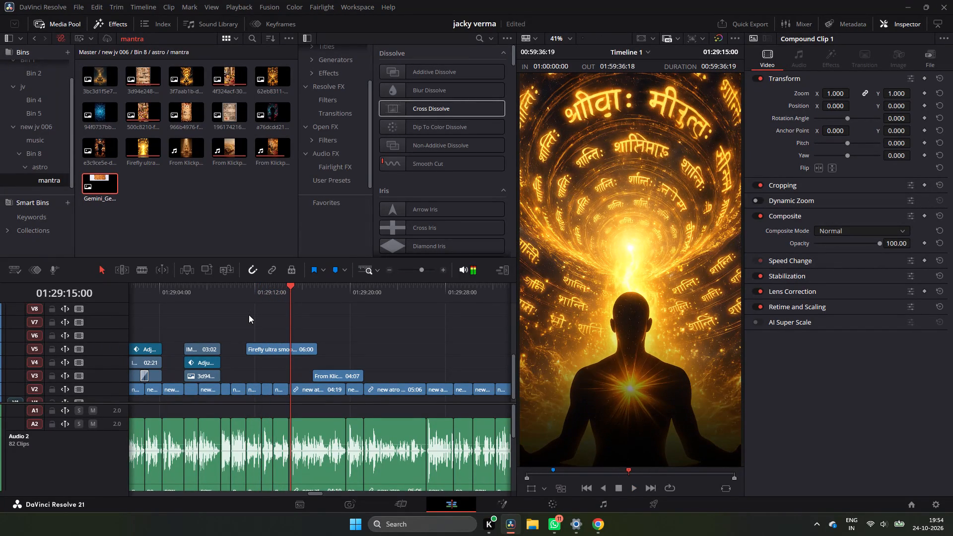
key(space)
key(space)
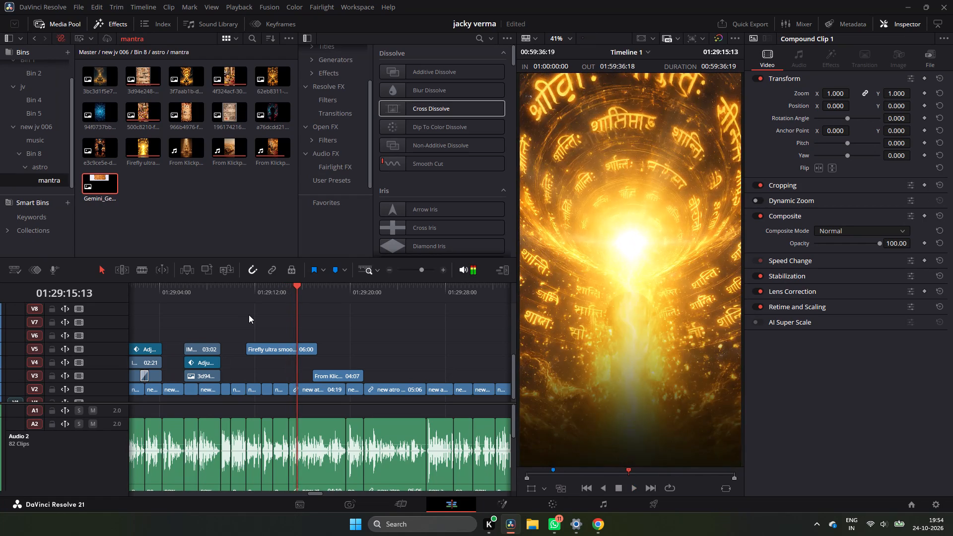
key(space)
key(space)
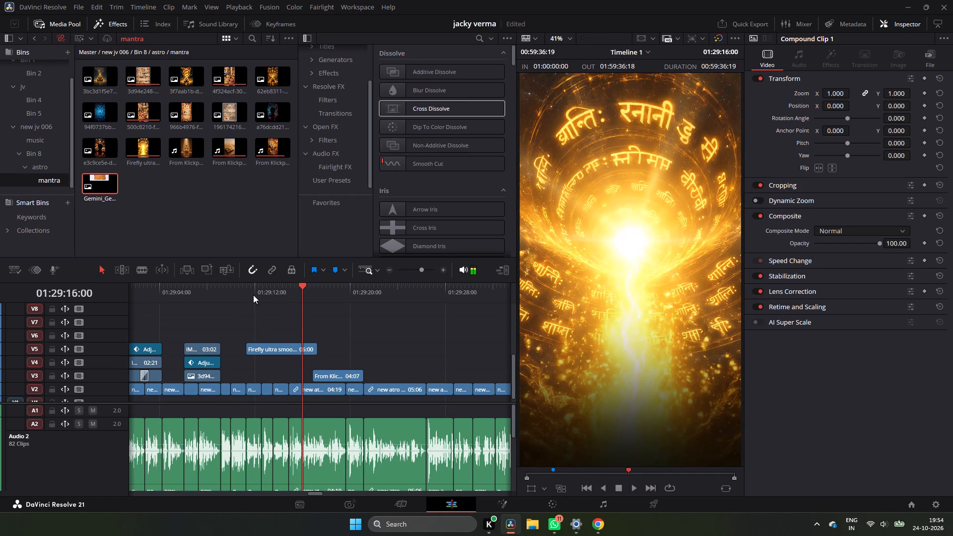
Review the lead-in to the Firefly clip, including the manuscript visuals around 01:29:07.
click(253, 295)
drag(249, 292, 220, 295)
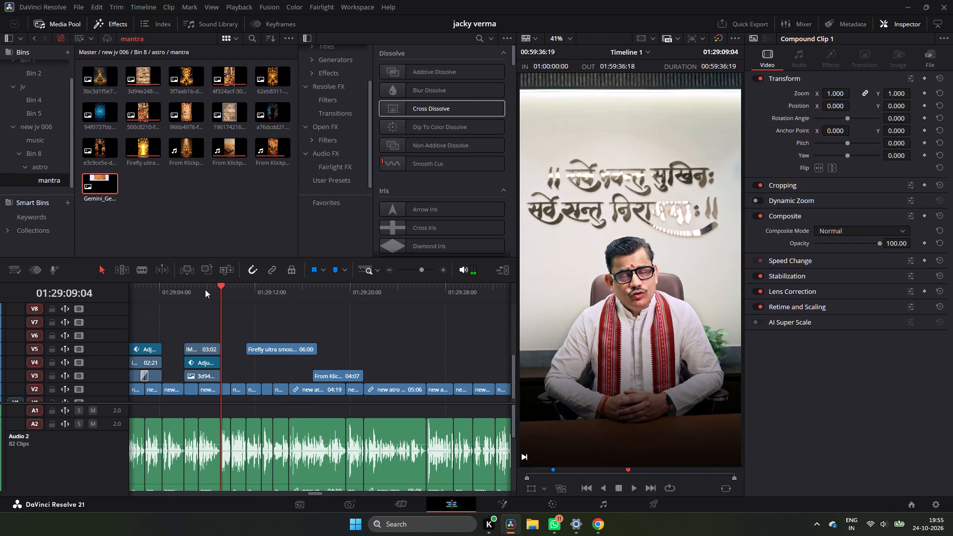
click(205, 289)
key(space)
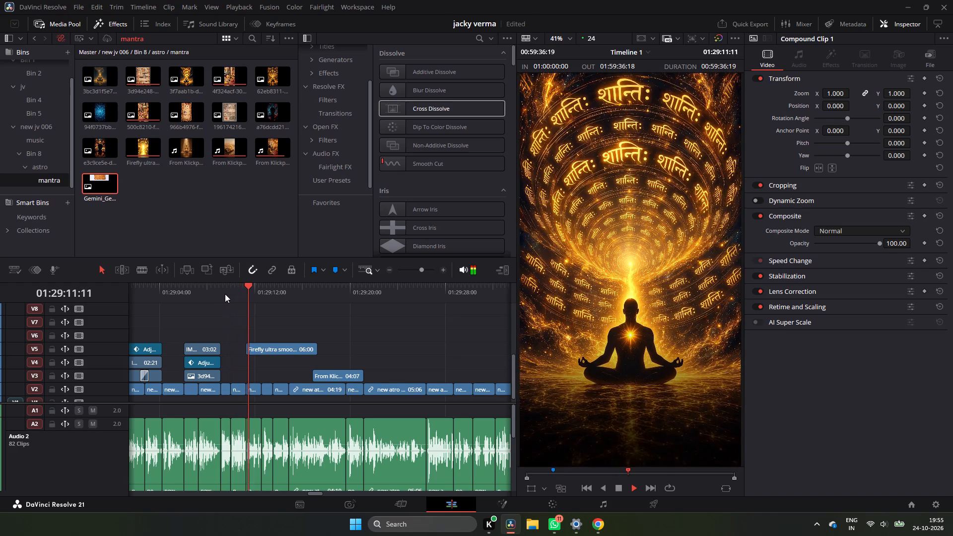
key(space)
drag(170, 288, 175, 289)
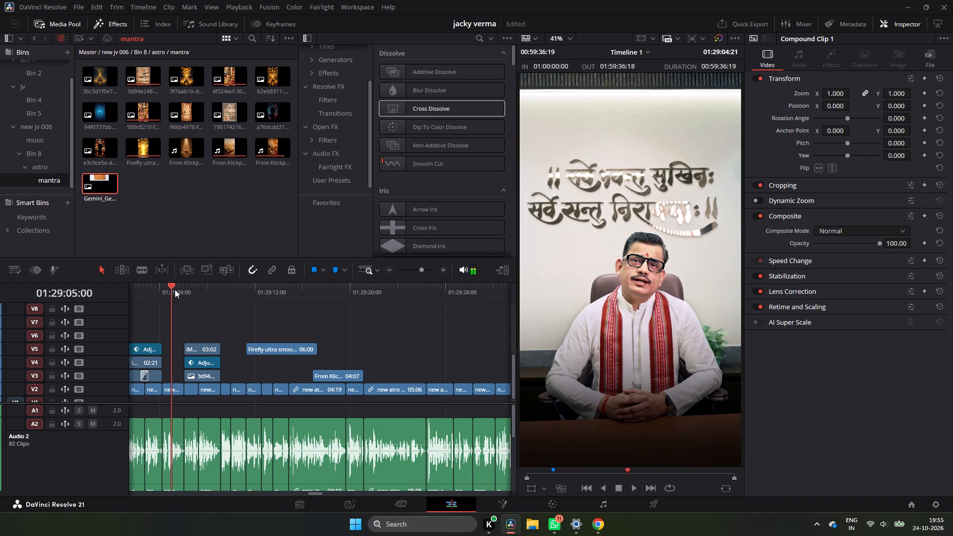
drag(175, 289, 201, 299)
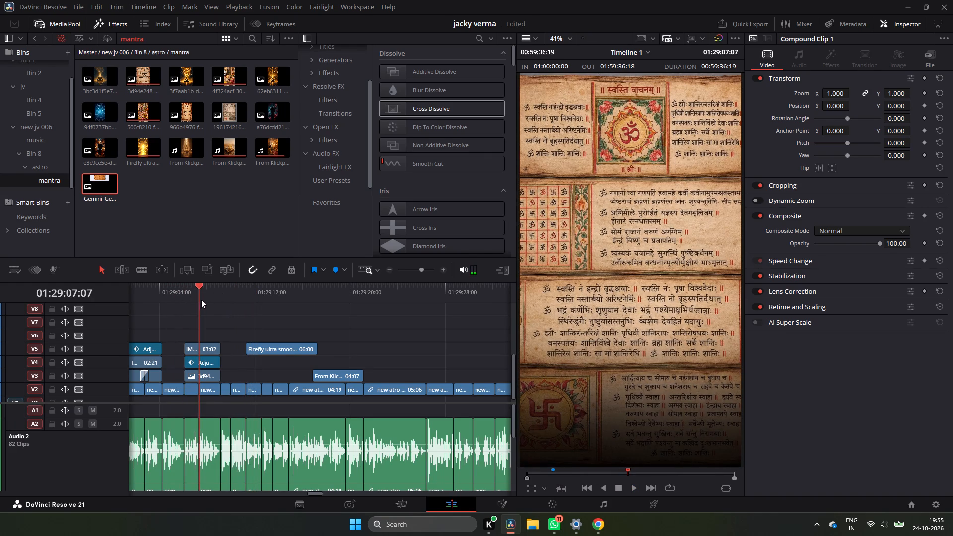
drag(201, 299, 210, 301)
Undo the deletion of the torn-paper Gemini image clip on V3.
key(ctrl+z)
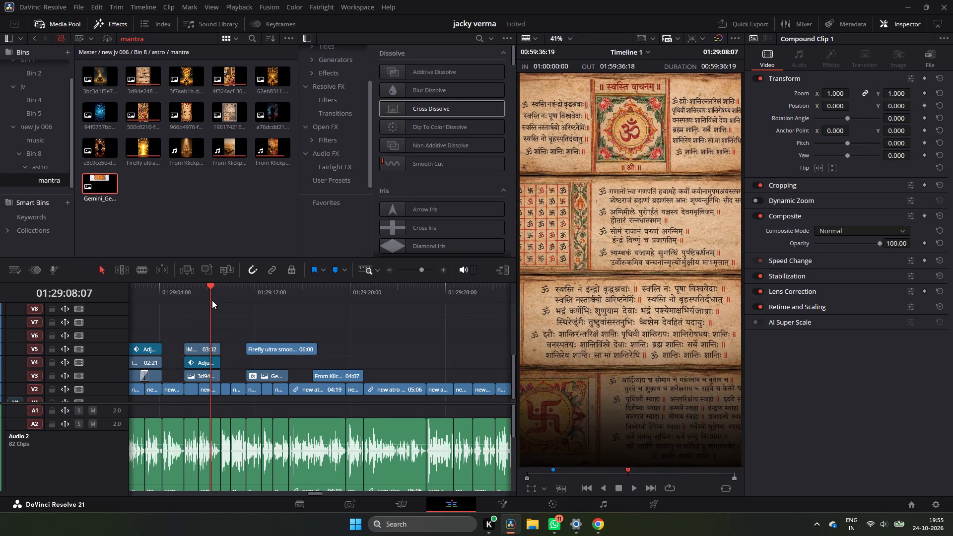
drag(212, 300, 256, 309)
key(space)
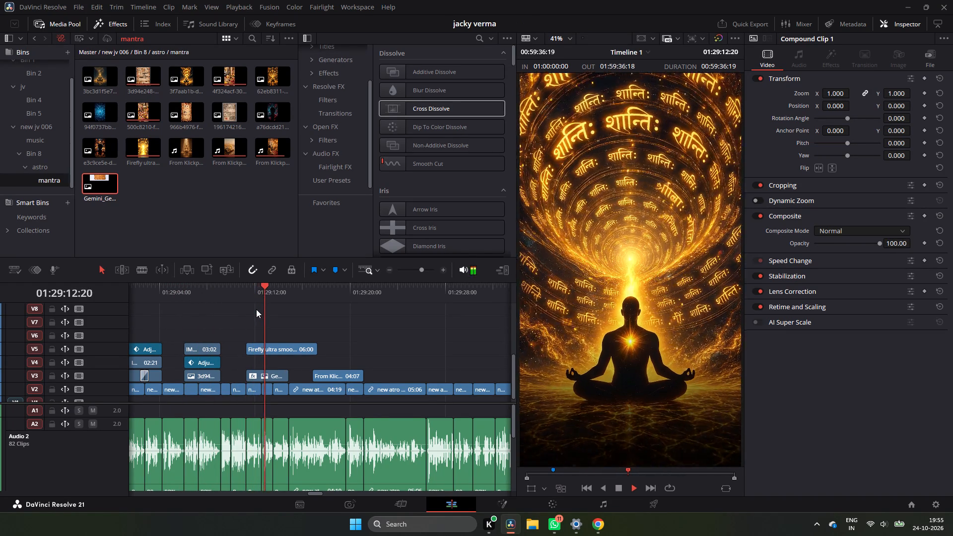
key(space)
key(space)
key(space)
key(space)
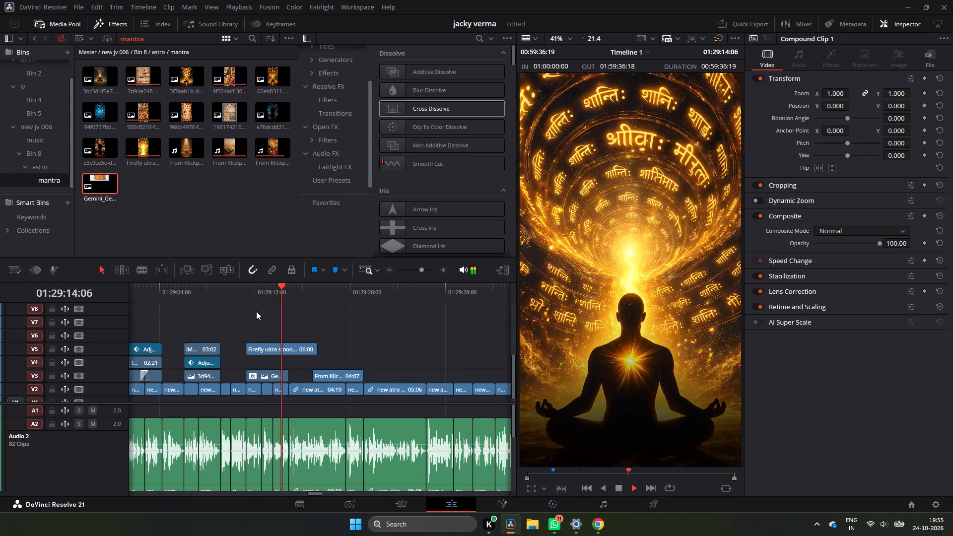
key(space)
key(space)
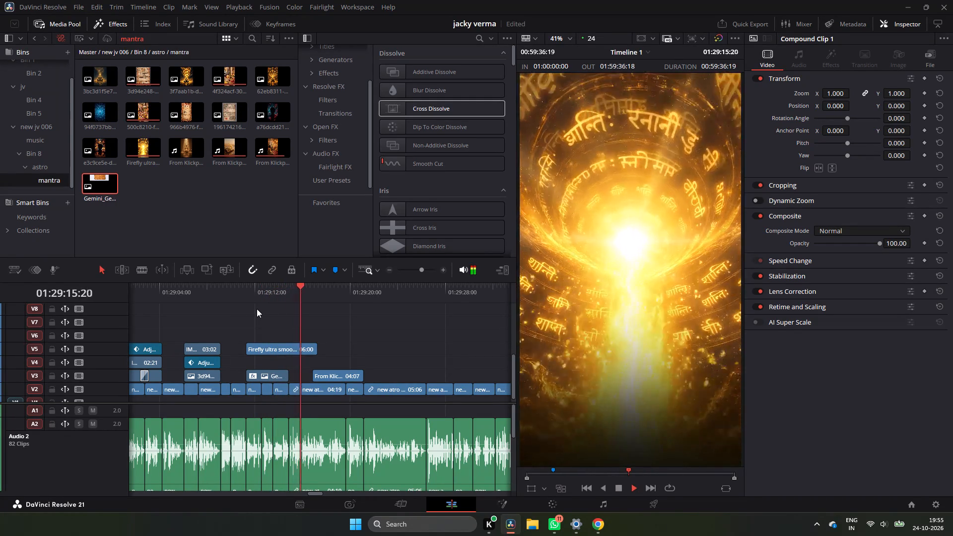
drag(168, 287, 138, 309)
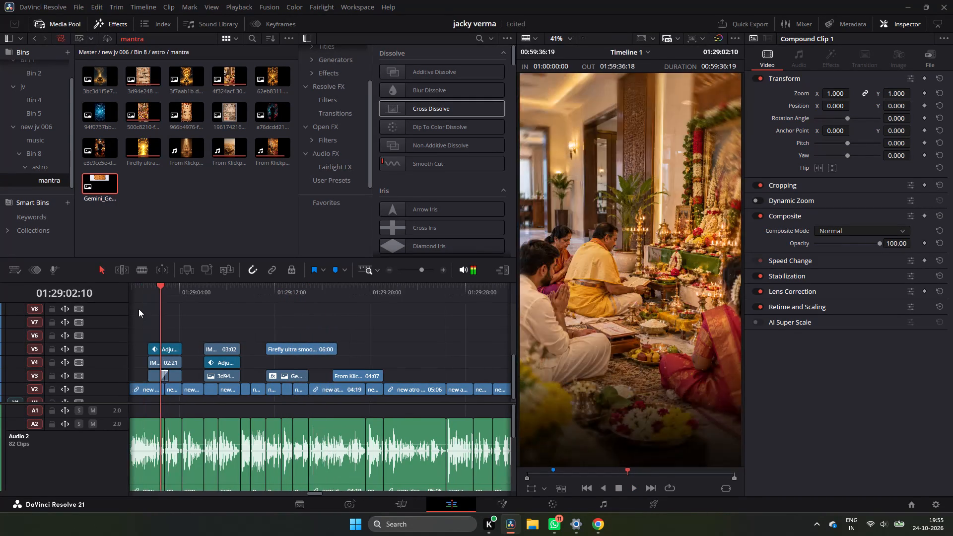
drag(138, 309, 341, 313)
key(space)
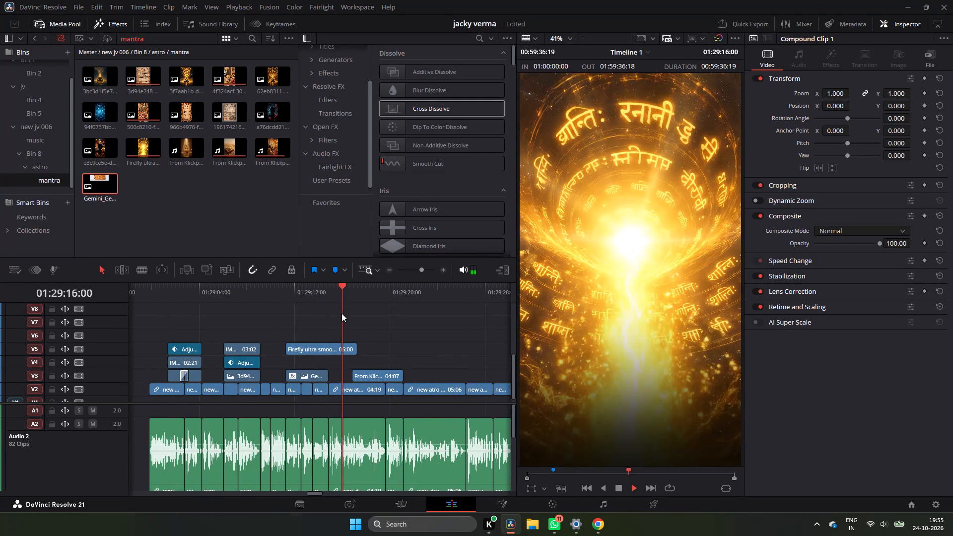
key(space)
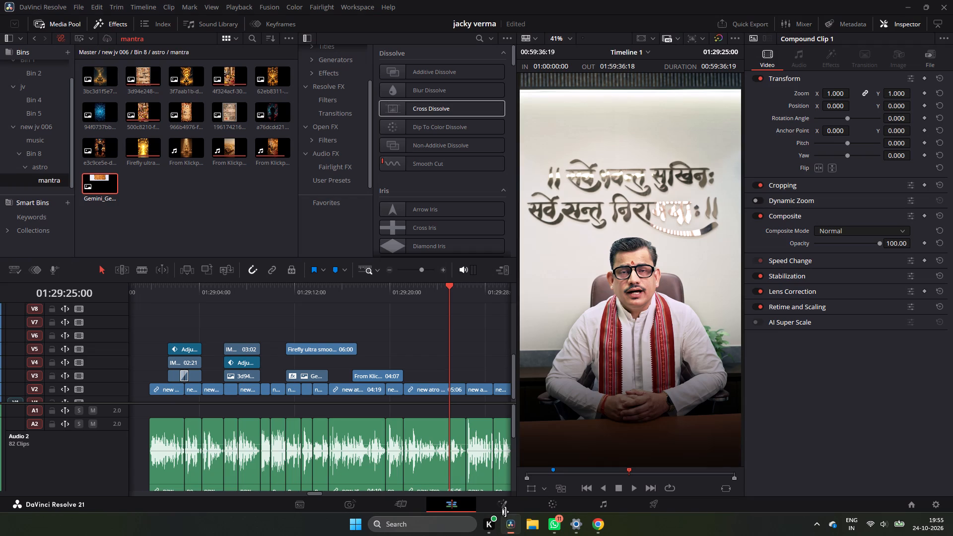
click(373, 297)
key(space)
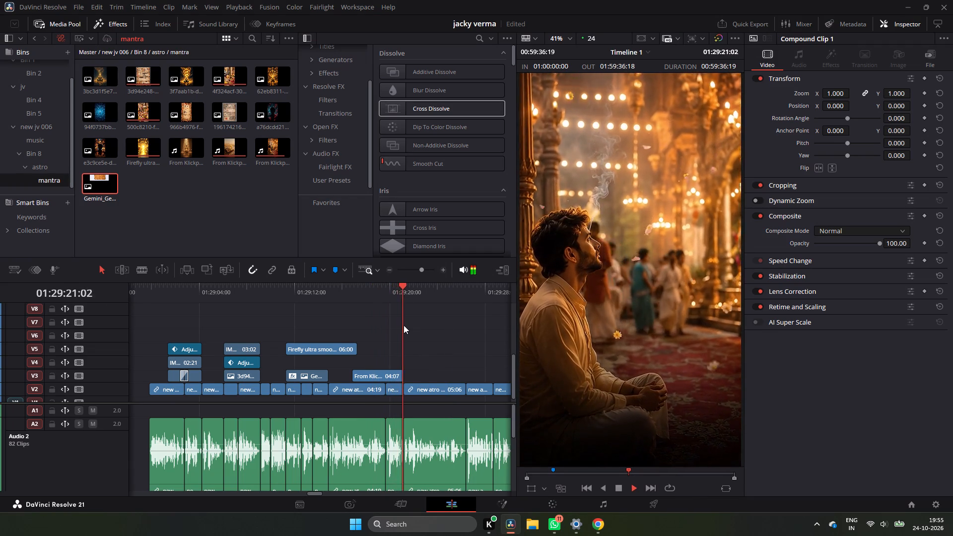
key(space)
right_click(212, 192)
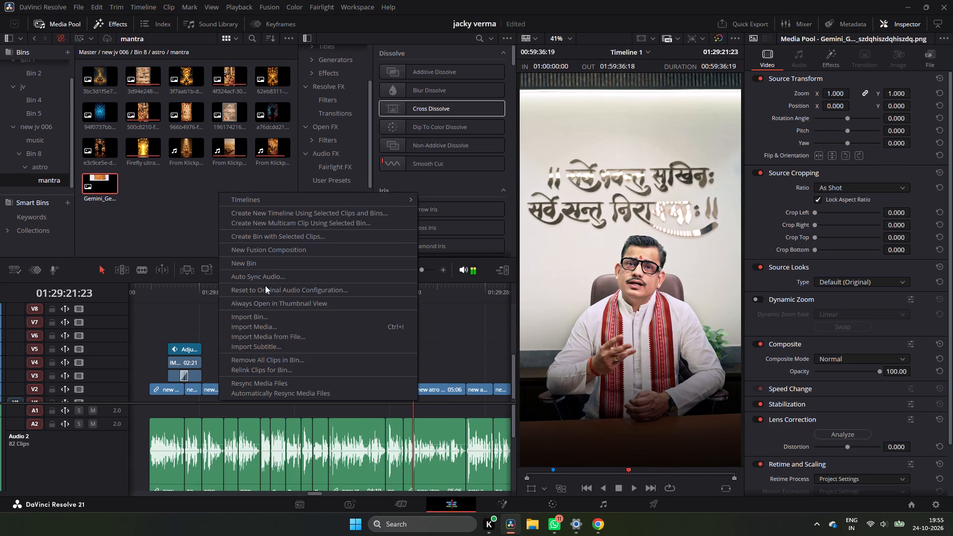
click(262, 327)
scroll(318, 162, down, 1)
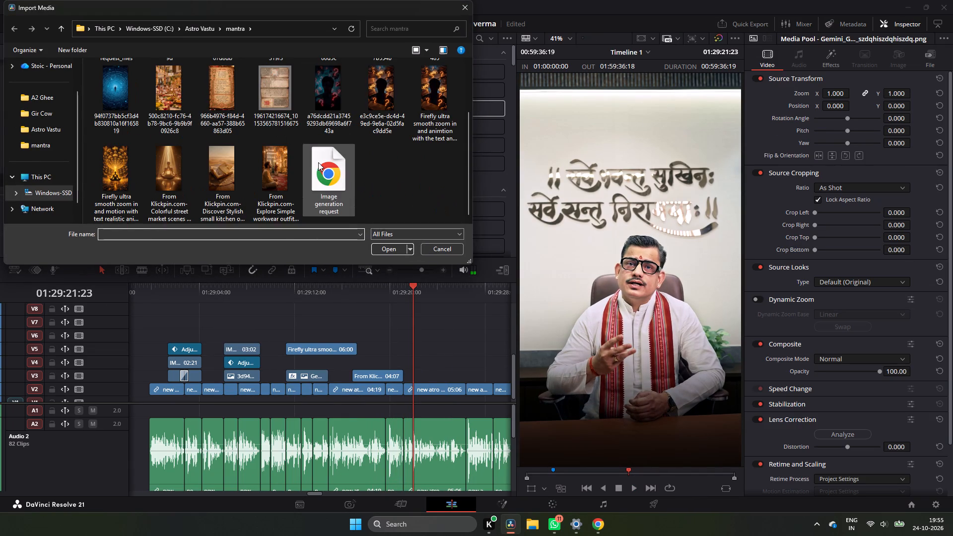
click(438, 87)
click(395, 254)
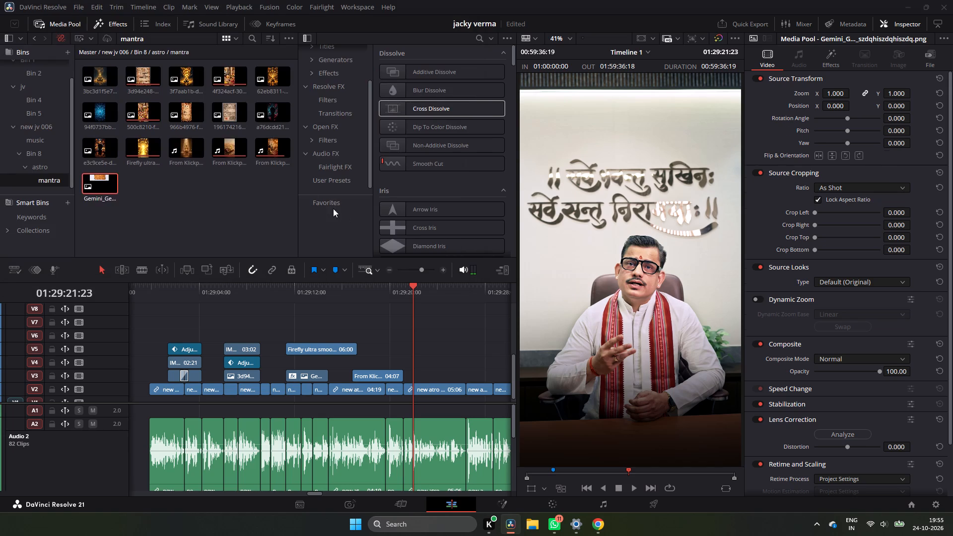
Place the Firefly question-marks clip on V3 after the From Klickpin clip, starting at 01:29:21:04.
drag(140, 143, 417, 377)
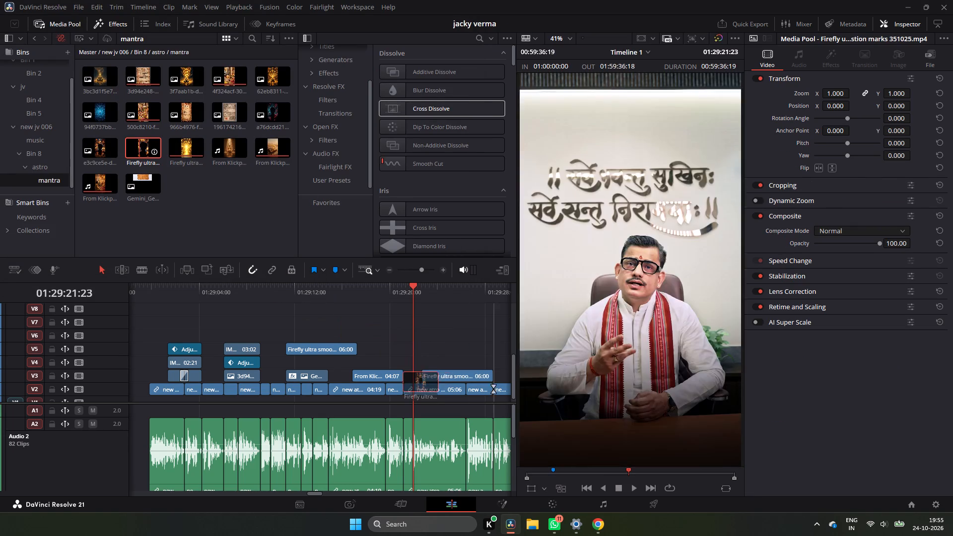
drag(417, 377, 411, 378)
click(406, 291)
key(space)
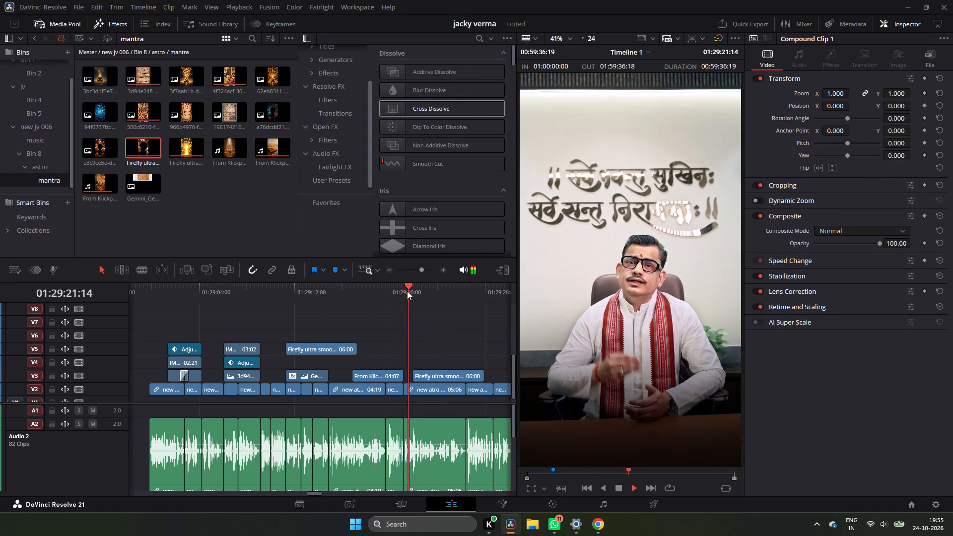
key(space)
ctrl+scroll(406, 295, down, 1)
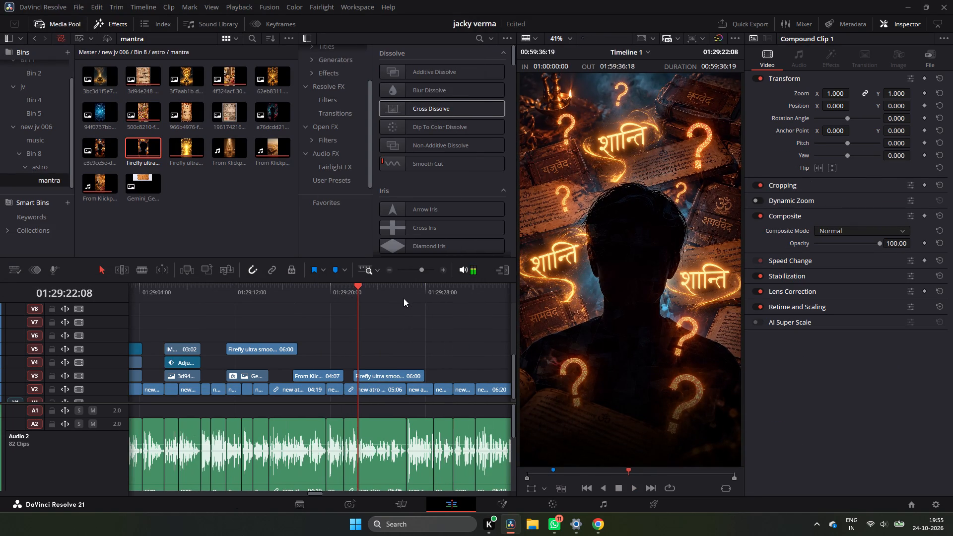
click(343, 295)
drag(372, 376, 364, 375)
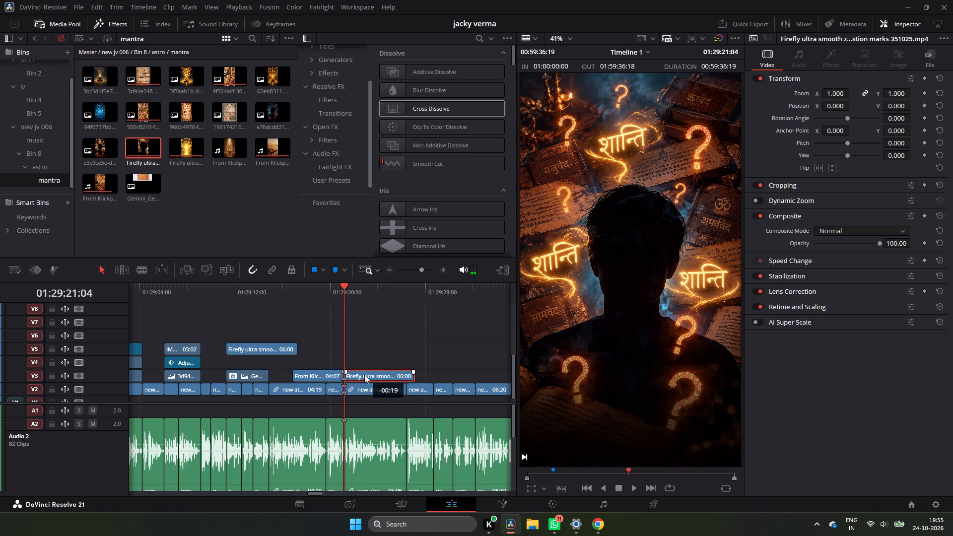
drag(364, 375, 363, 375)
Play the question-marks clip against the speech and trim its end to the V2 cut, for a duration of 05:06.
key(space)
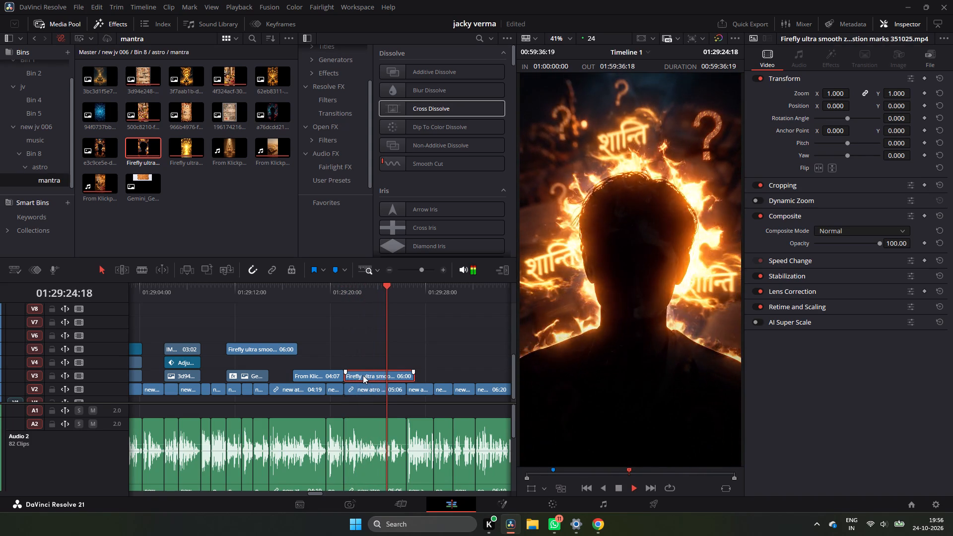
key(space)
key(space)
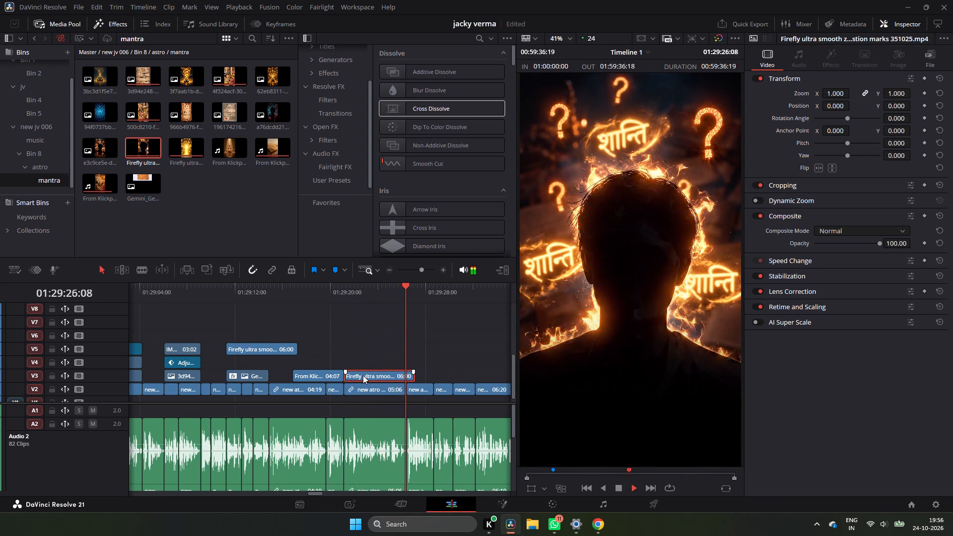
key(space)
drag(410, 292, 405, 313)
key(space)
drag(418, 289, 405, 304)
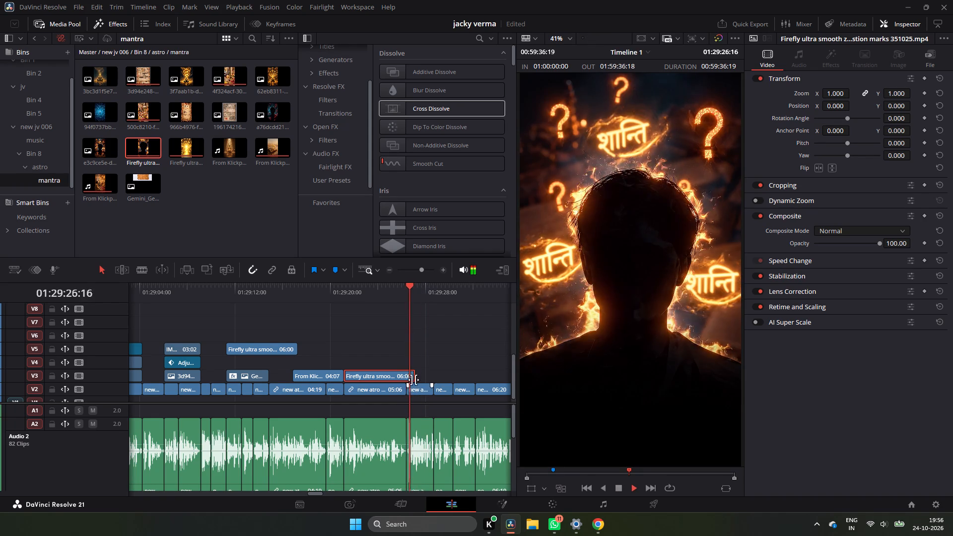
key(space)
drag(412, 377, 405, 380)
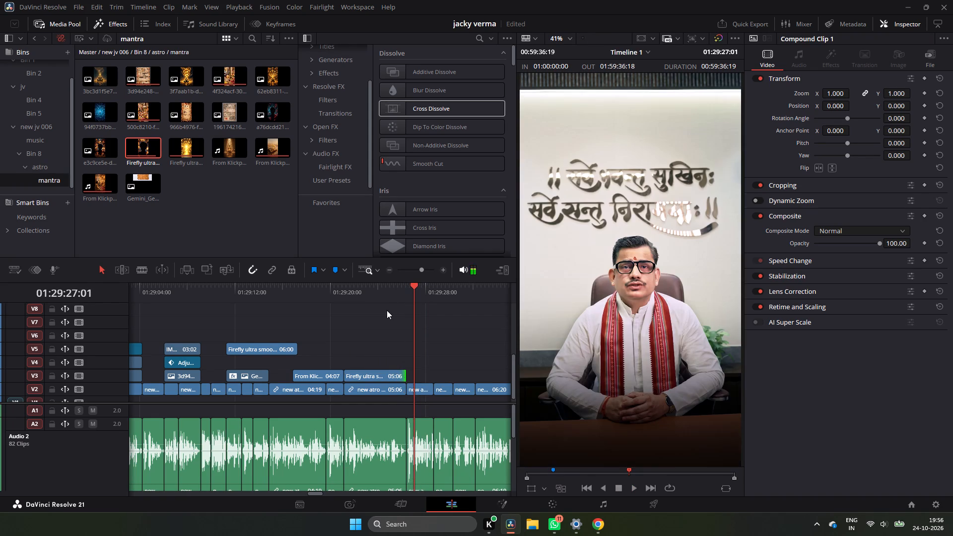
Replay the trimmed question-marks clip from about 01:29:21 to 01:29:27 to check its timing against the speech.
click(379, 296)
key(space)
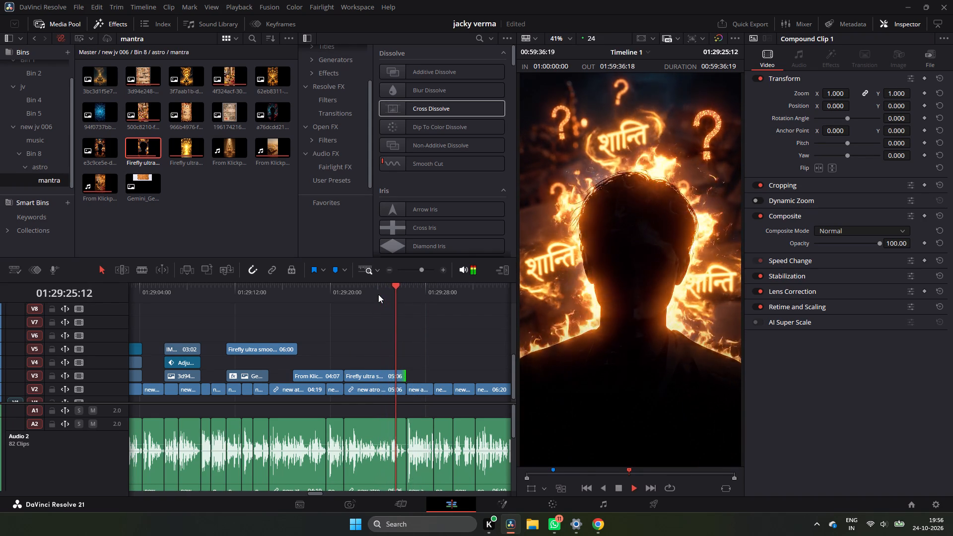
key(space)
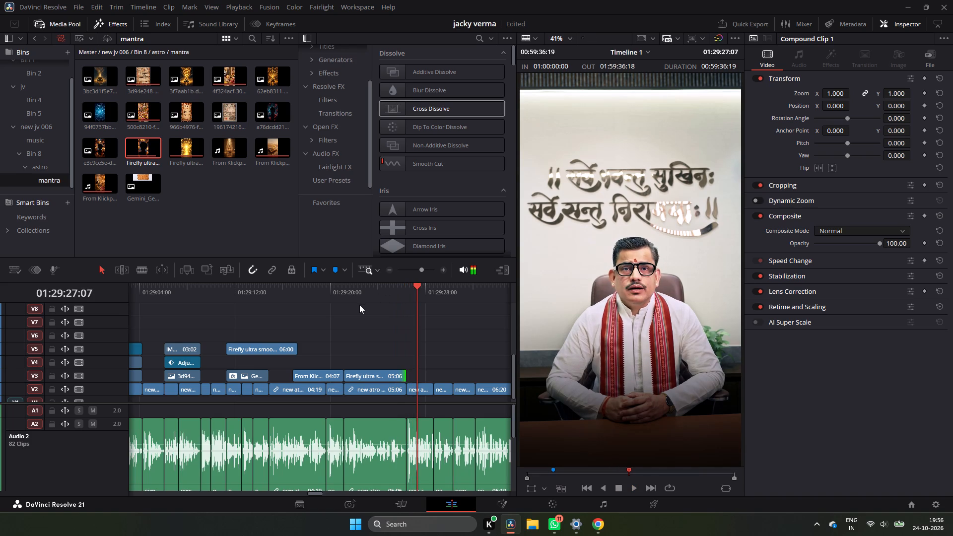
click(359, 287)
click(353, 286)
drag(353, 286, 353, 287)
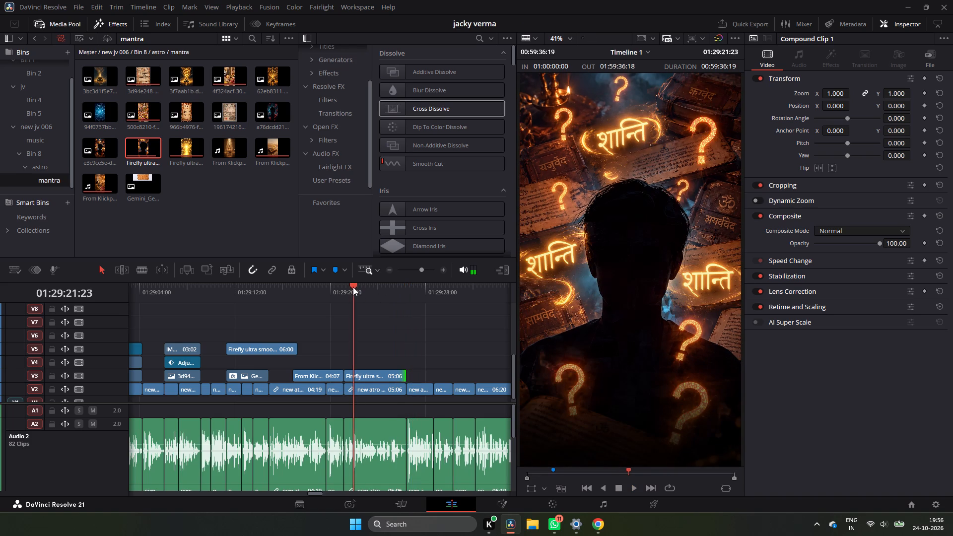
drag(353, 287, 348, 295)
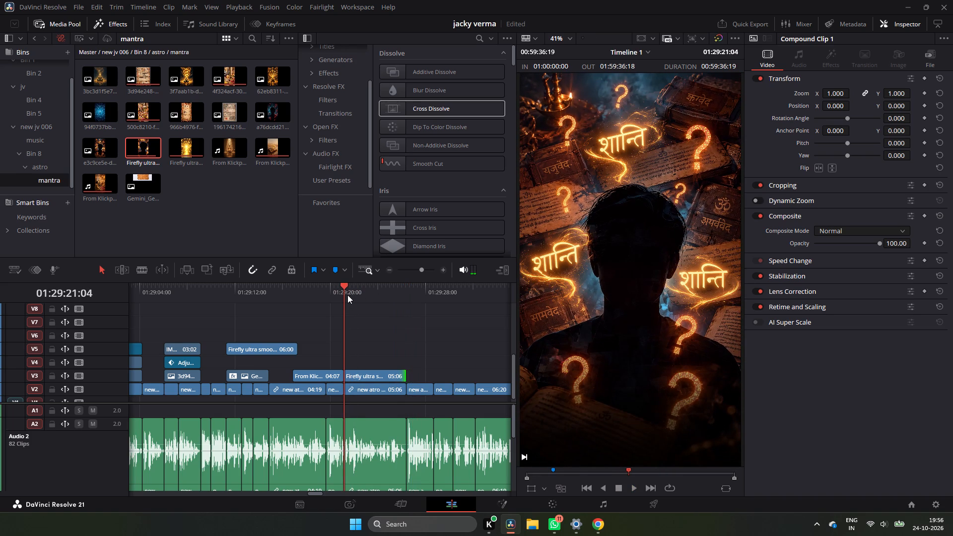
key(space)
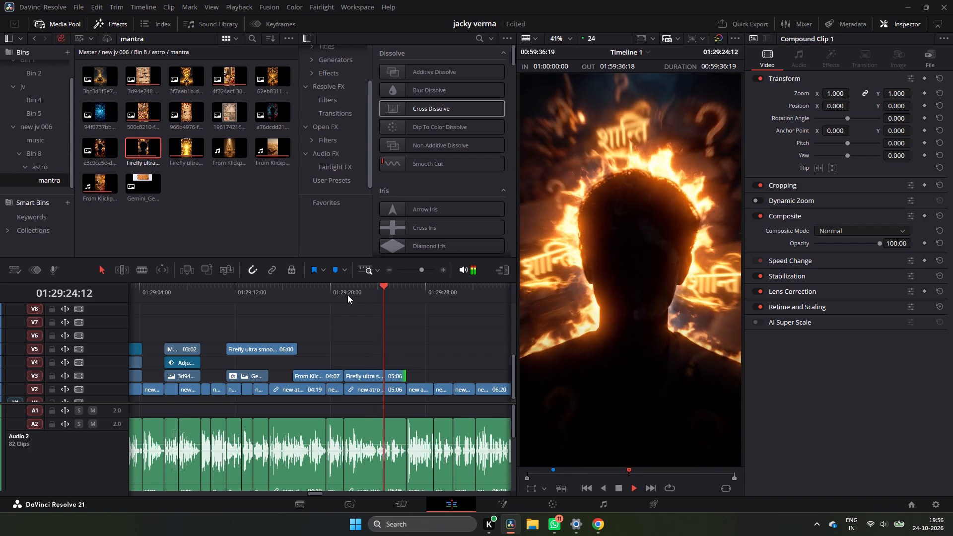
key(space)
key(space)
key(space)
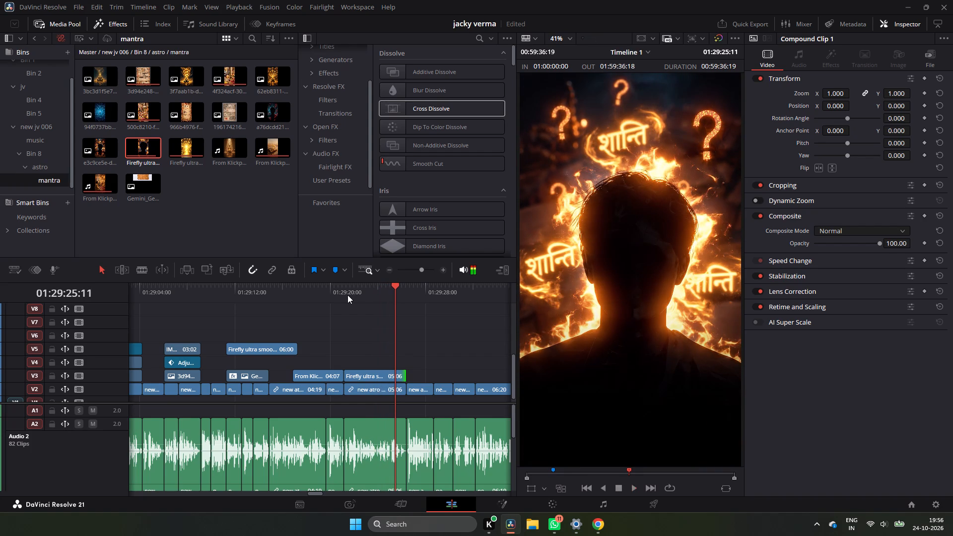
key(space)
key(space)
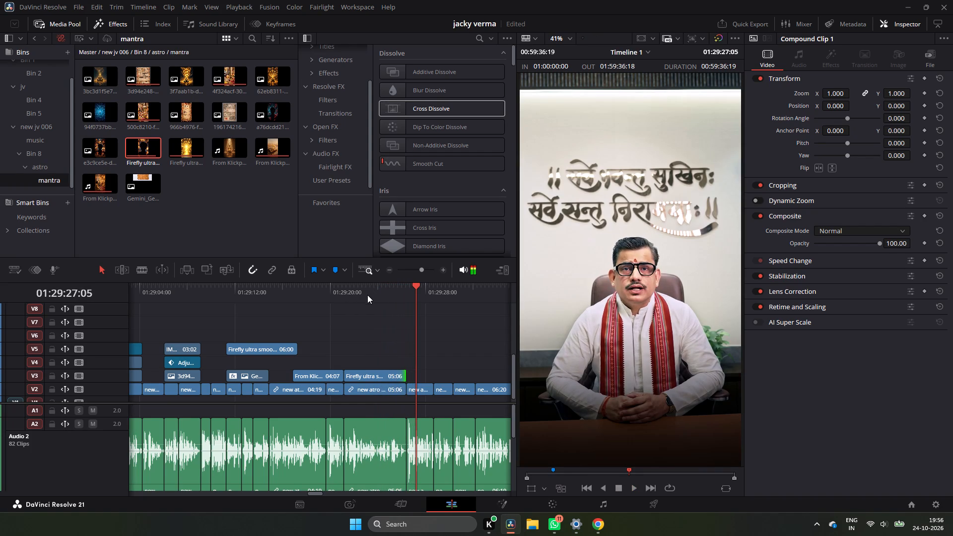
click(354, 292)
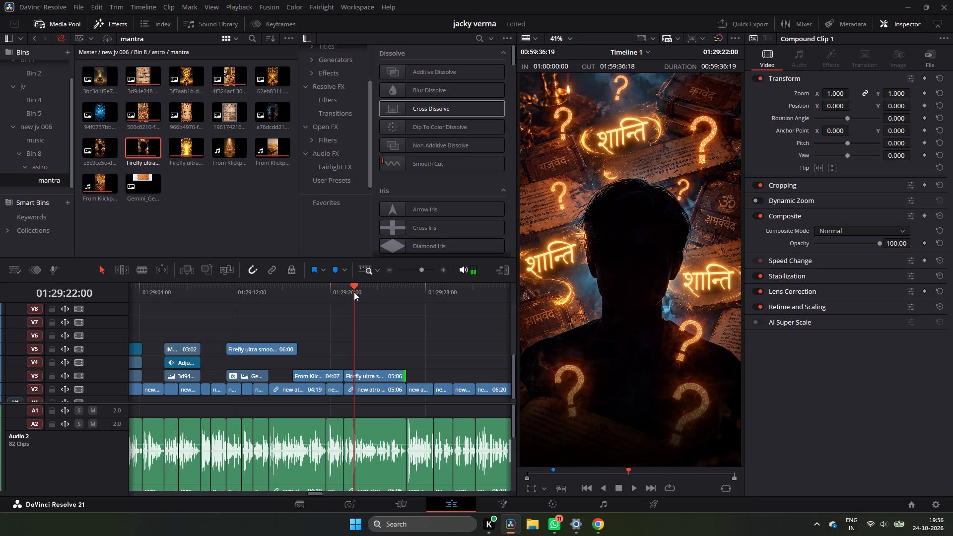
key(space)
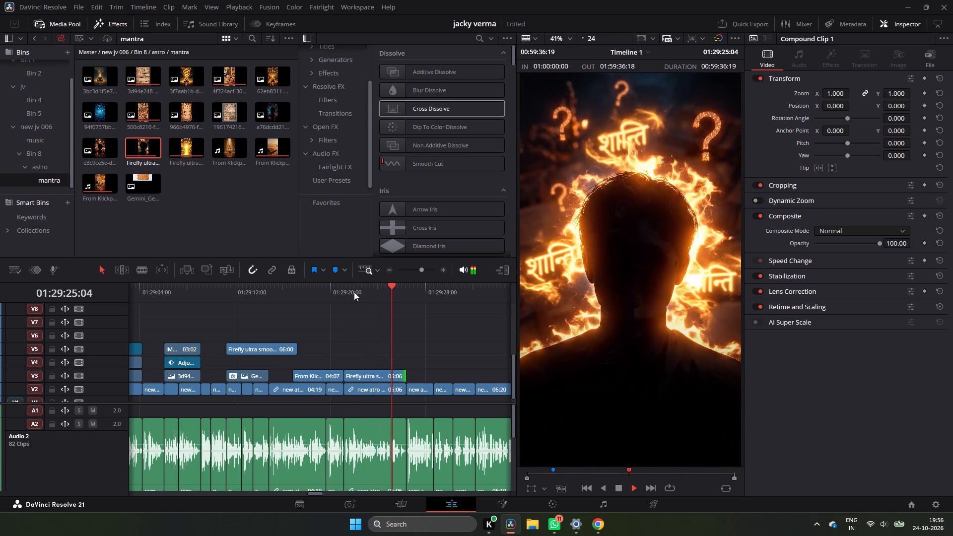
key(space)
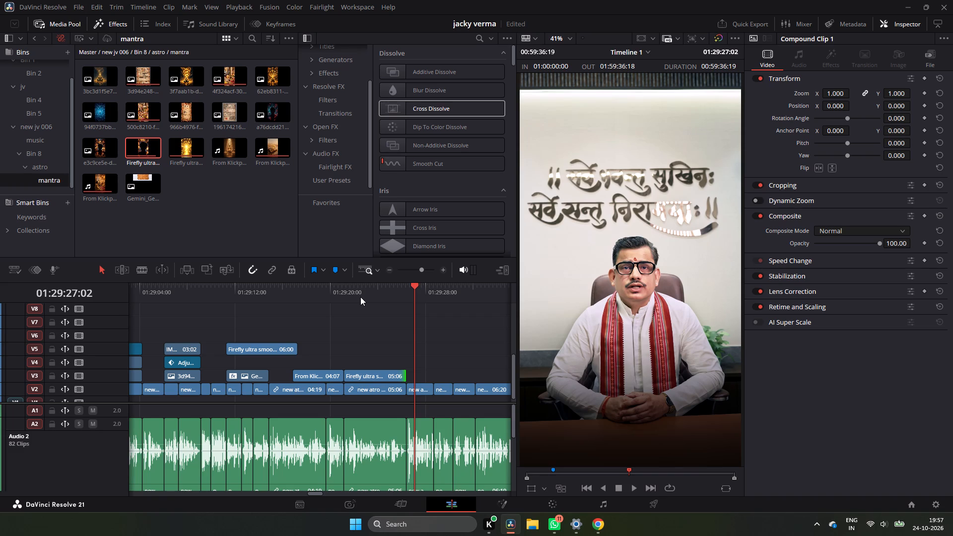
Replay the question-marks clip on V3 from about 01:29:21 to 01:29:26 to check it against the speech.
click(360, 296)
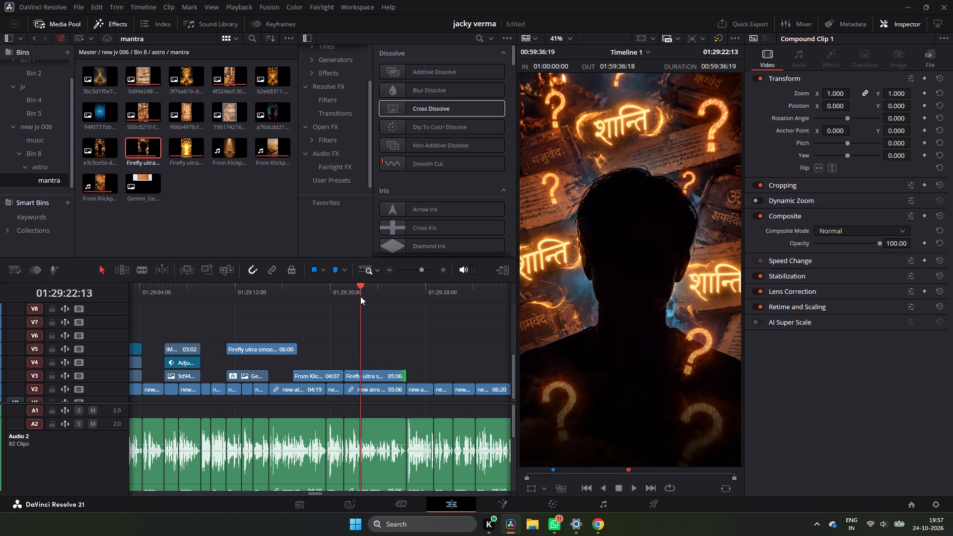
click(360, 296)
key(space)
click(349, 297)
key(space)
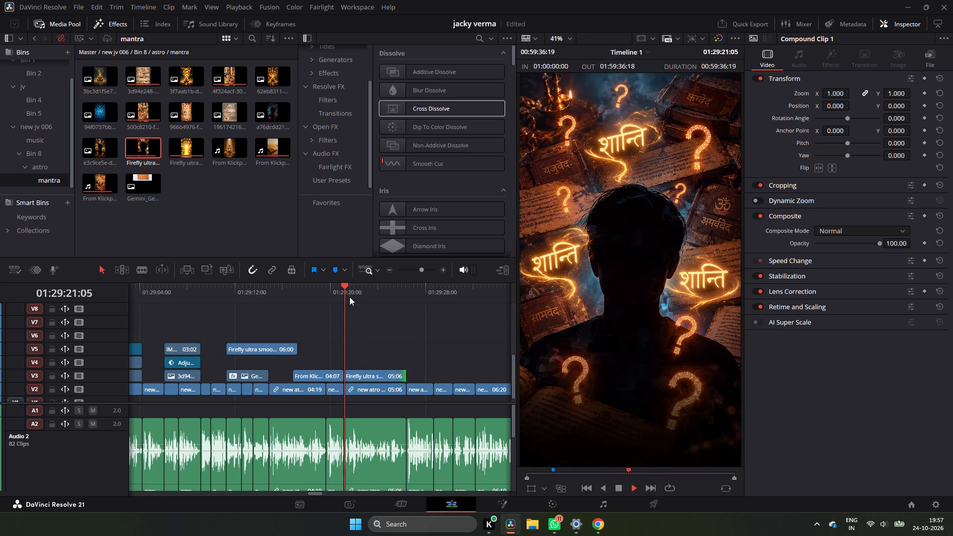
key(space)
key(space)
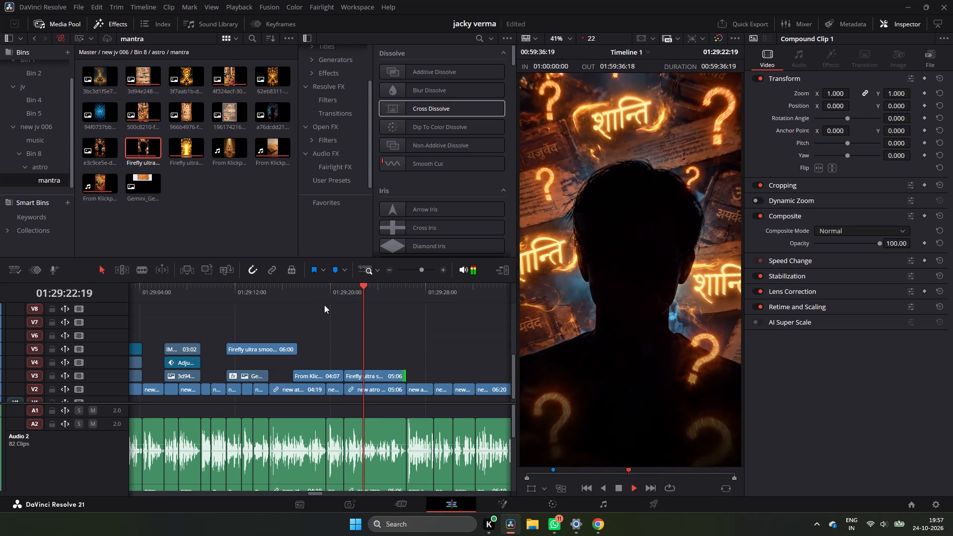
key(space)
key(space)
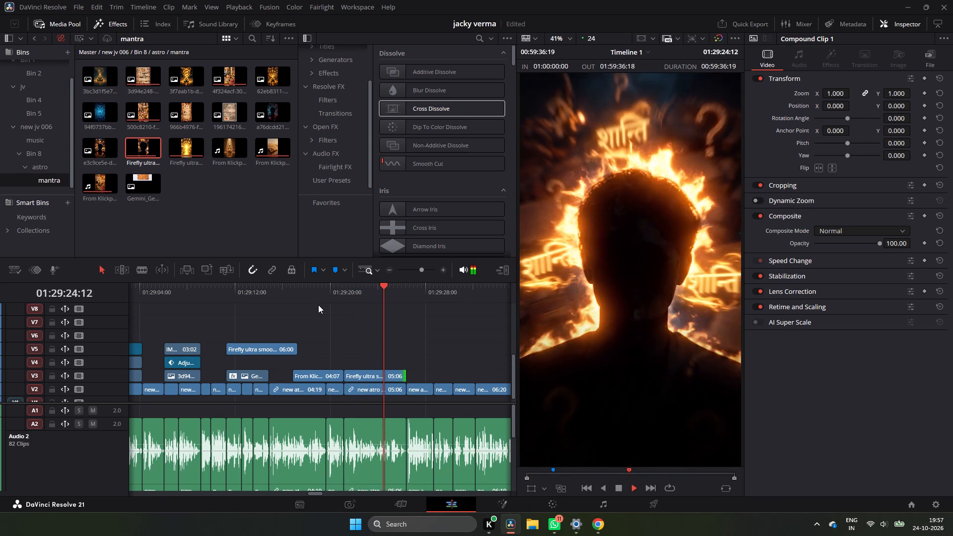
key(space)
click(361, 288)
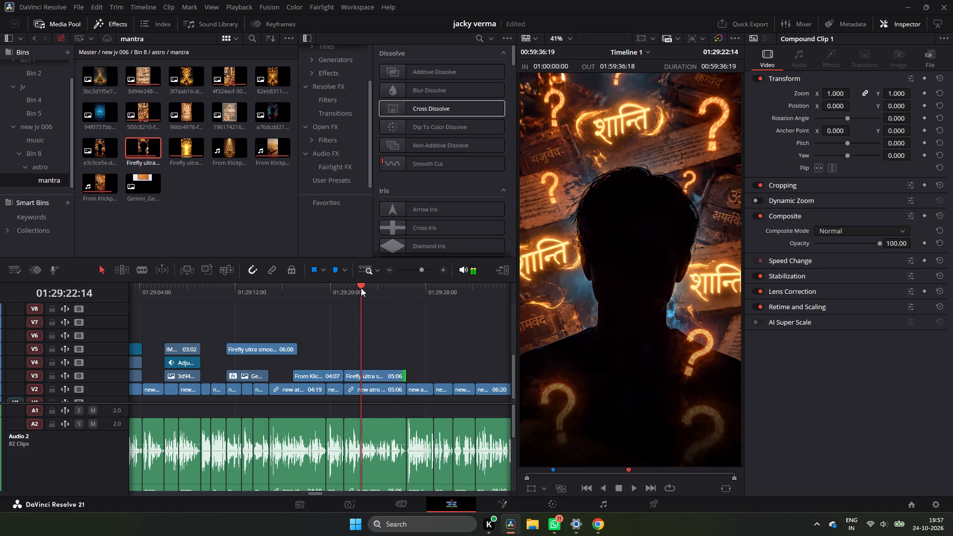
key(space)
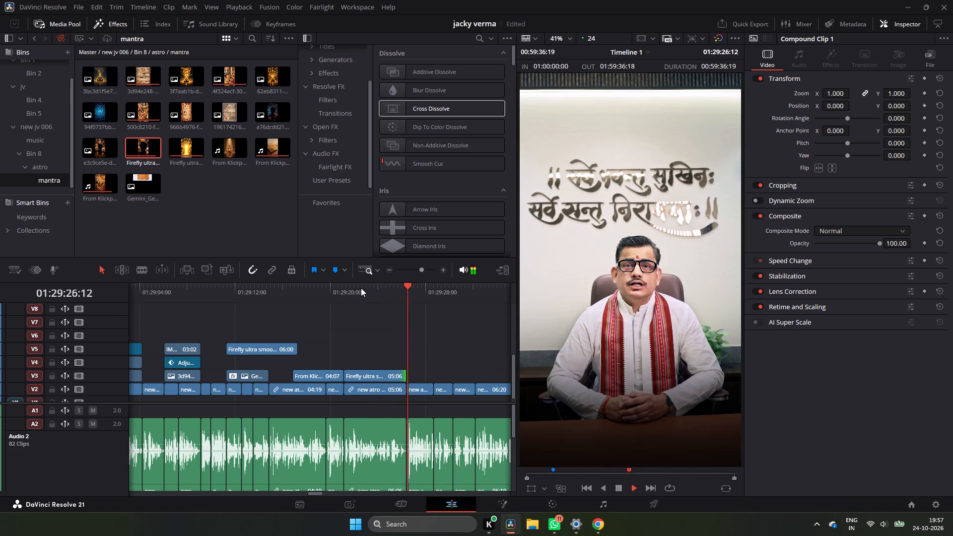
key(space)
click(300, 296)
key(space)
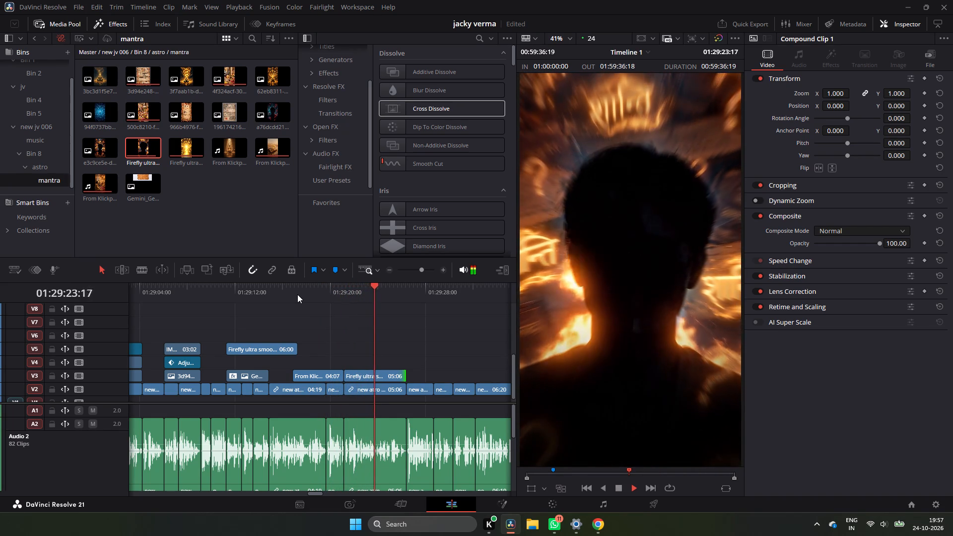
key(space)
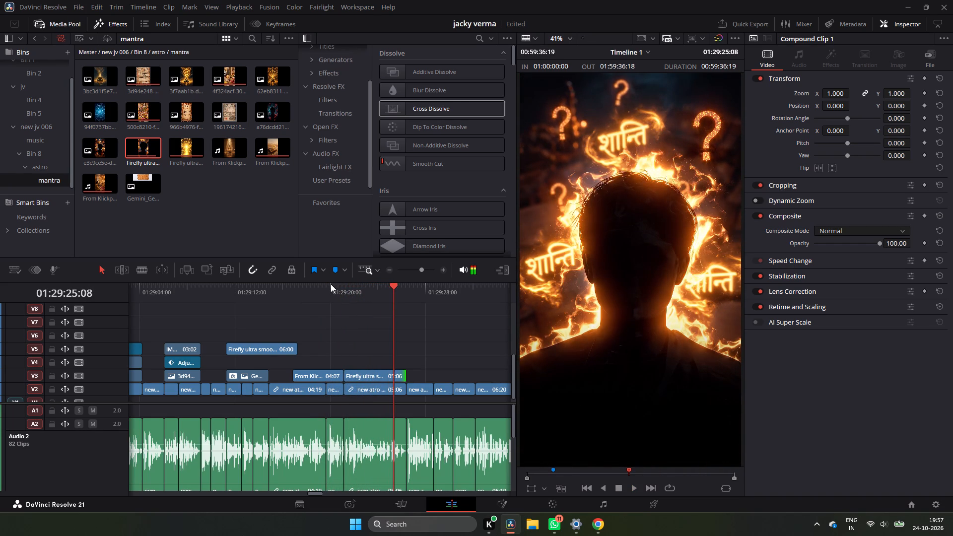
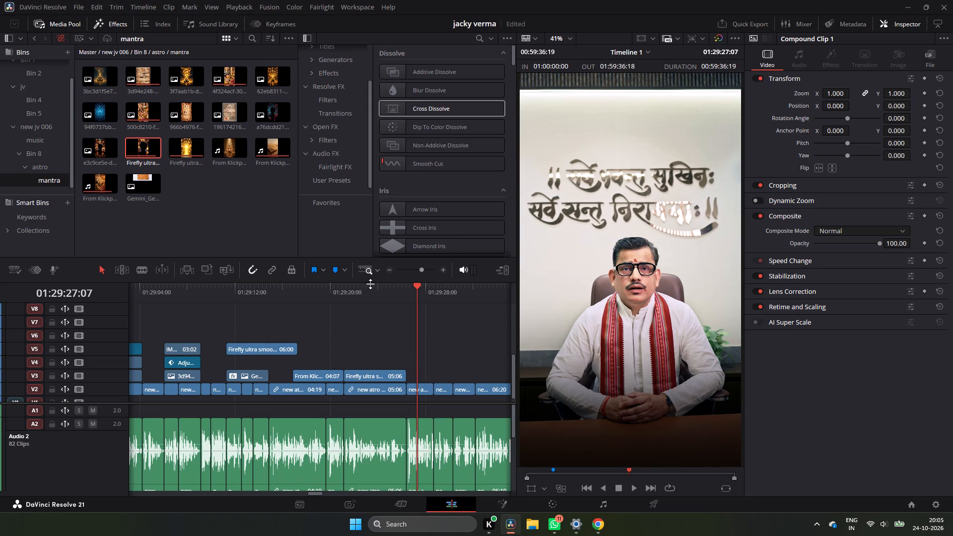
key(space)
click(388, 272)
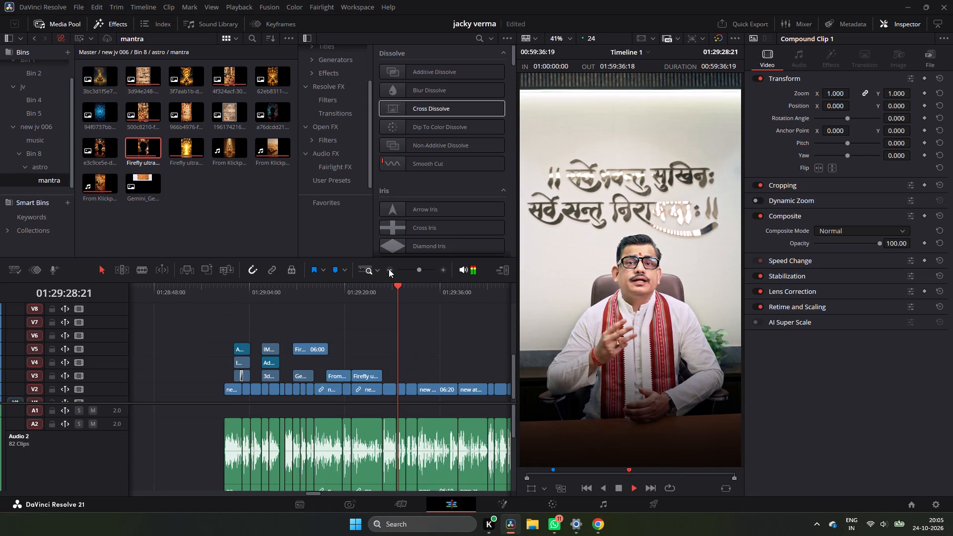
click(386, 287)
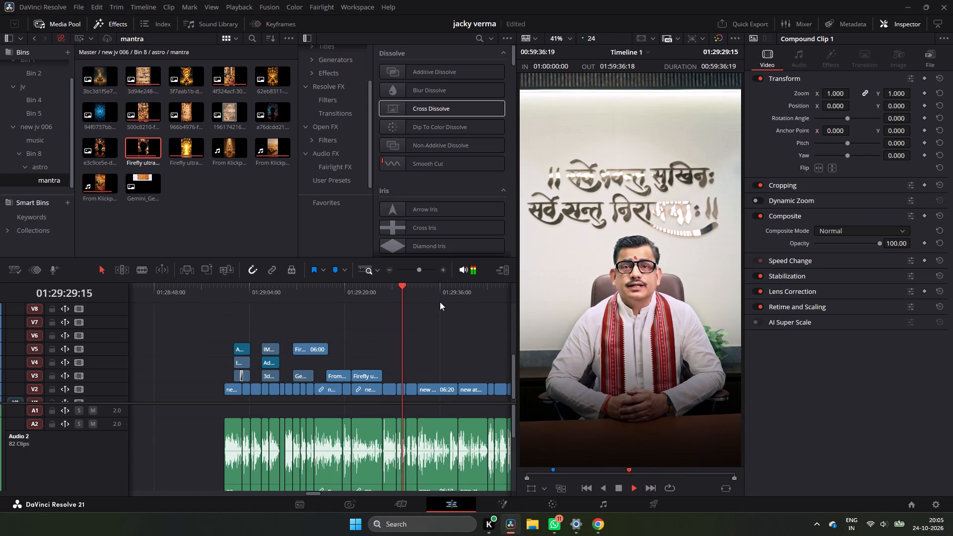
key(space)
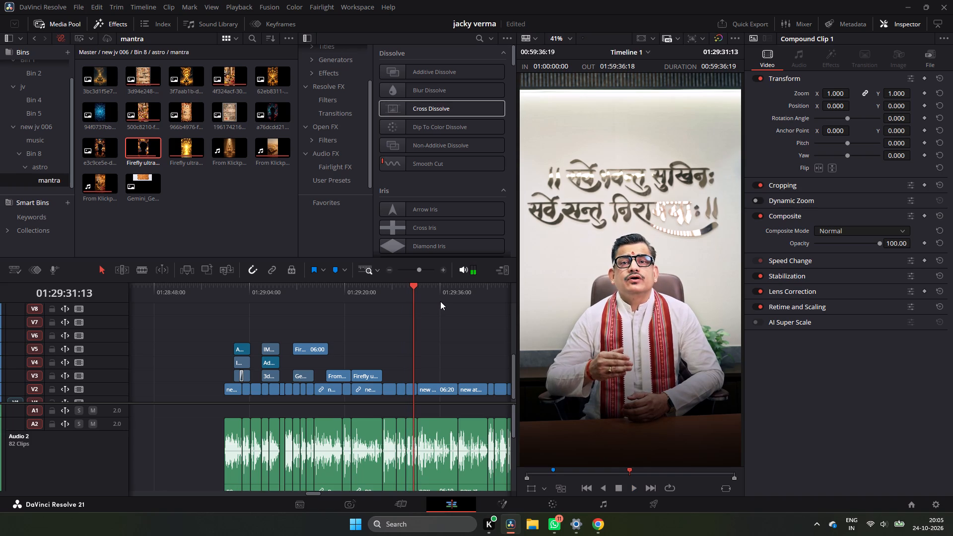
key(space)
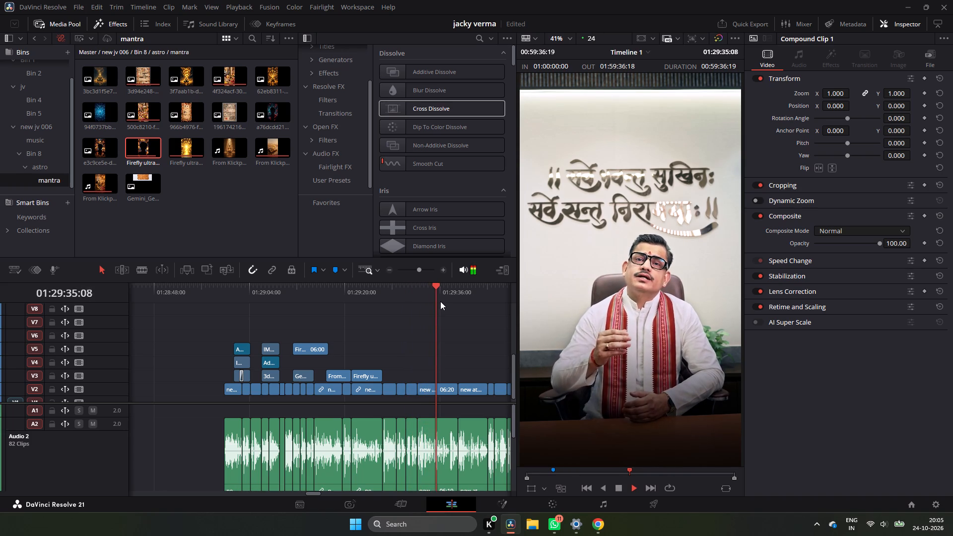
click(408, 294)
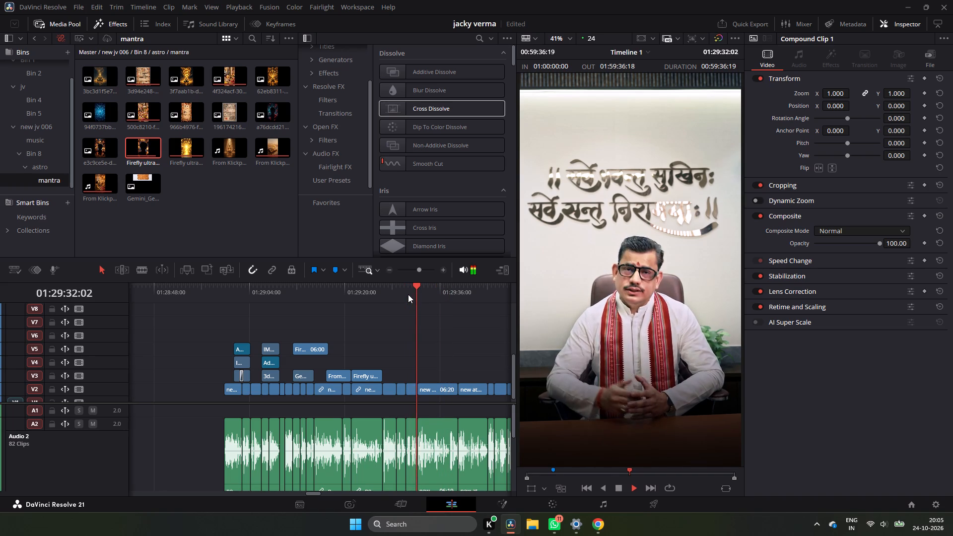
Review the earlier havan and mantra-page visuals on Timeline 1, from the ceremony shot back to the Swaha manuscript page.
click(240, 290)
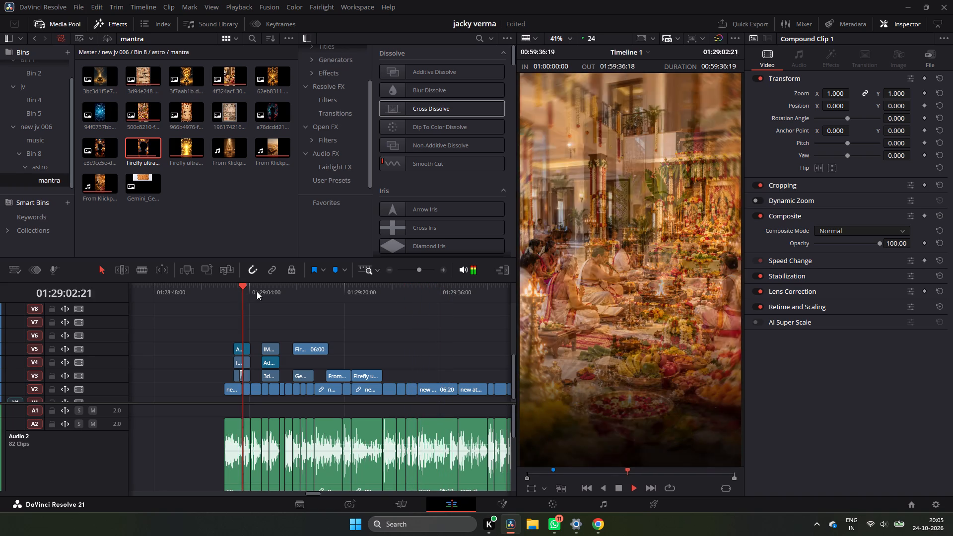
key(space)
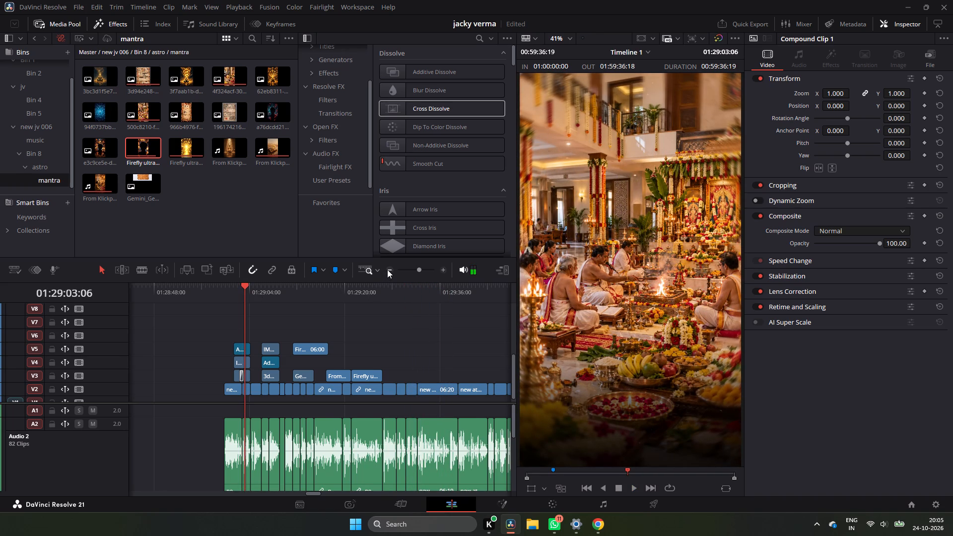
double_click(389, 268)
drag(210, 289, 181, 298)
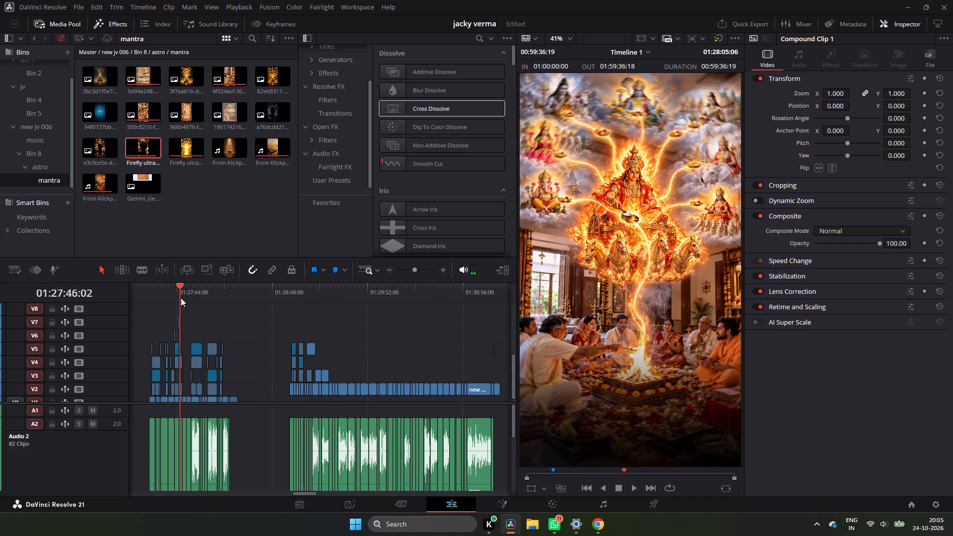
drag(181, 298, 179, 300)
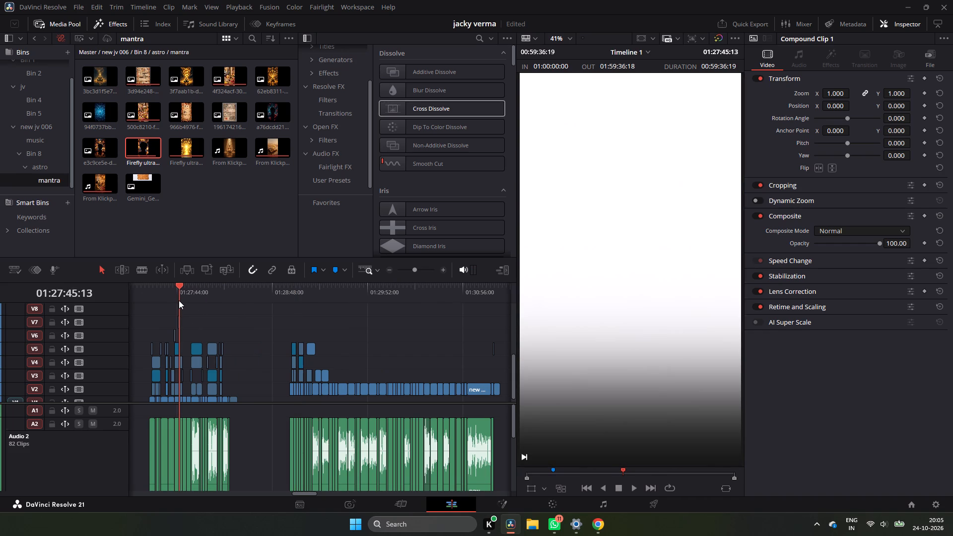
drag(179, 300, 186, 330)
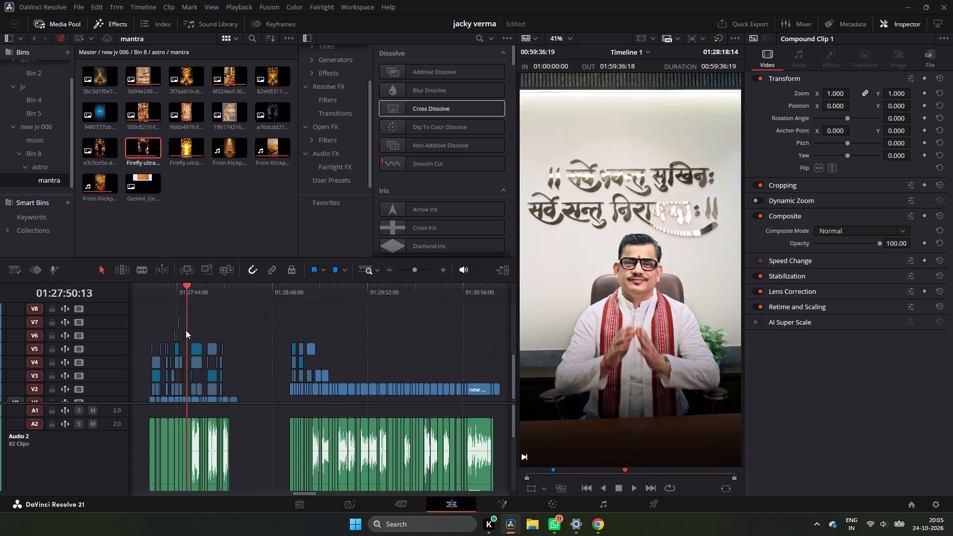
drag(186, 330, 173, 333)
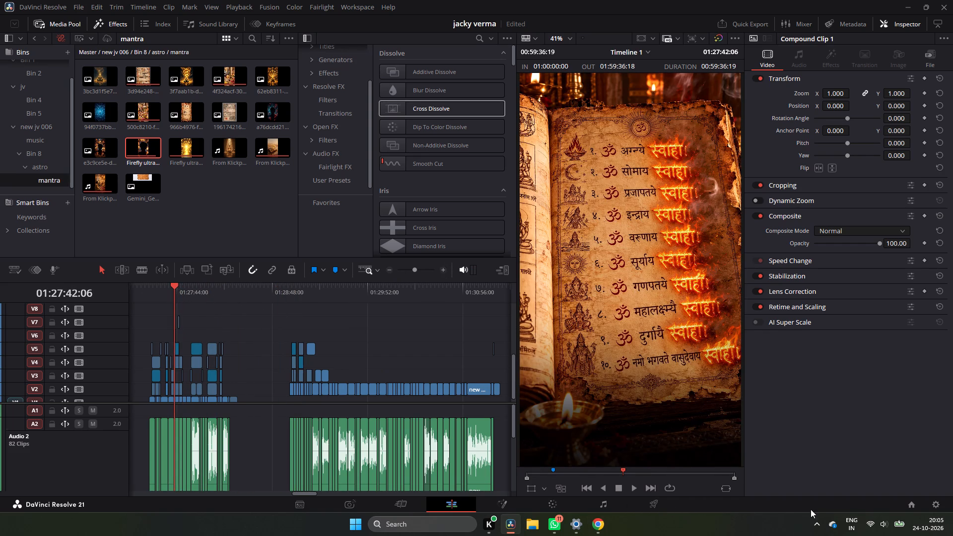
Open the yatra mantra project from the local project library.
click(918, 504)
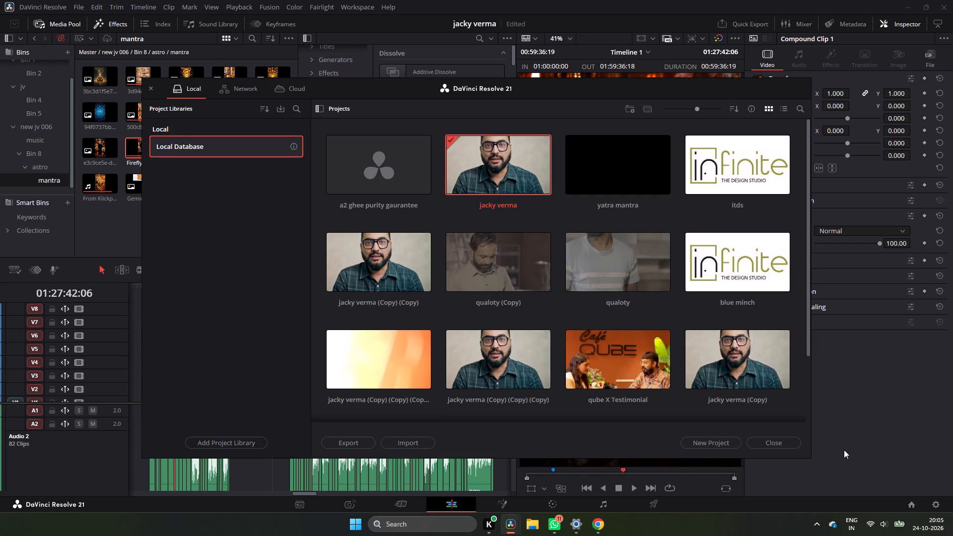
double_click(628, 182)
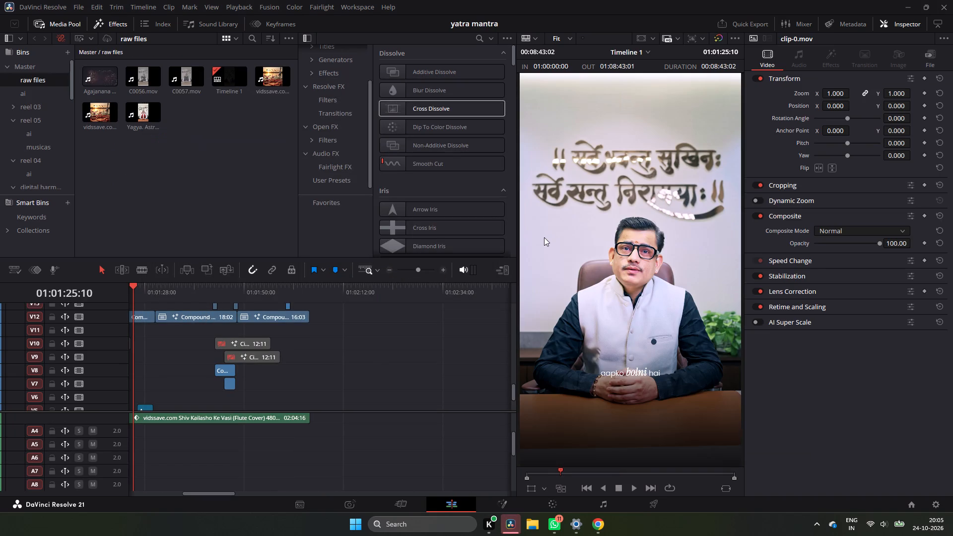
Review the Hindi verse overlay above the presenter around 01:01:45 in the yatra mantra timeline.
drag(174, 295, 230, 292)
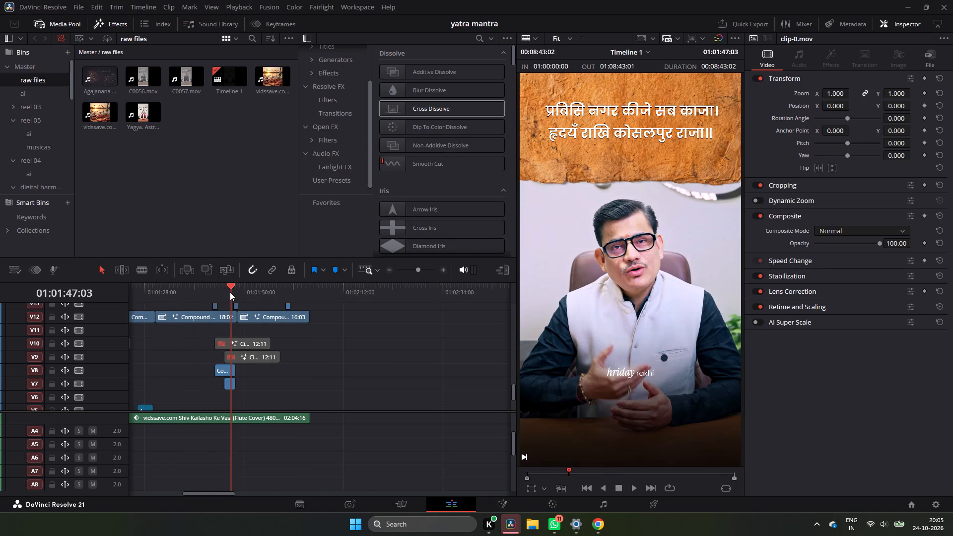
drag(230, 292, 230, 292)
key(space)
drag(237, 291, 272, 297)
drag(267, 292, 222, 298)
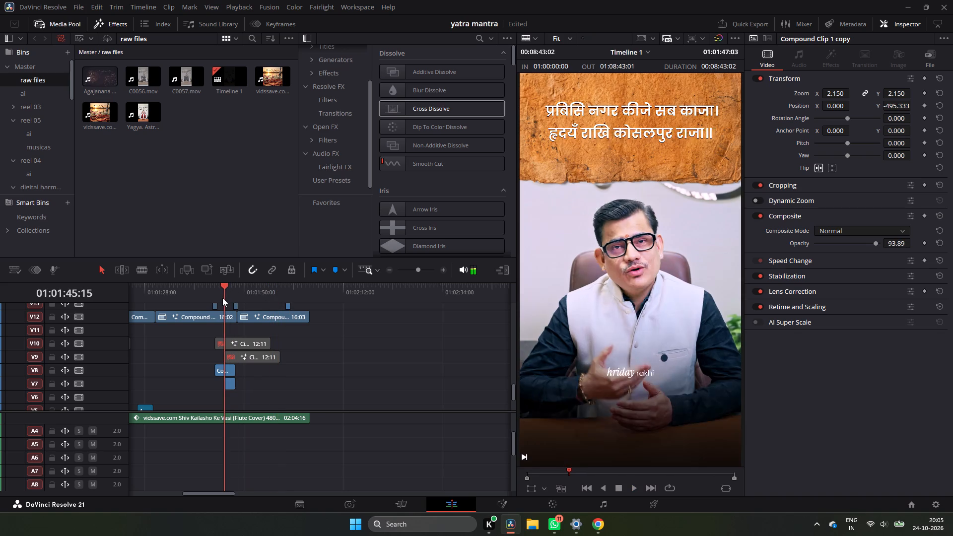
drag(222, 298, 222, 298)
key(space)
key(space)
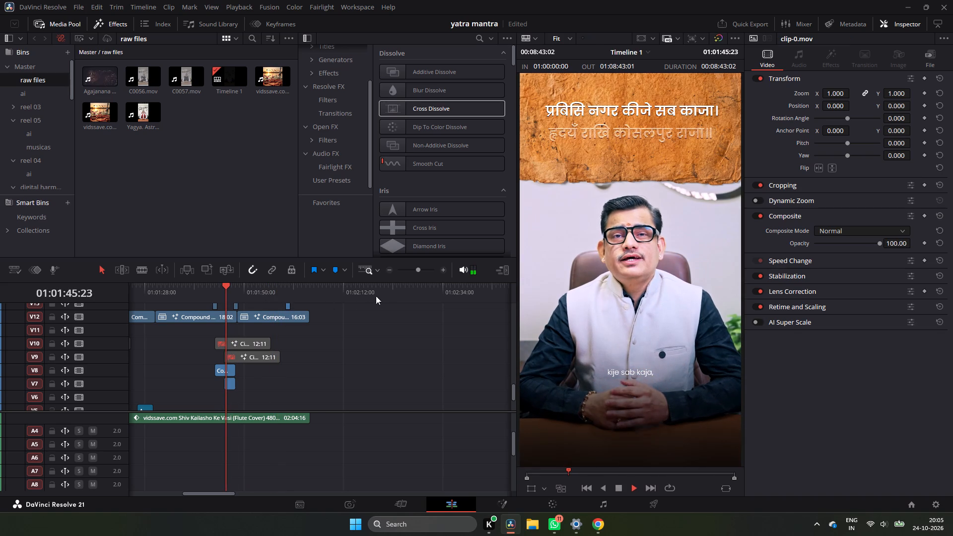
key(space)
Find the reel with the Shyam Rang music further along the timeline and play its opening apartment-building shot.
click(380, 271)
double_click(391, 269)
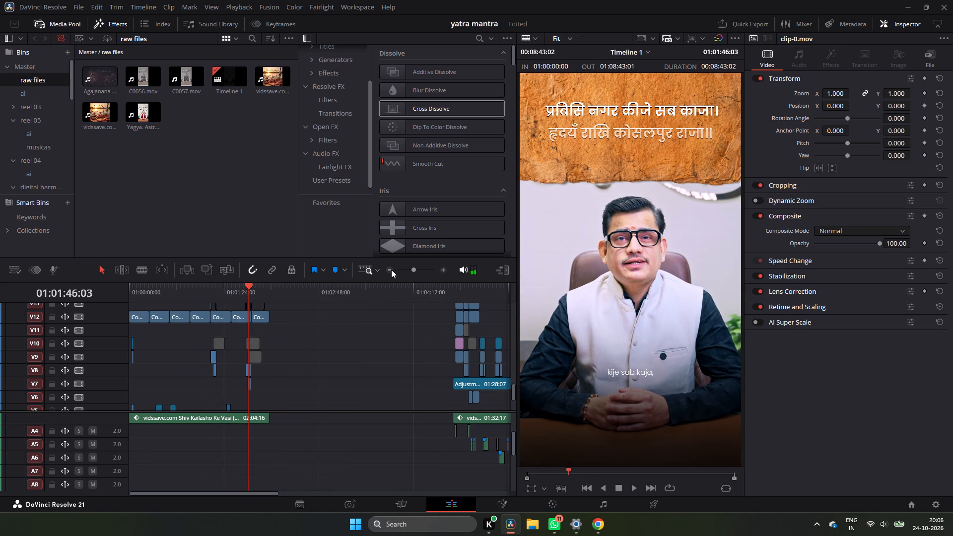
drag(431, 290, 468, 301)
scroll(466, 302, down, 1)
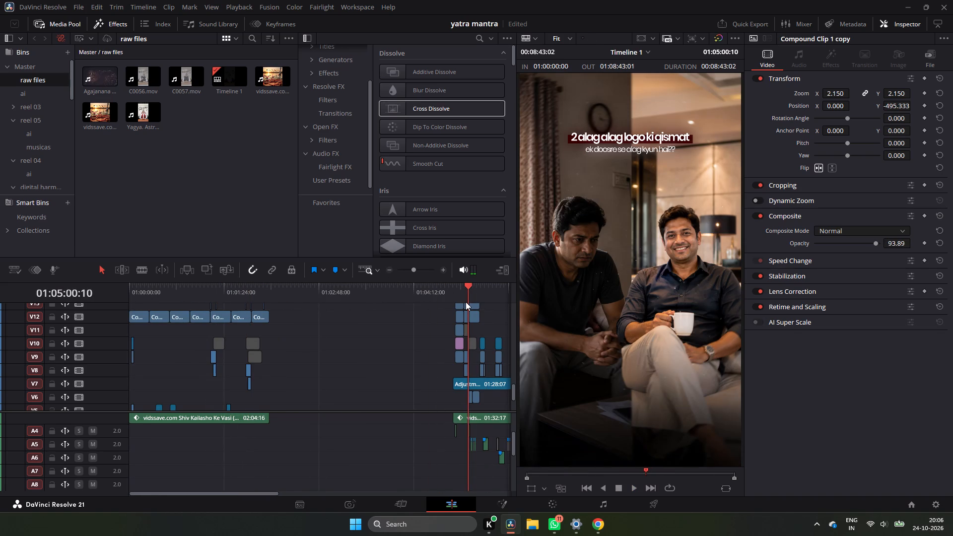
scroll(466, 302, down, 1)
ctrl+scroll(462, 301, down, 3)
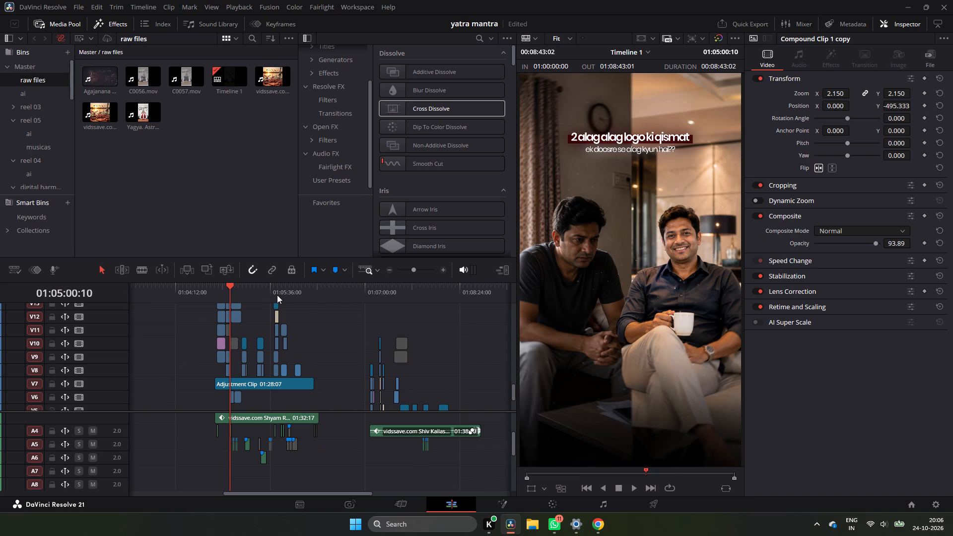
drag(232, 291, 206, 296)
key(space)
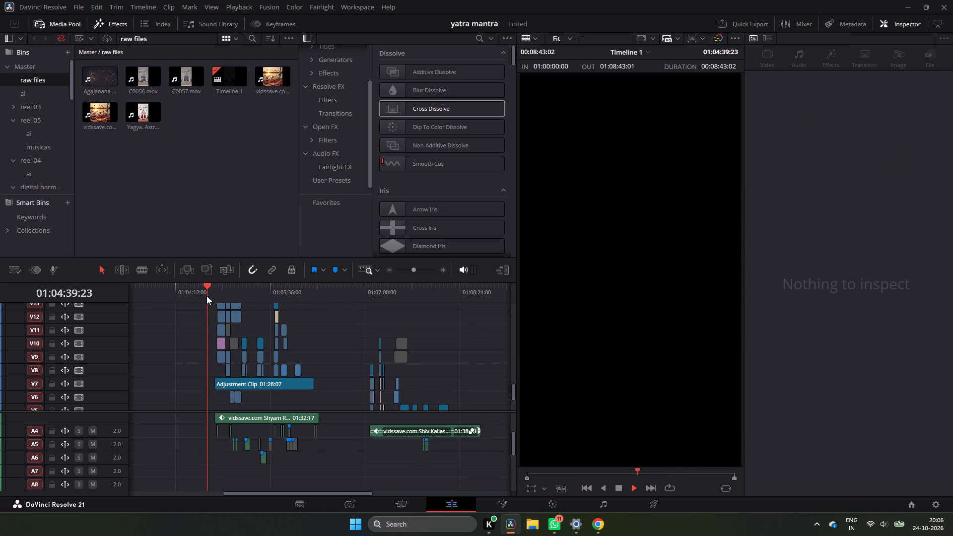
click(218, 288)
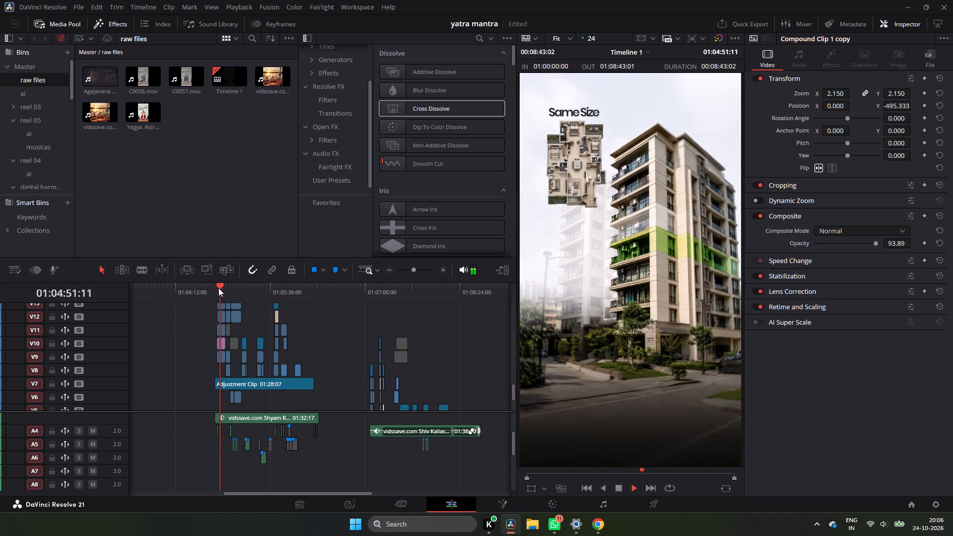
key(space)
drag(218, 288, 216, 290)
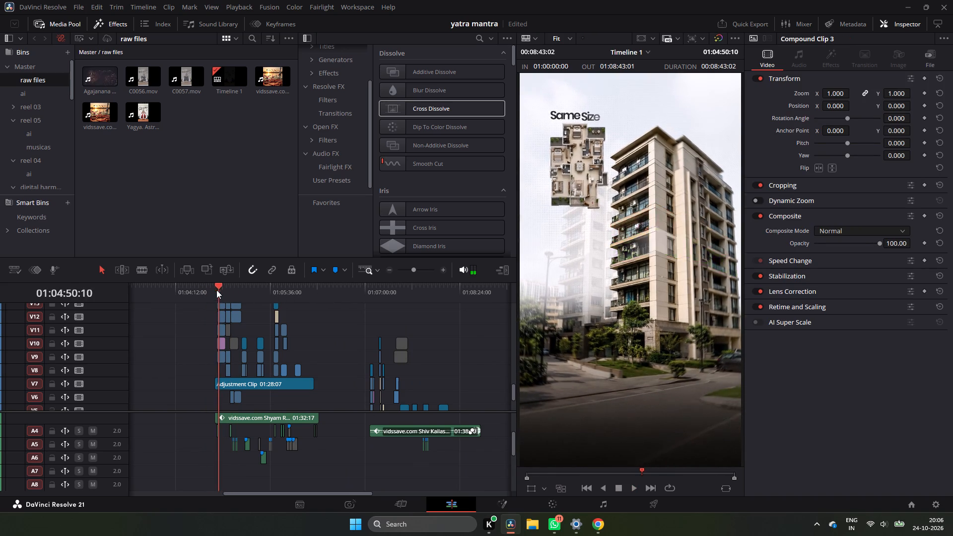
drag(216, 290, 213, 292)
key(space)
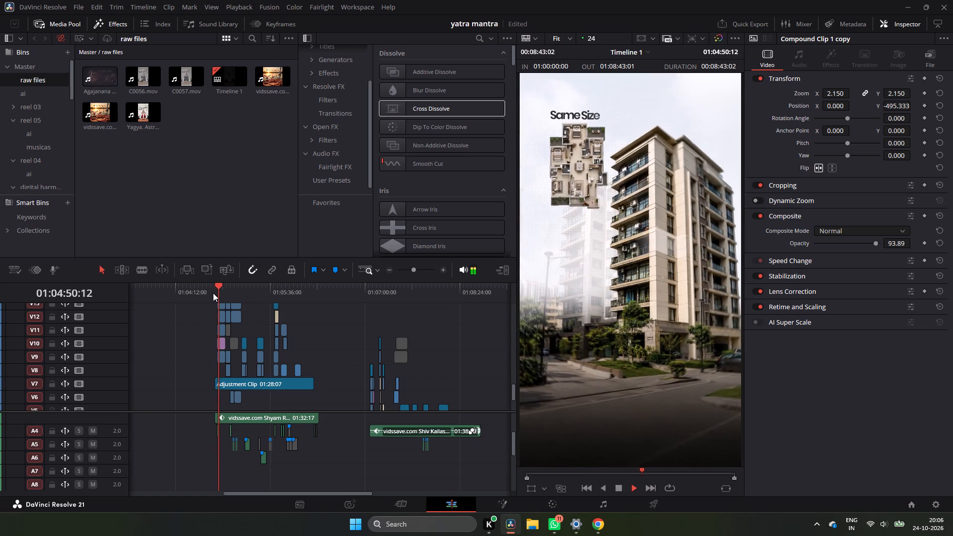
key(space)
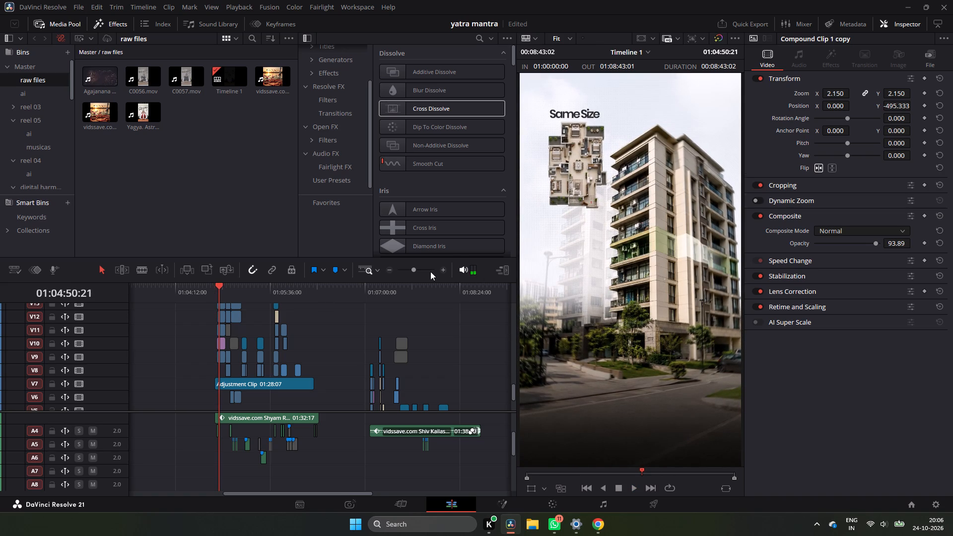
Examine the "Same Size" floor-plan and green floor-highlight animation closely, between about 01:04:49 and 01:04:51.
double_click(438, 270)
triple_click(441, 269)
click(441, 269)
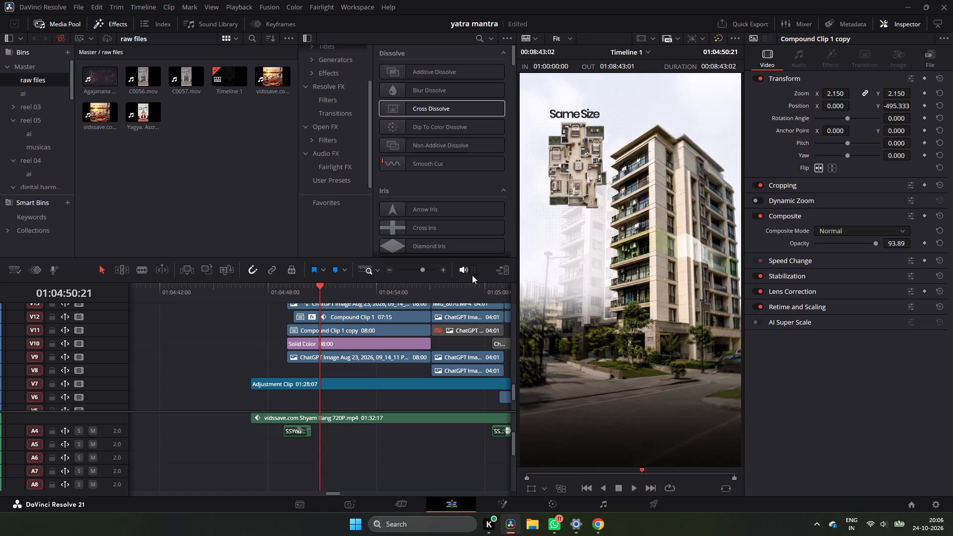
drag(315, 292, 291, 297)
key(space)
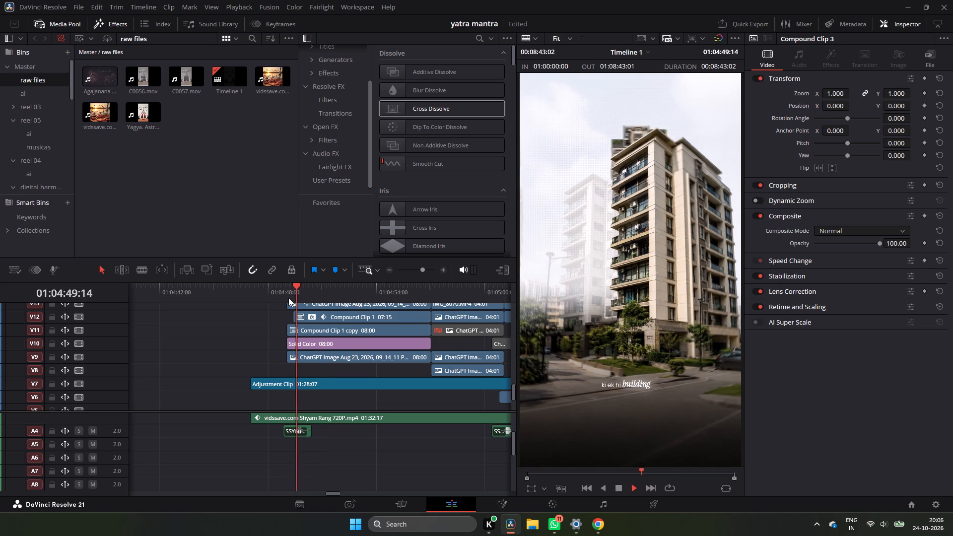
key(space)
key(space)
key(space)
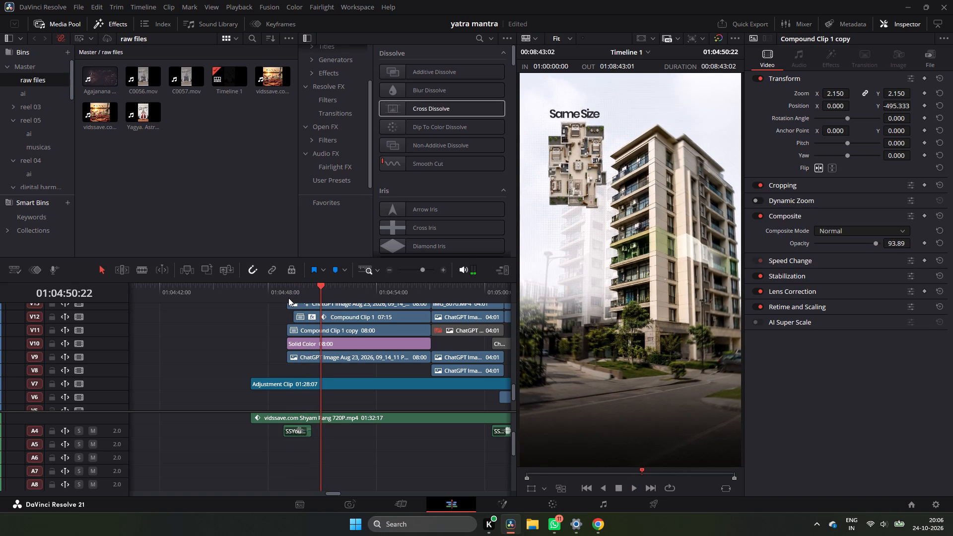
click(288, 298)
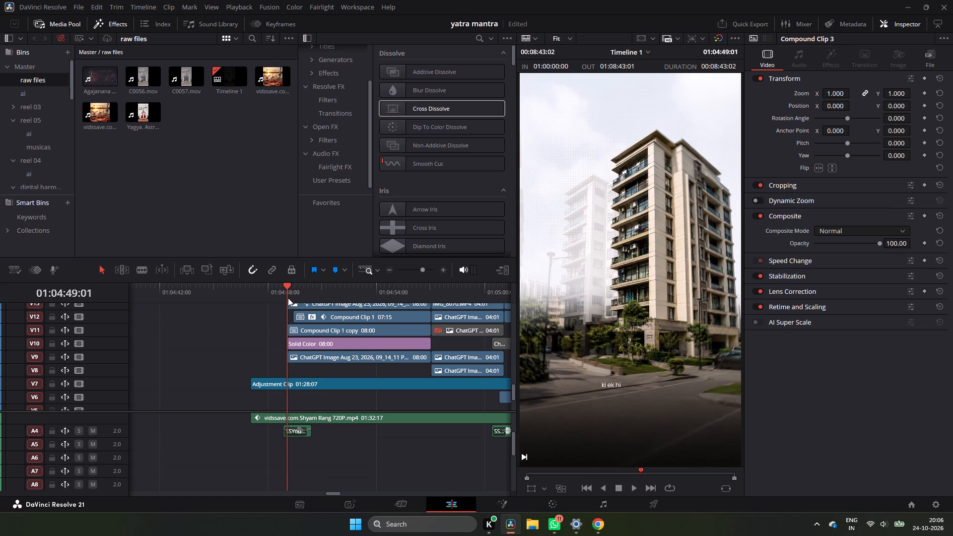
drag(288, 298, 297, 297)
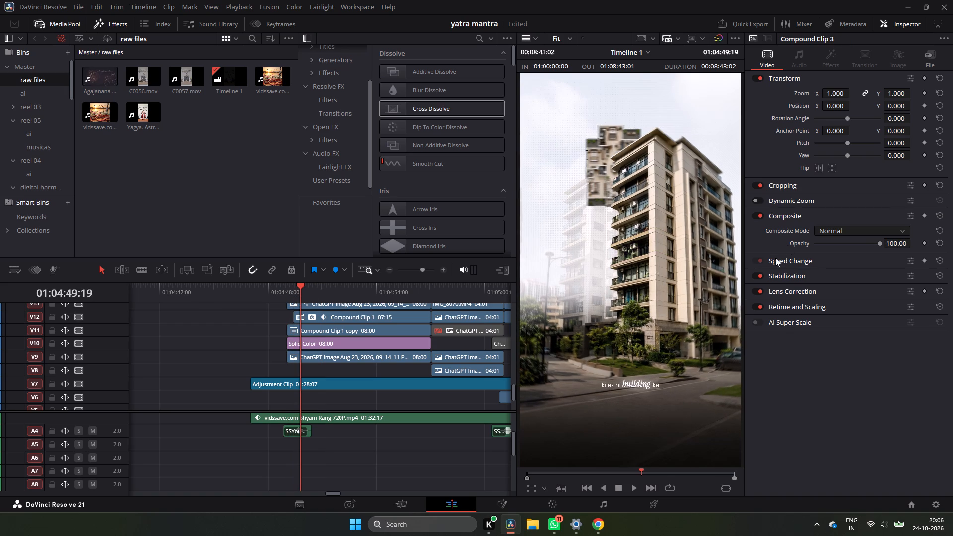
drag(303, 286, 326, 289)
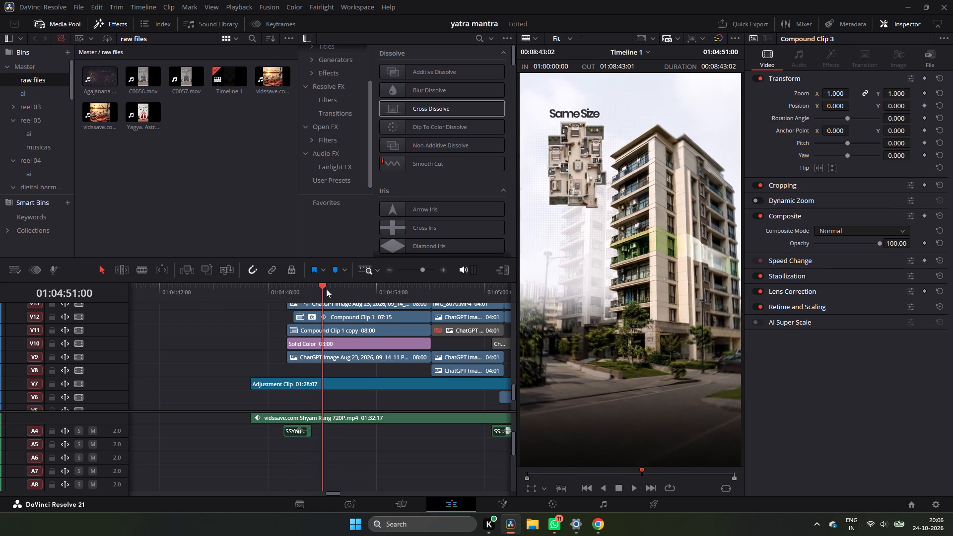
drag(326, 289, 332, 297)
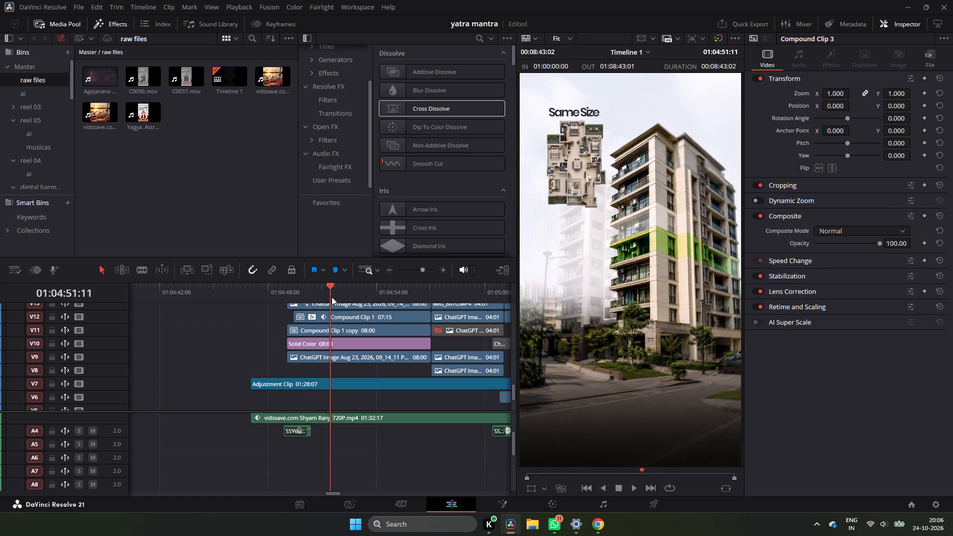
drag(332, 297, 319, 300)
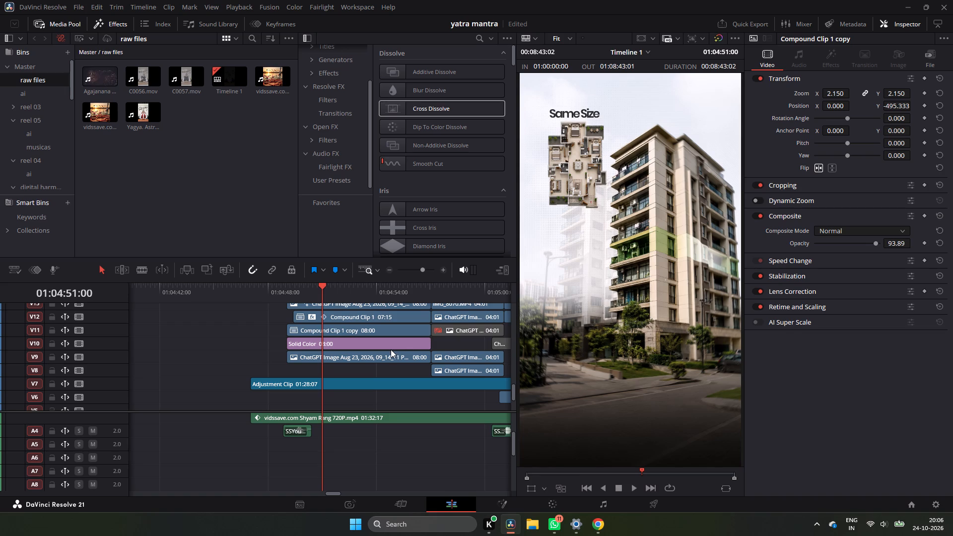
Review the split-portrait shot and the presenter's floor-plan caption section, between about 01:04:57 and 01:05:06.
drag(409, 283, 453, 292)
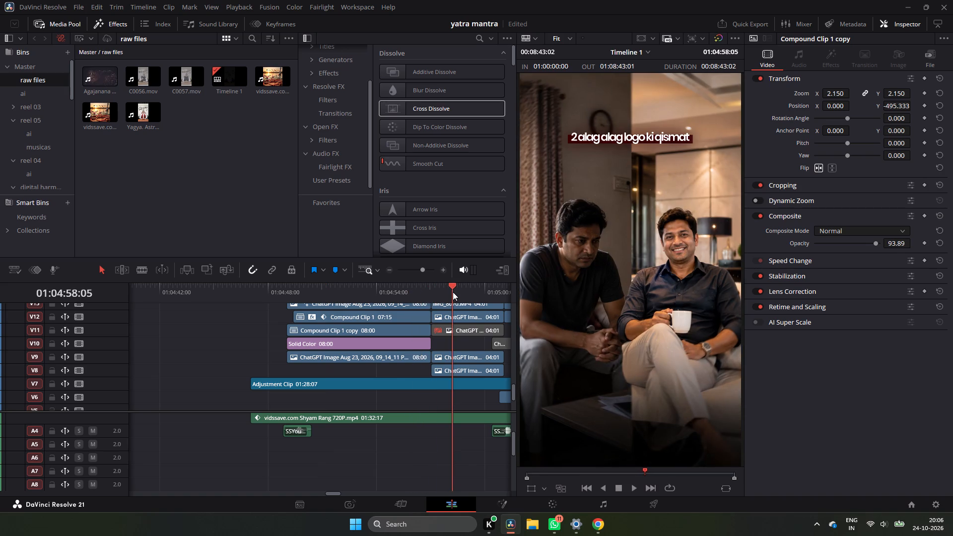
drag(453, 292, 444, 295)
ctrl+scroll(429, 296, down, 2)
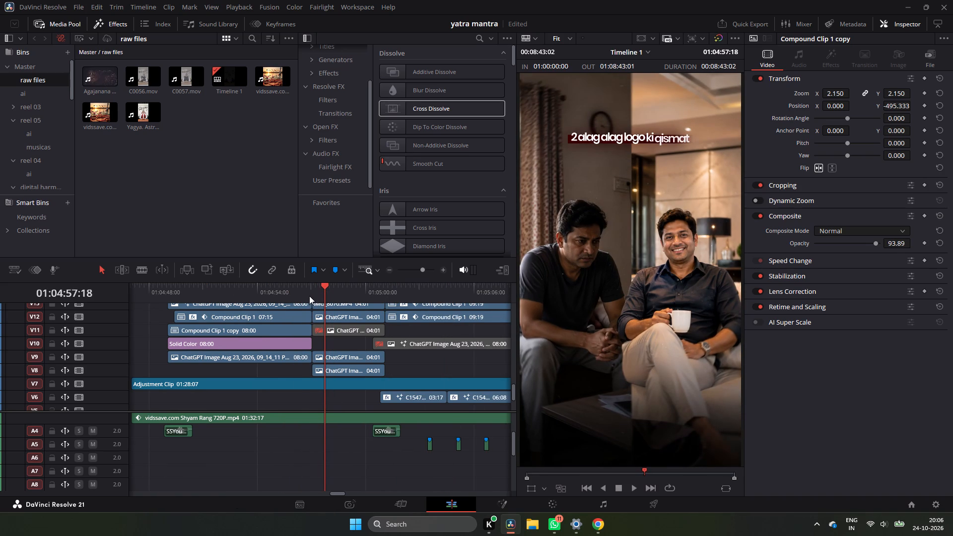
click(316, 289)
key(space)
key(space)
key(space)
key(space)
drag(327, 293, 411, 302)
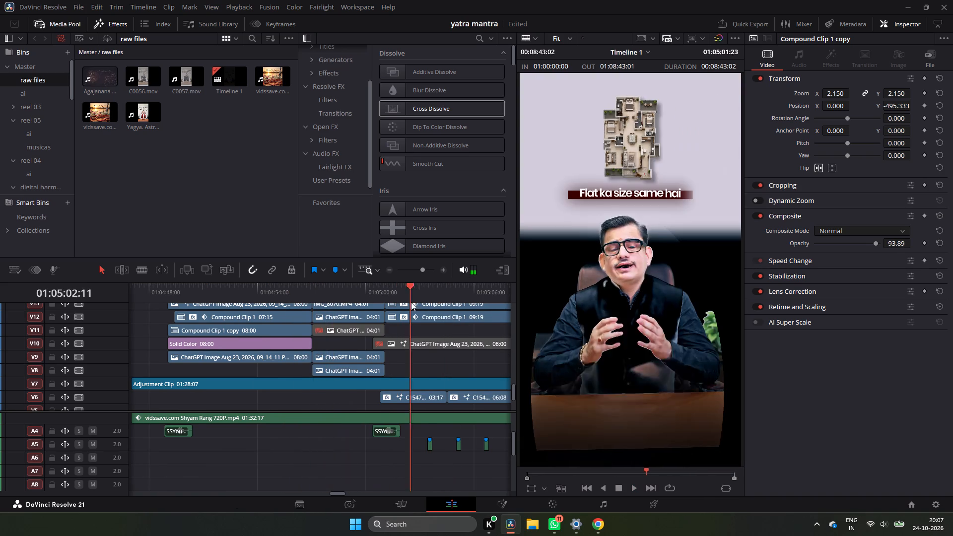
drag(411, 302, 488, 328)
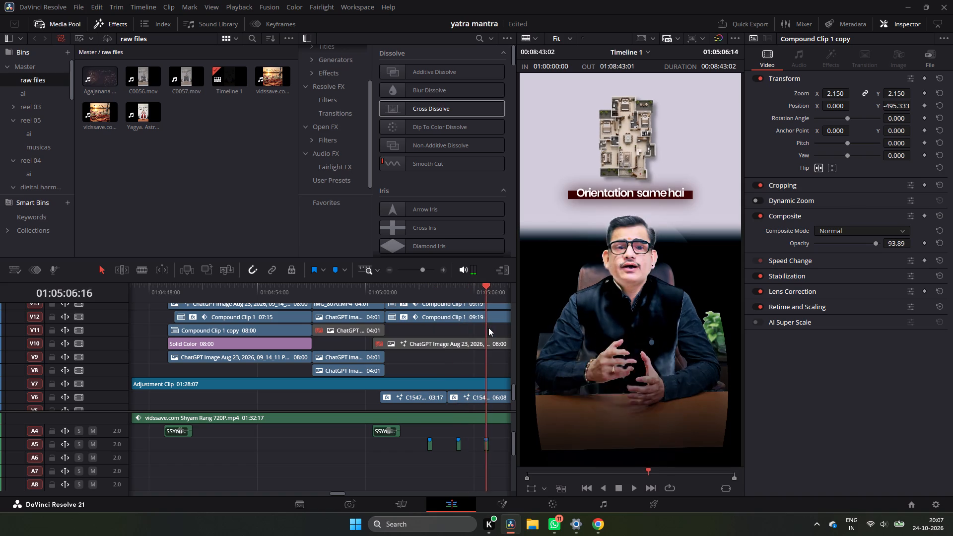
drag(488, 328, 436, 334)
key(space)
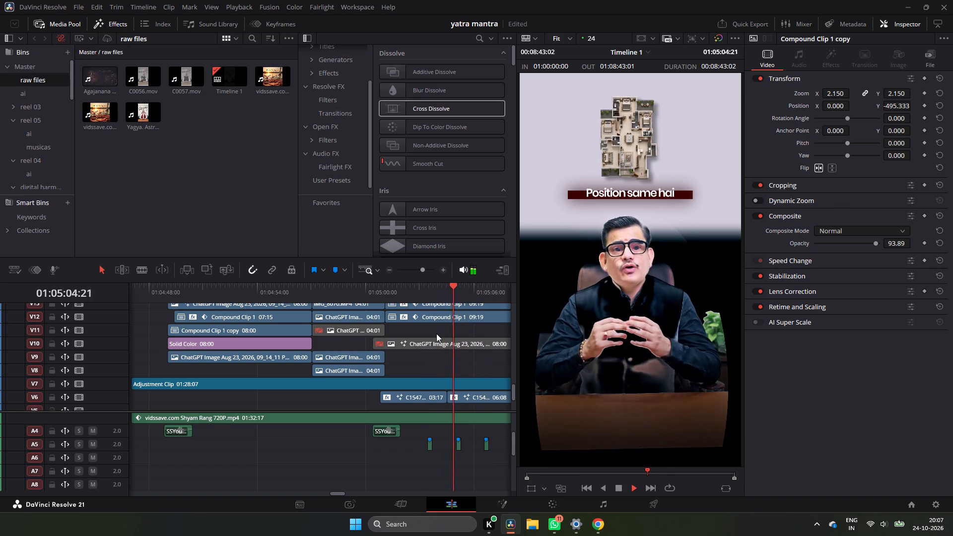
key(space)
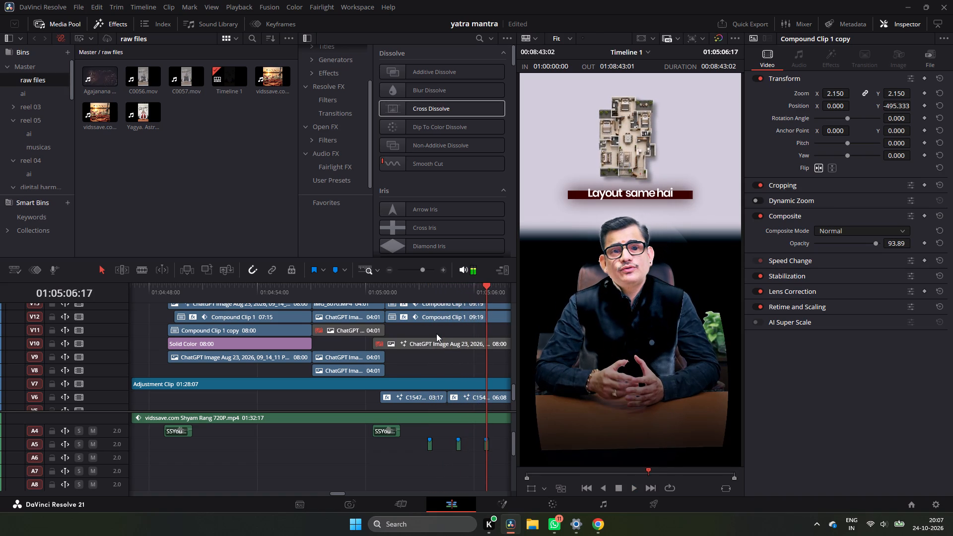
Review the presenter's closing floor-plan captions and the worried-man shot that follows, between about 01:05:08 and 01:05:16.
ctrl+scroll(433, 335, down, 3)
drag(348, 287, 376, 292)
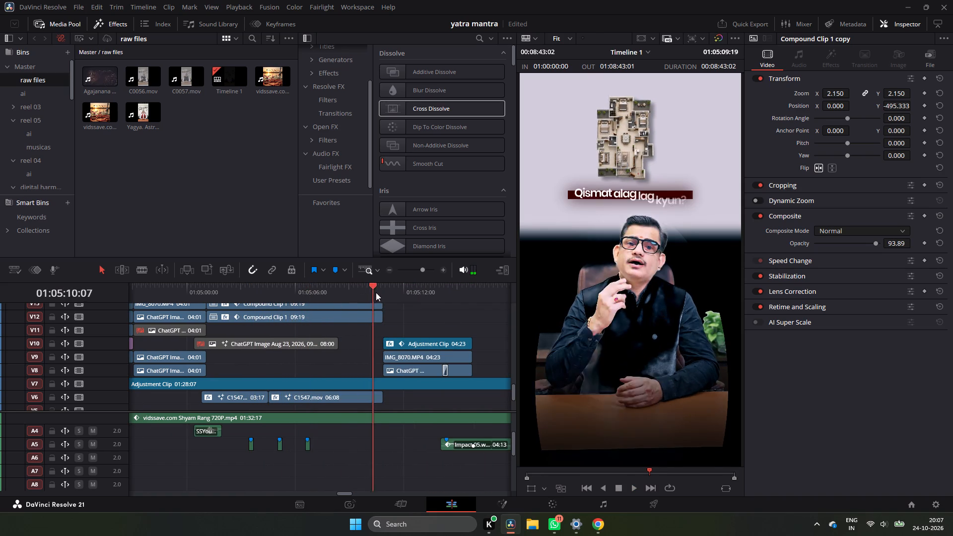
drag(376, 292, 455, 324)
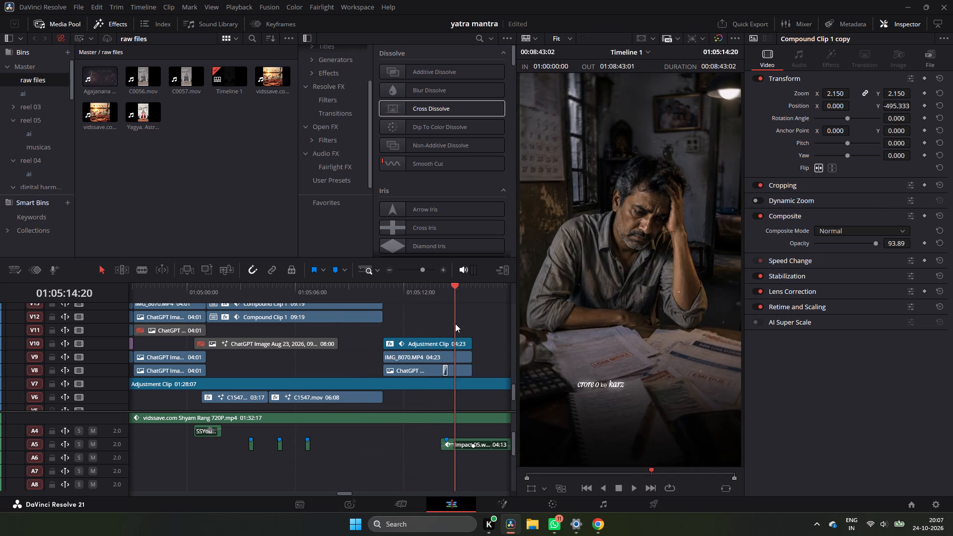
drag(455, 324, 459, 325)
key(space)
ctrl+scroll(394, 360, down, 1)
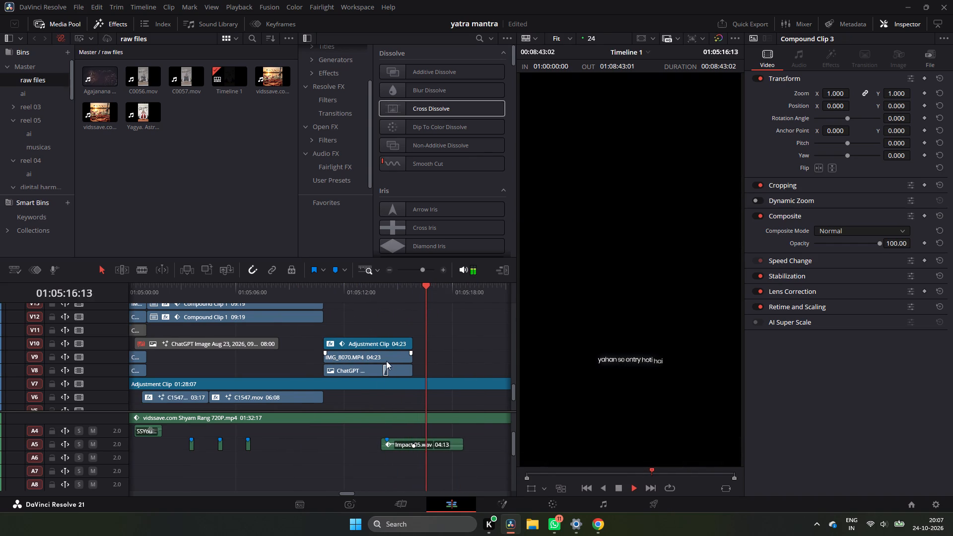
drag(301, 292, 271, 295)
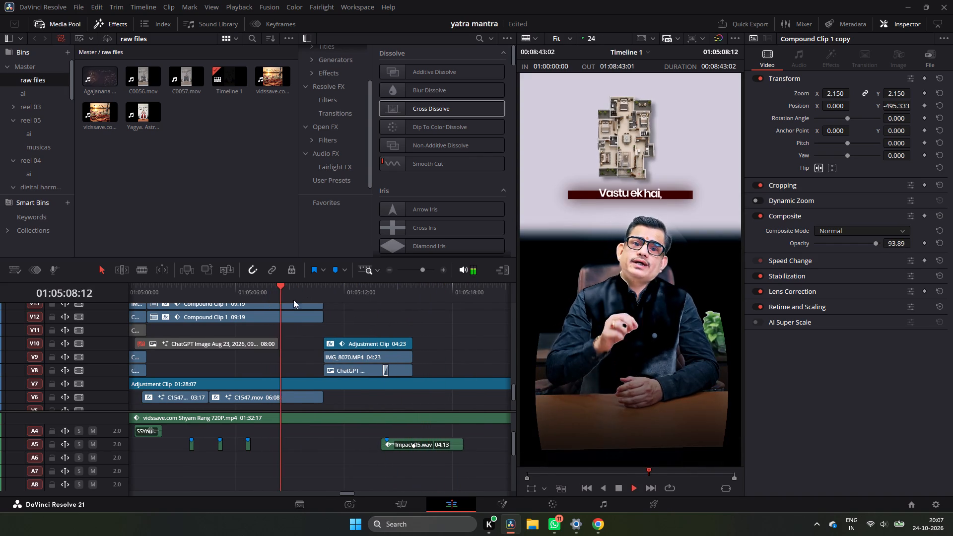
double_click(390, 270)
scroll(369, 311, up, 2)
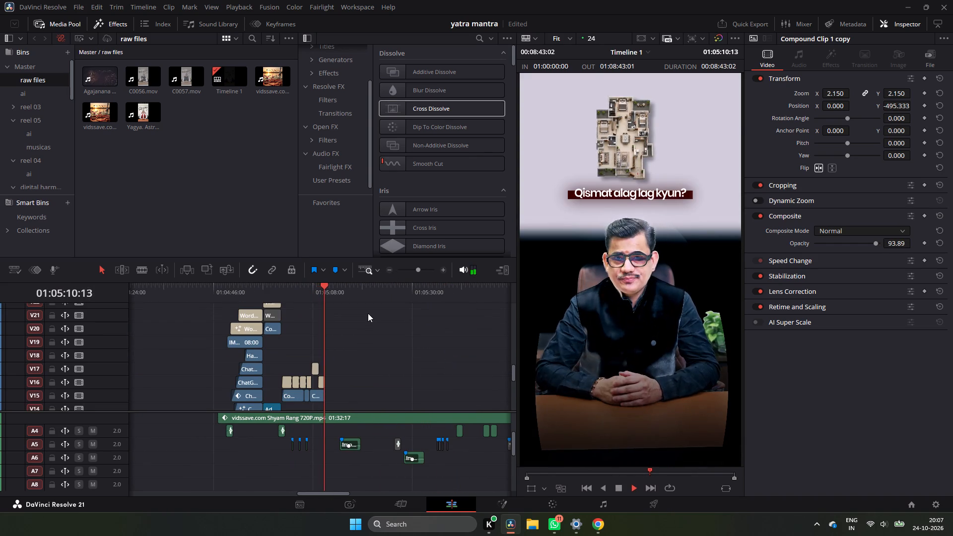
key(space)
Skim the rest of the reel's illustrated shots, playing the house exterior and the colour-consultation scene up to about 01:06:01.
drag(342, 295, 348, 295)
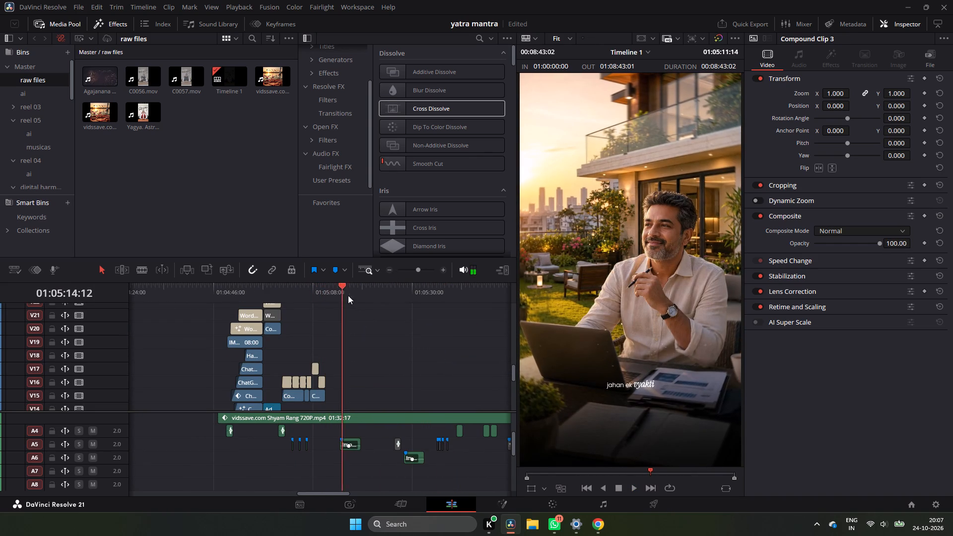
drag(348, 295, 465, 304)
ctrl+scroll(453, 313, down, 3)
key(space)
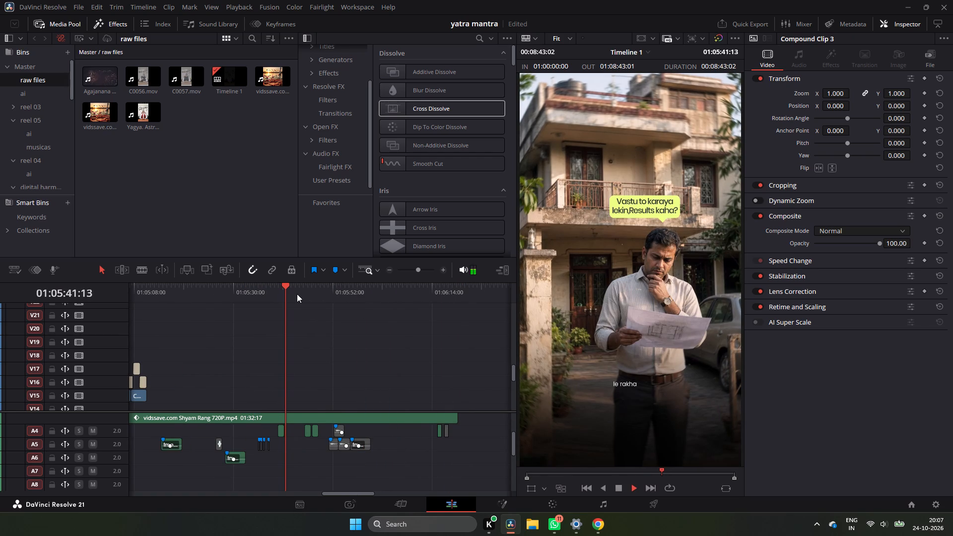
key(space)
scroll(289, 314, down, 2)
drag(291, 291, 331, 299)
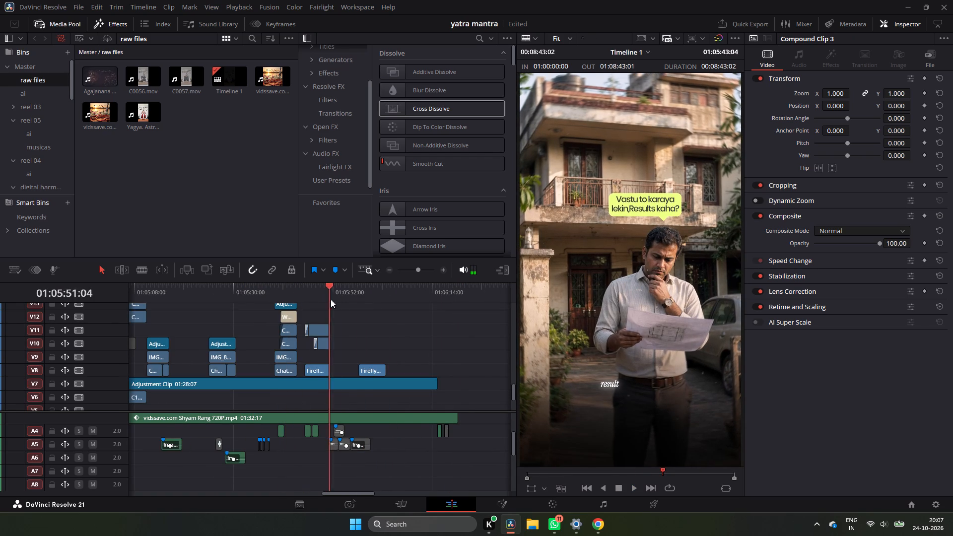
drag(331, 299, 360, 315)
key(space)
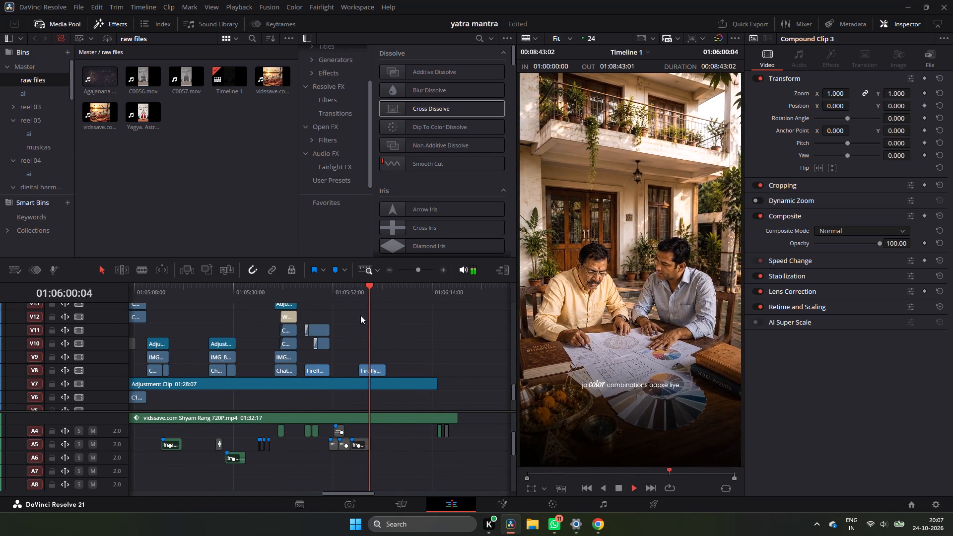
key(space)
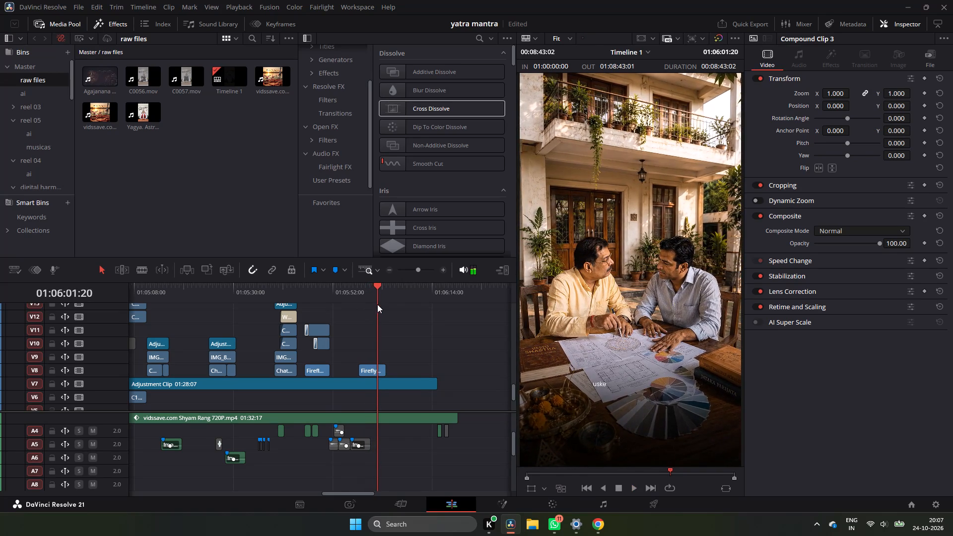
Find the IMG_8069.MP4 transition overlay near 01:06:15 at the end of the Shyam Rang reel and play it.
drag(378, 303, 424, 313)
drag(434, 316, 446, 319)
drag(427, 293, 430, 294)
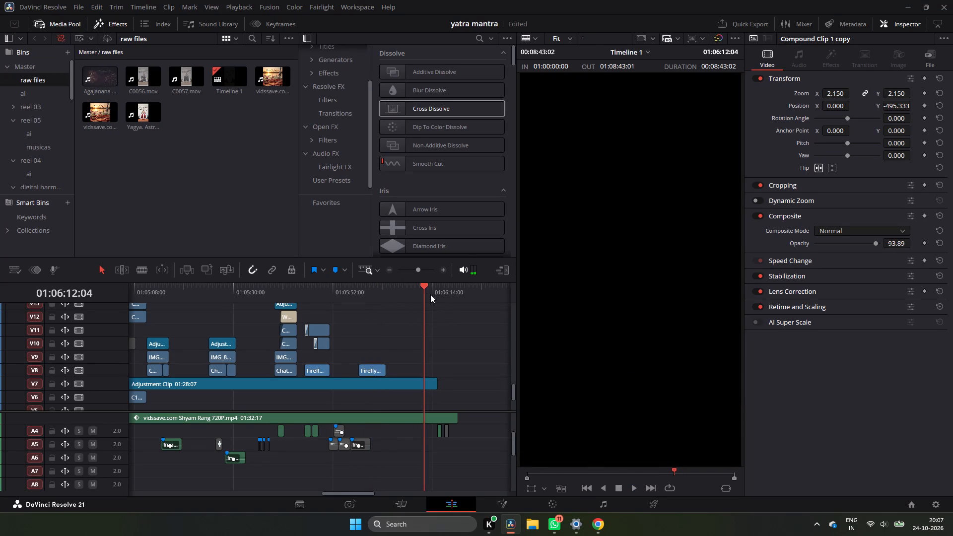
drag(430, 294, 440, 299)
drag(433, 289, 442, 297)
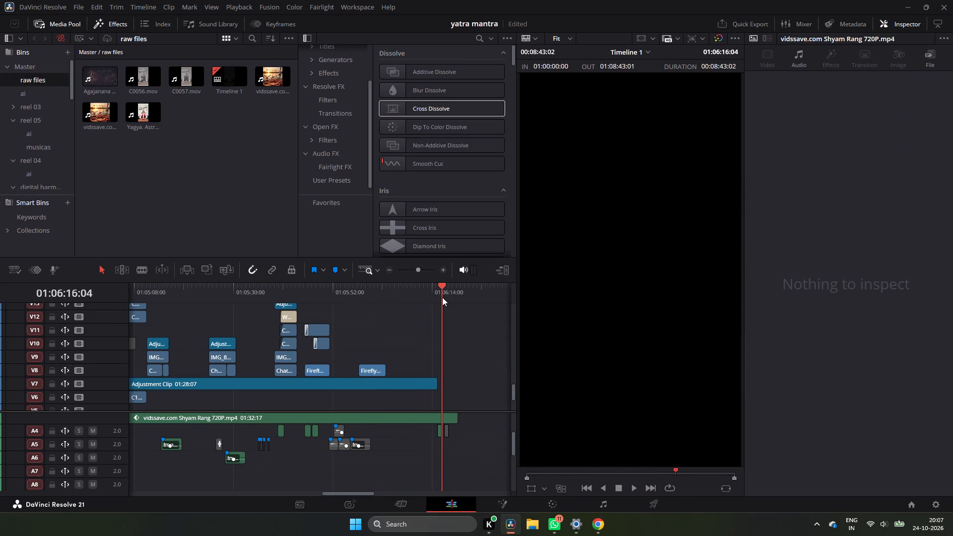
drag(442, 297, 441, 297)
drag(440, 293, 435, 296)
key(space)
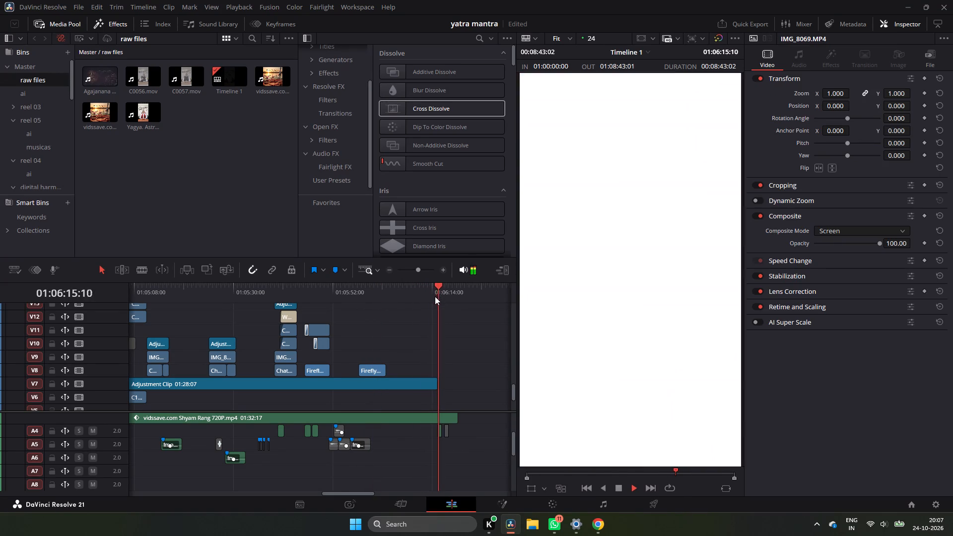
key(space)
drag(437, 449, 441, 433)
scroll(436, 399, up, 2)
scroll(436, 399, down, 8)
scroll(447, 346, up, 2)
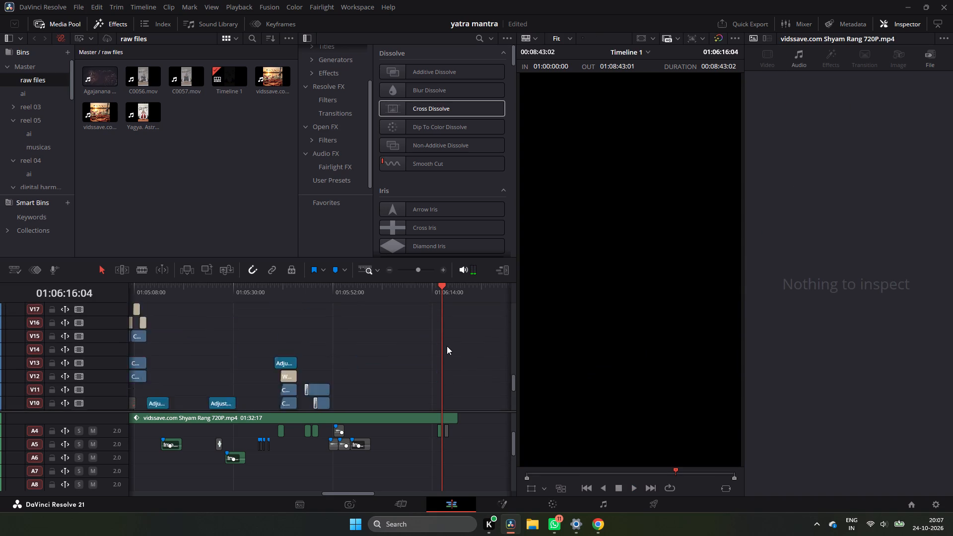
scroll(447, 346, up, 4)
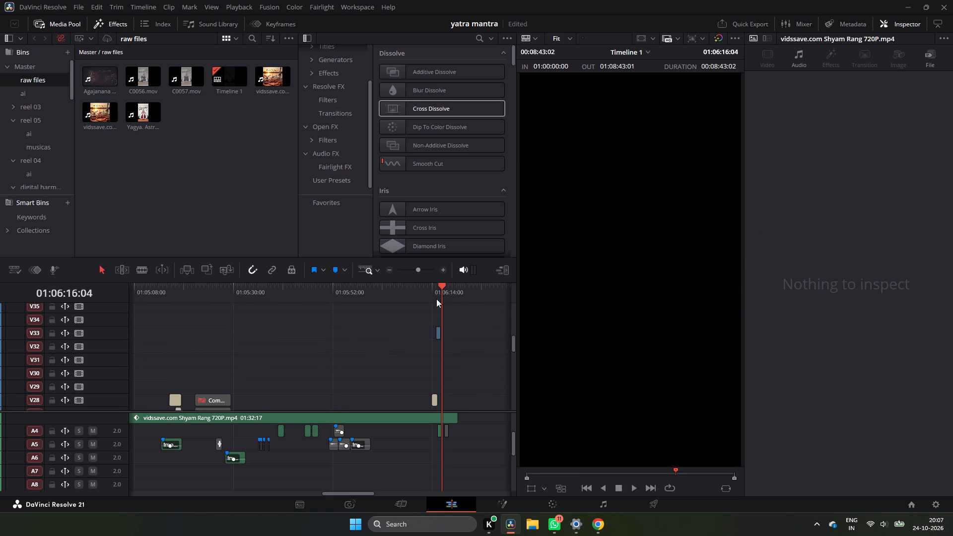
click(433, 292)
click(436, 291)
key(space)
key(space)
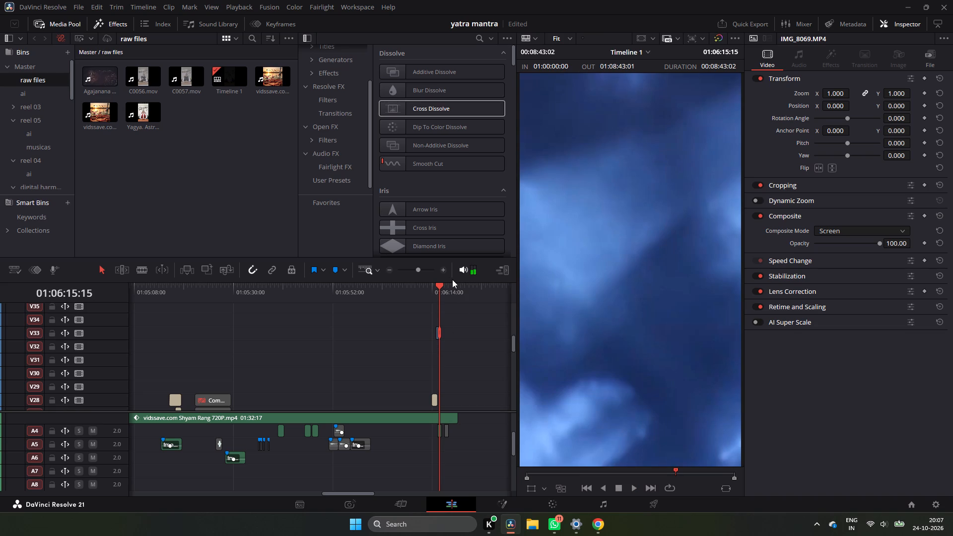
Copy the IMG_8069.MP4 overlay clip on V33 together with the sound effect below it on A4 at 01:06:15.
click(444, 274)
double_click(443, 269)
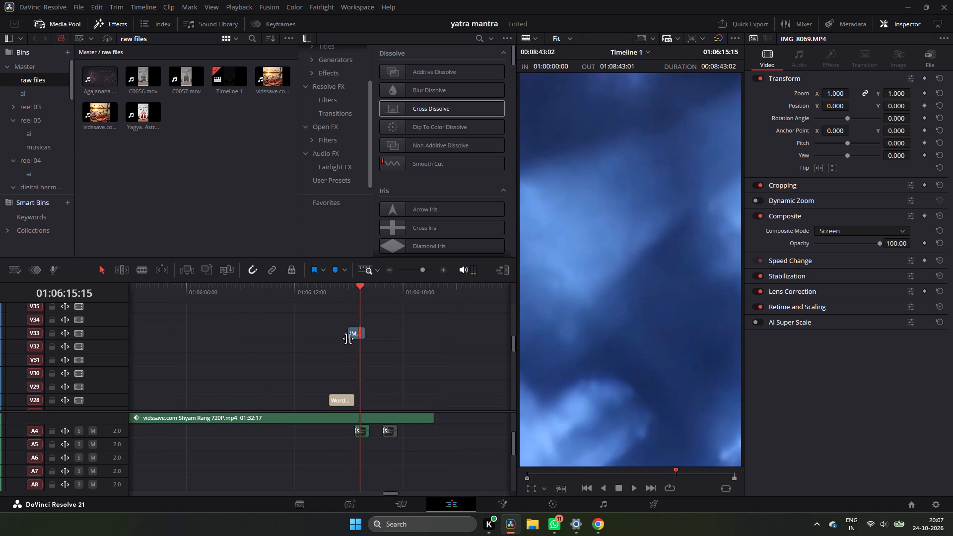
ctrl+click(355, 336)
ctrl+click(364, 433)
key(ctrl+c)
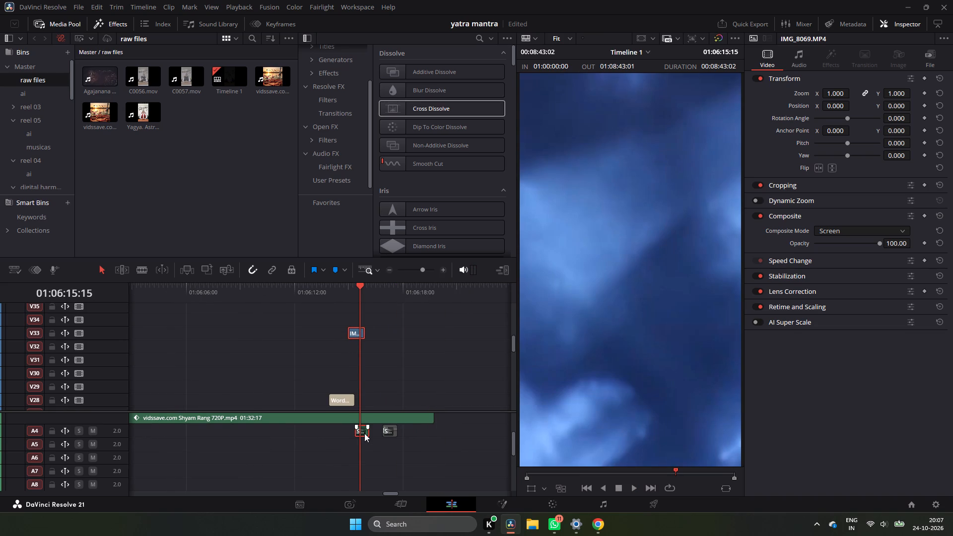
key(ctrl+c)
key(ctrl+c)
Switch from yatra mantra to the project containing the mantra edit in the local project library.
click(907, 506)
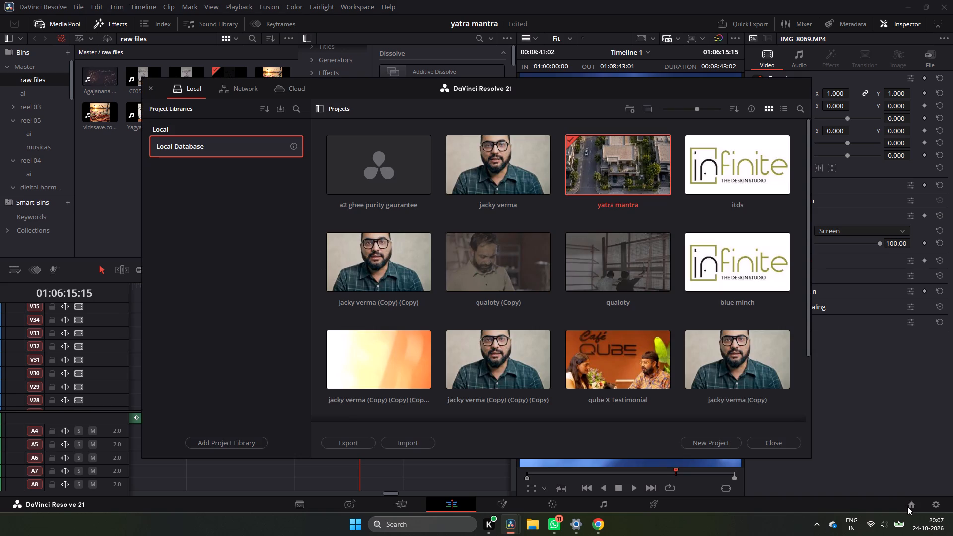
double_click(499, 194)
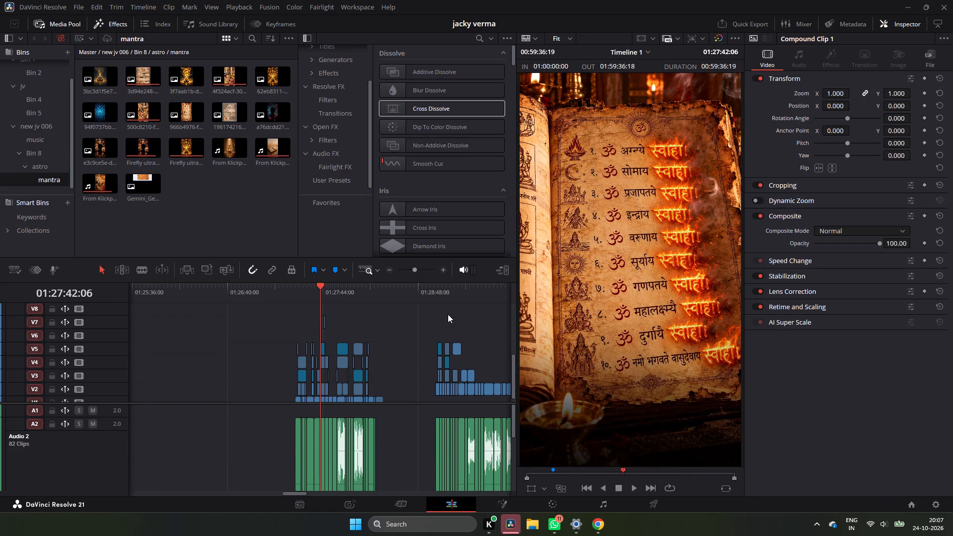
Paste the copied IMG_8069.MP4 overlay and its sound effect into the empty timeline gap at 01:28:43:00.
click(447, 299)
drag(416, 304, 341, 321)
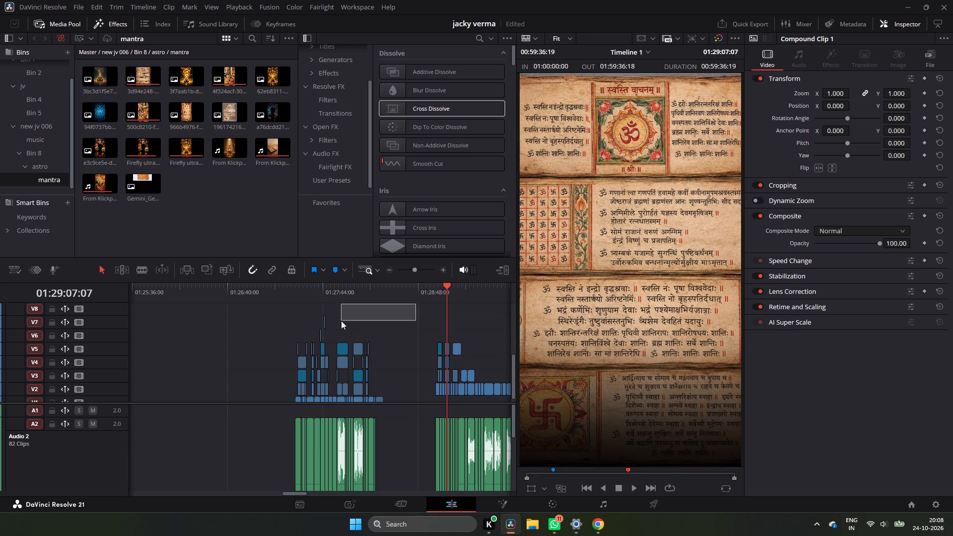
drag(341, 321, 340, 321)
drag(424, 290, 350, 305)
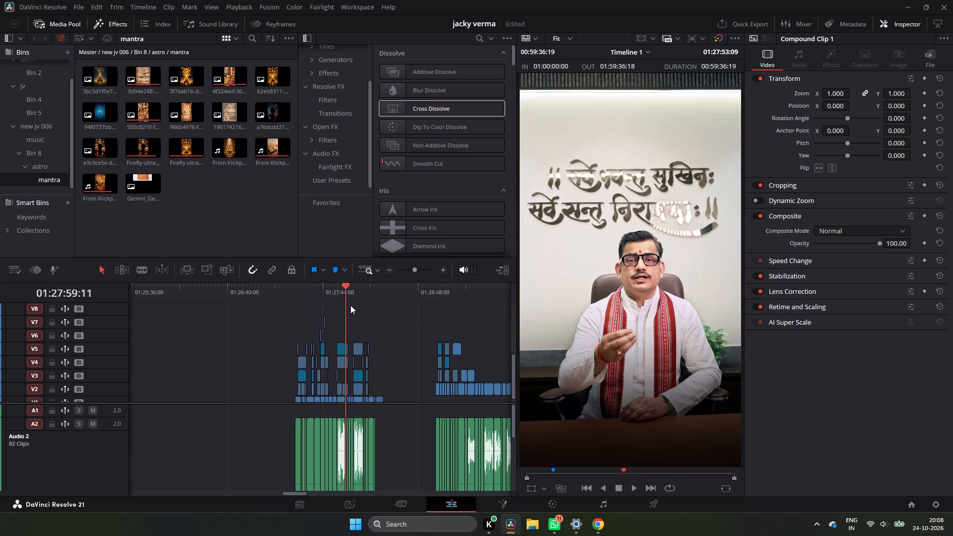
drag(350, 305, 440, 313)
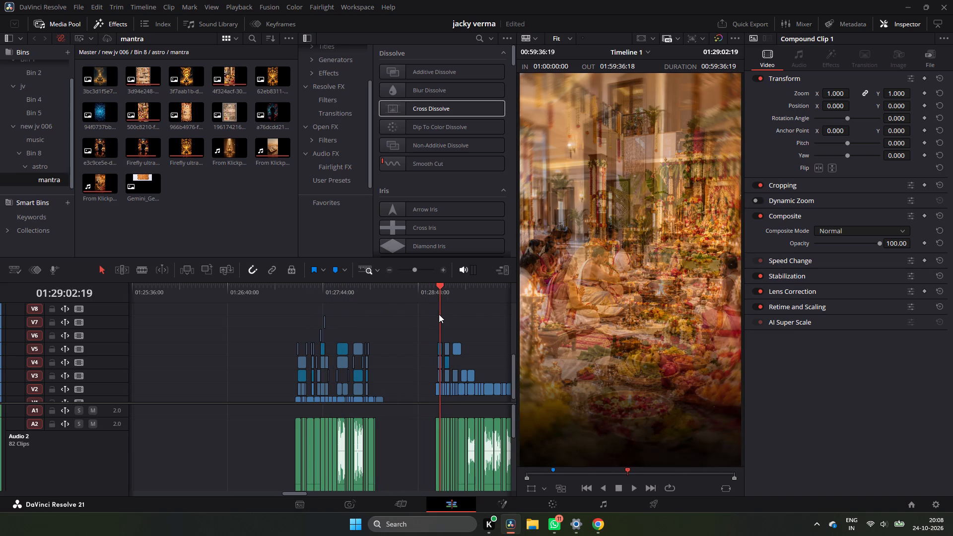
ctrl+scroll(439, 314, down, 2)
click(291, 299)
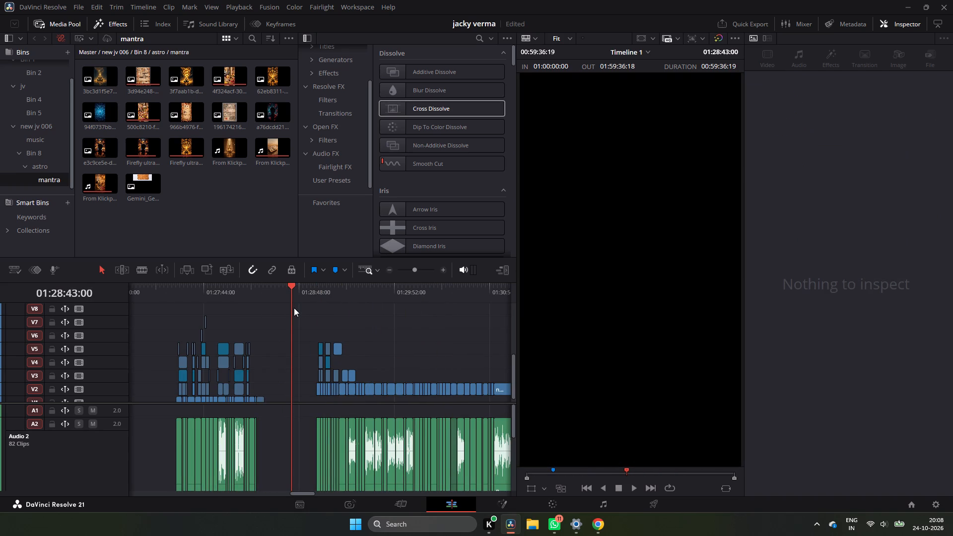
key(ctrl+v)
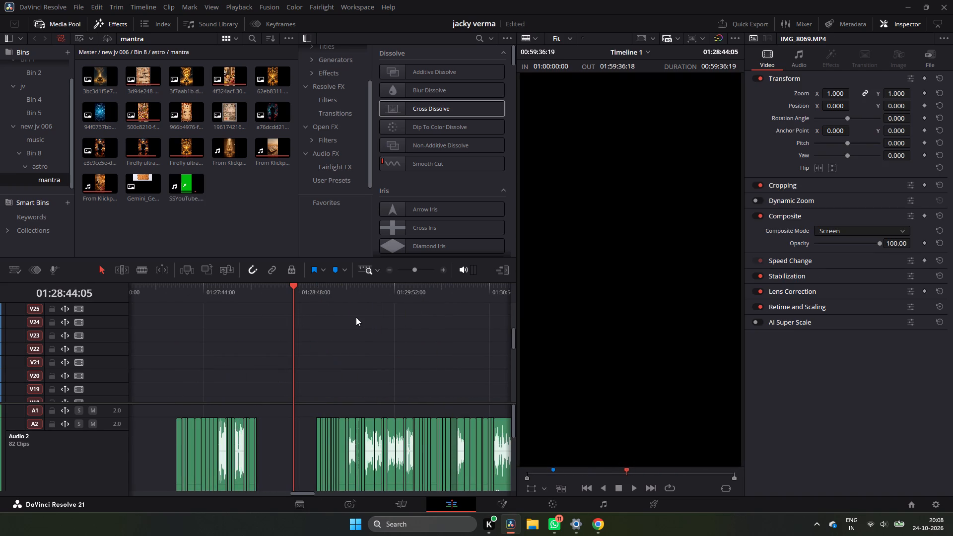
key(ctrl+z)
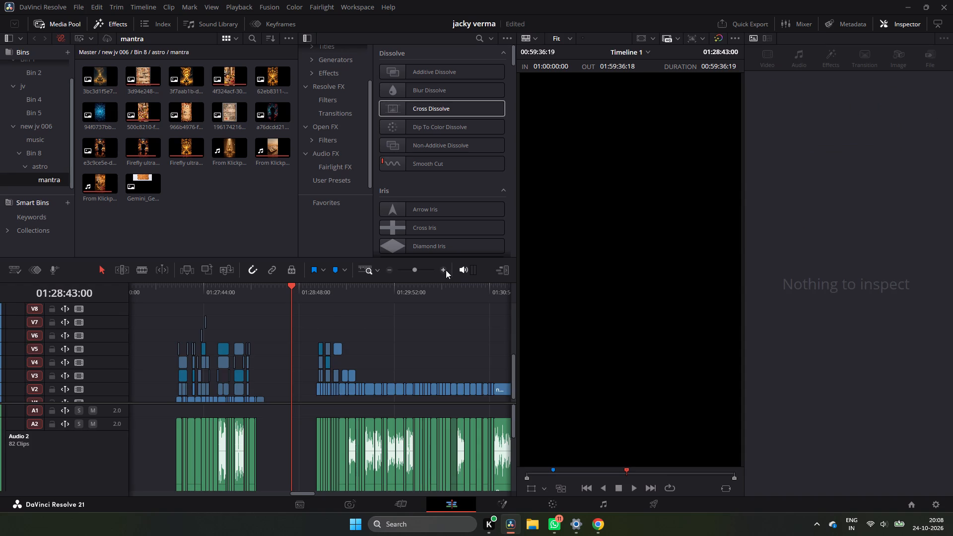
triple_click(446, 270)
key(ctrl+v)
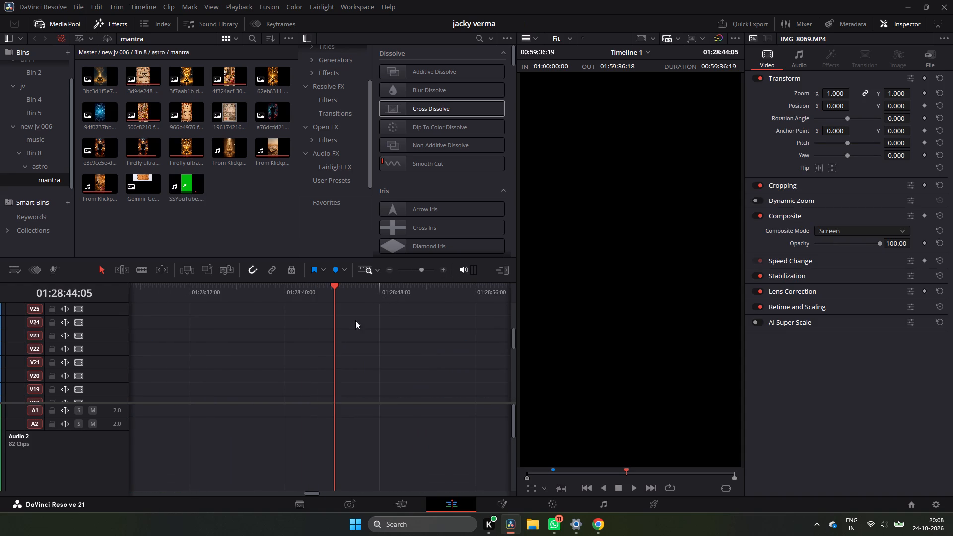
Move the pasted transition sound effect from A4 up to A1, keeping its timing.
scroll(339, 339, up, 5)
scroll(338, 340, down, 6)
scroll(340, 431, down, 4)
scroll(340, 433, up, 2)
scroll(340, 433, down, 2)
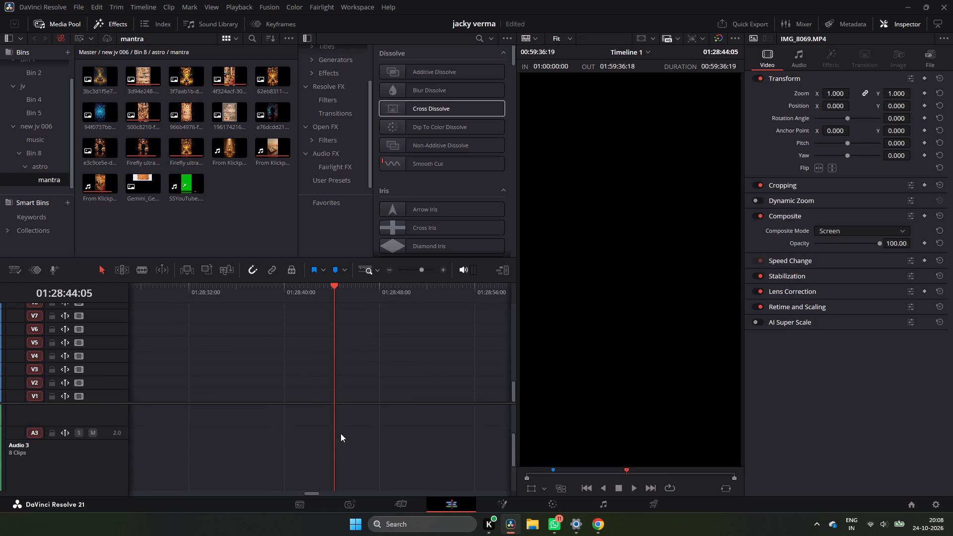
scroll(340, 433, down, 2)
drag(329, 445, 328, 443)
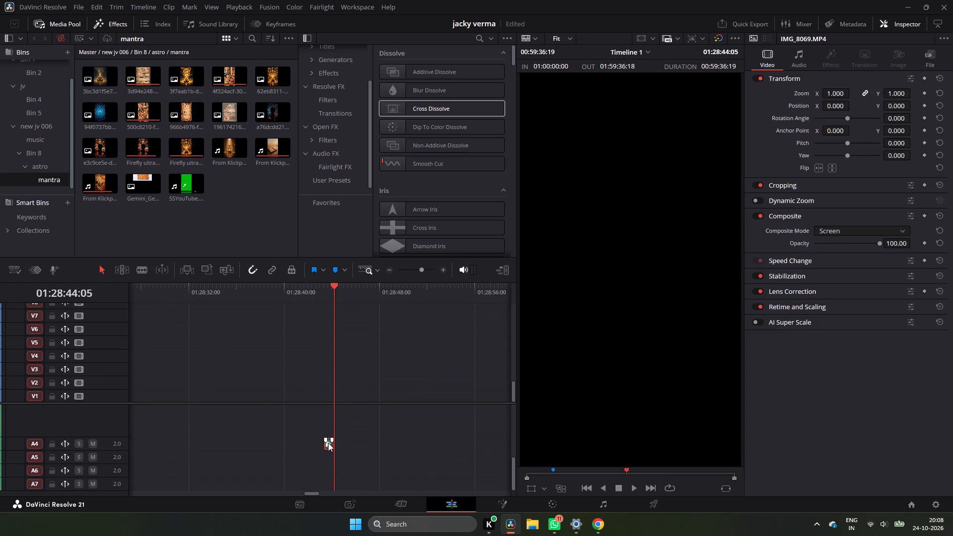
drag(328, 443, 330, 403)
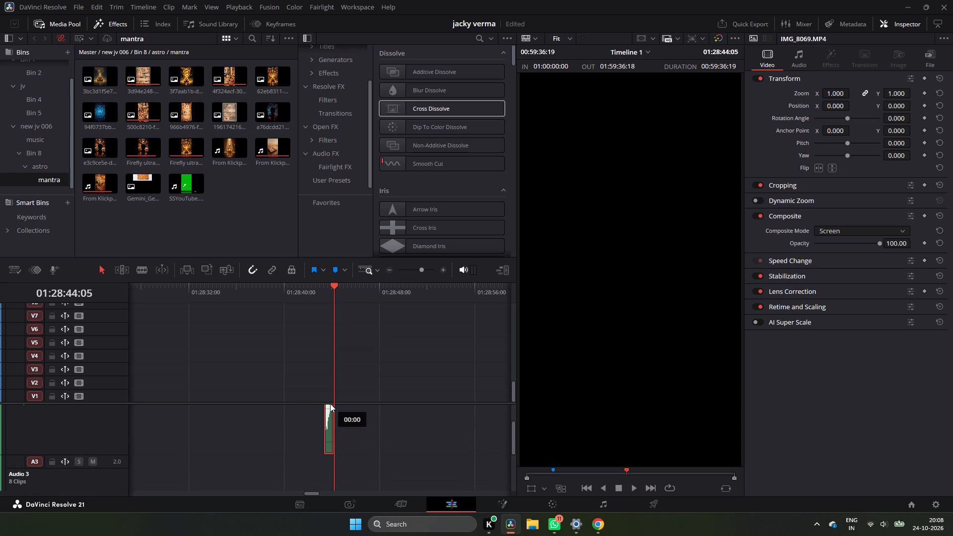
drag(330, 403, 332, 397)
scroll(353, 423, up, 3)
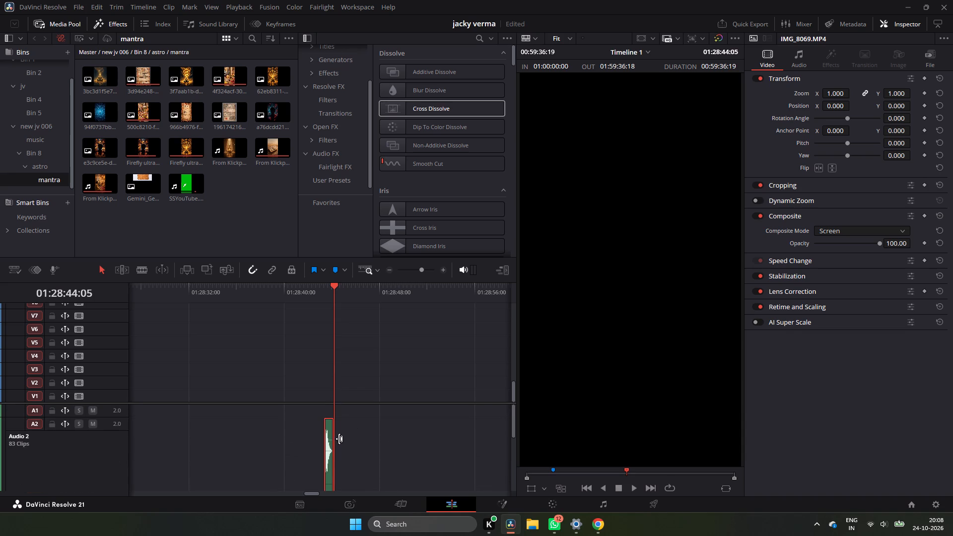
click(330, 441)
drag(331, 433, 334, 425)
drag(334, 425, 333, 409)
Bring the IMG_8069.MP4 overlay down from the upper video tracks to V1, just above its sound effect on A1.
scroll(343, 408, up, 4)
scroll(341, 334, up, 4)
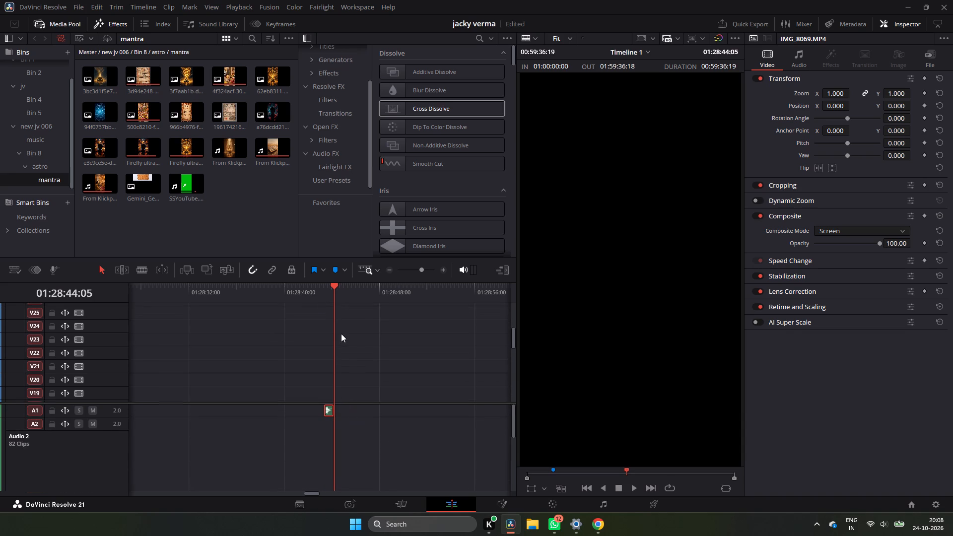
scroll(341, 334, up, 2)
drag(327, 350, 328, 366)
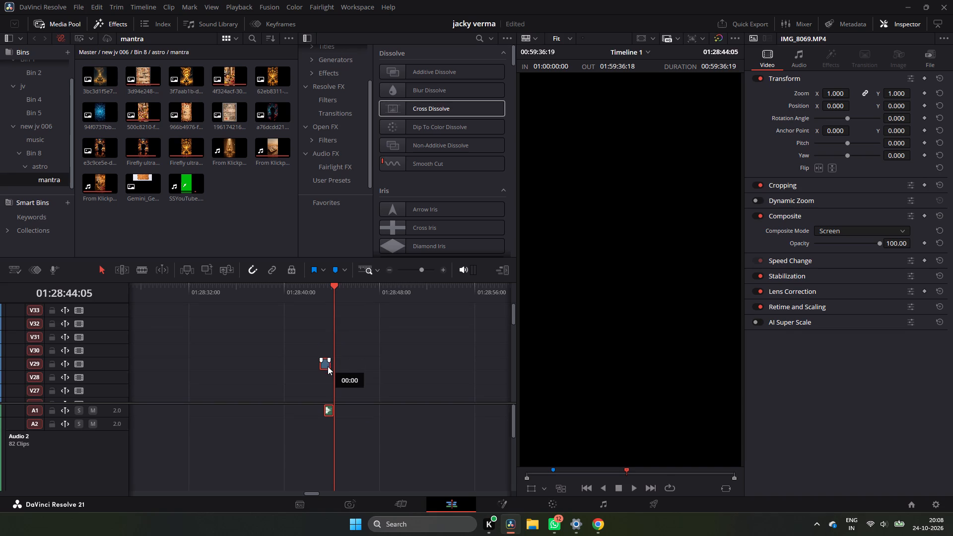
drag(328, 366, 324, 398)
scroll(343, 376, down, 2)
scroll(336, 331, up, 1)
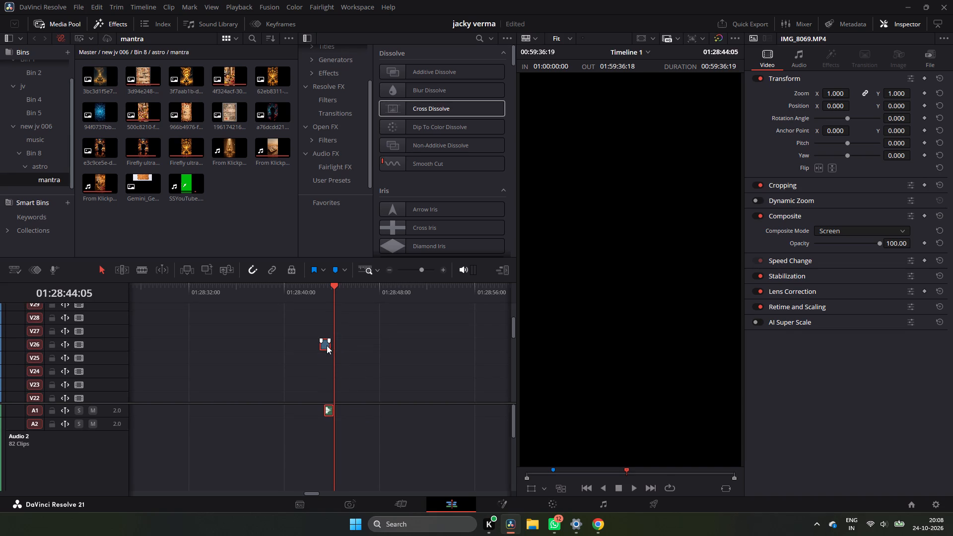
drag(326, 347, 317, 399)
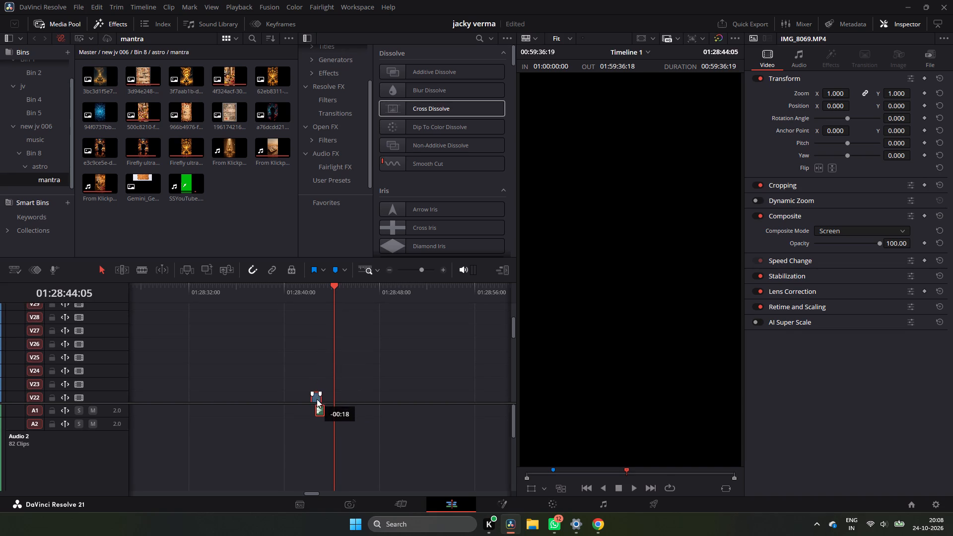
drag(317, 399, 307, 424)
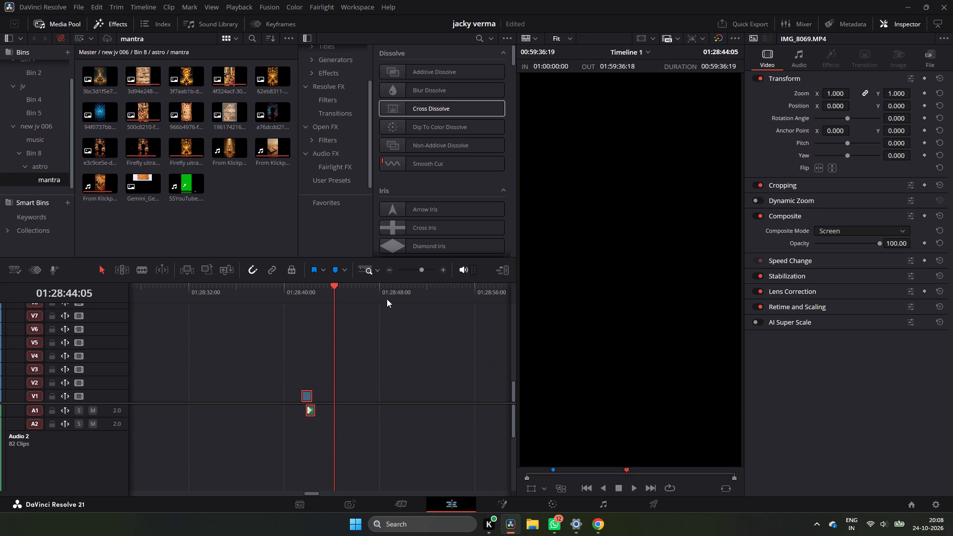
Move the overlay and its sound effect together along the timeline to the start of the Adjustment Clip at 01:29:01:09.
double_click(392, 268)
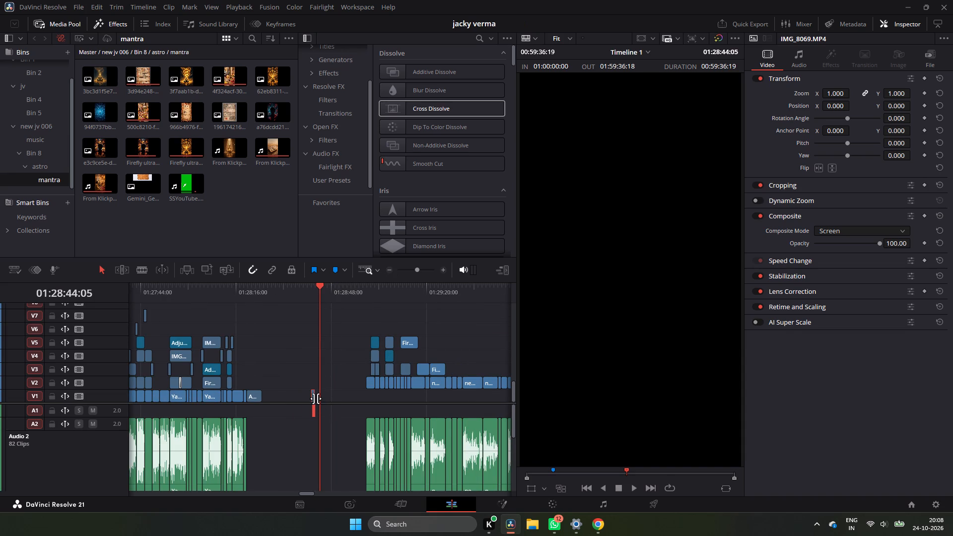
drag(313, 398, 404, 402)
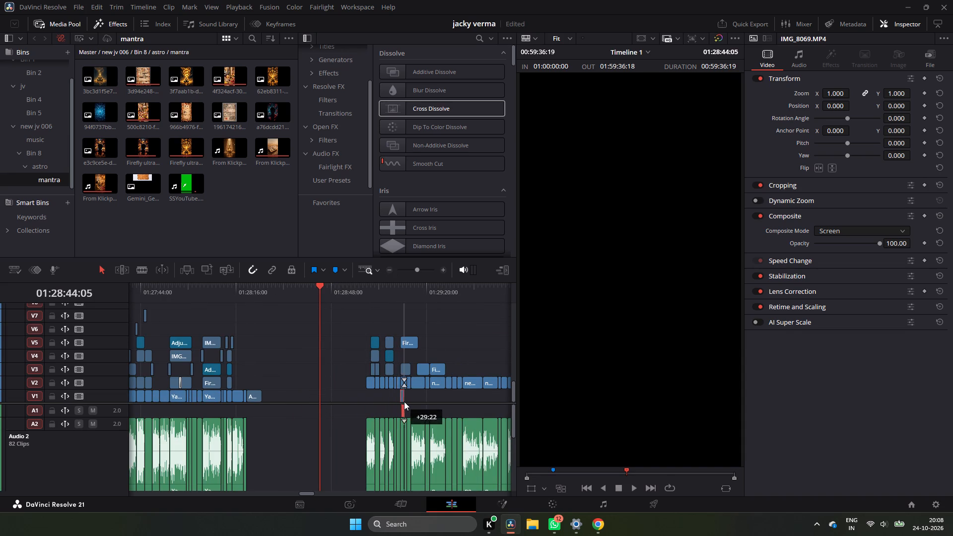
drag(404, 402, 428, 402)
drag(417, 290, 410, 291)
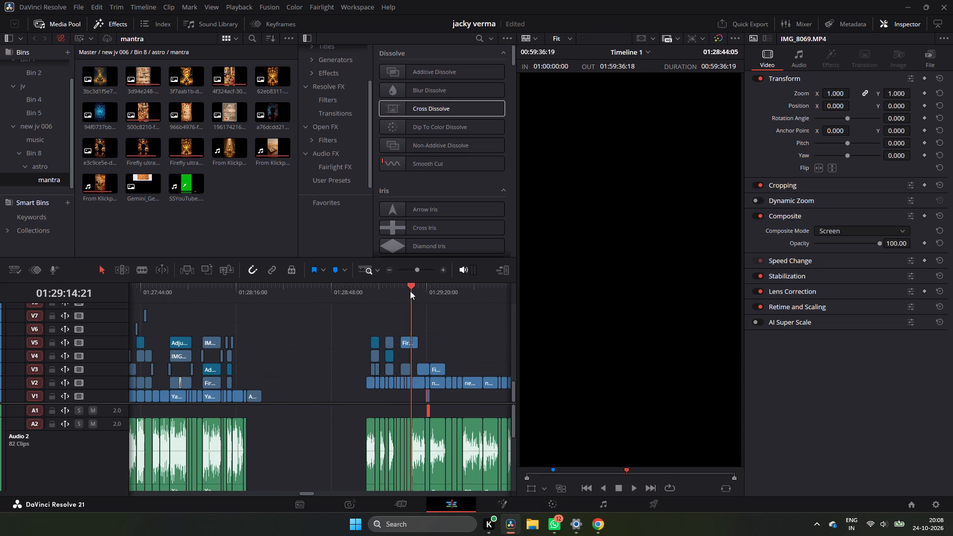
drag(410, 291, 375, 317)
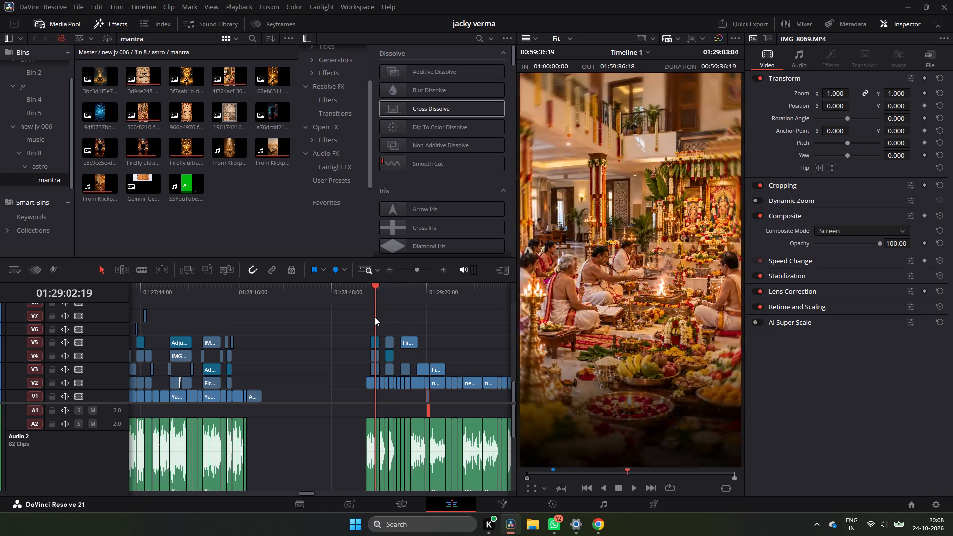
drag(375, 317, 370, 324)
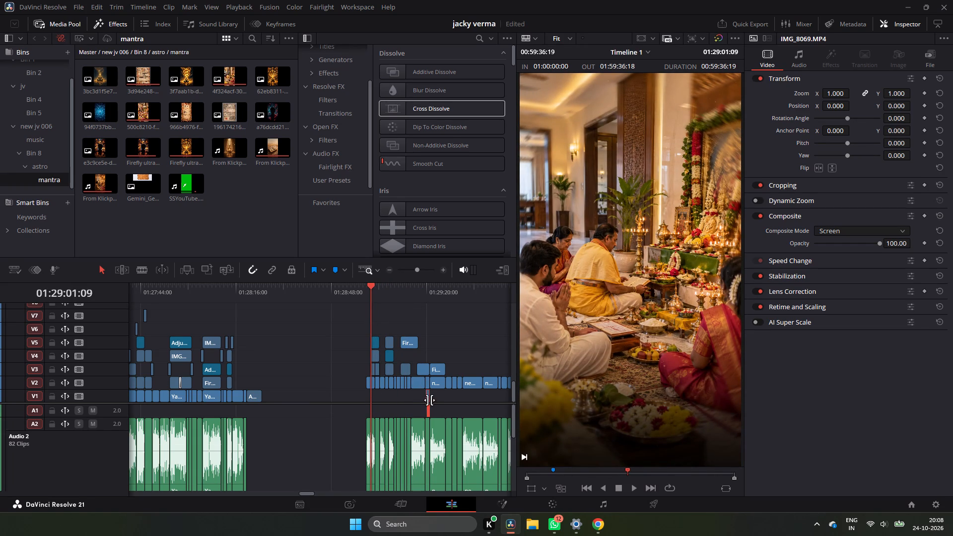
drag(426, 399, 376, 396)
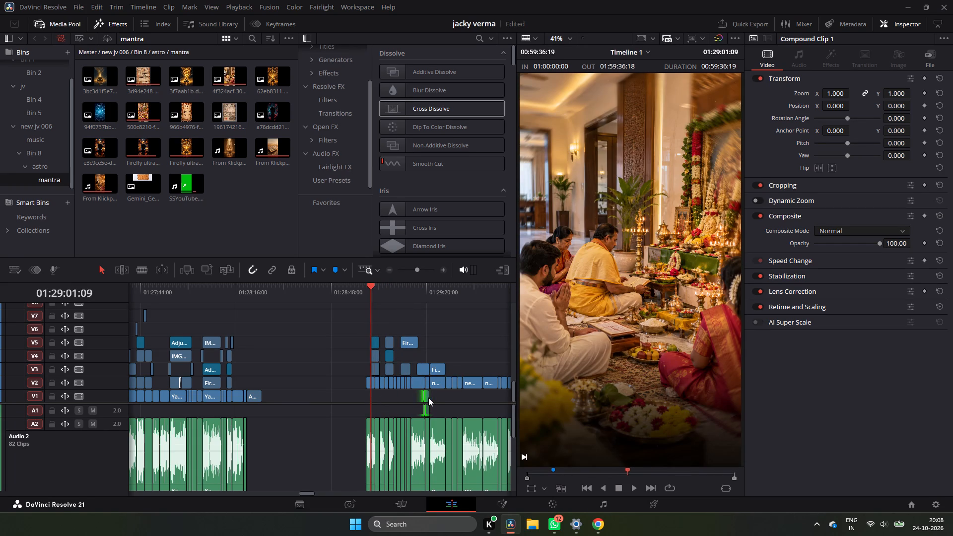
click(428, 397)
key(ctrl+z)
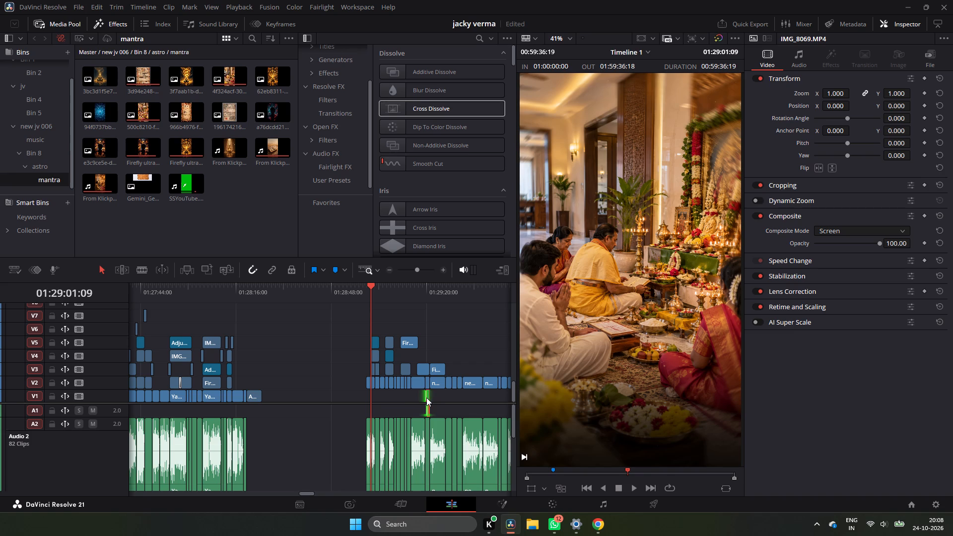
drag(426, 398, 370, 396)
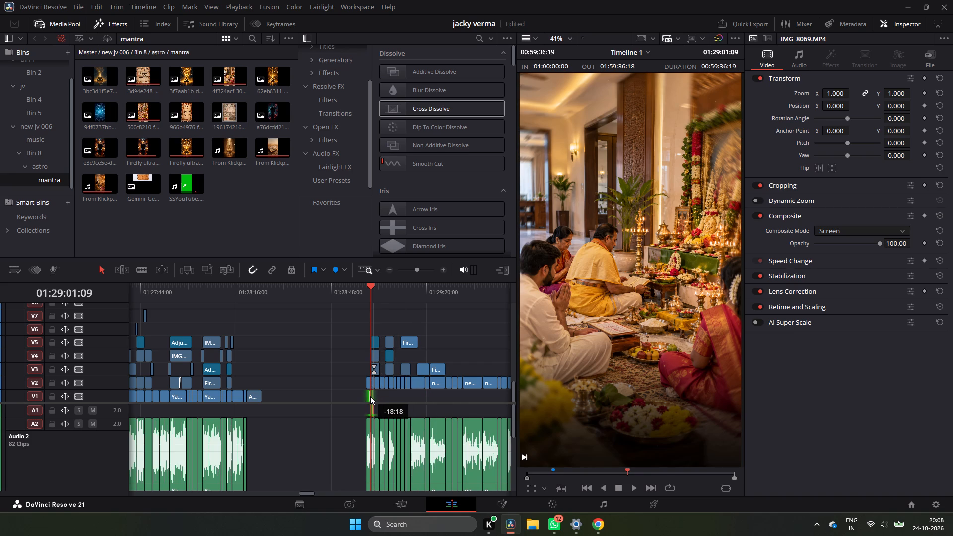
drag(370, 396, 370, 397)
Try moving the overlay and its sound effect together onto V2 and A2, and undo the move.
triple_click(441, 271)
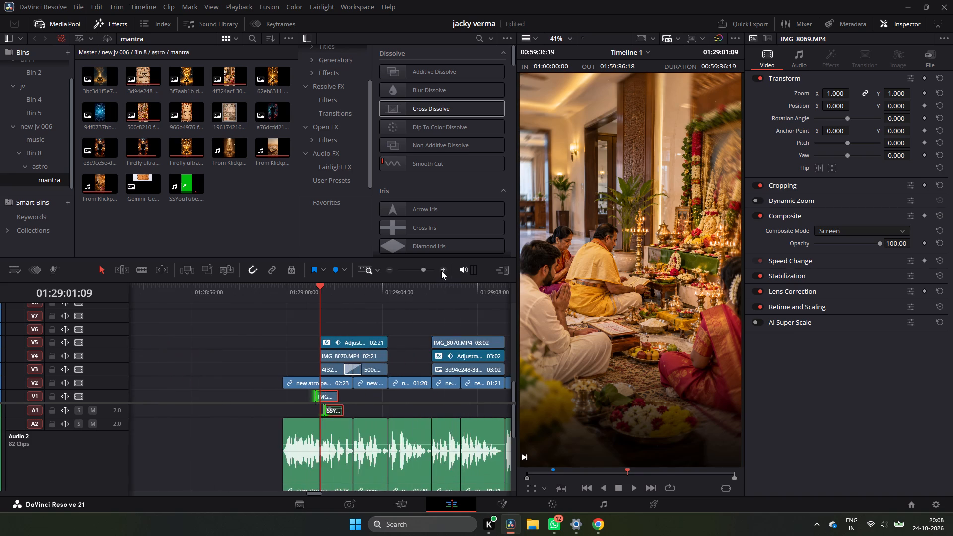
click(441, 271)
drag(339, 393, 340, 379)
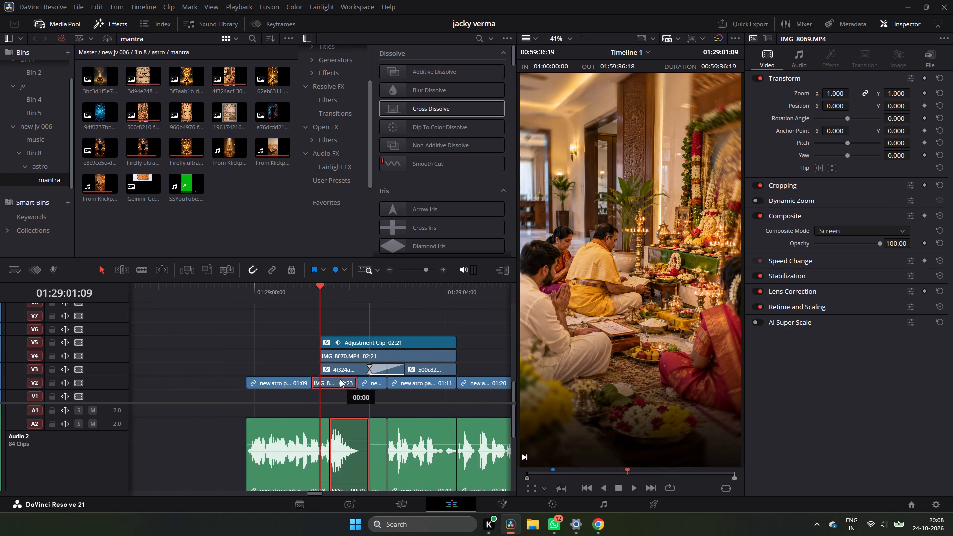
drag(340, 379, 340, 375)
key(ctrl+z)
Place only the IMG_8069.MP4 overlay on V6 above the Adjustment Clip, starting at about 01:29:01:00, and play the transition.
click(381, 401)
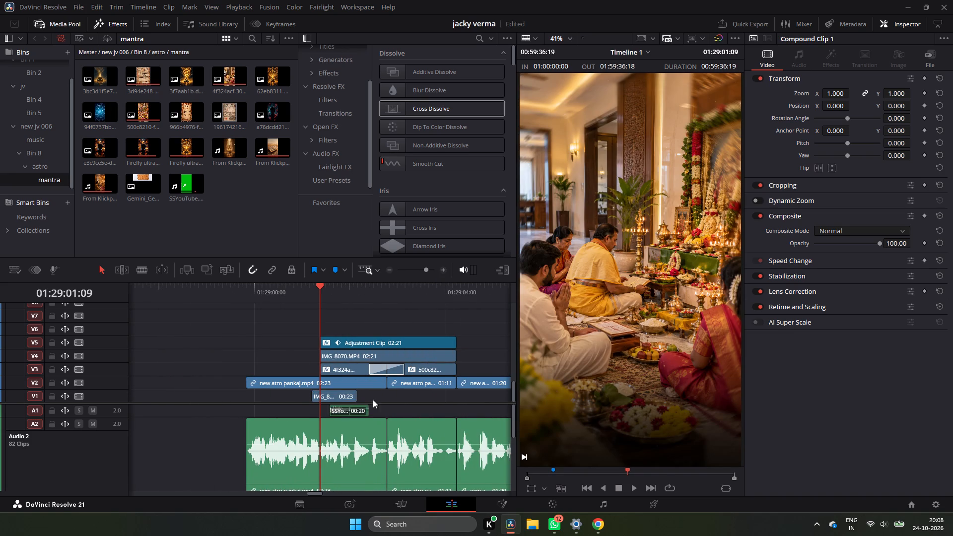
drag(337, 394, 343, 330)
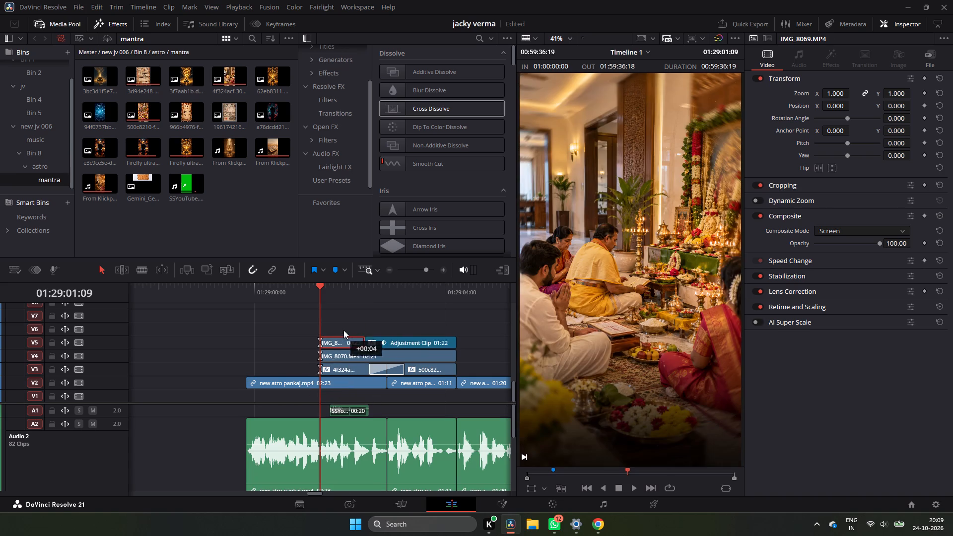
drag(343, 330, 326, 330)
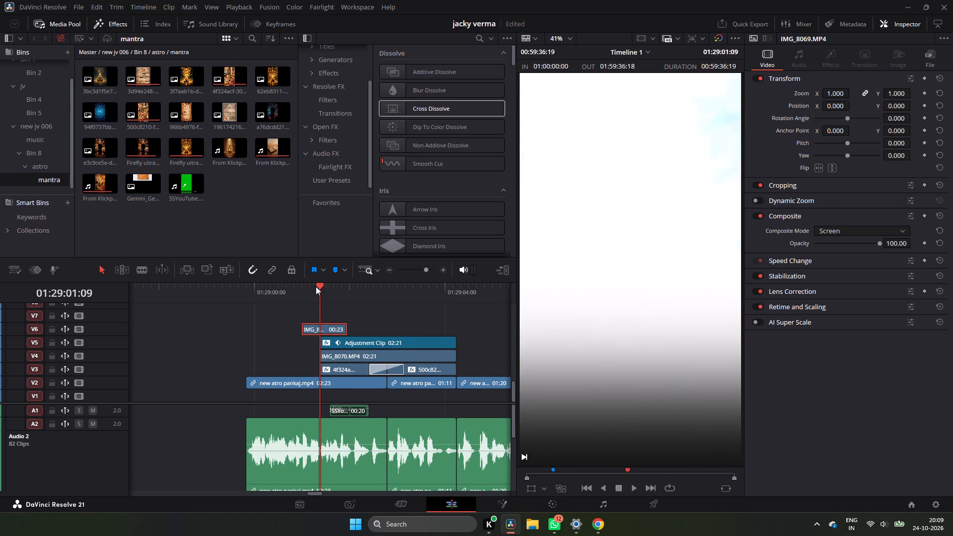
drag(316, 286, 303, 292)
key(space)
key(space)
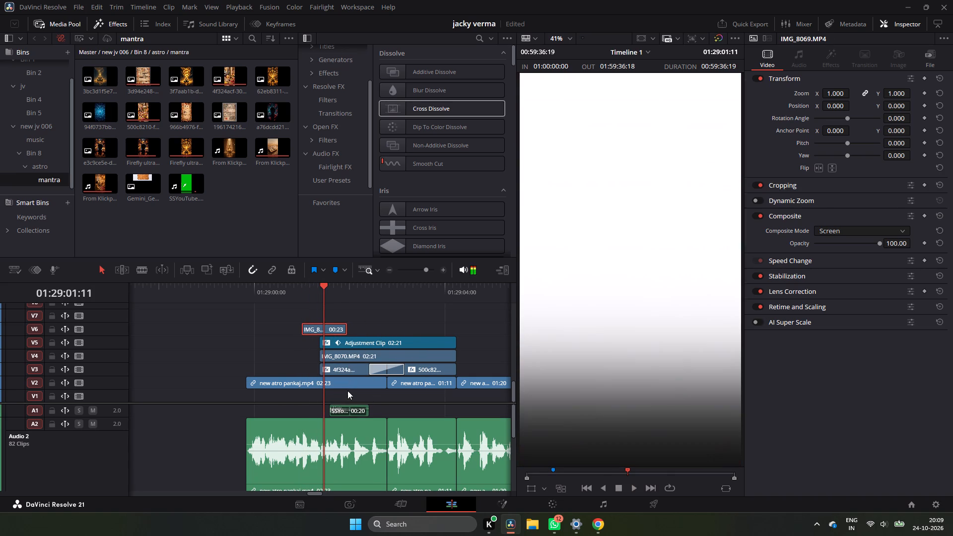
Shift the sound effect on A1 earlier to start at about 01:29:01:03 under the overlay, and play it back.
drag(359, 407, 334, 406)
click(310, 287)
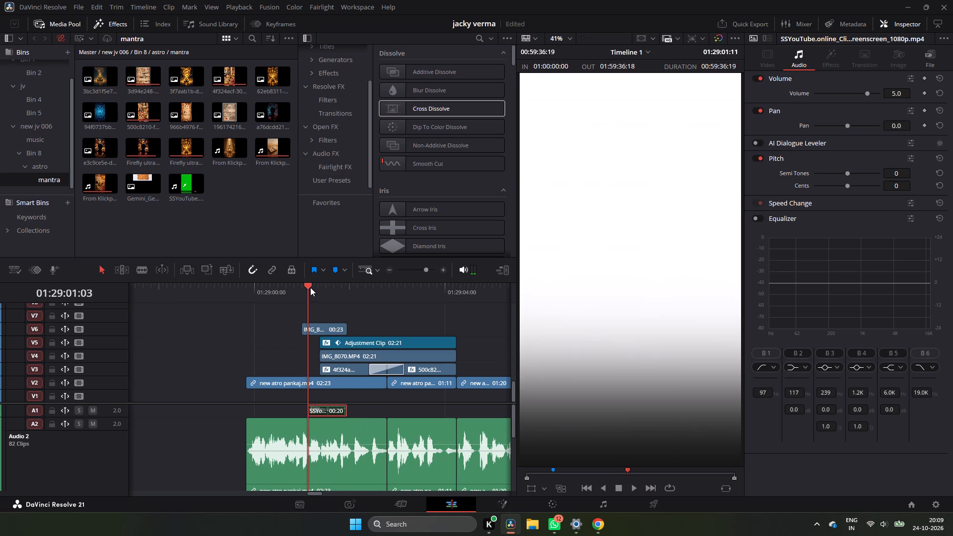
key(space)
key(space)
click(304, 286)
drag(310, 284, 311, 285)
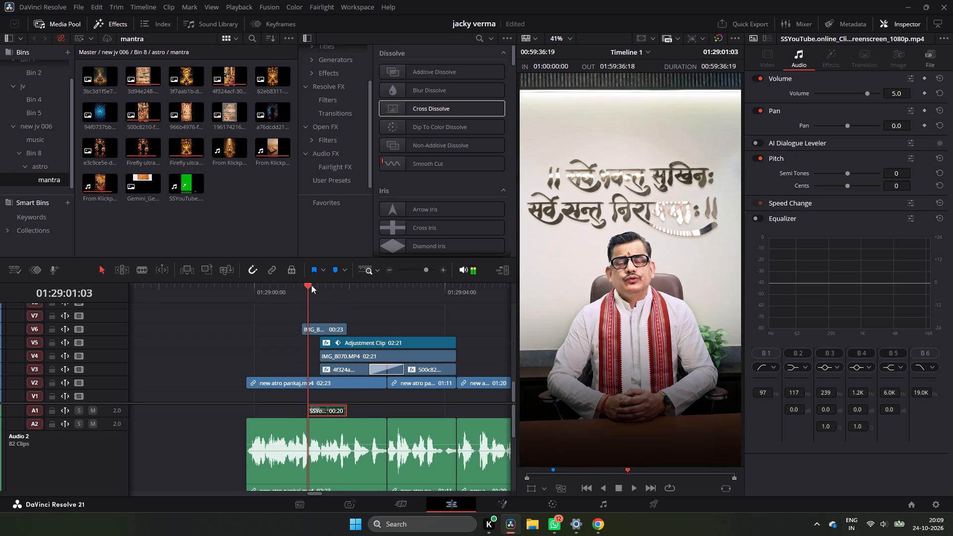
drag(311, 285, 319, 292)
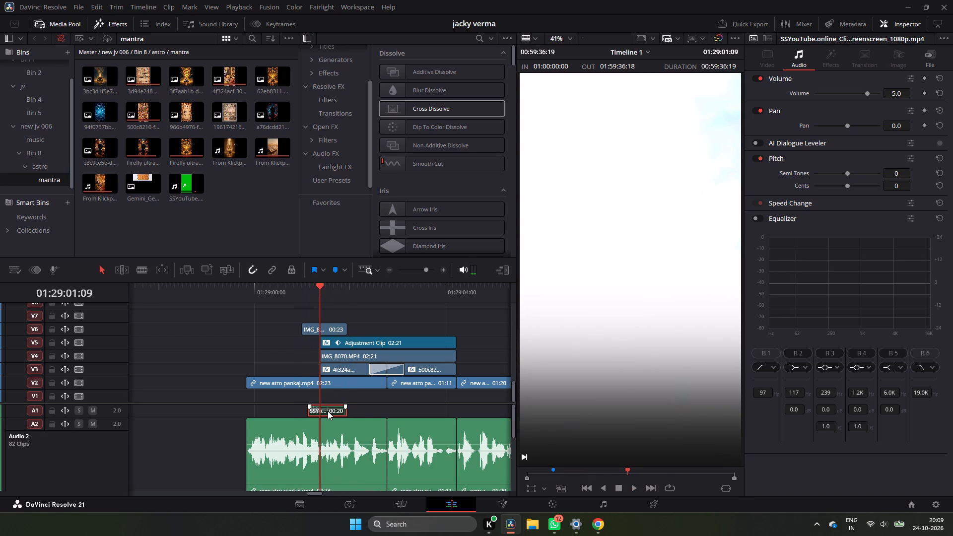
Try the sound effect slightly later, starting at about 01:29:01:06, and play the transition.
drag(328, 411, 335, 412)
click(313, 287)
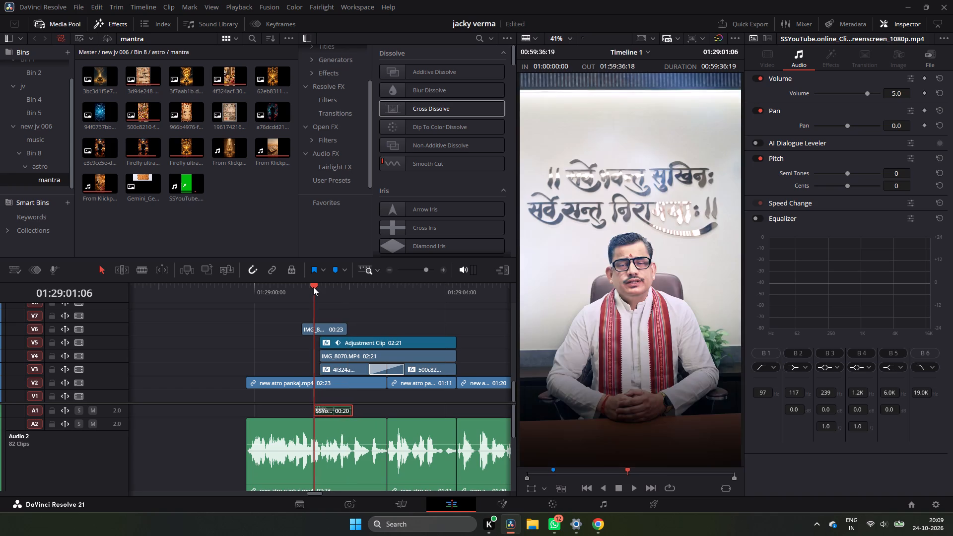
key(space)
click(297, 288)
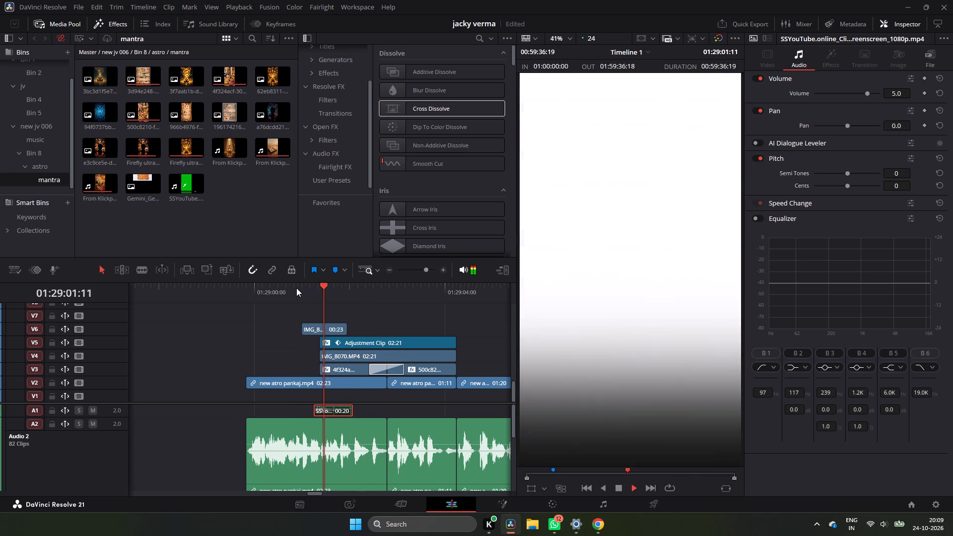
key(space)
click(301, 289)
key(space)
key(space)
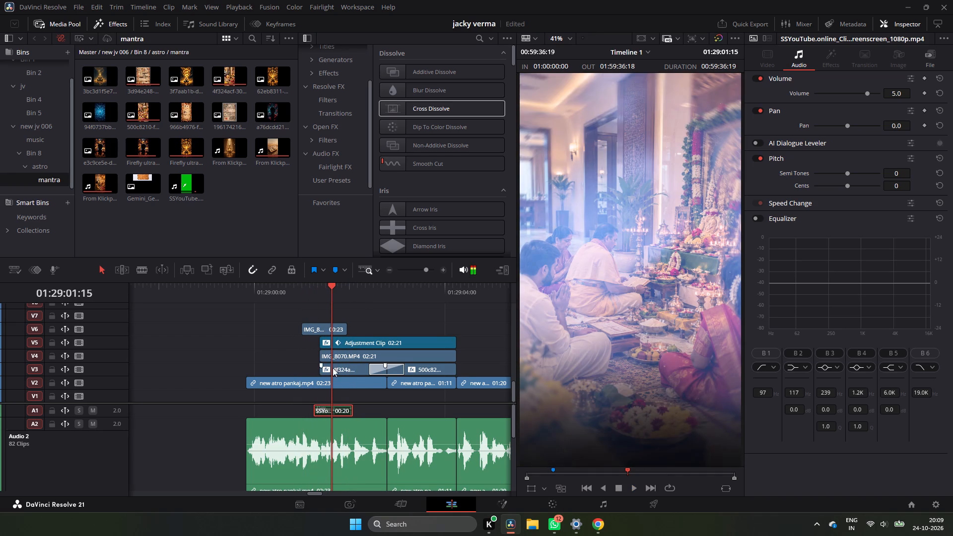
Move the sound effect on A1 back to start at about 01:29:01:03 and replay the transition into the ritual shot.
click(337, 407)
click(338, 404)
drag(338, 405, 331, 407)
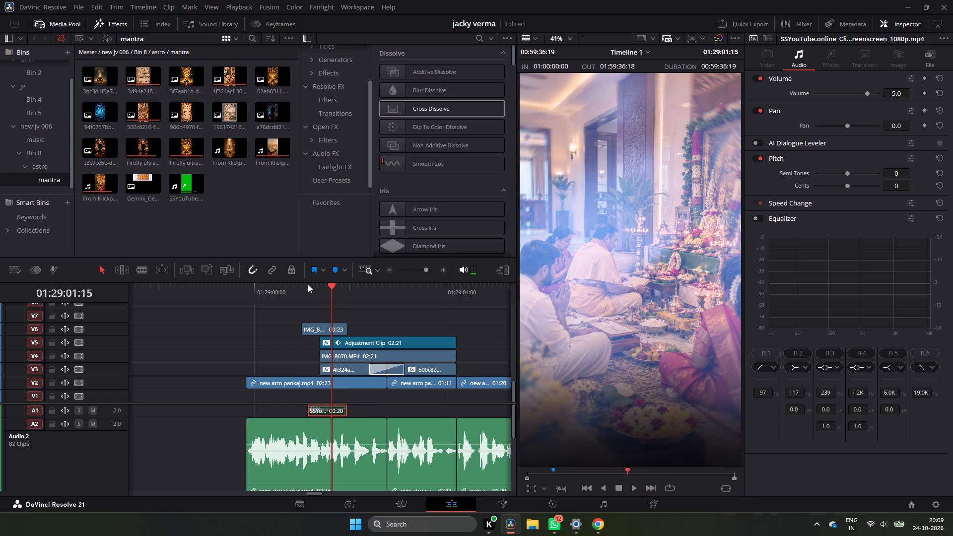
click(302, 280)
click(296, 288)
drag(298, 287, 303, 290)
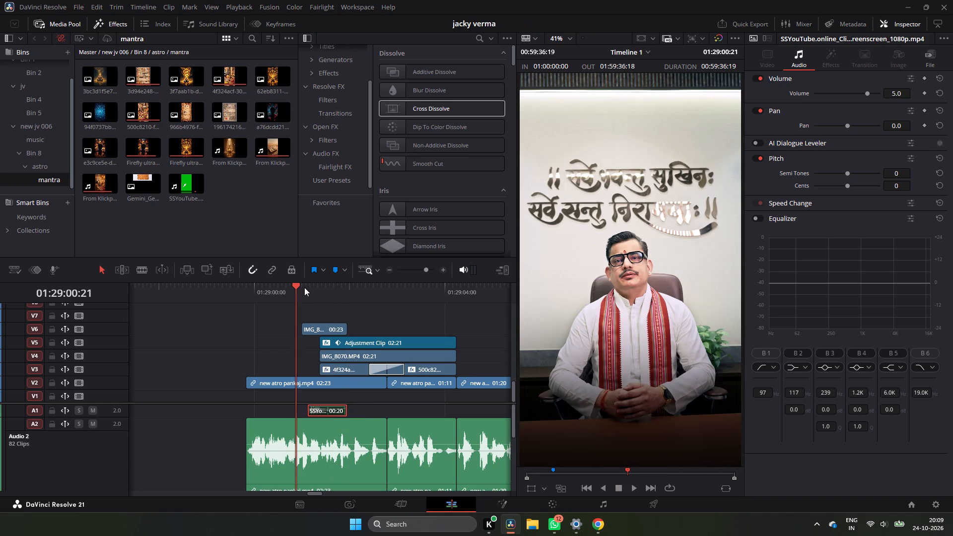
click(304, 284)
key(space)
click(304, 284)
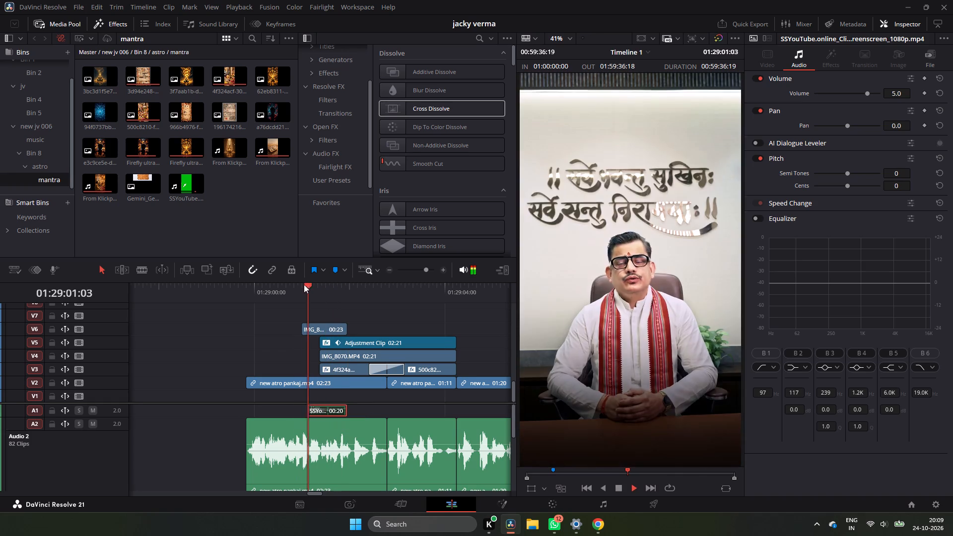
key(space)
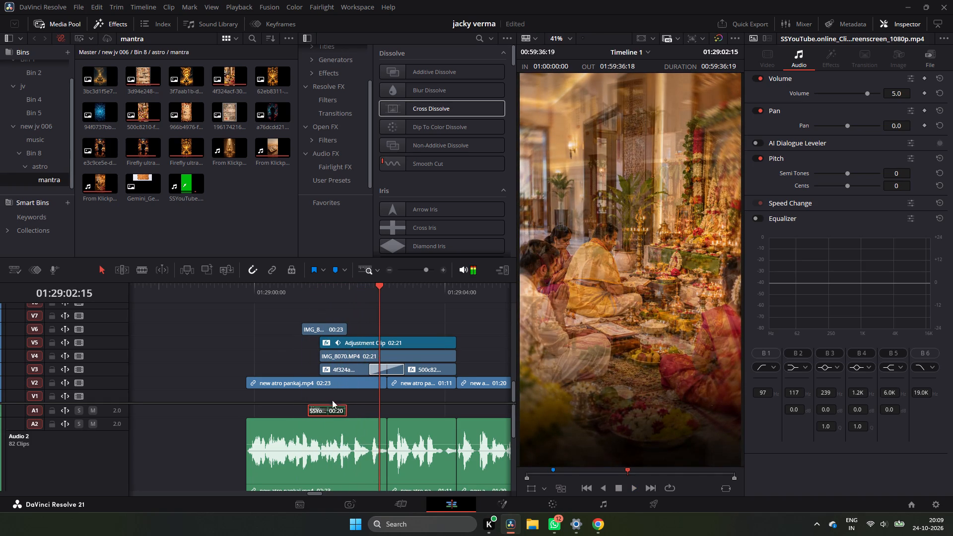
Undo the last move of the sound effect on A1 and replay the transition from about 01:29:01:00.
key(ctrl+z)
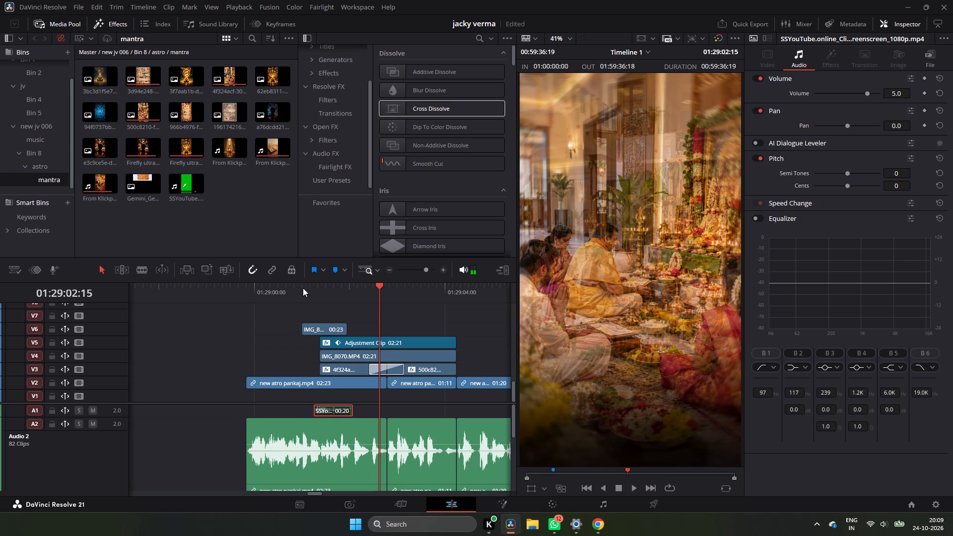
click(299, 286)
key(space)
key(space)
click(299, 286)
key(space)
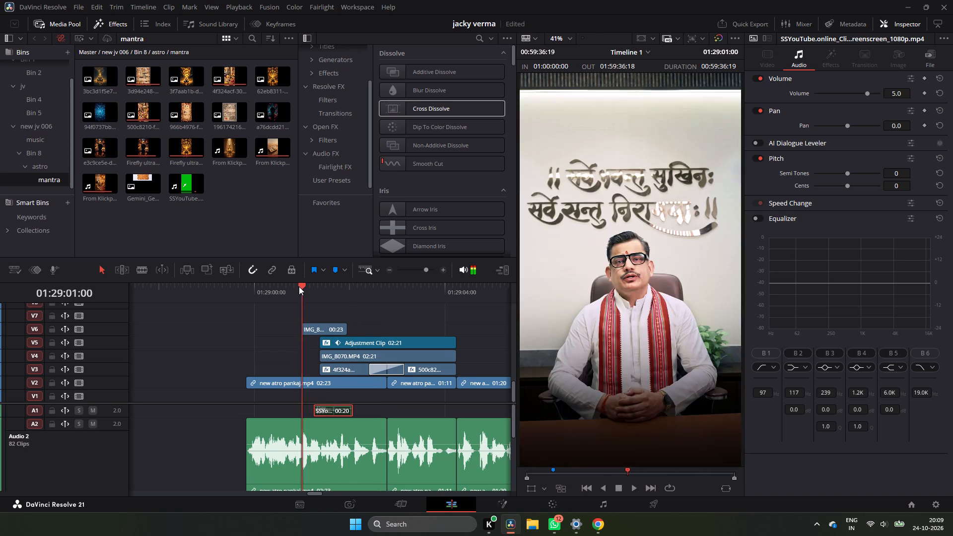
key(space)
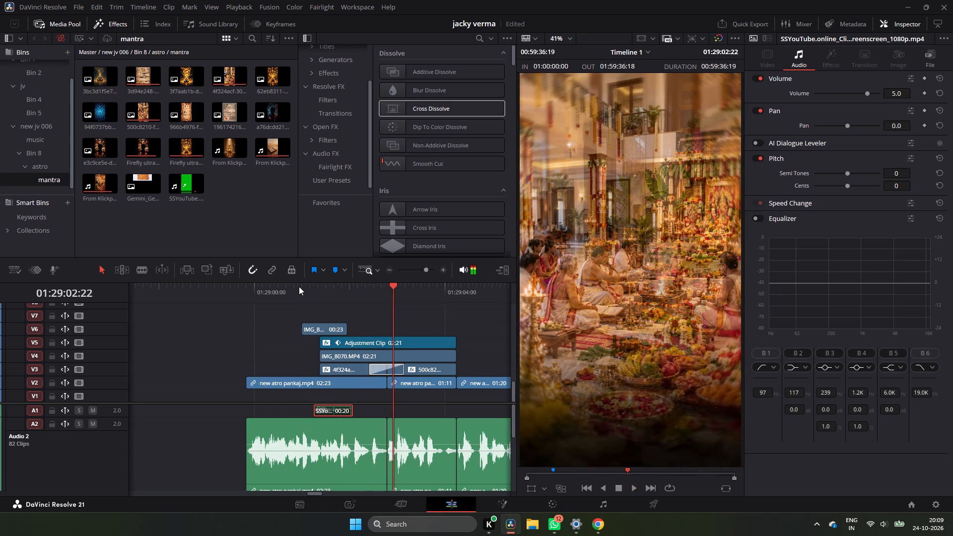
scroll(299, 286, right, 1)
key(space)
key(space)
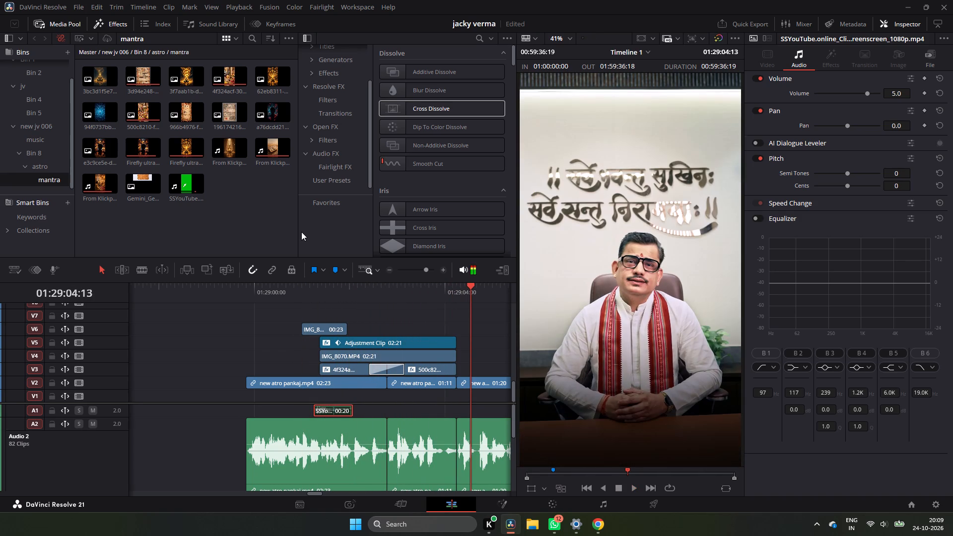
Duplicate the IMG_8069.MP4 overlay on V6 across the cut at the Adjustment Clip's end, around 01:29:04:06.
drag(323, 325, 323, 326)
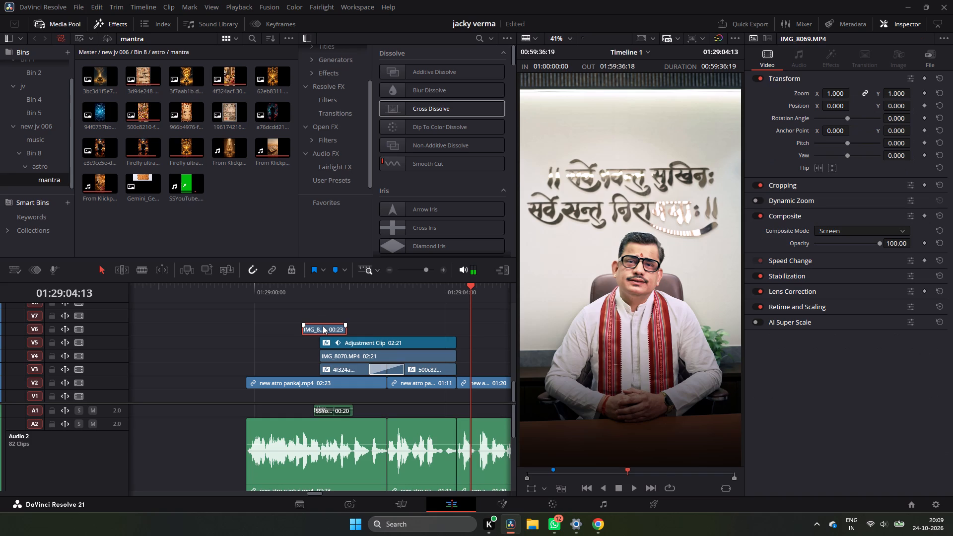
drag(323, 326, 459, 326)
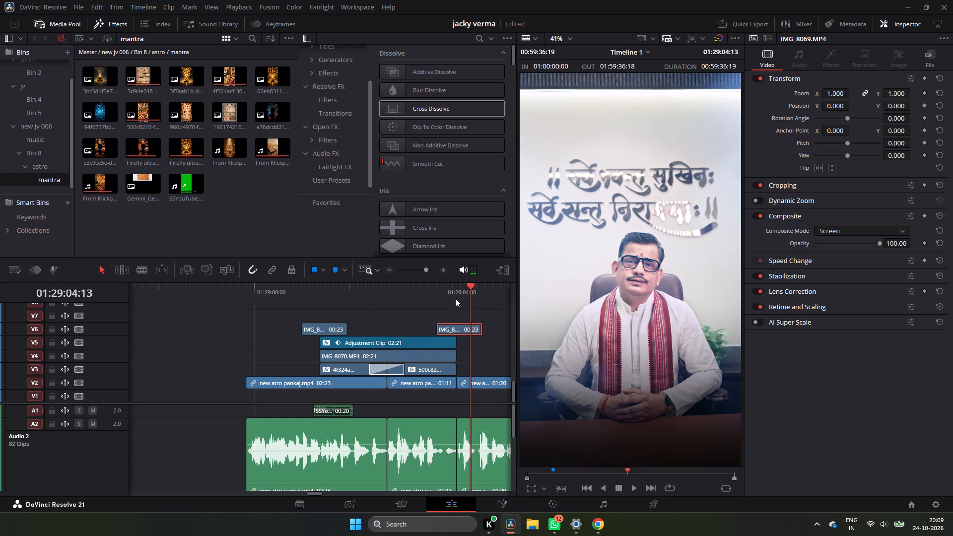
click(456, 292)
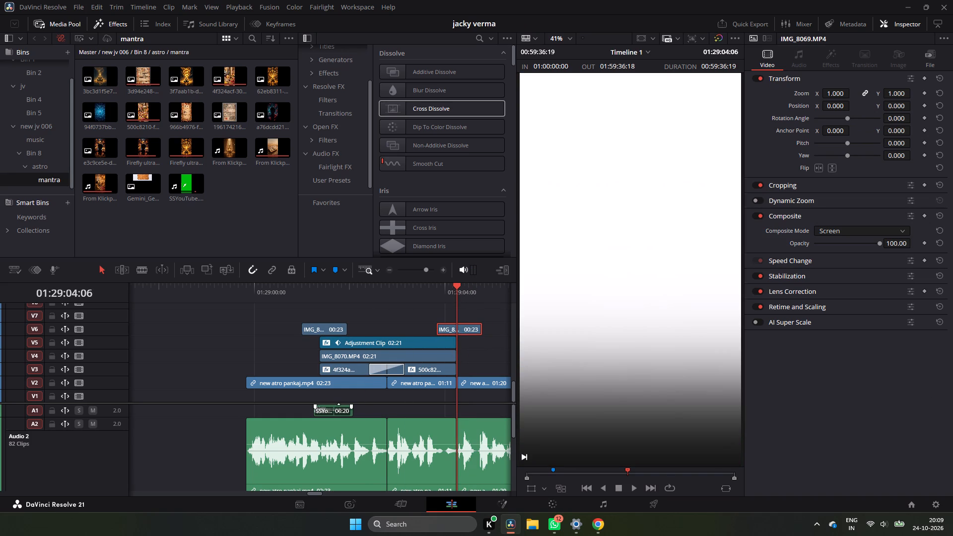
Duplicate the sound effect on A1 so it starts together with the second IMG_8069.MP4 overlay, and play that transition.
drag(332, 410, 457, 393)
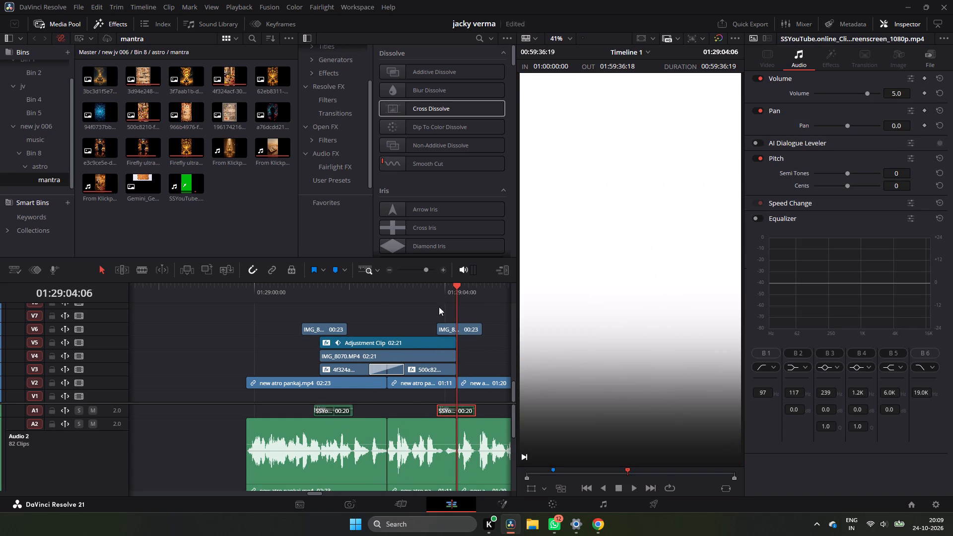
click(437, 287)
key(space)
click(437, 285)
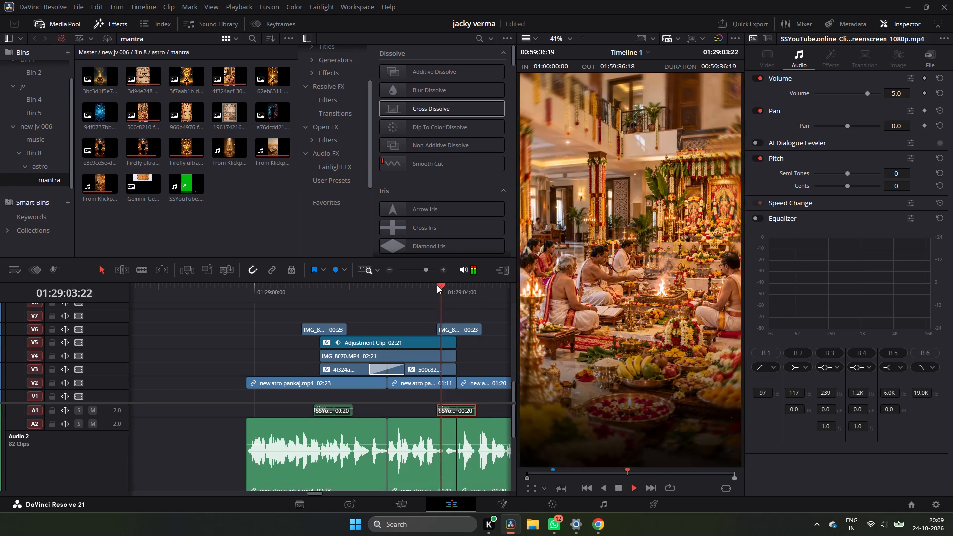
key(space)
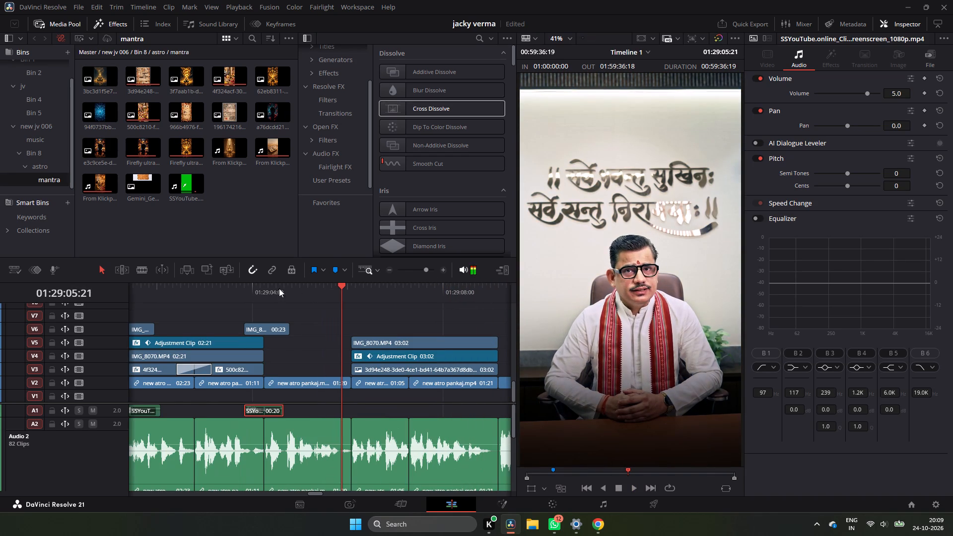
Play the sequence back from the first IMG_8069.MP4 overlay to review both transitions with their sound effects.
double_click(391, 269)
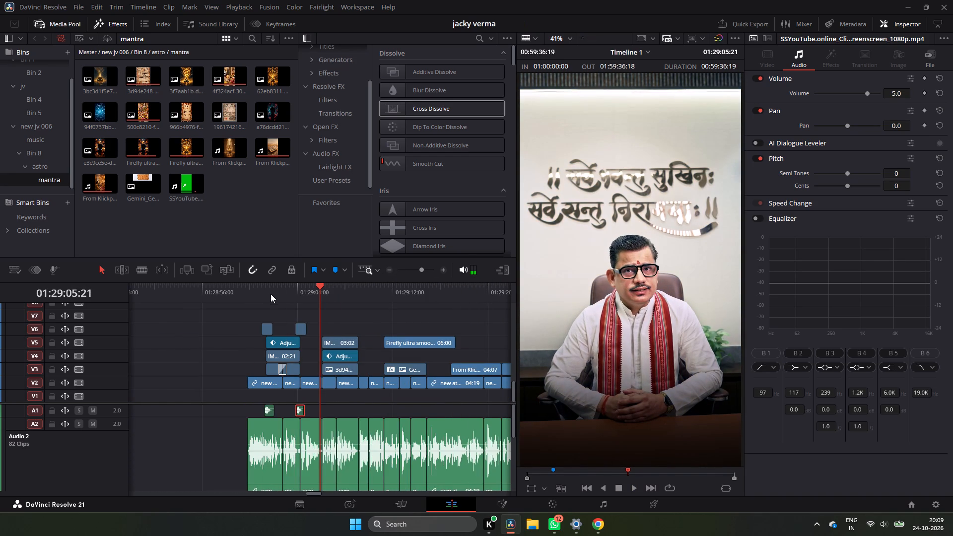
click(268, 292)
key(space)
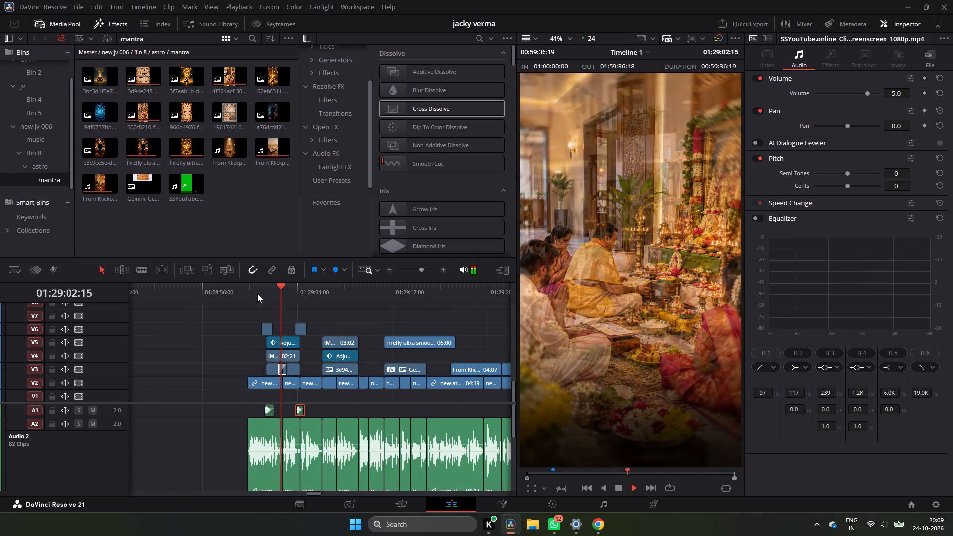
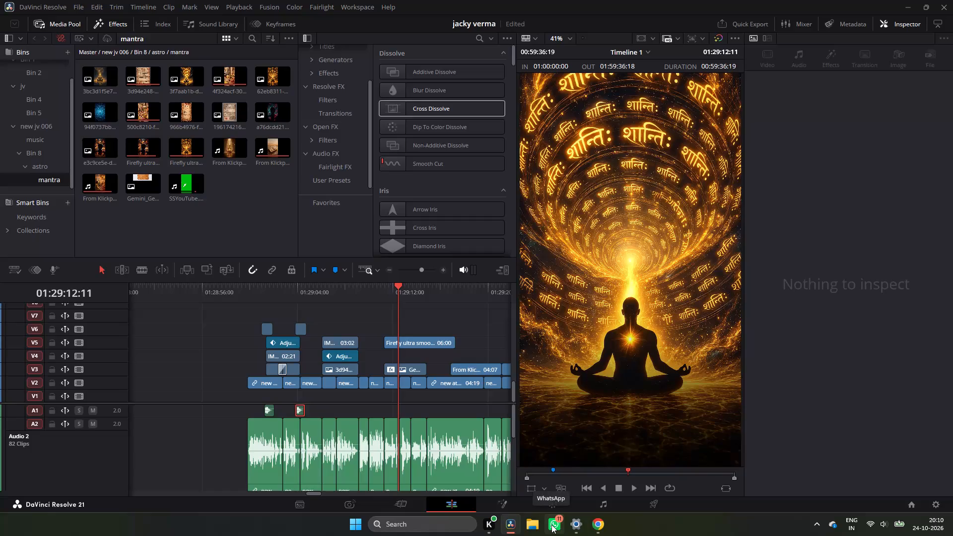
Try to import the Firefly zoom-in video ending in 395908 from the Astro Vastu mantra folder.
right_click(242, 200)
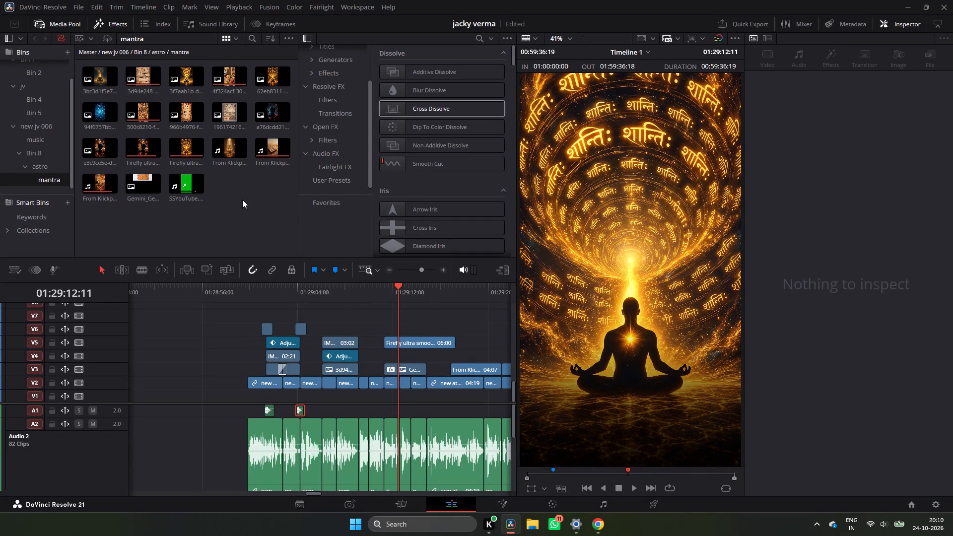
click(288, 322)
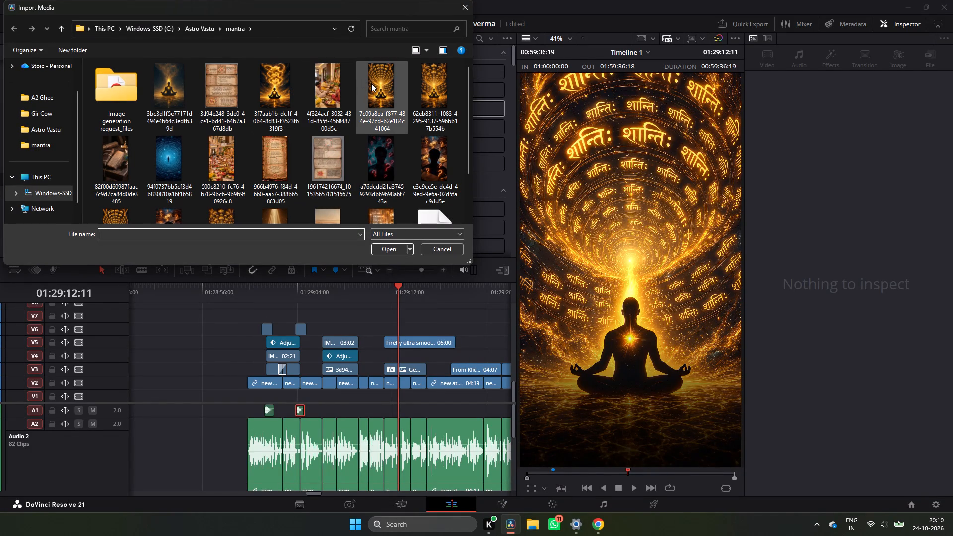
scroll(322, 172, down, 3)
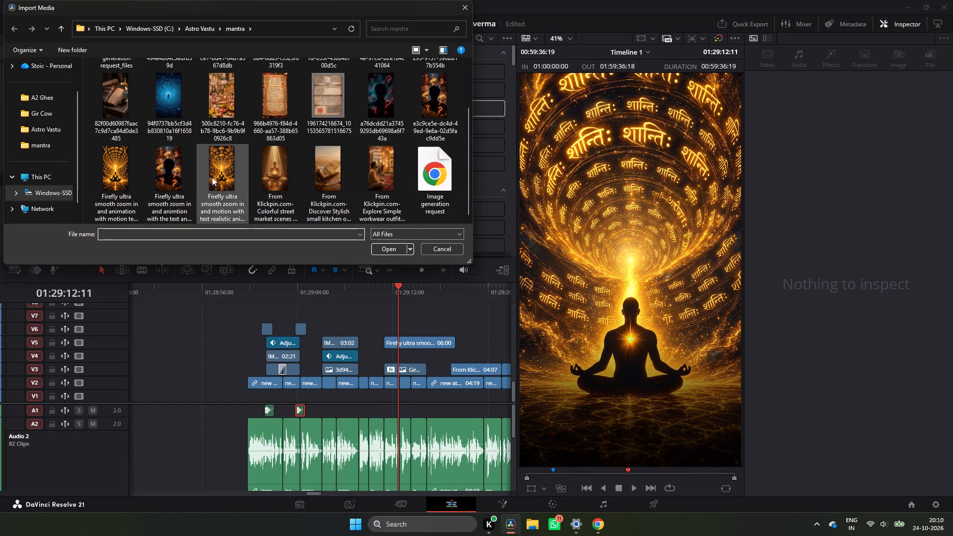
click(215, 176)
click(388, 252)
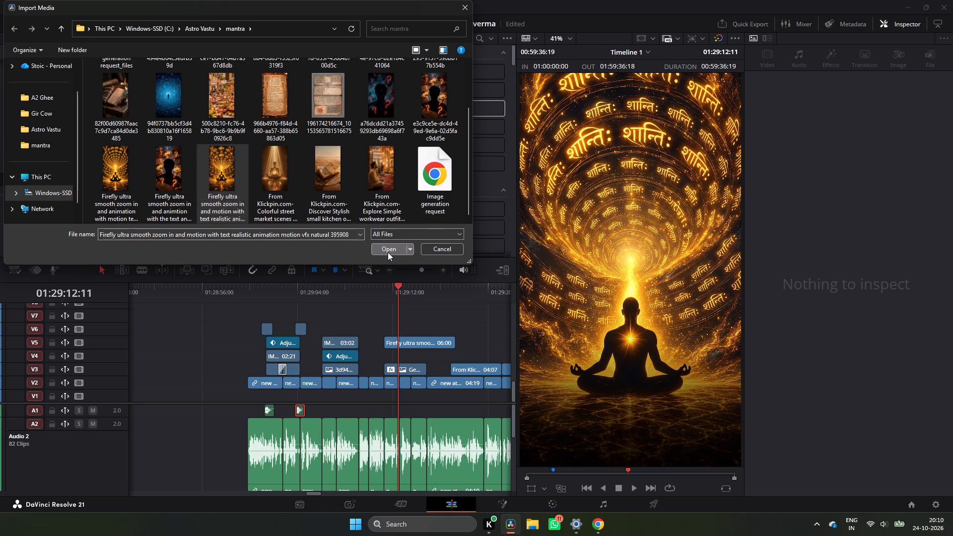
Import the "Firefly ultra smooth zoom in and animation with motion" video ending in 351025 into the mantra bin.
right_click(231, 200)
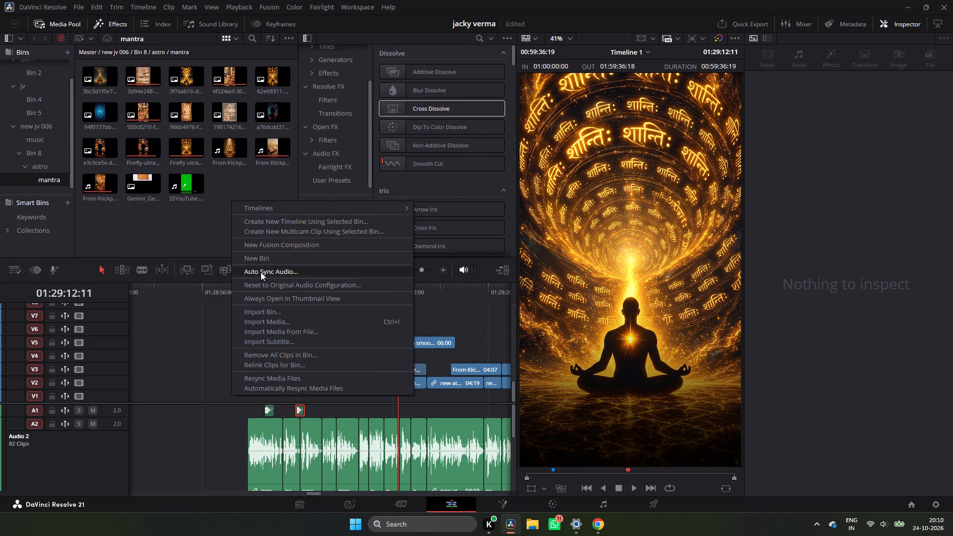
click(280, 317)
scroll(170, 164, down, 3)
scroll(167, 168, up, 1)
scroll(167, 168, down, 1)
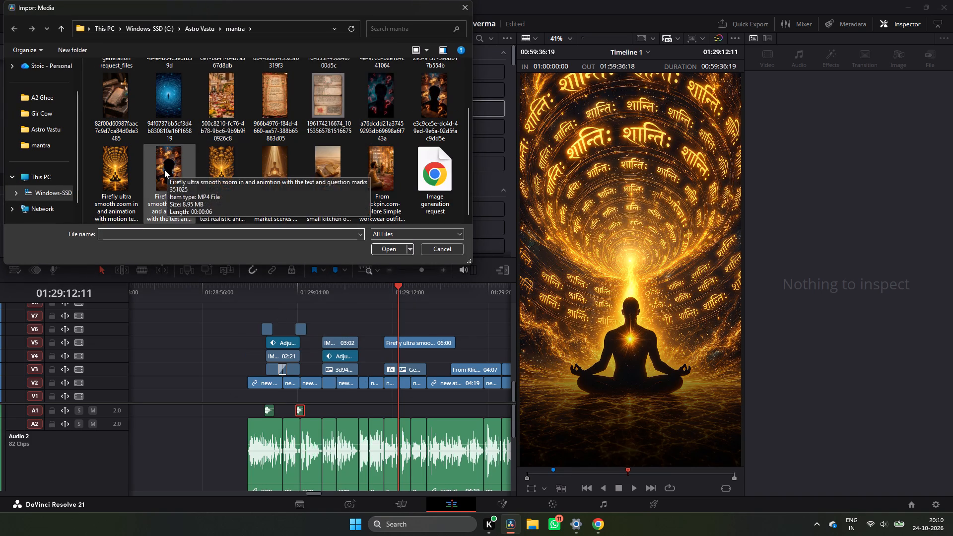
click(106, 182)
click(395, 253)
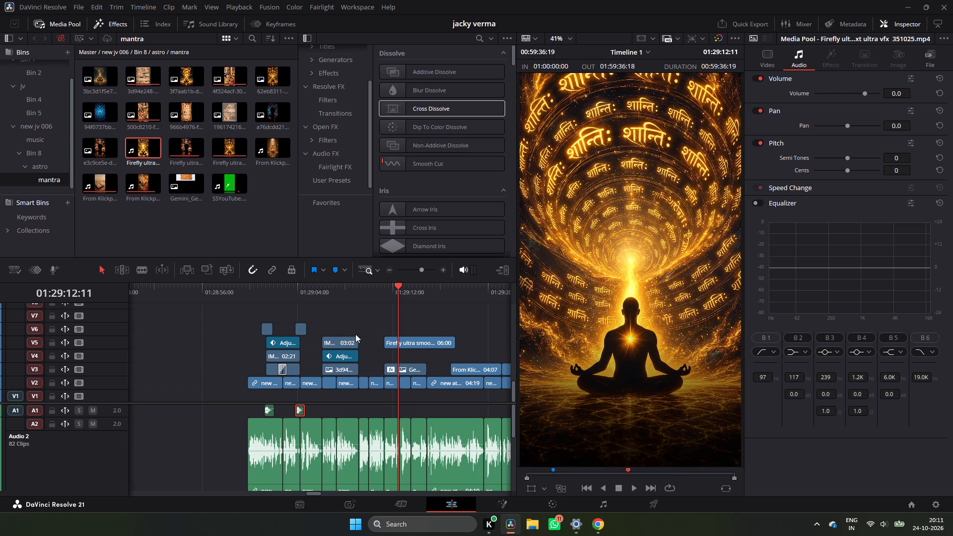
Play the 395908 Firefly clip on V5 from about 01:29:11:13, then delete it from the timeline.
click(399, 342)
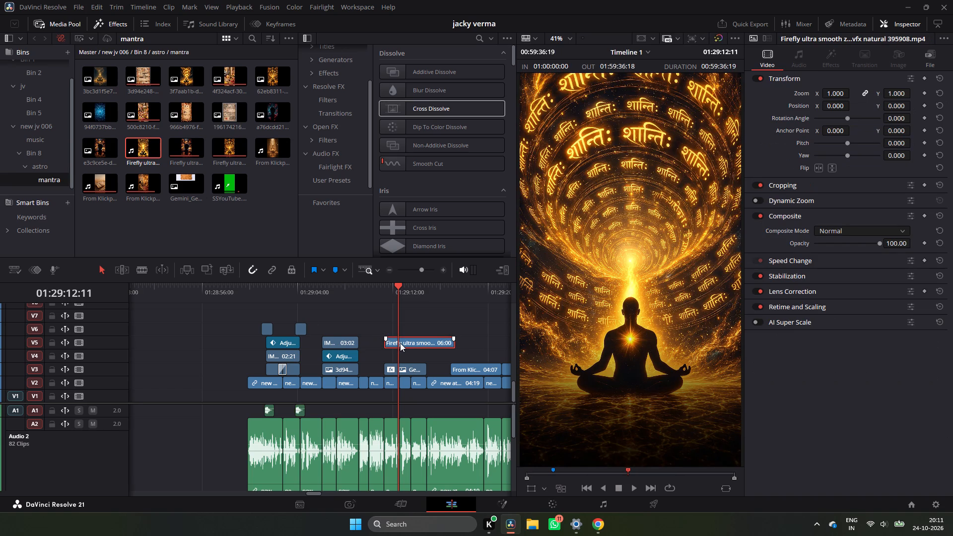
click(388, 296)
key(space)
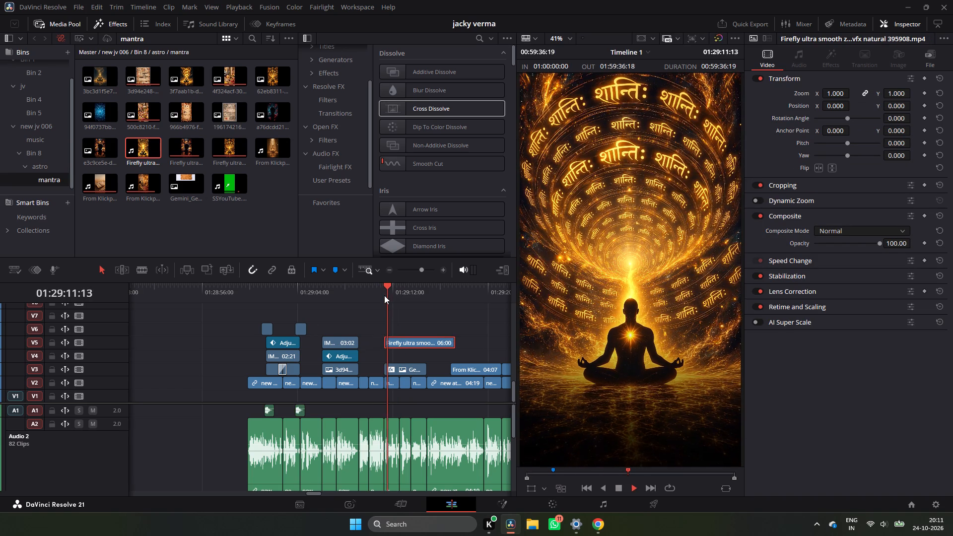
key(space)
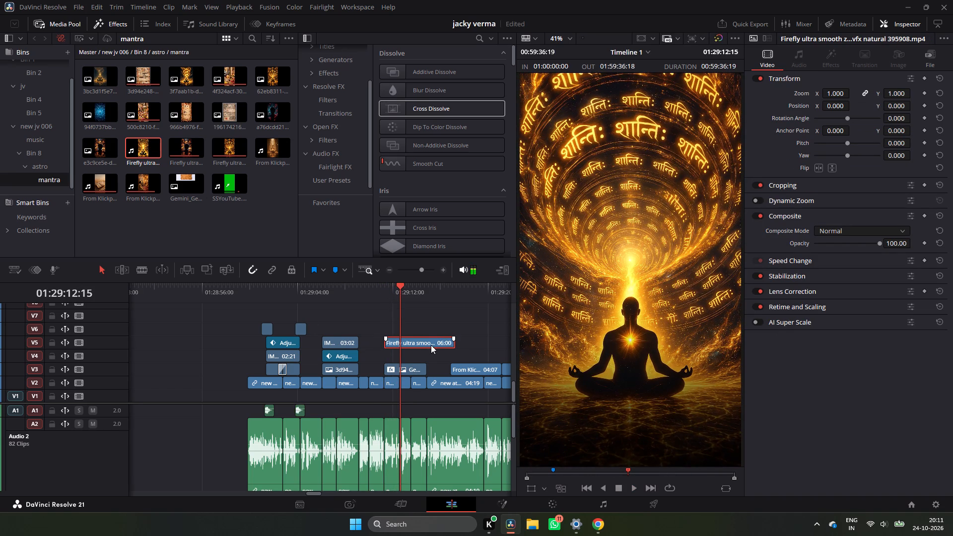
key(BackSpace)
Place the 351025 Firefly video on V4 so it starts with the V3 image clip at about 01:29:11:07.
drag(140, 150, 233, 274)
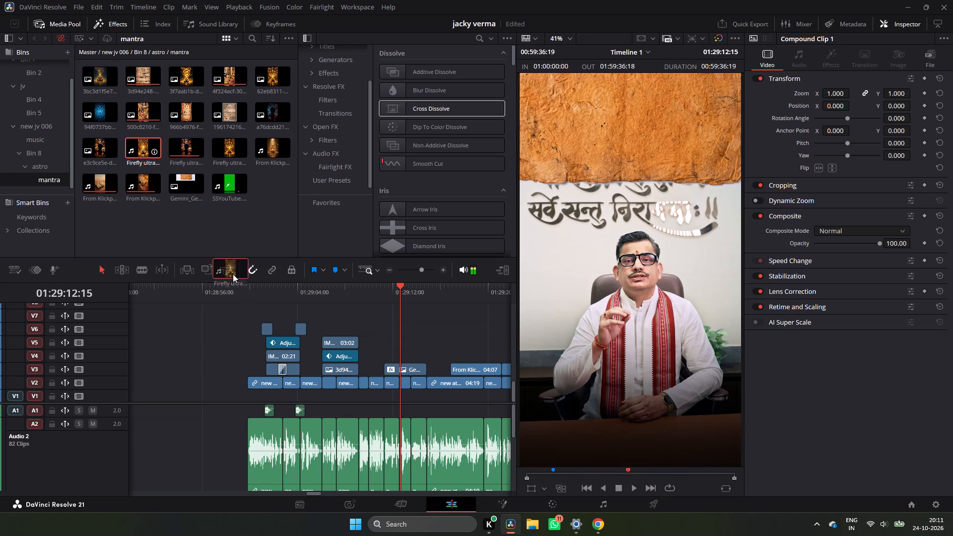
drag(233, 274, 389, 350)
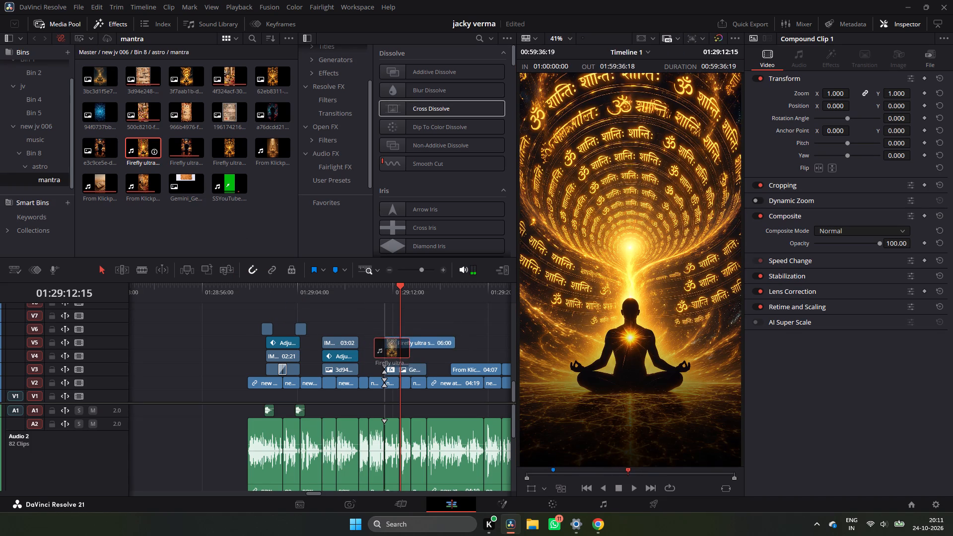
drag(389, 350, 385, 313)
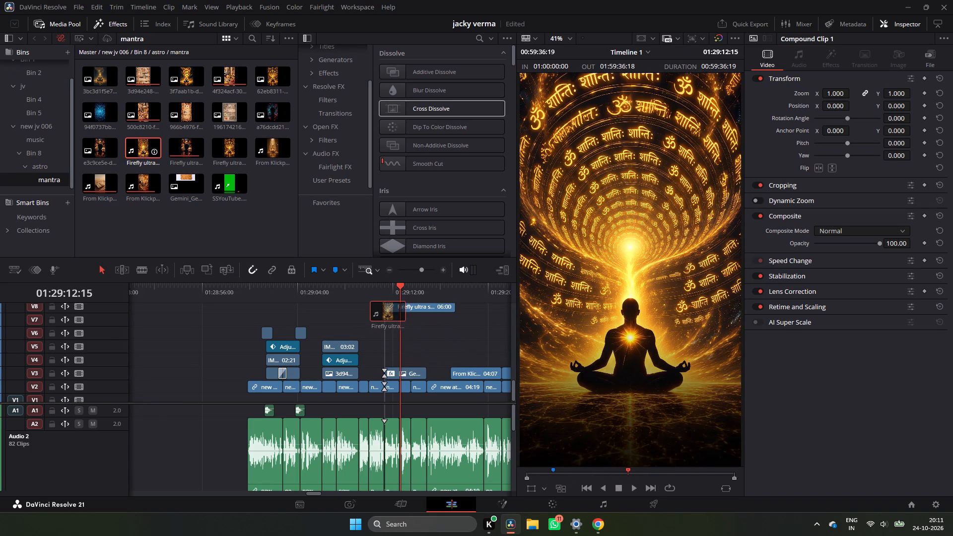
drag(385, 313, 386, 324)
scroll(405, 382, down, 1)
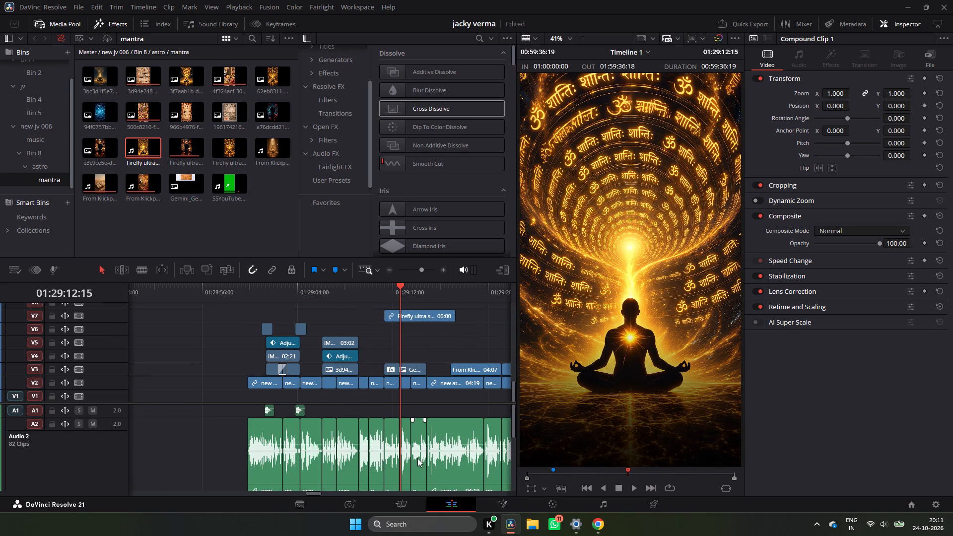
scroll(418, 465, down, 4)
drag(410, 318, 408, 350)
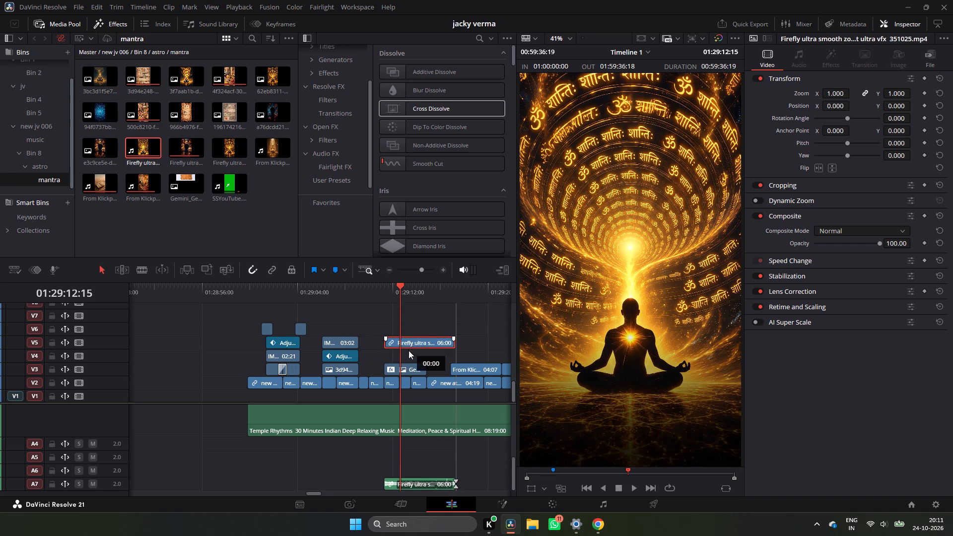
drag(408, 350, 412, 359)
Play the new Firefly clip from its start to review how it runs over the following cut.
drag(401, 301, 384, 316)
key(space)
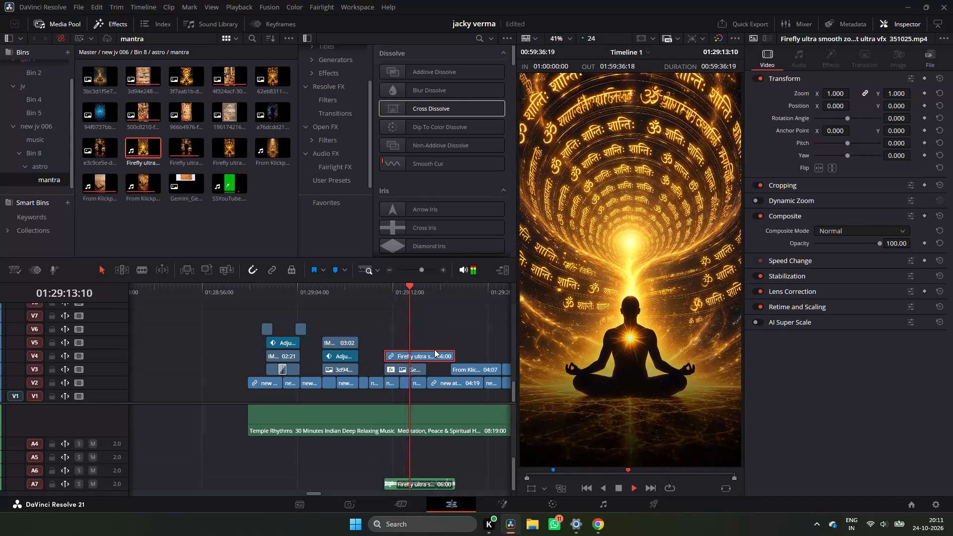
key(space)
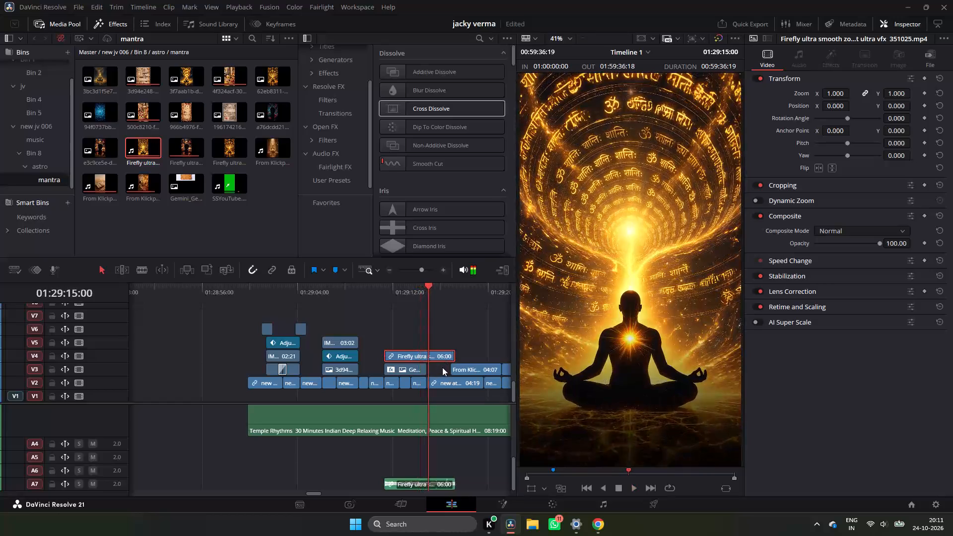
key(space)
key(space)
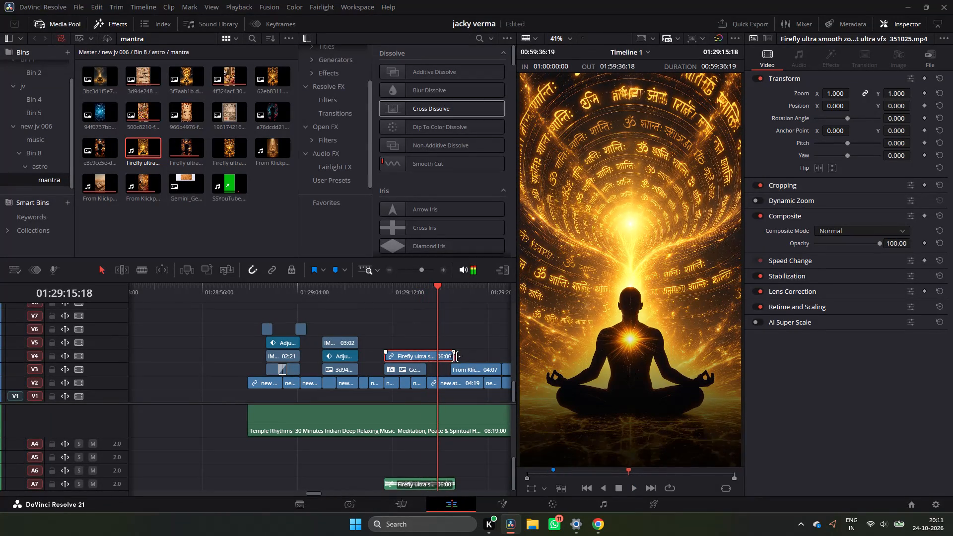
Trim the Firefly clip's video on V4 and its audio on A7 to end with the V3 image clip, checking the cut in playback.
drag(455, 356, 430, 363)
click(412, 300)
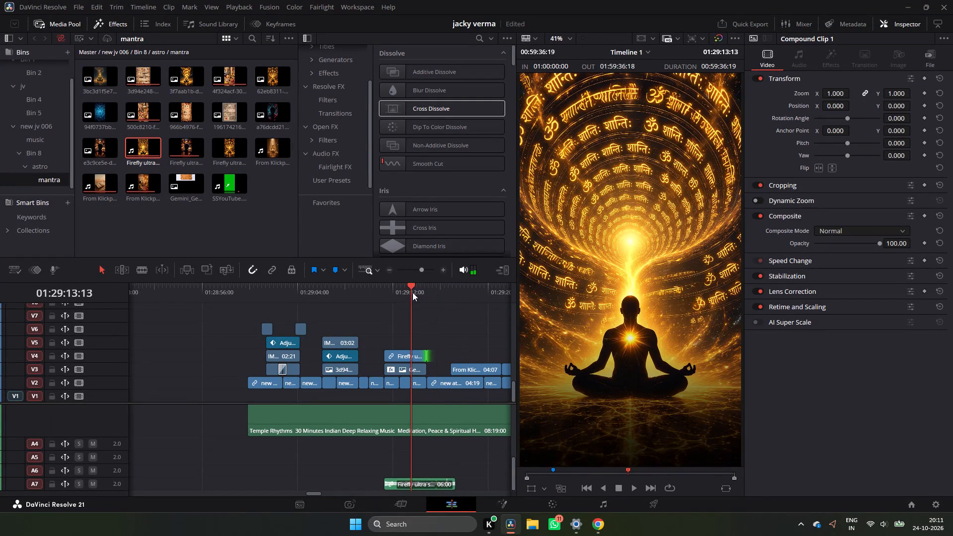
key(space)
key(space)
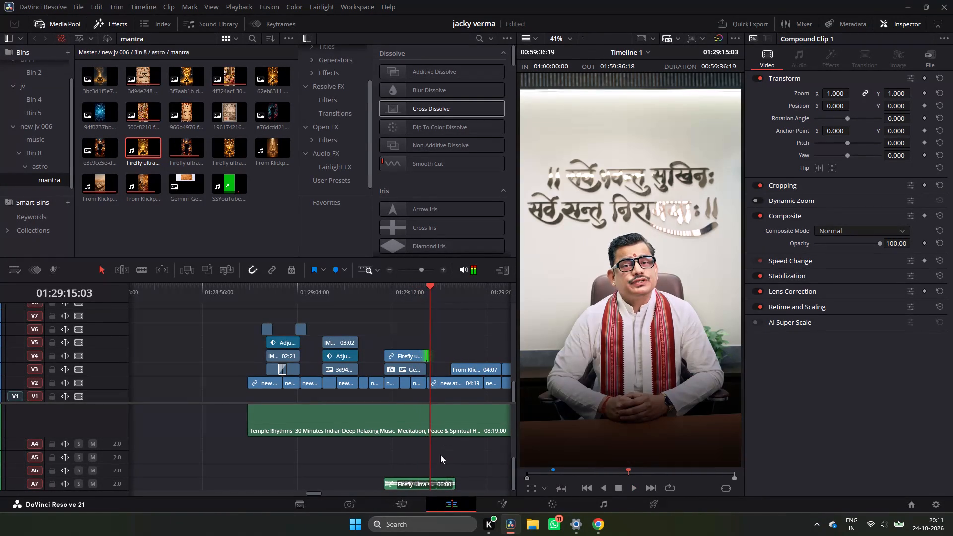
click(433, 480)
drag(455, 486, 453, 486)
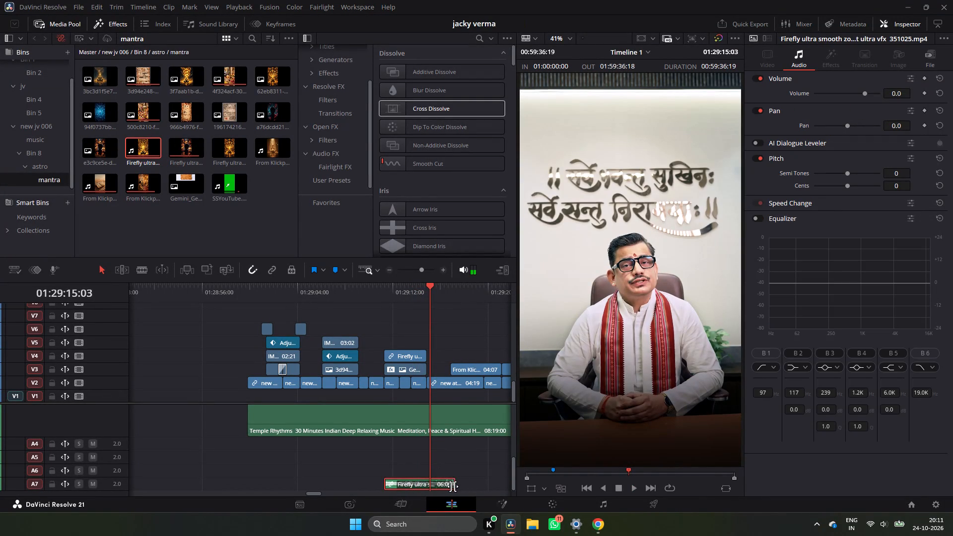
drag(453, 486, 426, 488)
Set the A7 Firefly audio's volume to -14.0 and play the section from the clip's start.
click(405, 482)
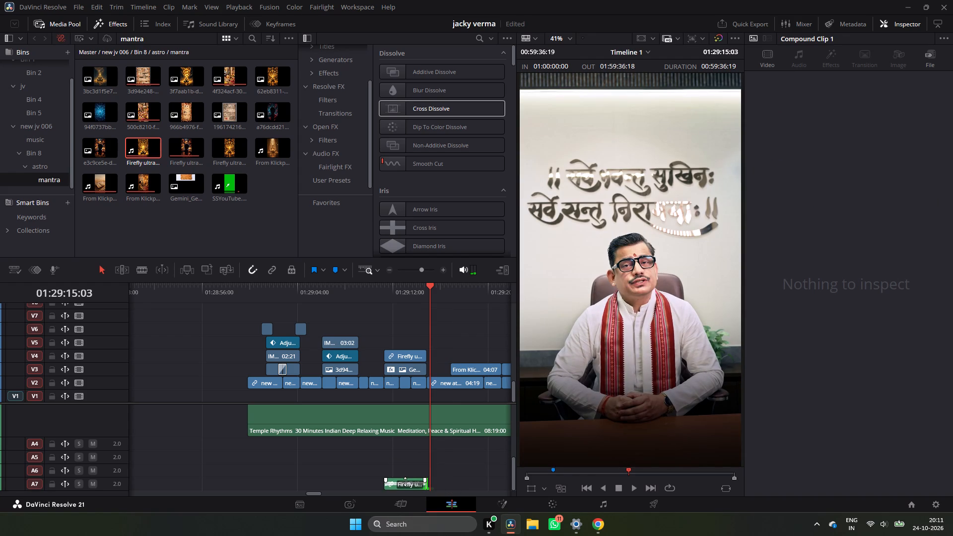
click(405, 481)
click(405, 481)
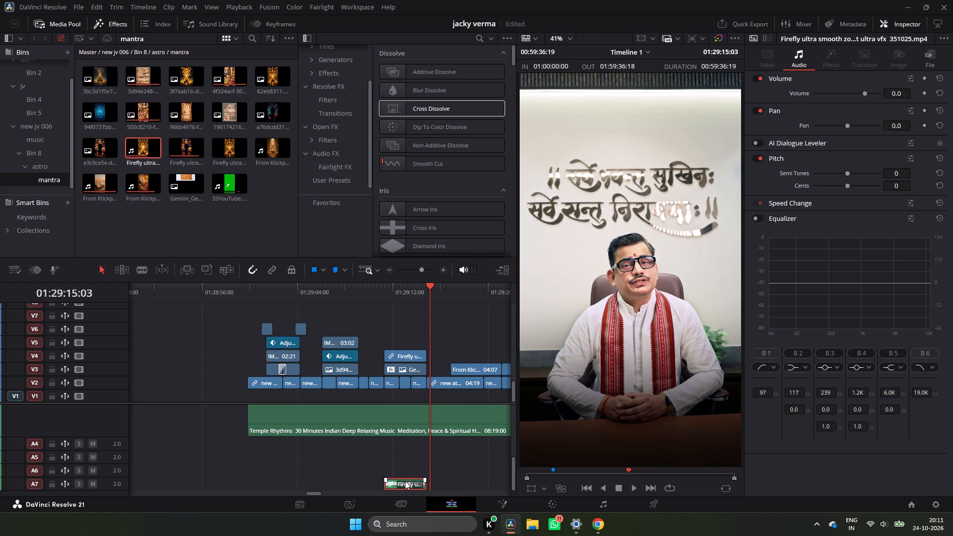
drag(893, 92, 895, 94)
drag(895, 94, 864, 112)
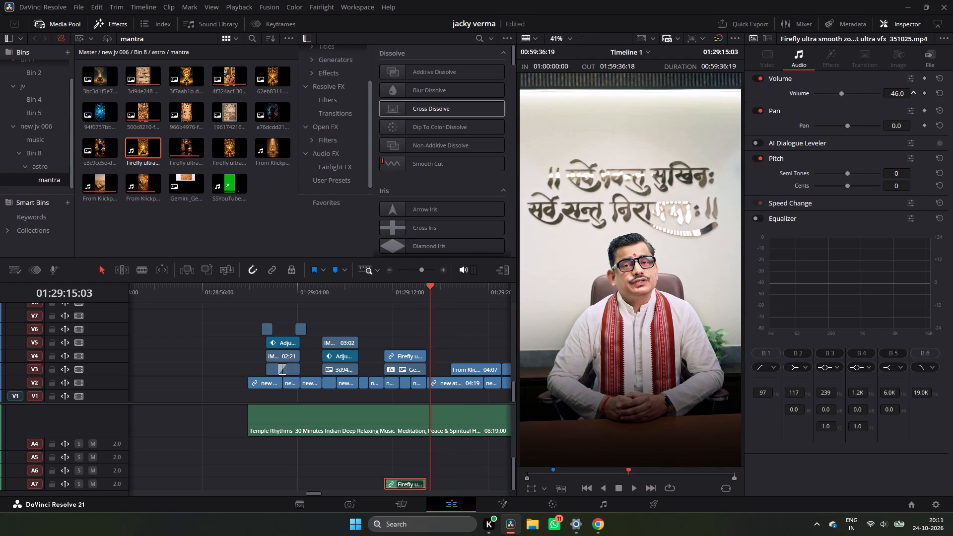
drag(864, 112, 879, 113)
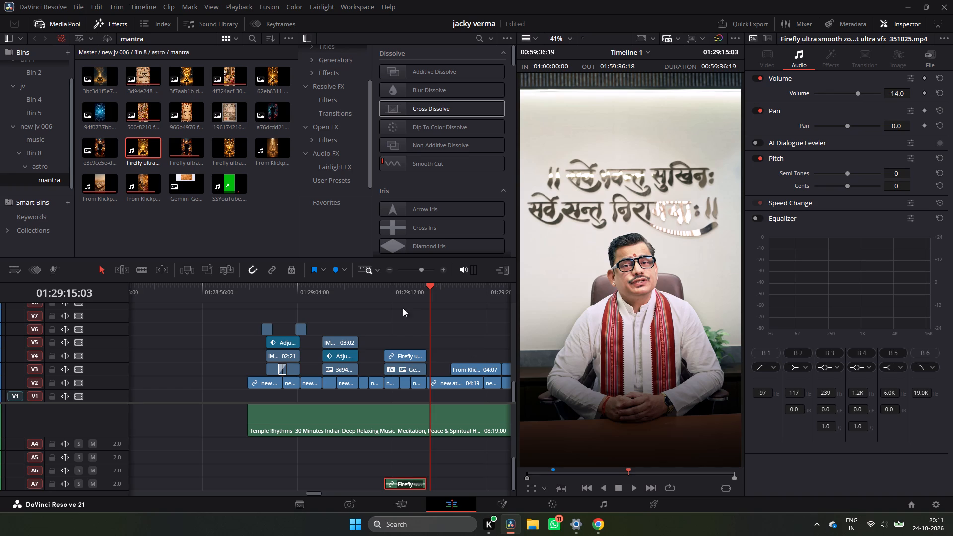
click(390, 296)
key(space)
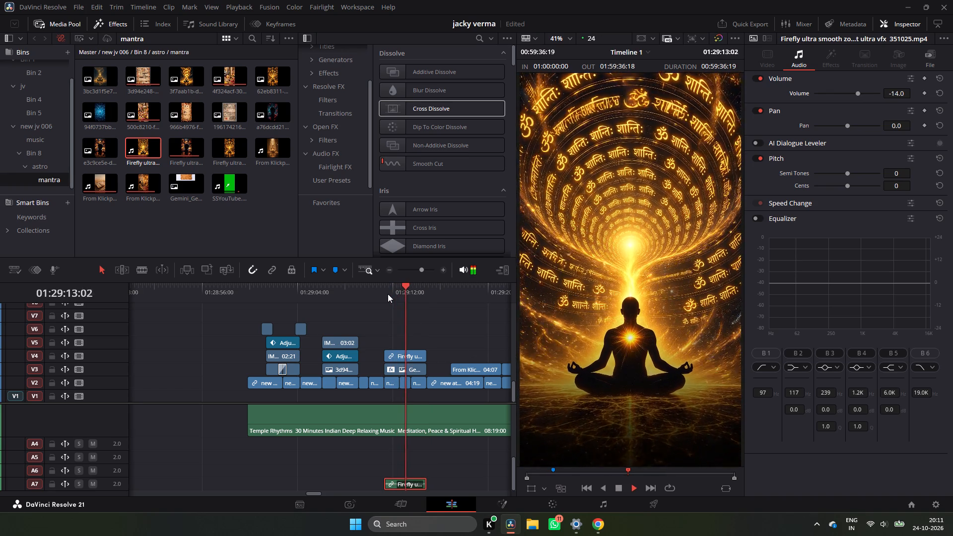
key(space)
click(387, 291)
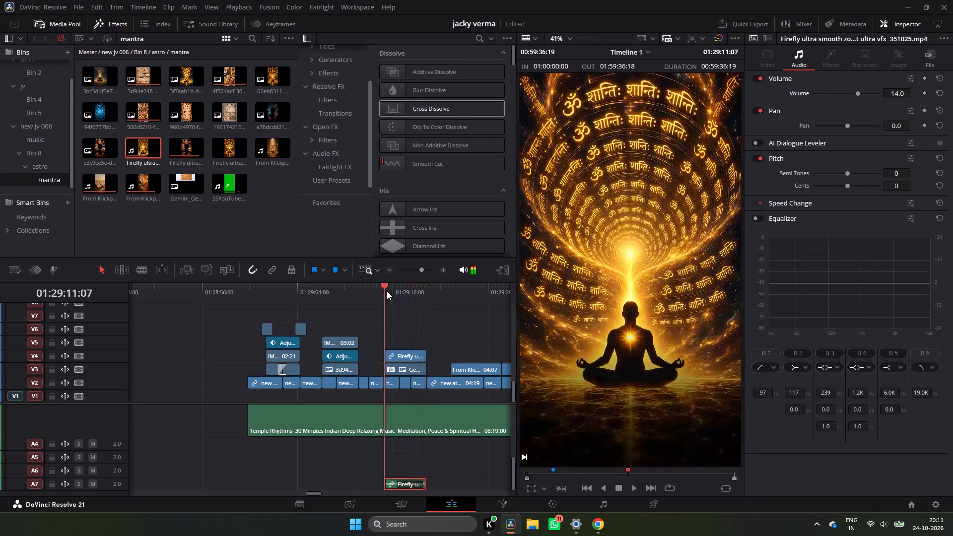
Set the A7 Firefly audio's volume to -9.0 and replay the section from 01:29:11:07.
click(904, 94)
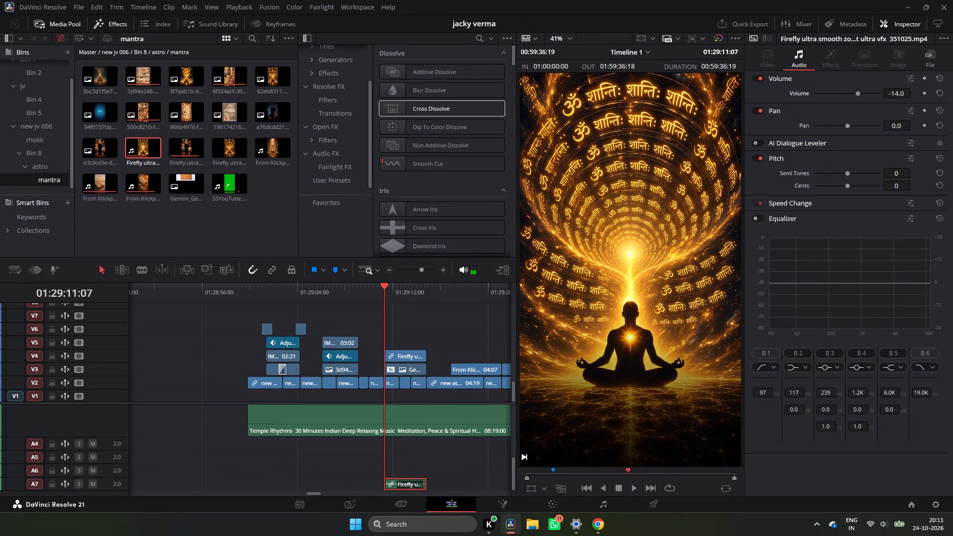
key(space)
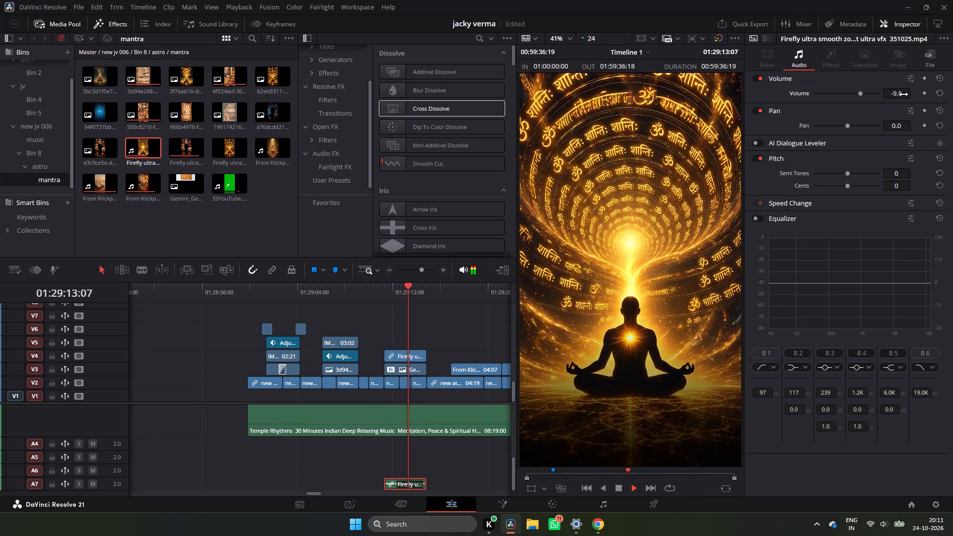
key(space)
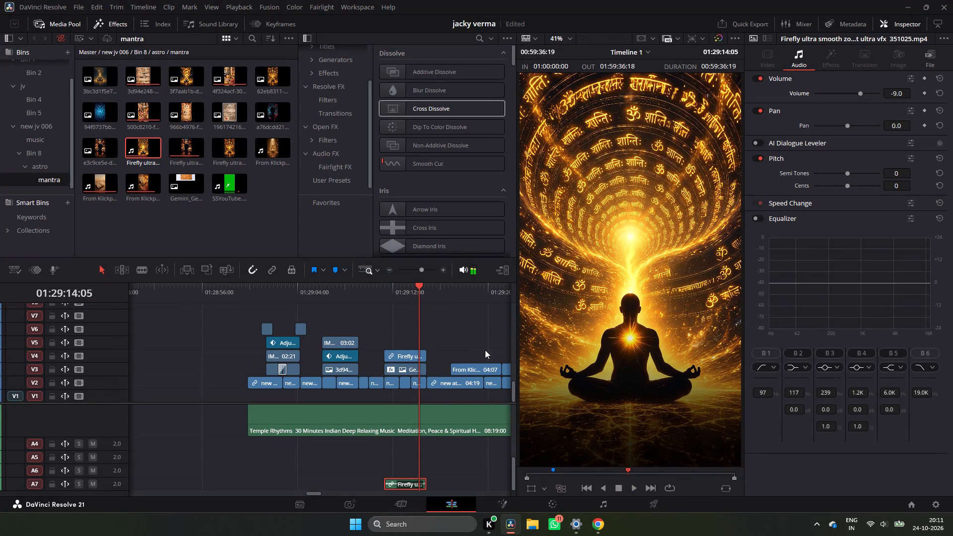
Set the A7 Firefly audio's volume to -17.0 and replay the meditation section.
scroll(409, 397, up, 2)
scroll(409, 398, down, 6)
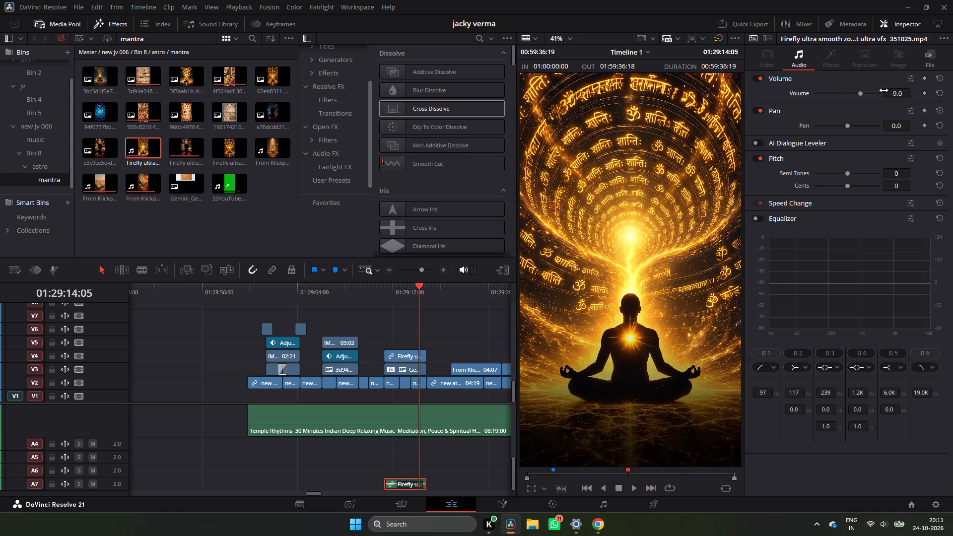
drag(894, 94, 890, 100)
key(space)
click(393, 291)
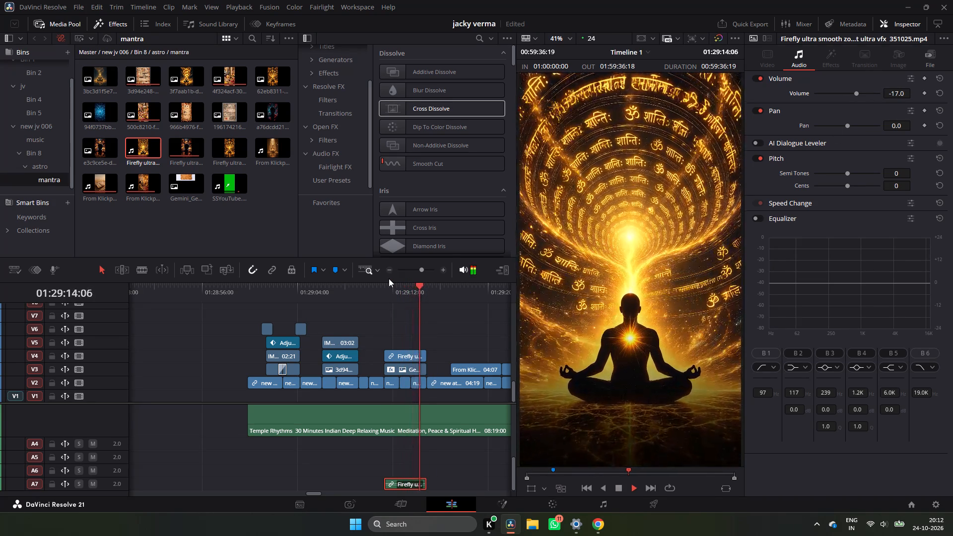
click(392, 285)
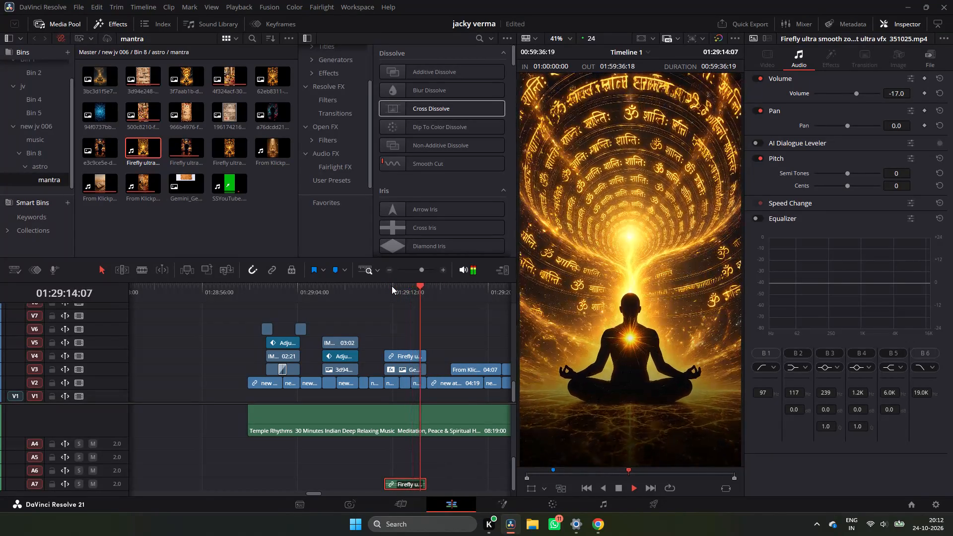
Copy the first flash clip on V6 together with its A1 sound effect to just before the V4 Firefly clip.
key(space)
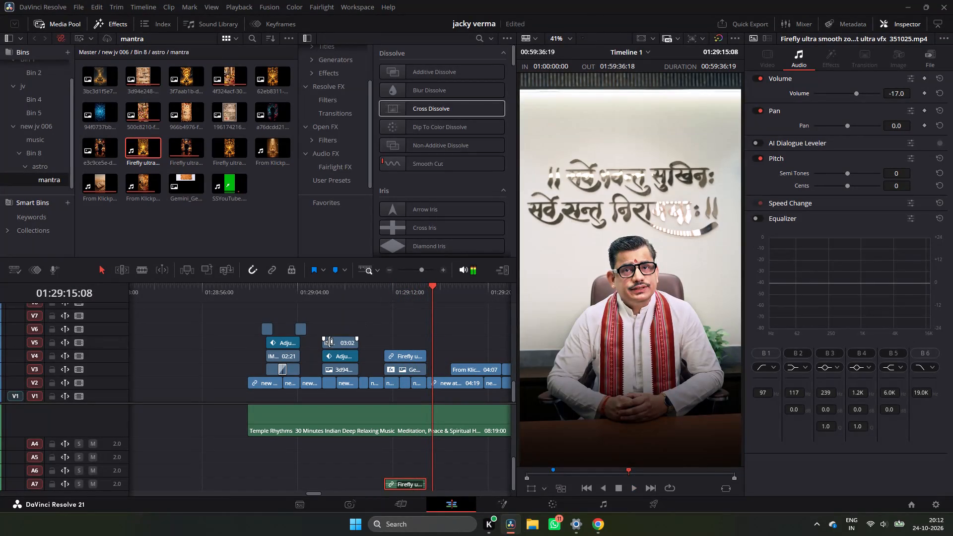
scroll(315, 326, down, 3)
scroll(295, 397, up, 2)
scroll(295, 397, down, 5)
scroll(310, 418, up, 5)
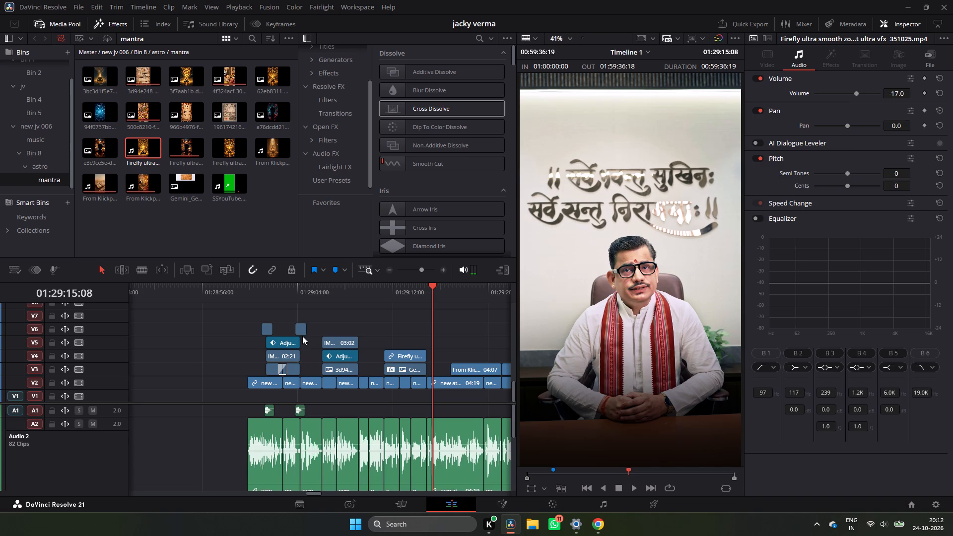
click(301, 333)
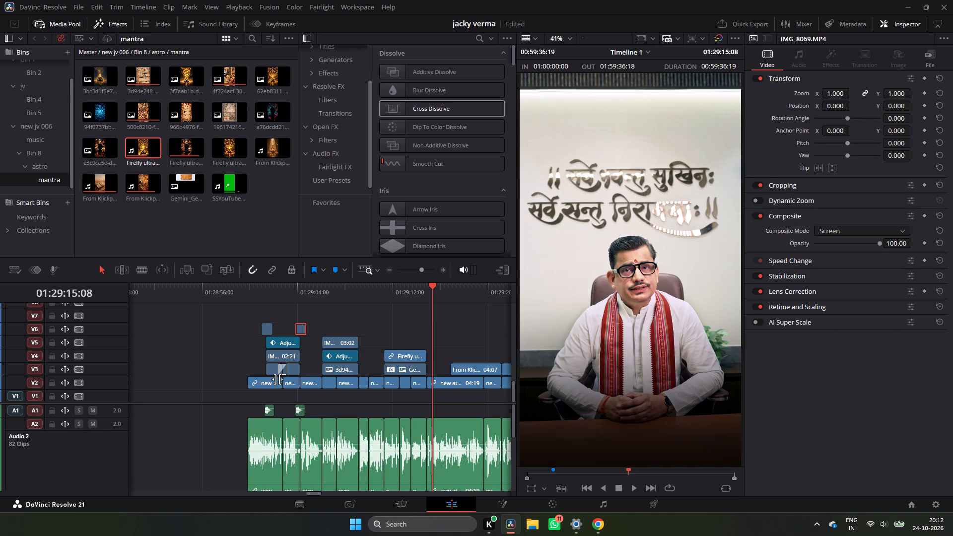
click(265, 333)
alt+click(269, 411)
alt+click(270, 332)
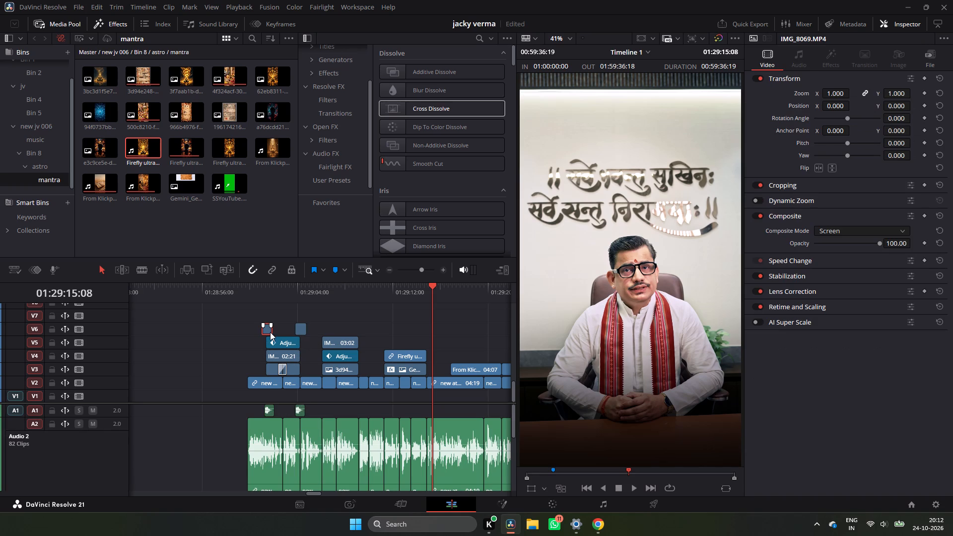
ctrl+click(272, 411)
drag(270, 333, 375, 323)
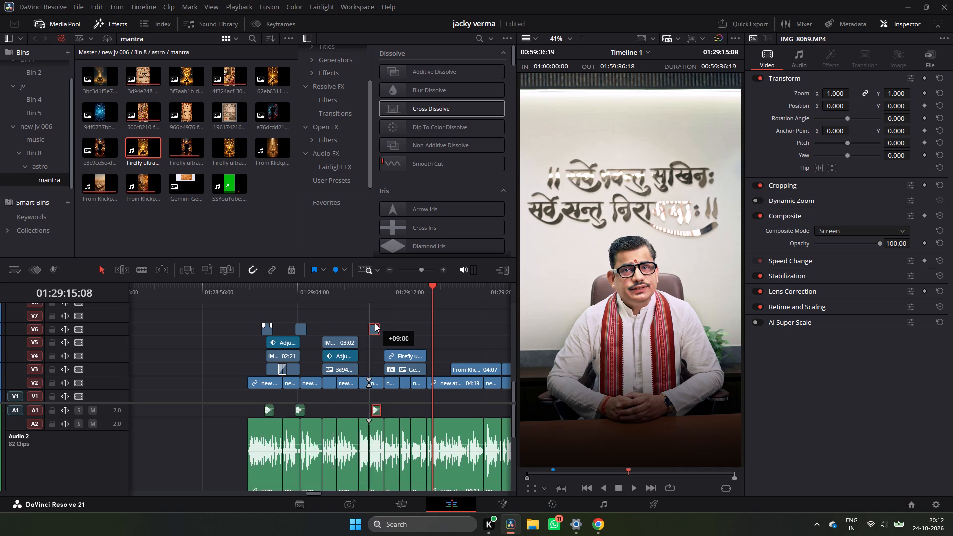
drag(375, 323, 385, 330)
Shift the copied flash and sound effect so they overlap the Firefly clip's start at 01:29:11:07.
click(390, 293)
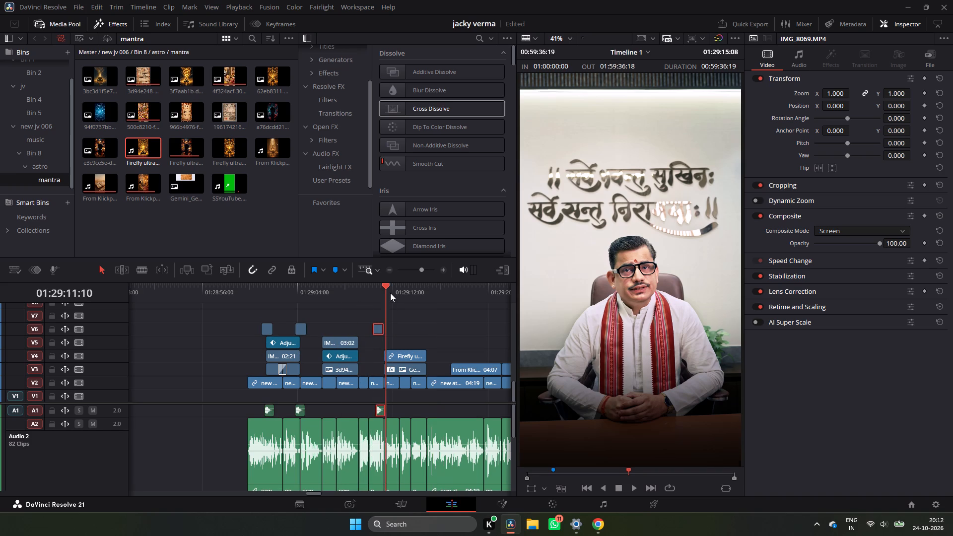
double_click(445, 269)
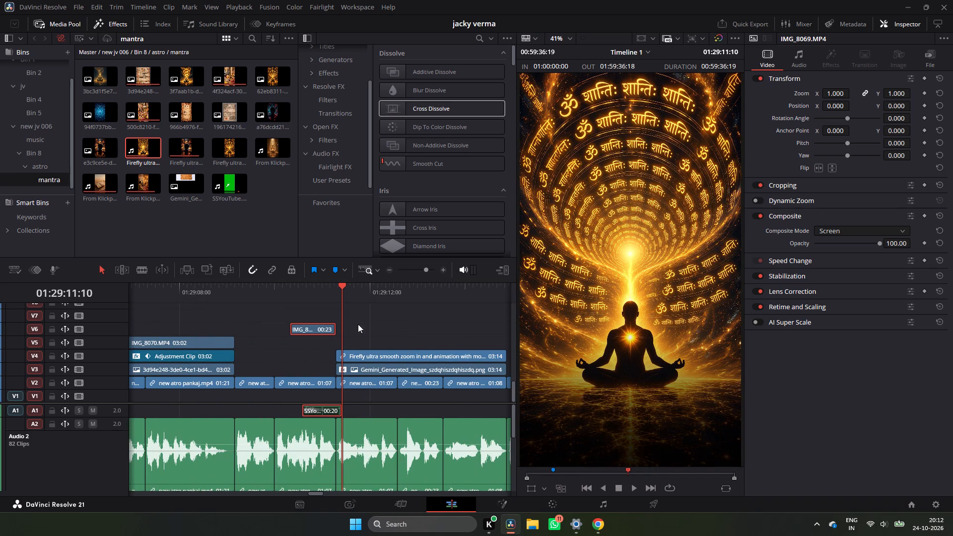
drag(317, 329, 350, 327)
ctrl+scroll(350, 327, down, 2)
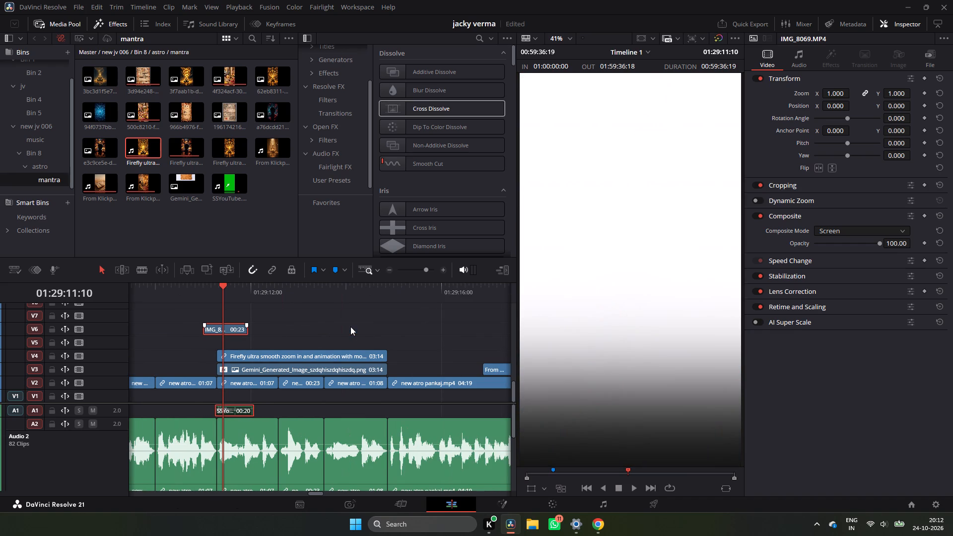
click(220, 285)
drag(219, 287, 218, 292)
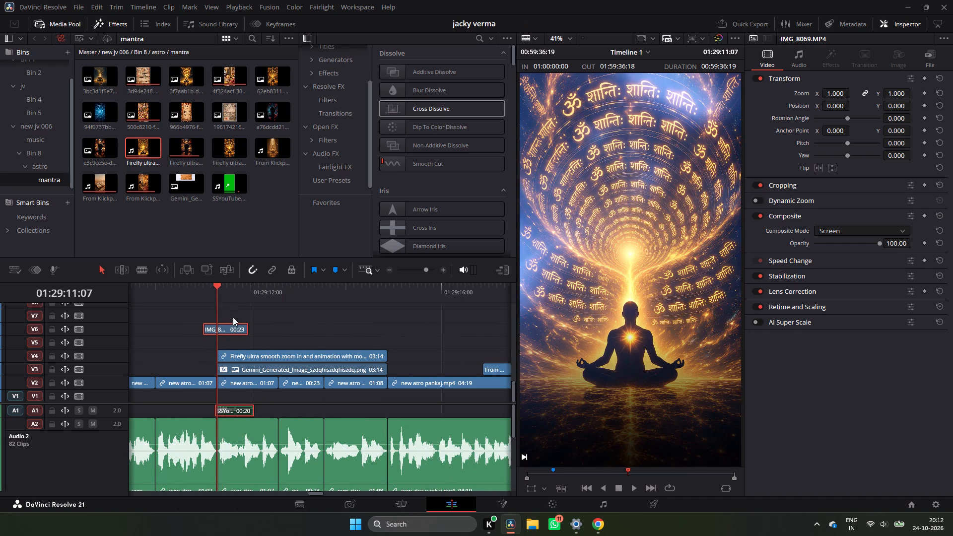
drag(236, 332, 231, 334)
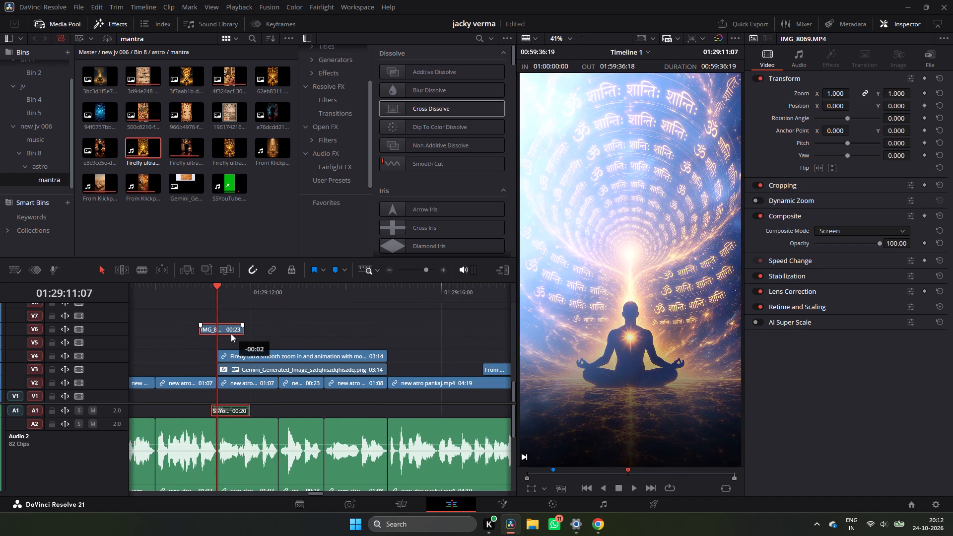
drag(231, 334, 229, 334)
Copy that flash and its sound effect over the Firefly clip's end at 01:29:14:21.
alt+drag(229, 334, 244, 333)
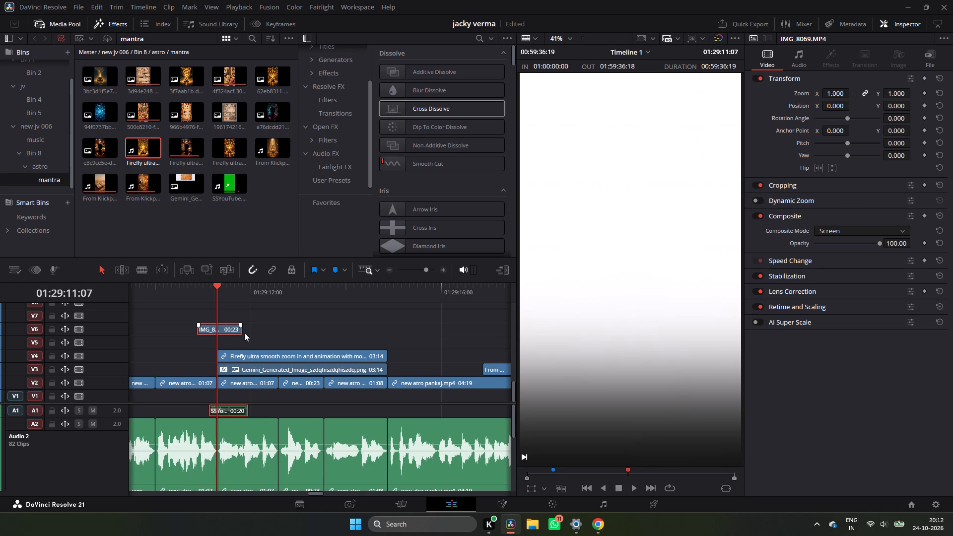
alt+drag(244, 333, 391, 340)
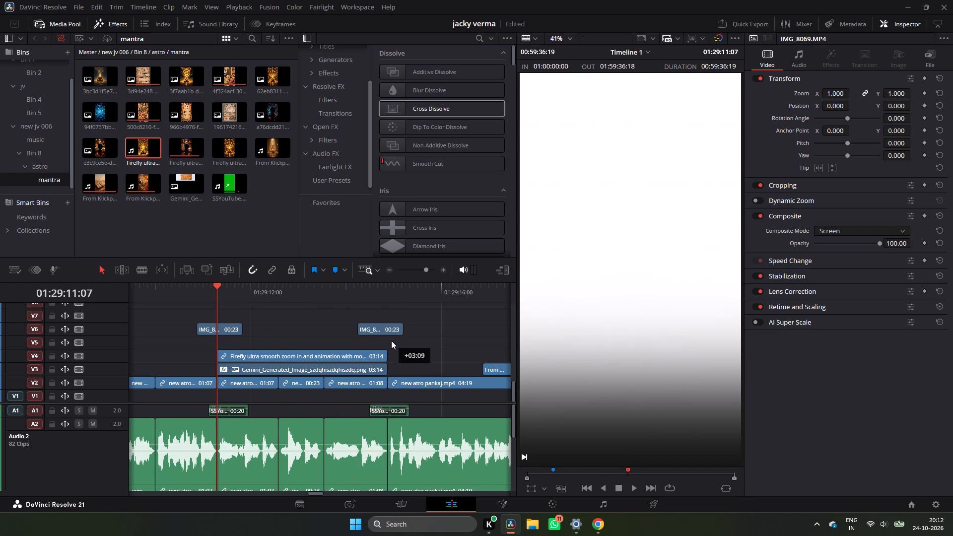
alt+drag(391, 340, 396, 342)
drag(387, 288, 385, 303)
drag(393, 332, 401, 332)
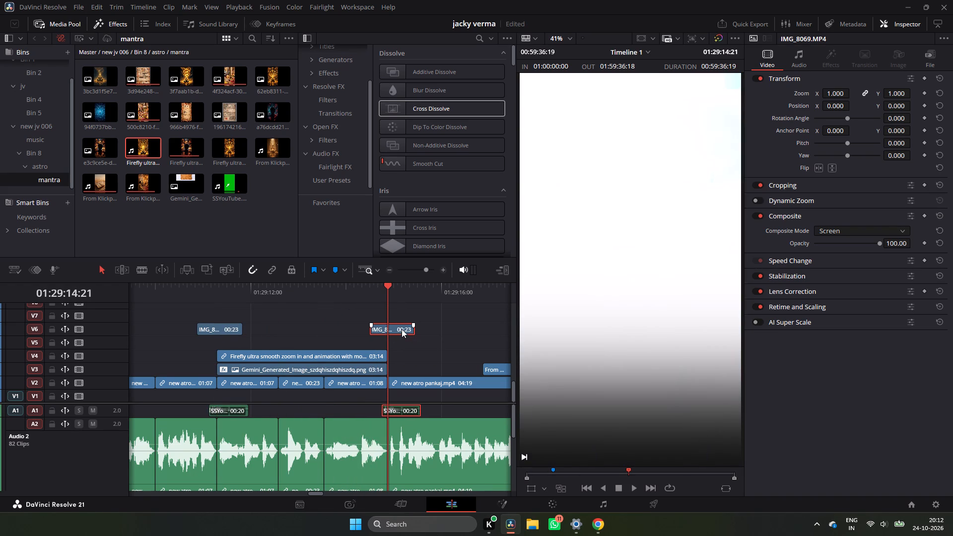
Play back the flash transitions at the start and end of the Firefly clip and on into the From Klickpin clip.
click(369, 294)
key(space)
click(369, 294)
key(space)
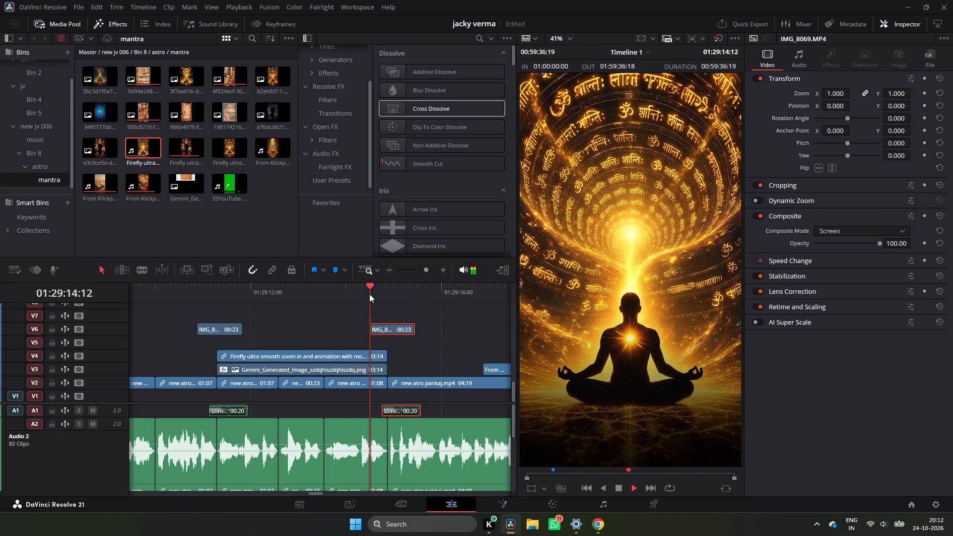
key(space)
key(space)
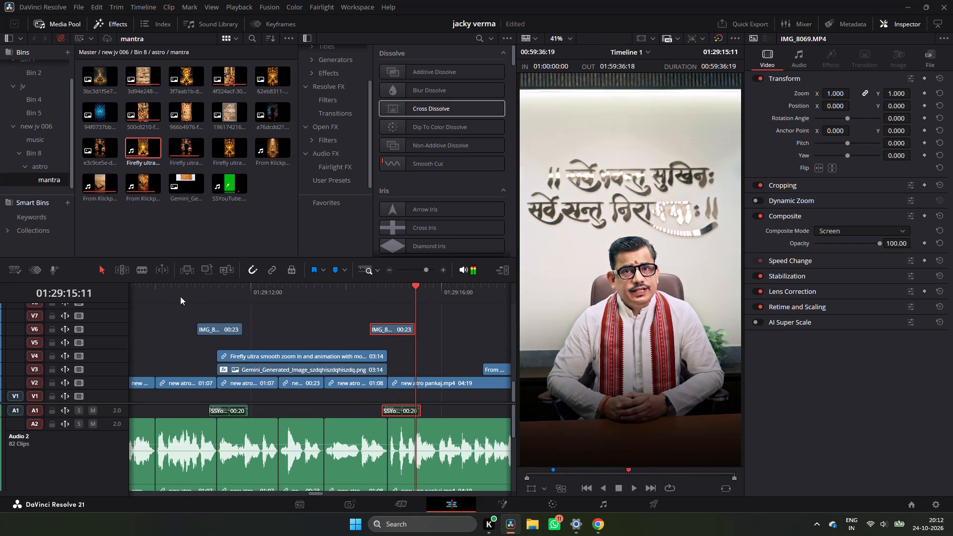
click(185, 296)
key(space)
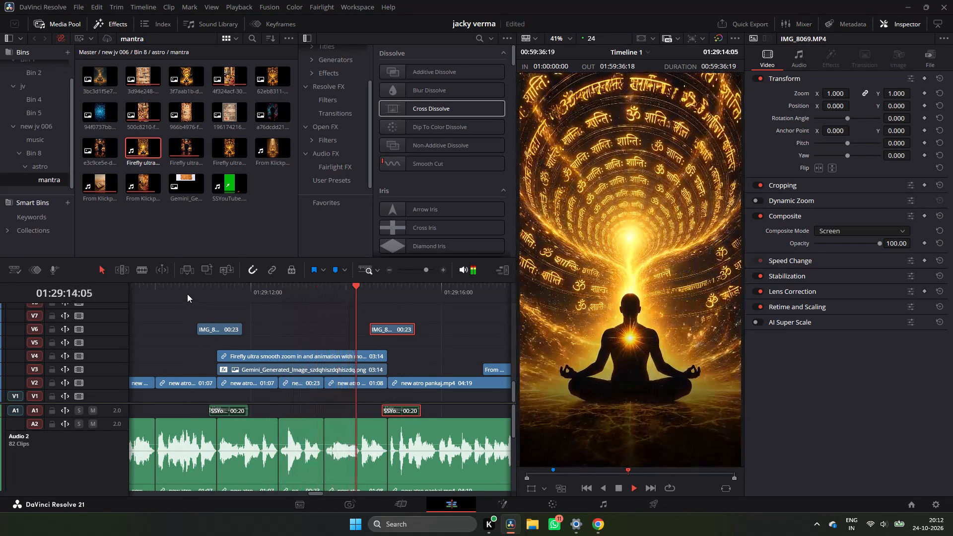
key(space)
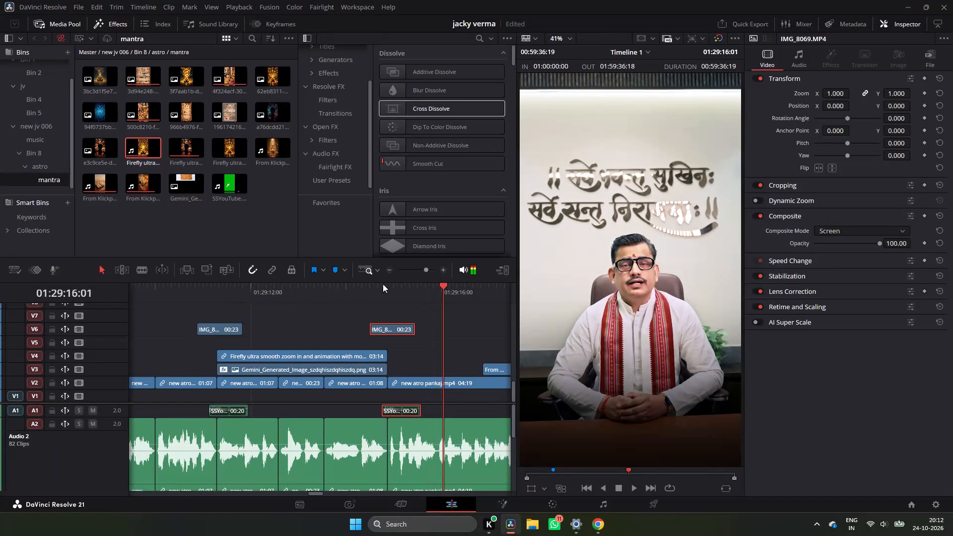
click(392, 267)
key(space)
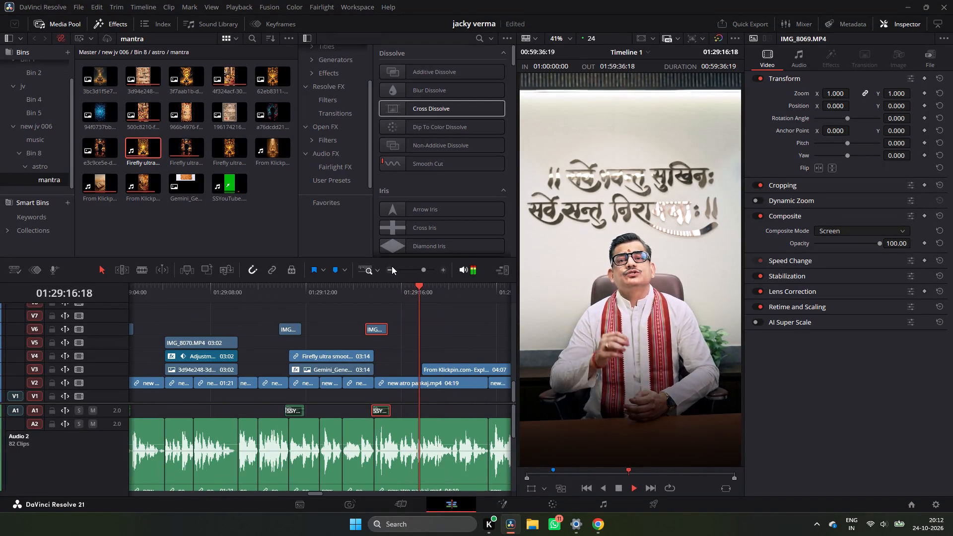
key(space)
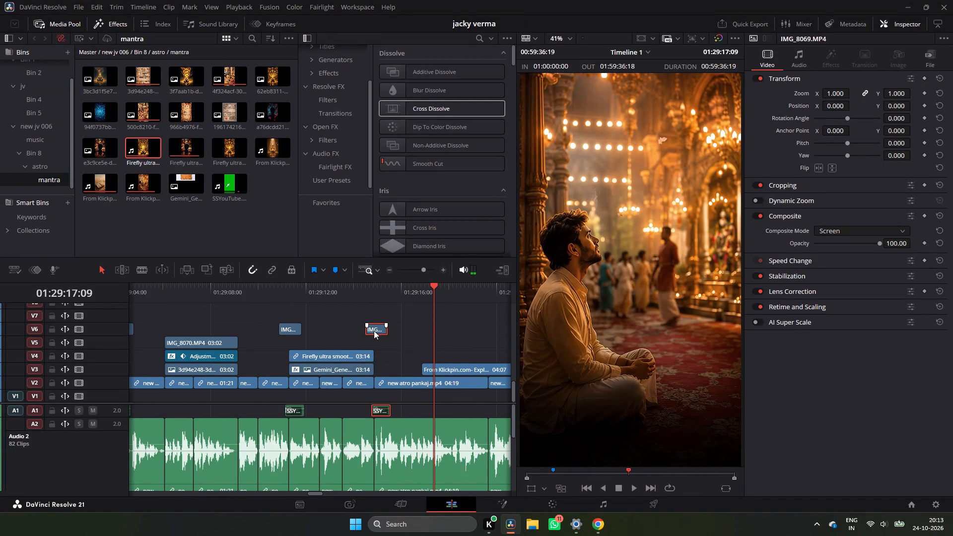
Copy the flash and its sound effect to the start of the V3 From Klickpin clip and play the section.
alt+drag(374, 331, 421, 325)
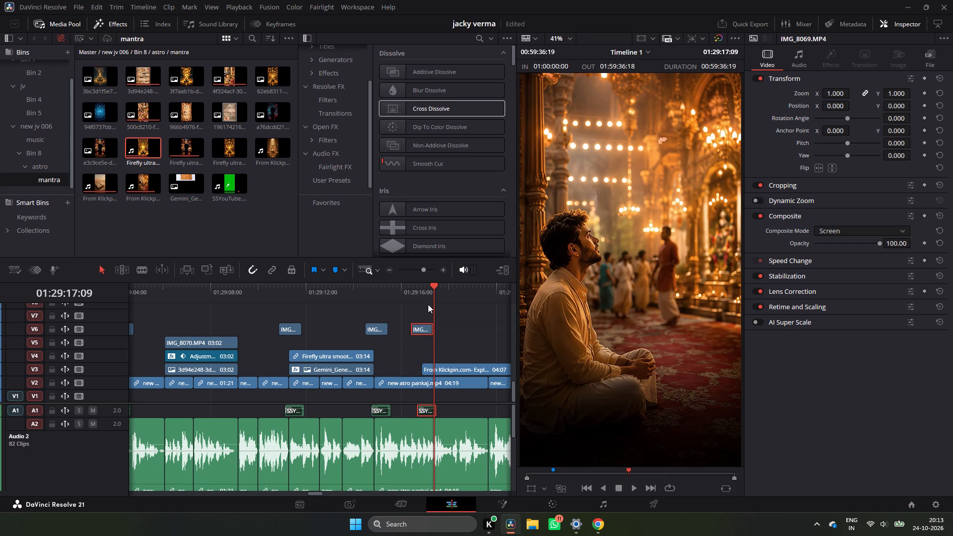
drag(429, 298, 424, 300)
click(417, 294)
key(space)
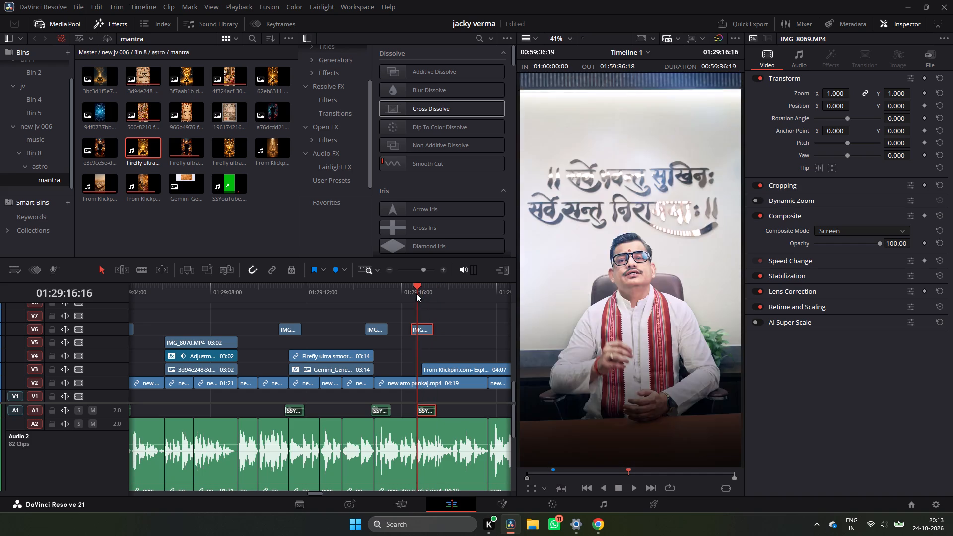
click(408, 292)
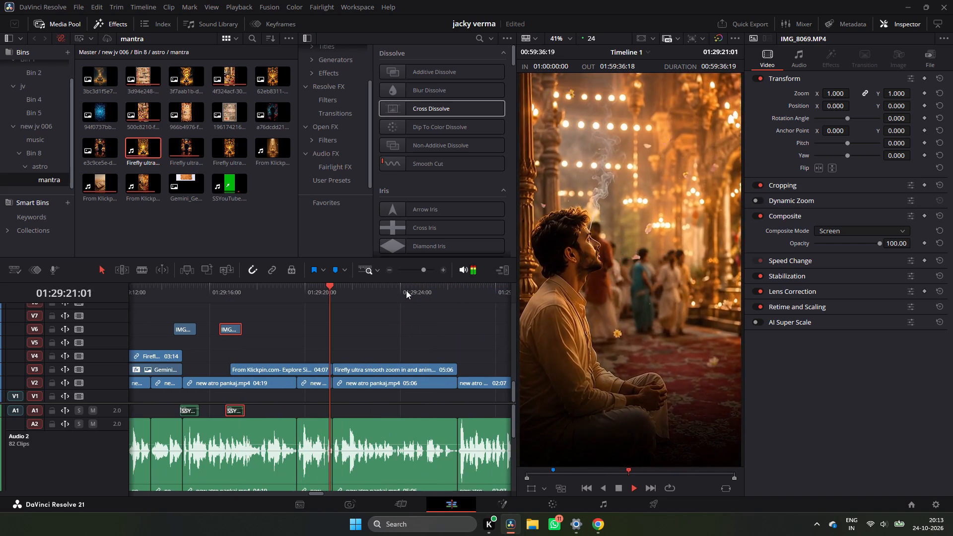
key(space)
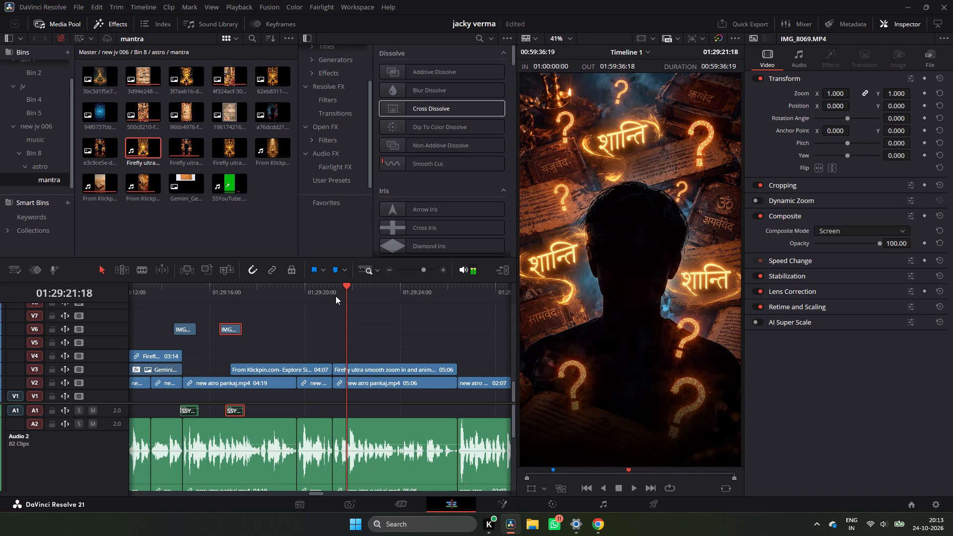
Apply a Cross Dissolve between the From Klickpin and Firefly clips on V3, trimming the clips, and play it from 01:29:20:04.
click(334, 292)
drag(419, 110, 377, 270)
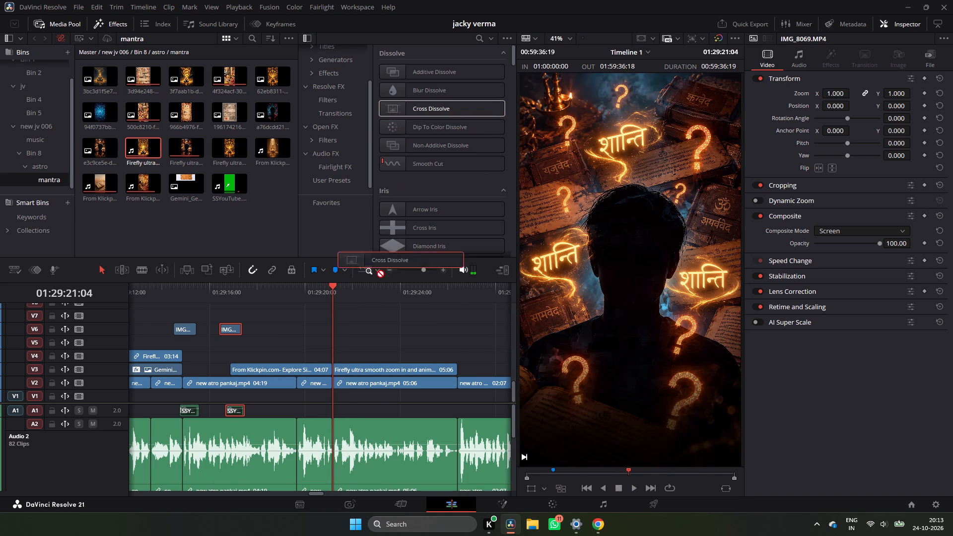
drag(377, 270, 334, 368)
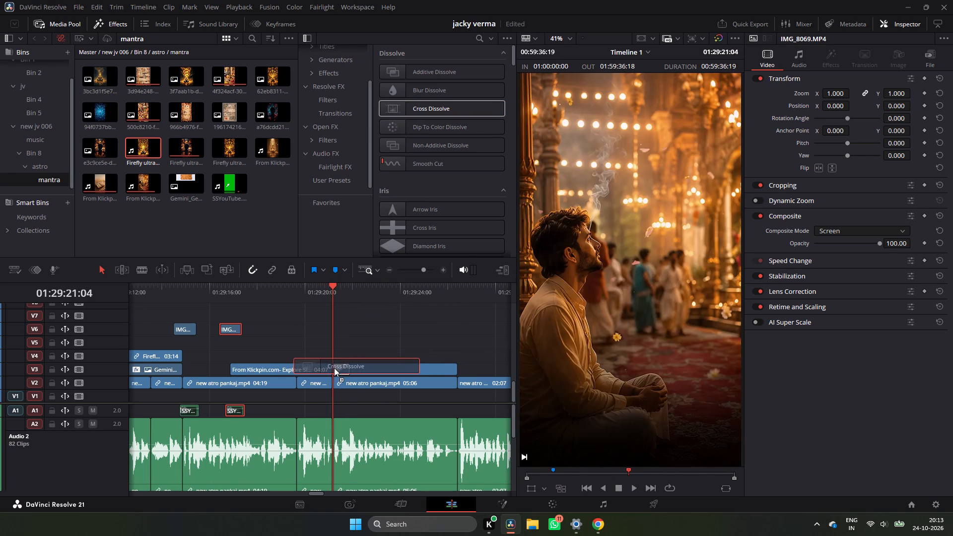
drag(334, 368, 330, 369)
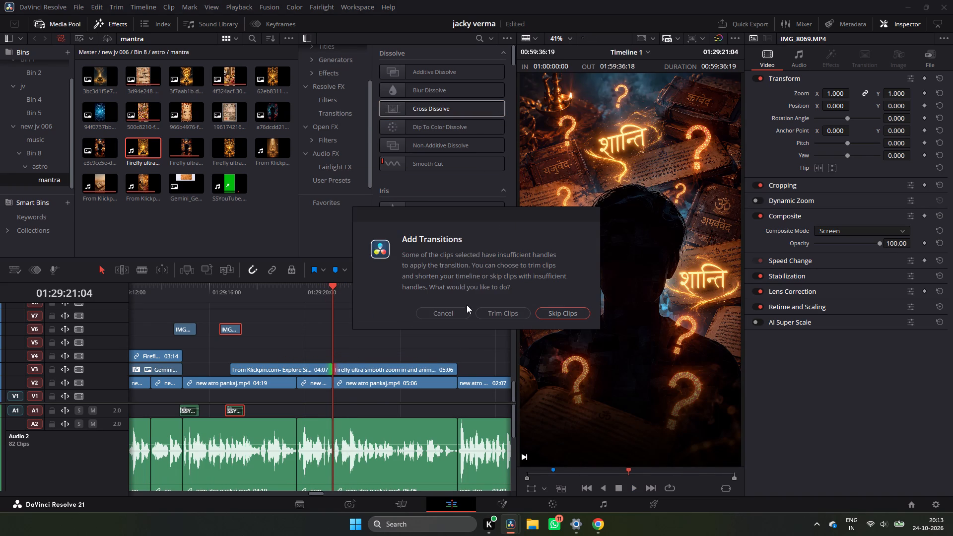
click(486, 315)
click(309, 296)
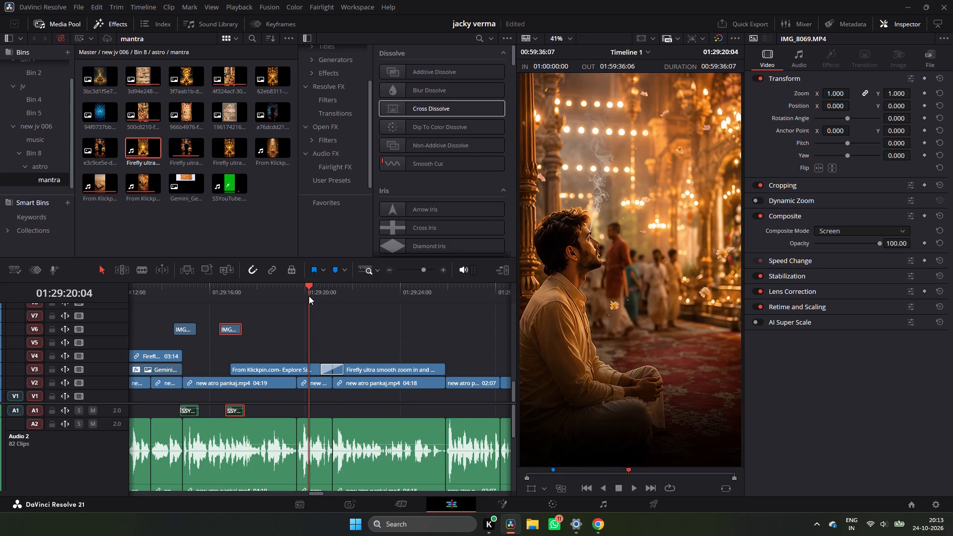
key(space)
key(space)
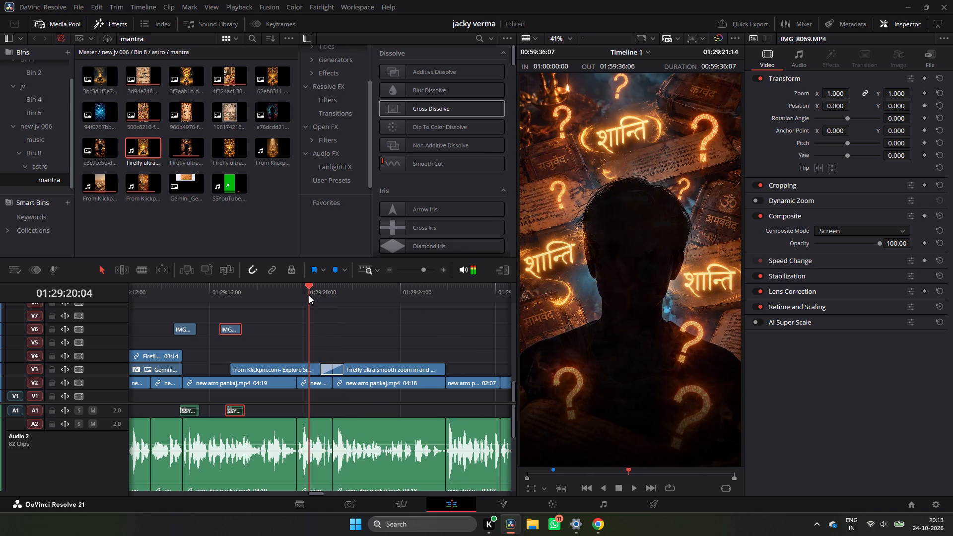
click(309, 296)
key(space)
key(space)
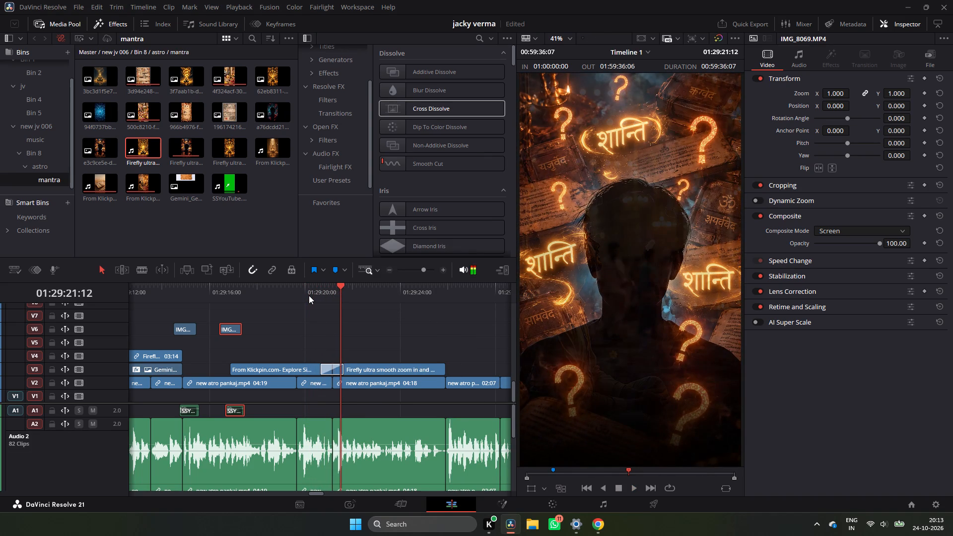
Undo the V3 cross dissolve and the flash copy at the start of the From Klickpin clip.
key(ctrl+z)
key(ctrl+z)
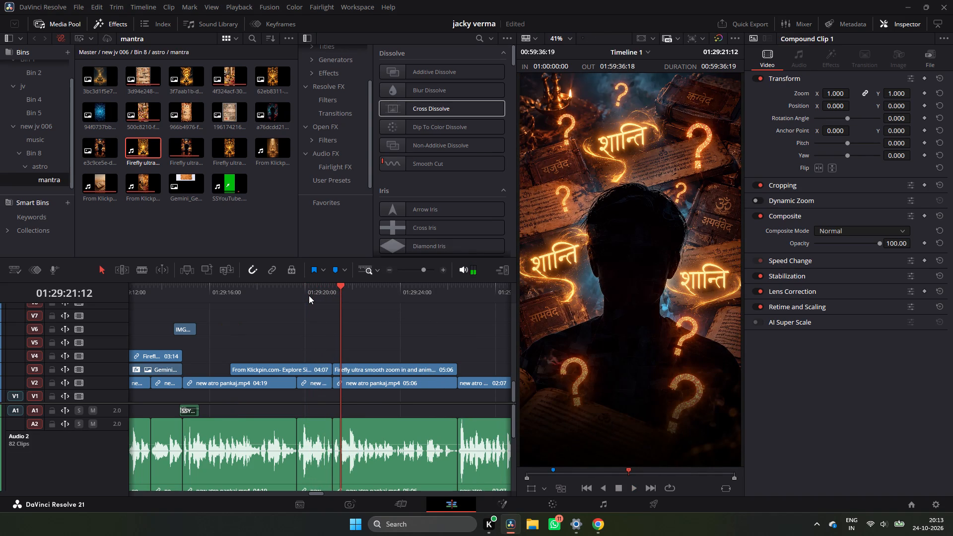
Copy the V6 flash clip and its A1 sound effect to the start of the V3 From Klickpin clip, aligning the white peak at 01:29:16:21.
drag(208, 306, 185, 345)
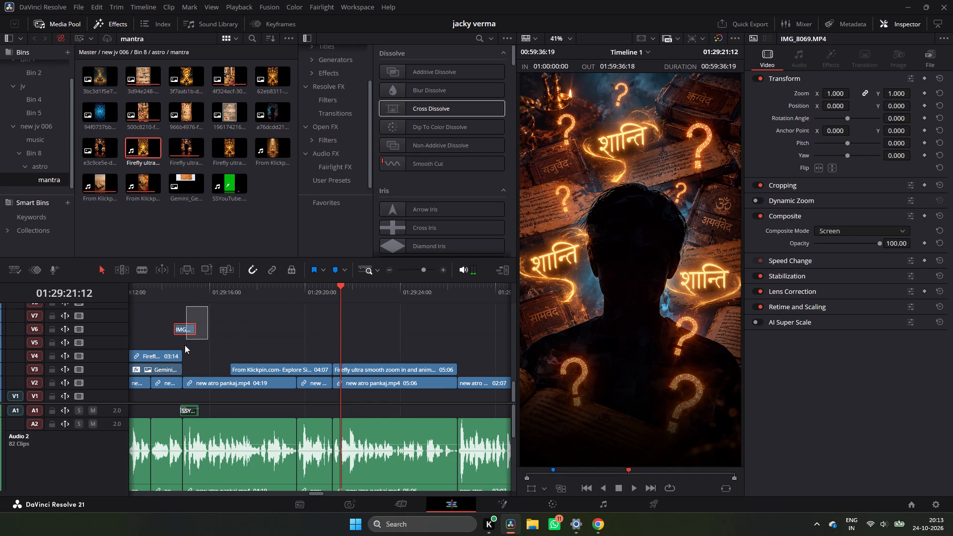
drag(185, 345, 188, 396)
click(212, 354)
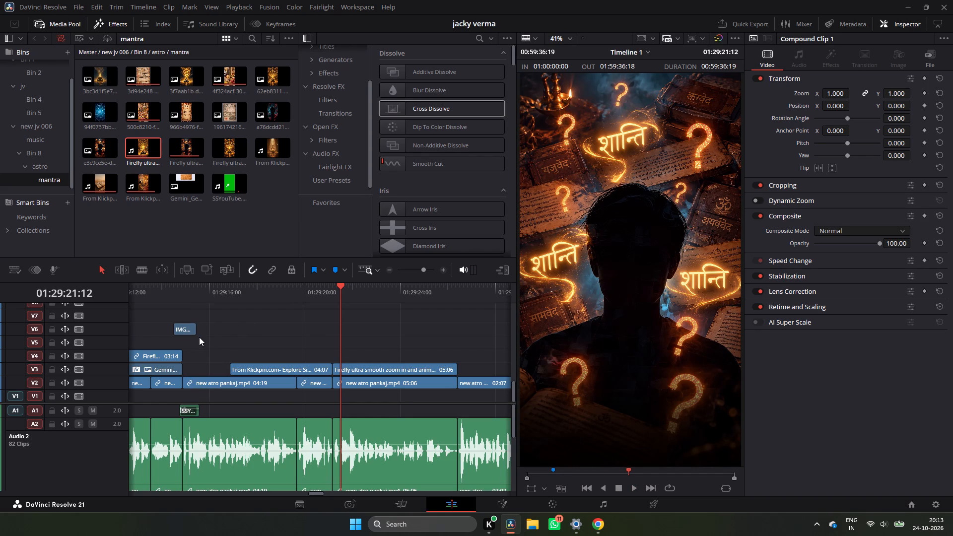
ctrl+click(187, 329)
ctrl+click(190, 406)
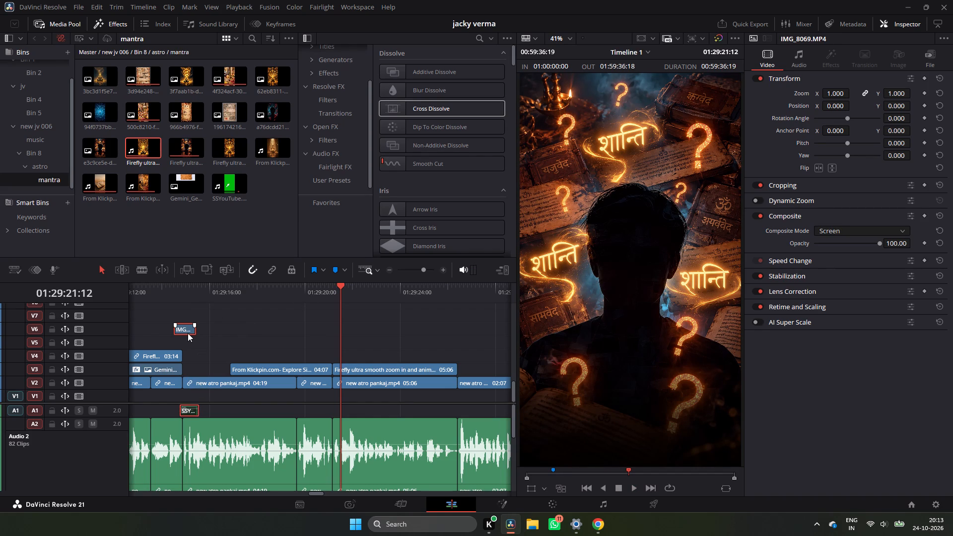
alt+drag(186, 328, 230, 330)
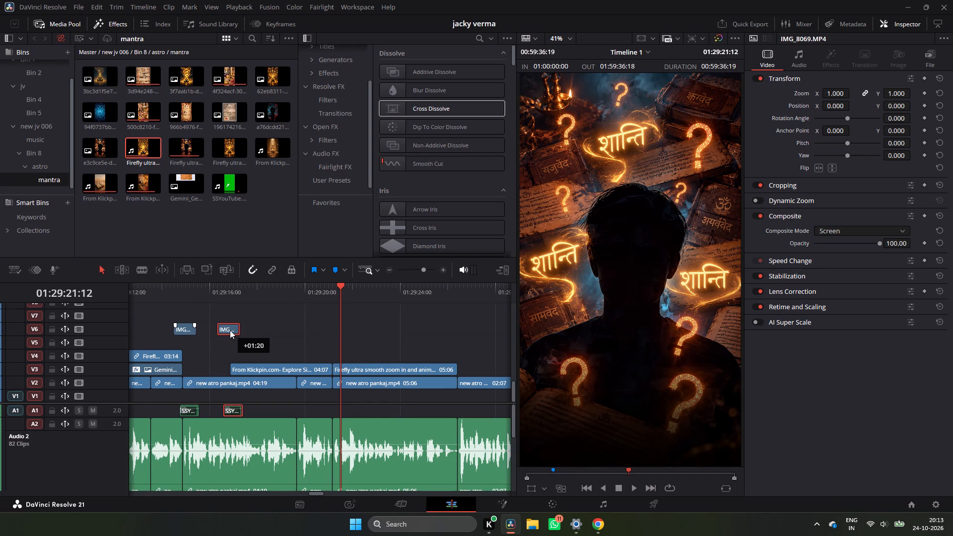
alt+drag(230, 330, 230, 331)
drag(240, 295, 233, 305)
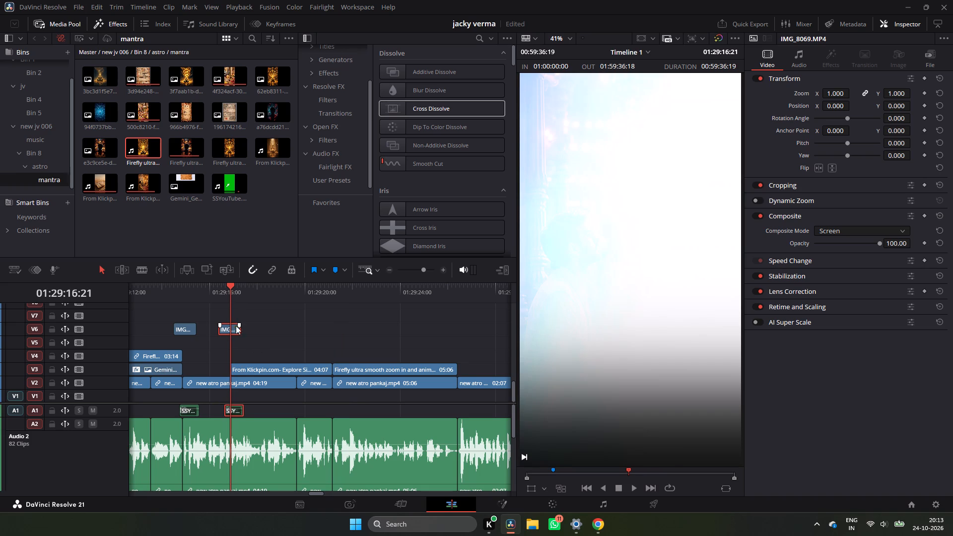
drag(234, 331, 239, 332)
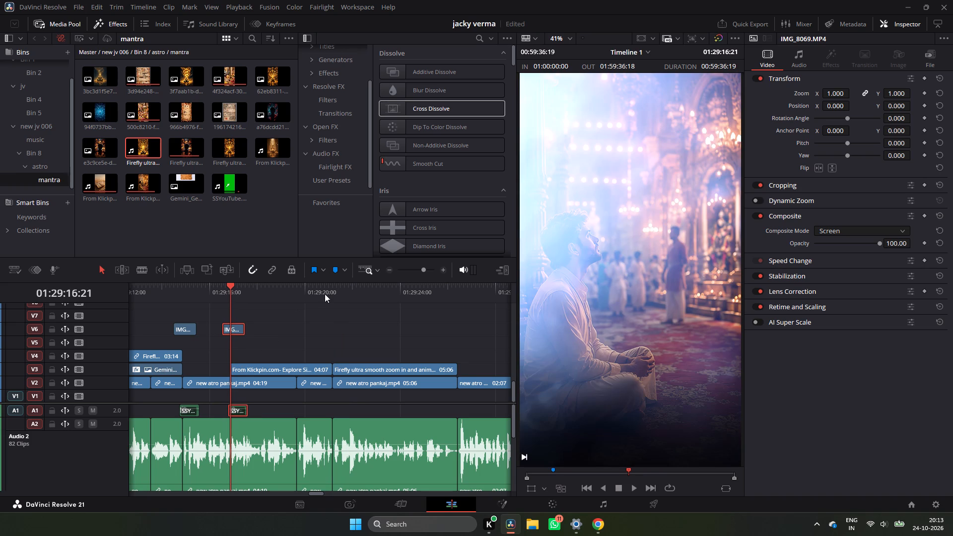
double_click(439, 268)
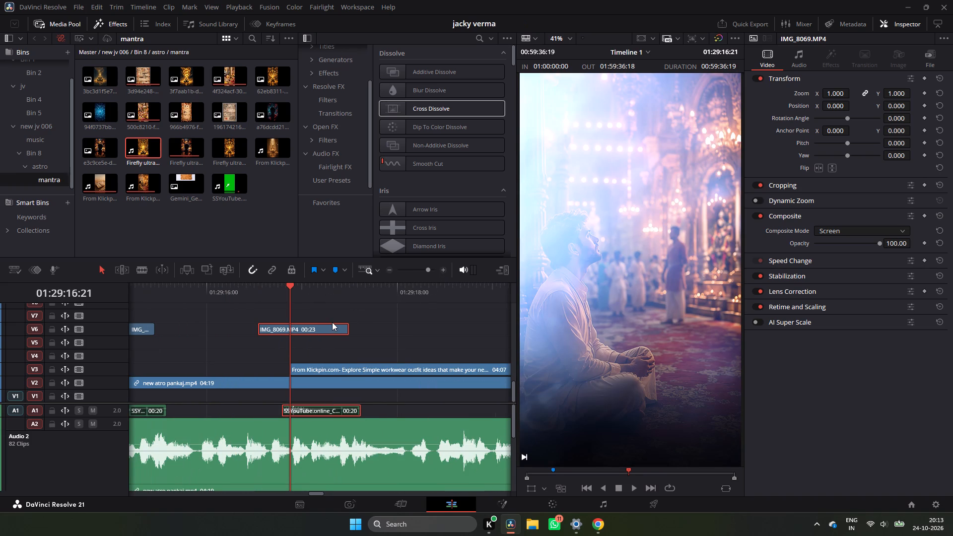
drag(324, 328, 315, 331)
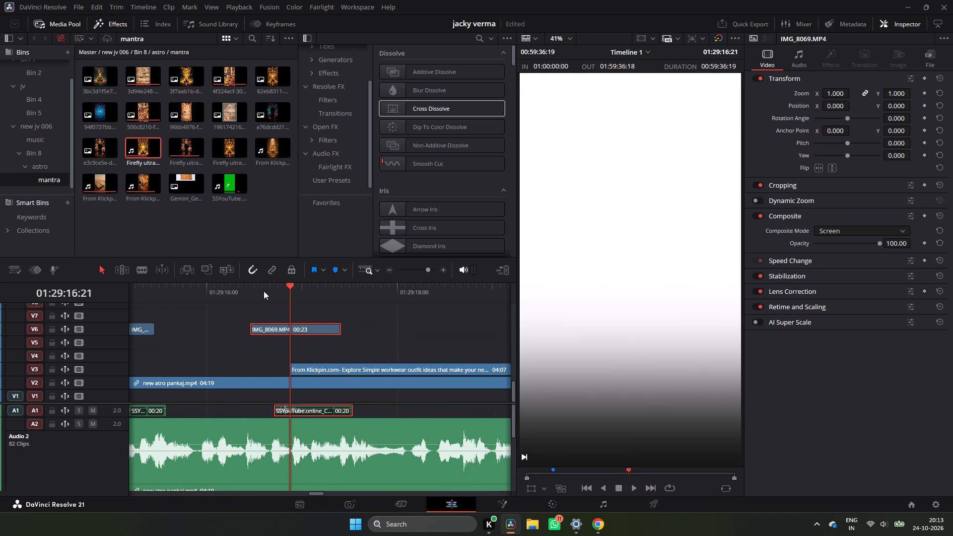
Play back the flash at the start of the From Klickpin clip and on to the end of that clip.
click(264, 291)
key(space)
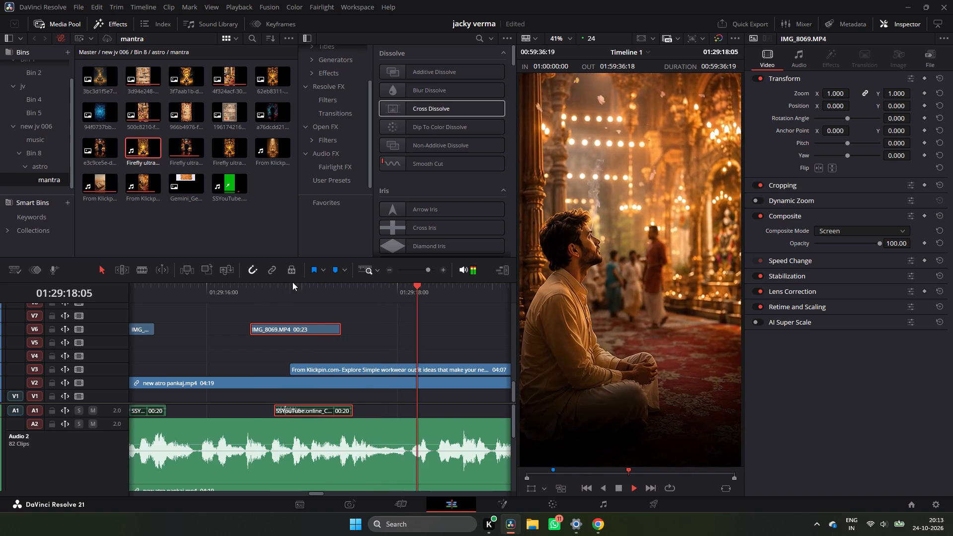
click(390, 268)
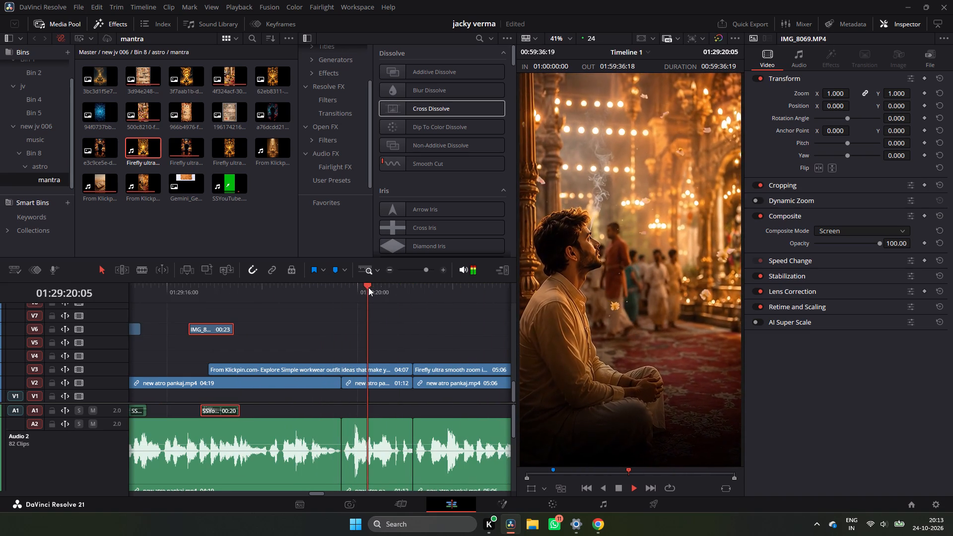
key(space)
click(339, 297)
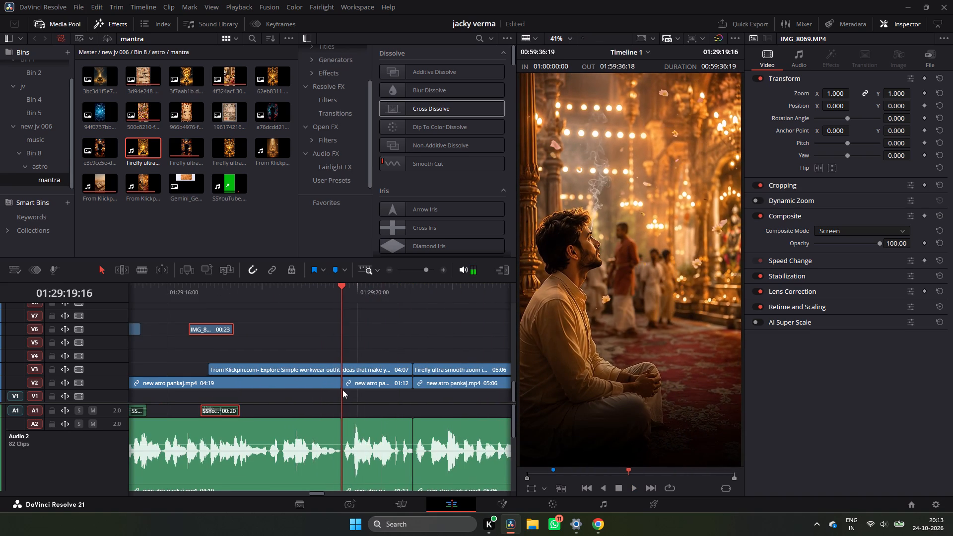
key(space)
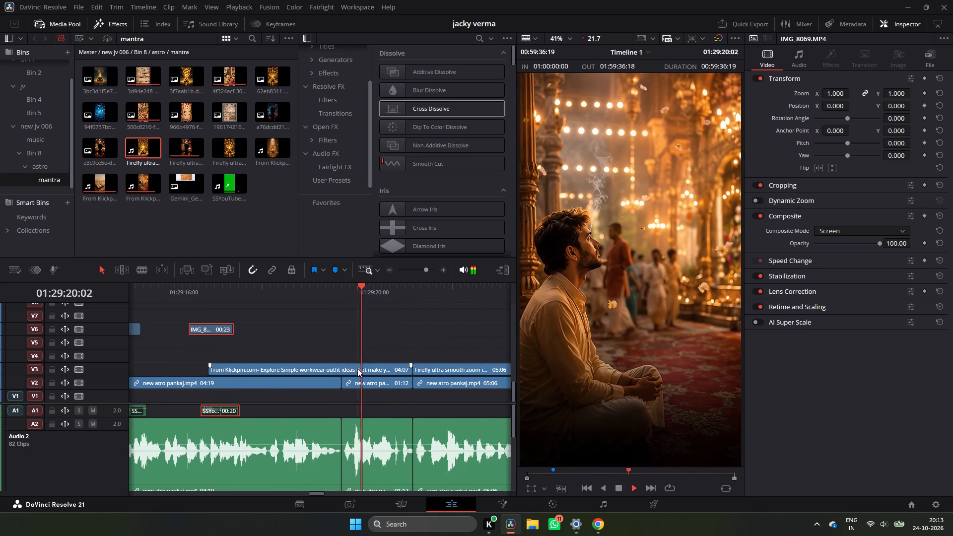
key(space)
key(space)
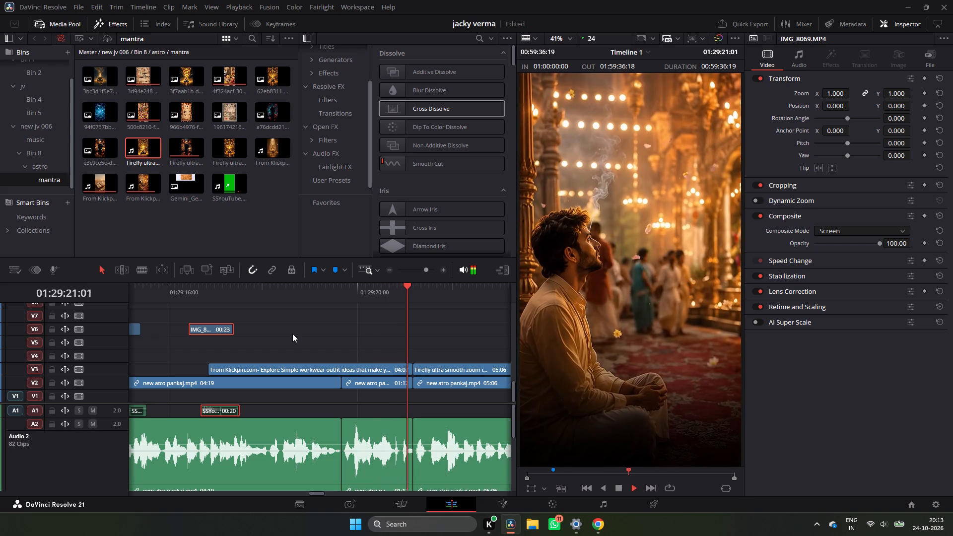
key(space)
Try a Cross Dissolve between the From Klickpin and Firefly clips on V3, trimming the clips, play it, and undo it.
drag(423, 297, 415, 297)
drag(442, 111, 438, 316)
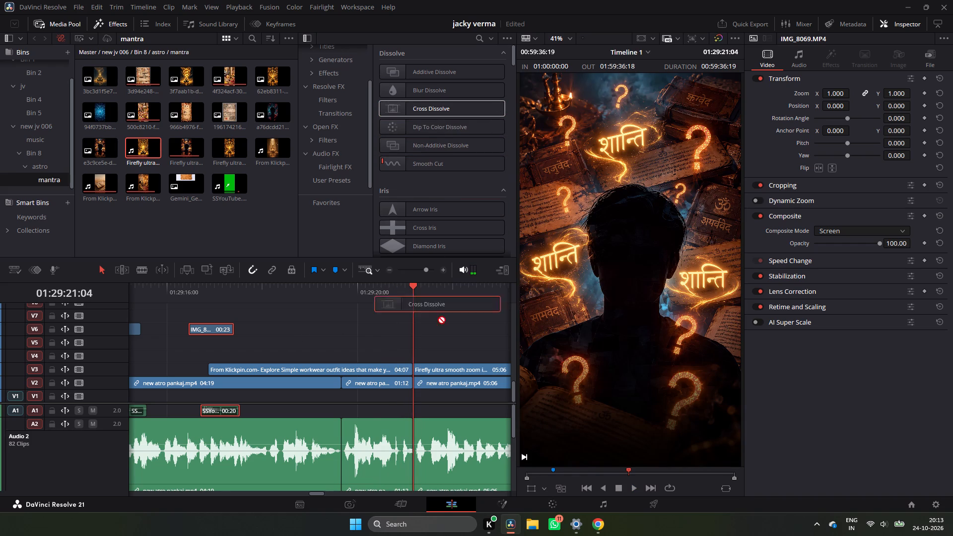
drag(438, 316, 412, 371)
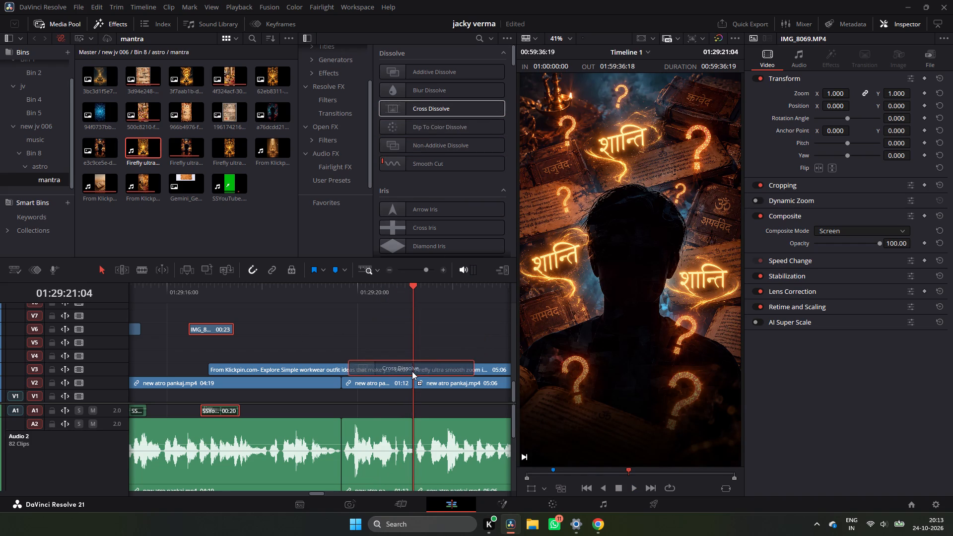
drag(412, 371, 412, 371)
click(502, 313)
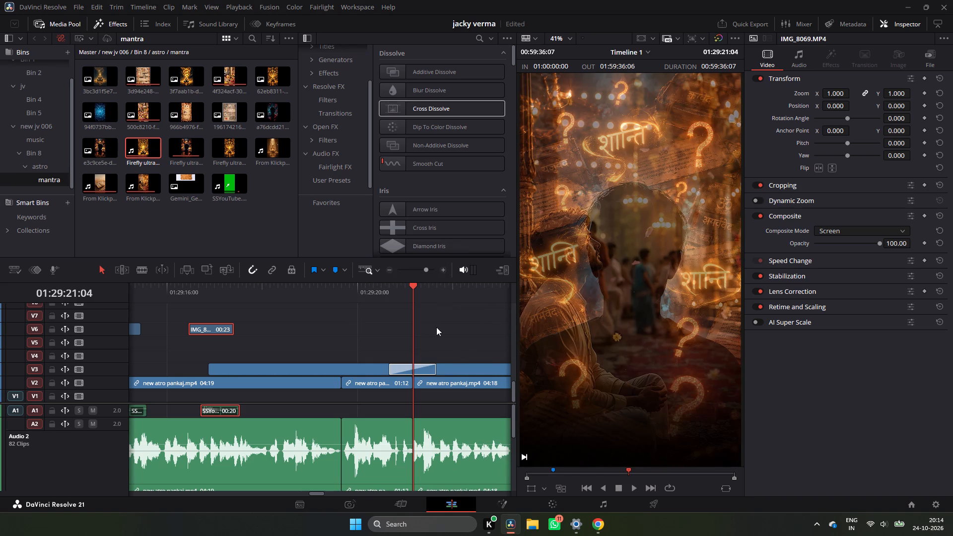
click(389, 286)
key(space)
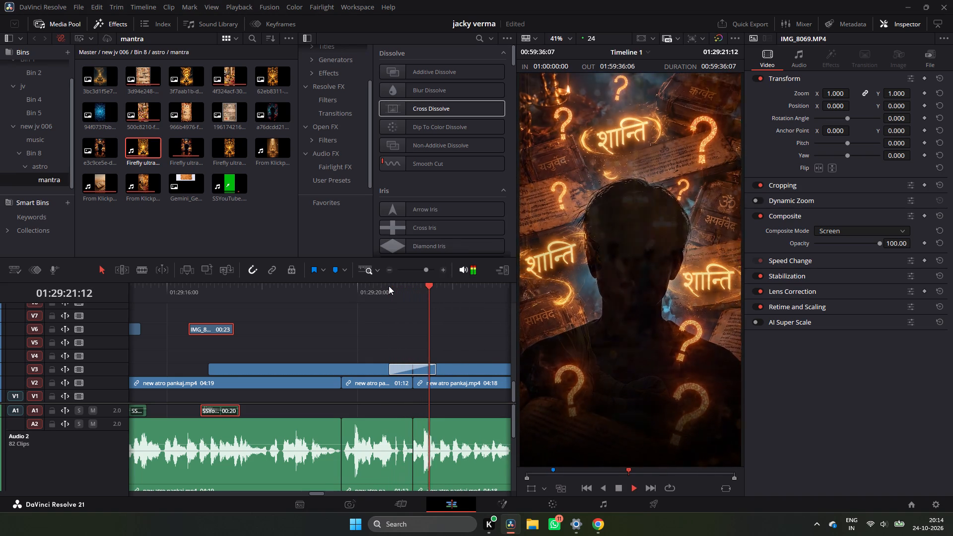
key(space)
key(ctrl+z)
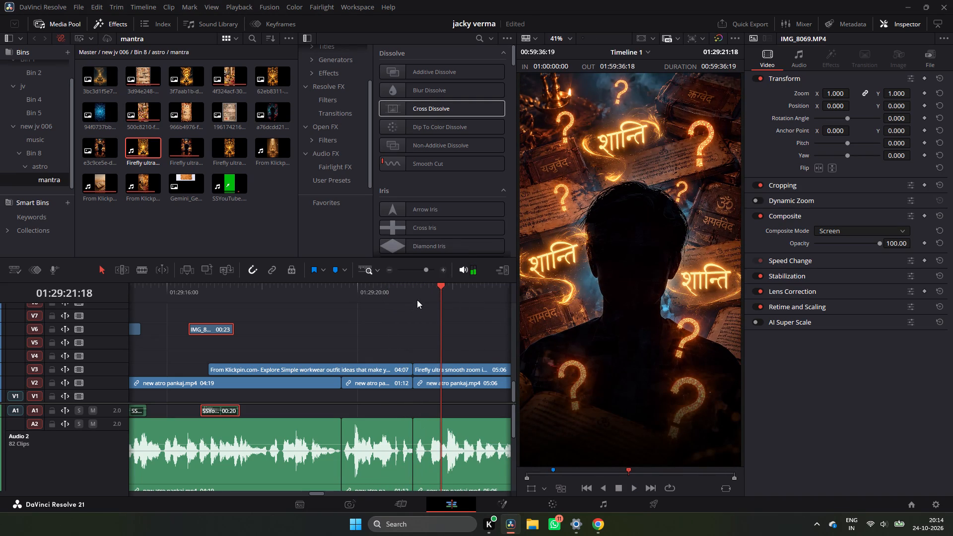
Copy the flash and its sound effect to the V3 cut between the From Klickpin and Firefly clips at 01:29:21:04 and play the section.
click(413, 296)
key(space)
click(405, 289)
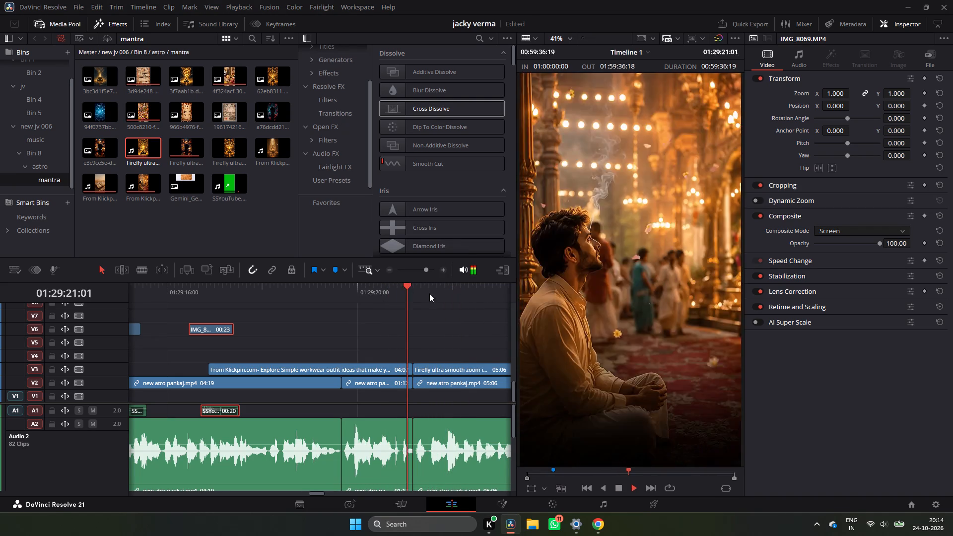
key(space)
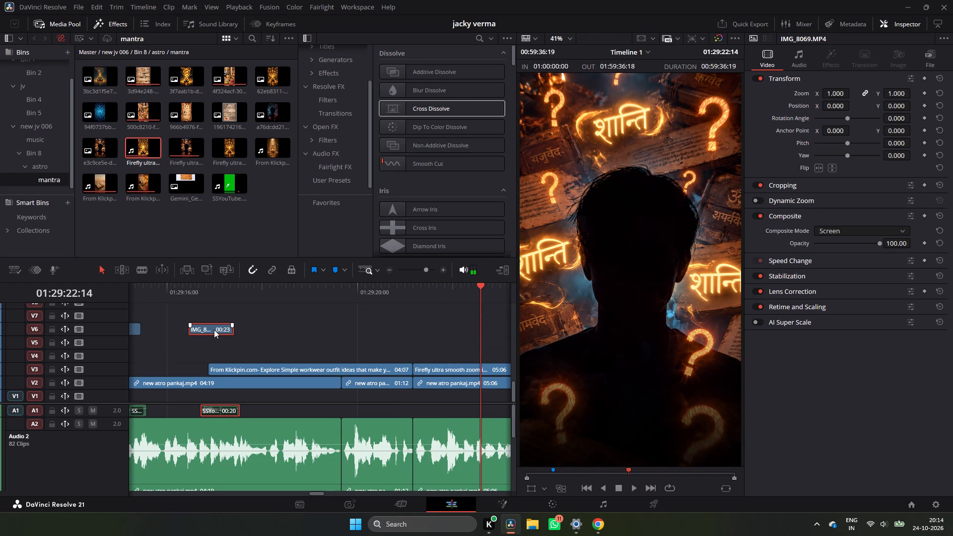
alt+drag(214, 330, 409, 343)
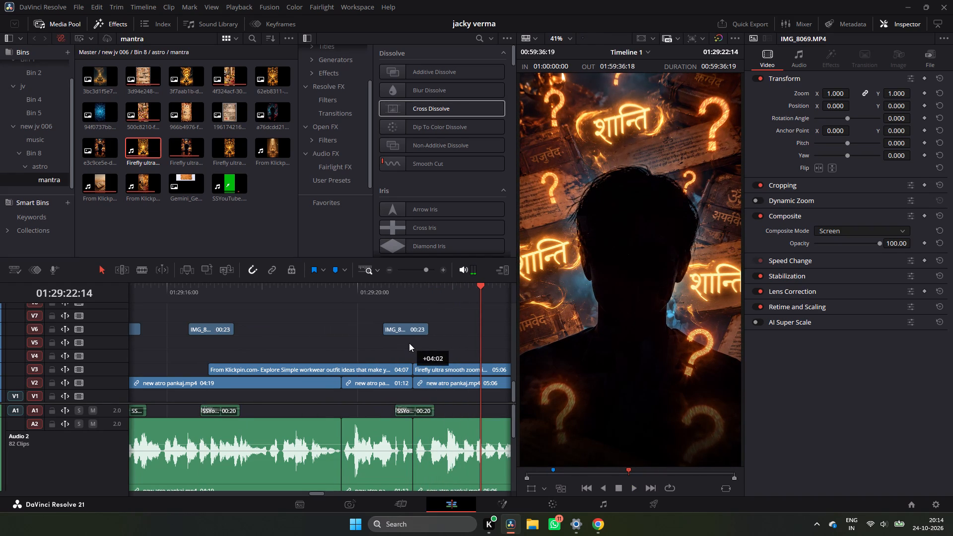
alt+drag(409, 343, 418, 345)
drag(434, 293, 413, 318)
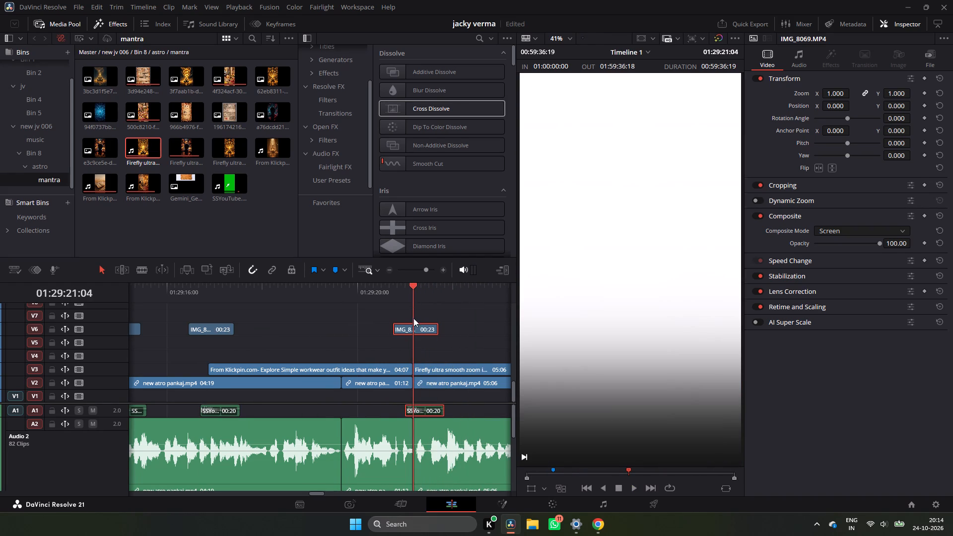
drag(413, 318, 412, 319)
click(393, 299)
key(space)
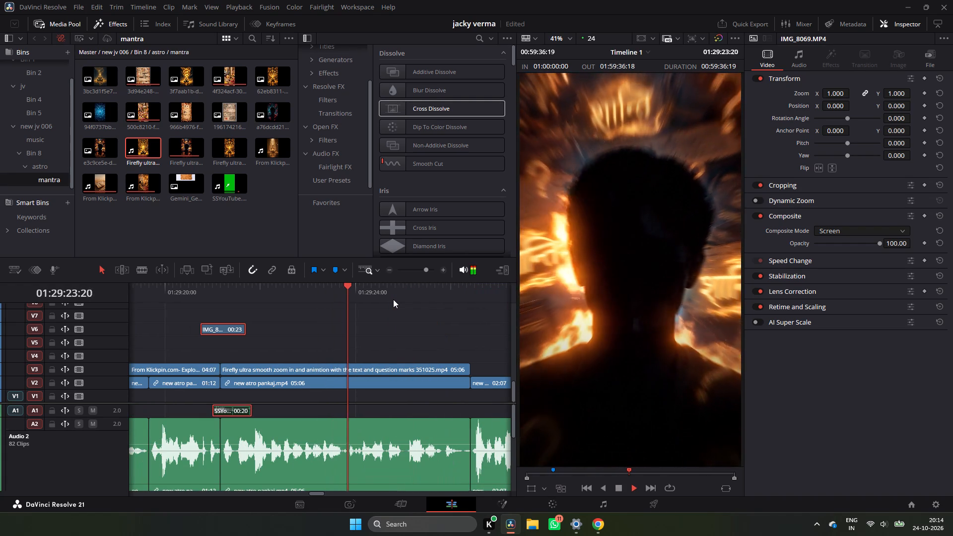
key(space)
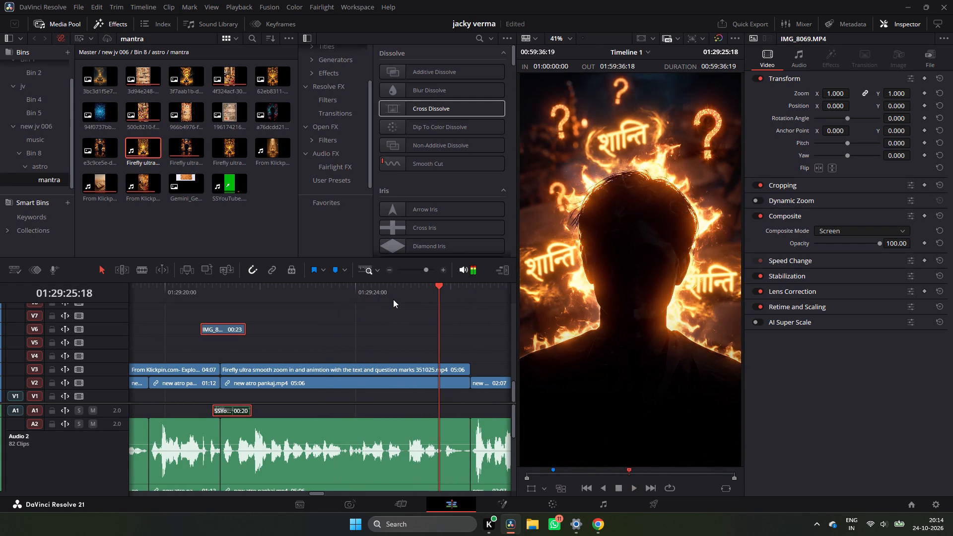
click(360, 294)
key(space)
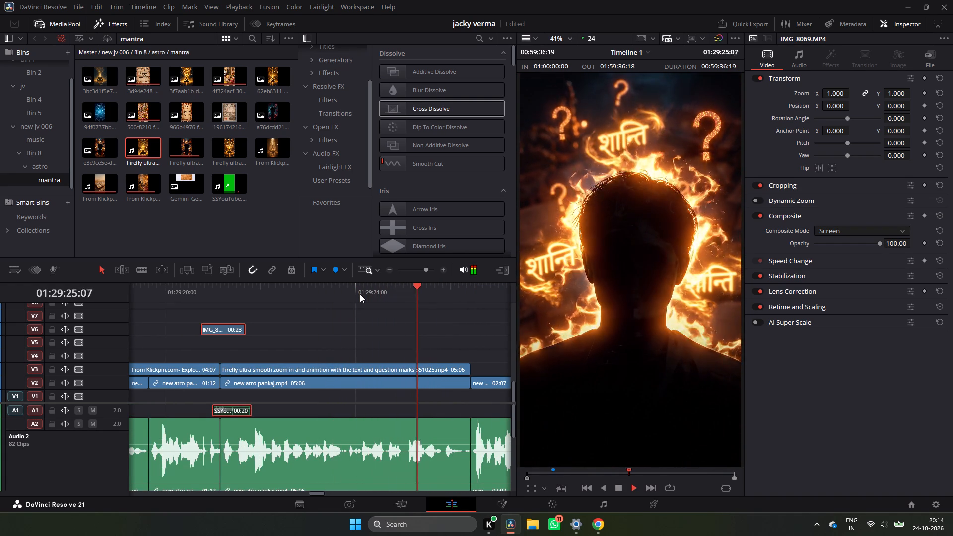
key(space)
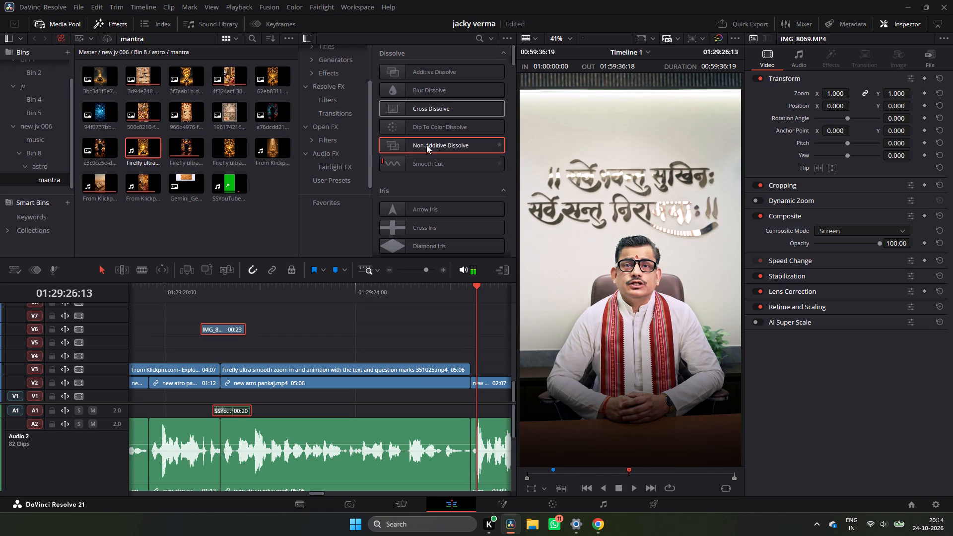
Copy the flash and its sound effect to the end of the V3 Firefly clip at 01:29:26:10 and play on into the speaker footage.
alt+drag(235, 327, 258, 327)
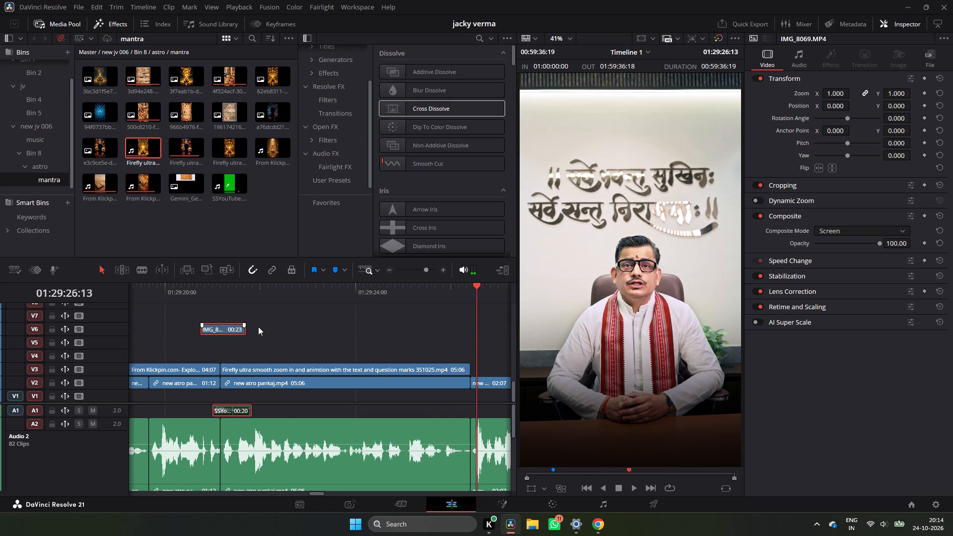
alt+drag(258, 327, 485, 342)
drag(476, 299, 473, 310)
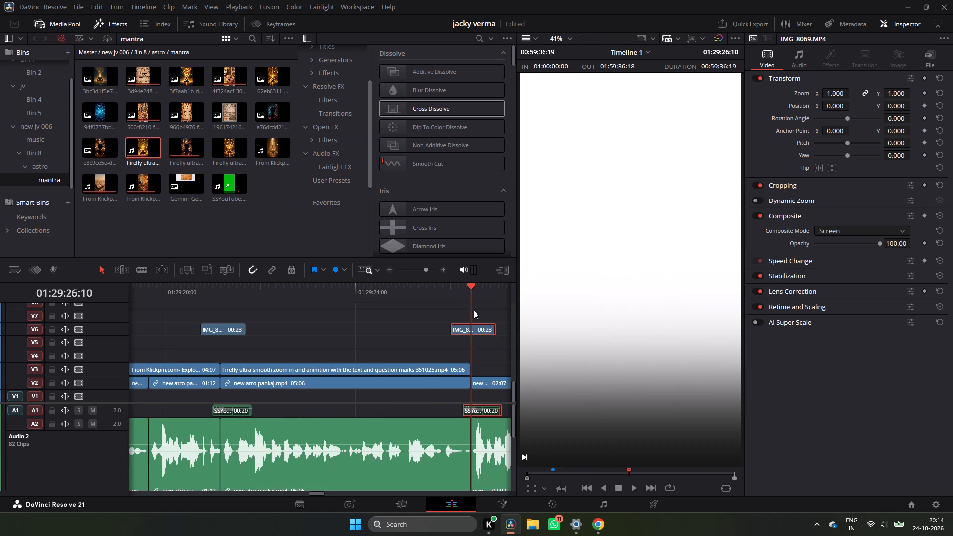
click(429, 291)
key(space)
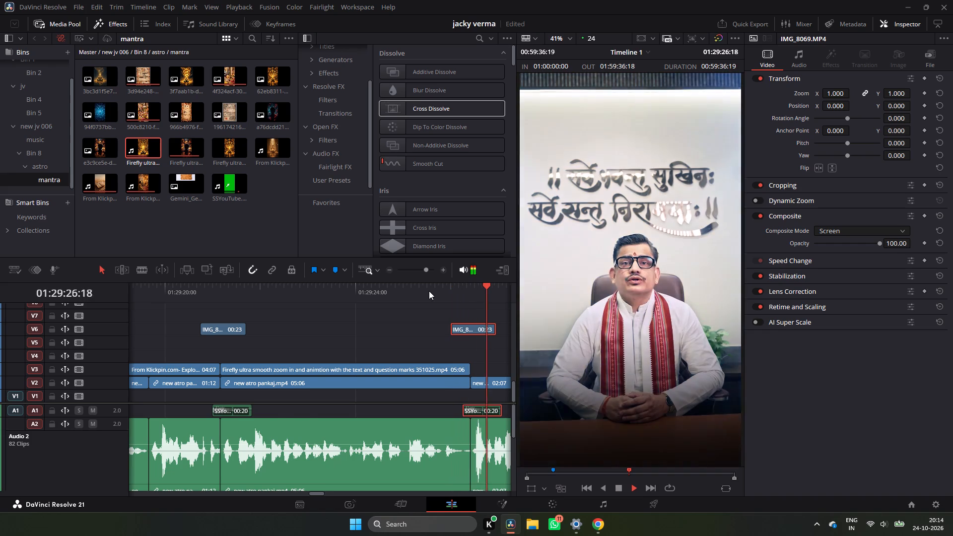
key(space)
key(space)
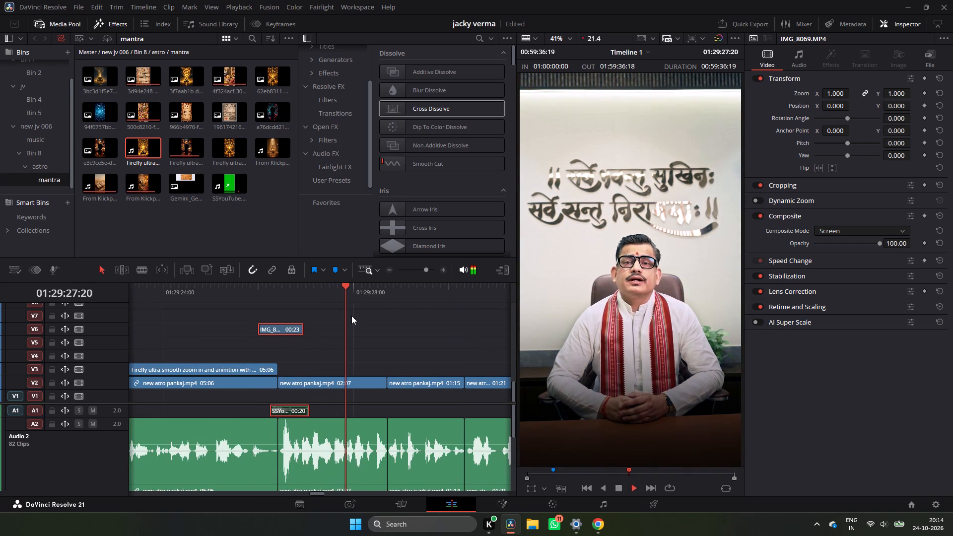
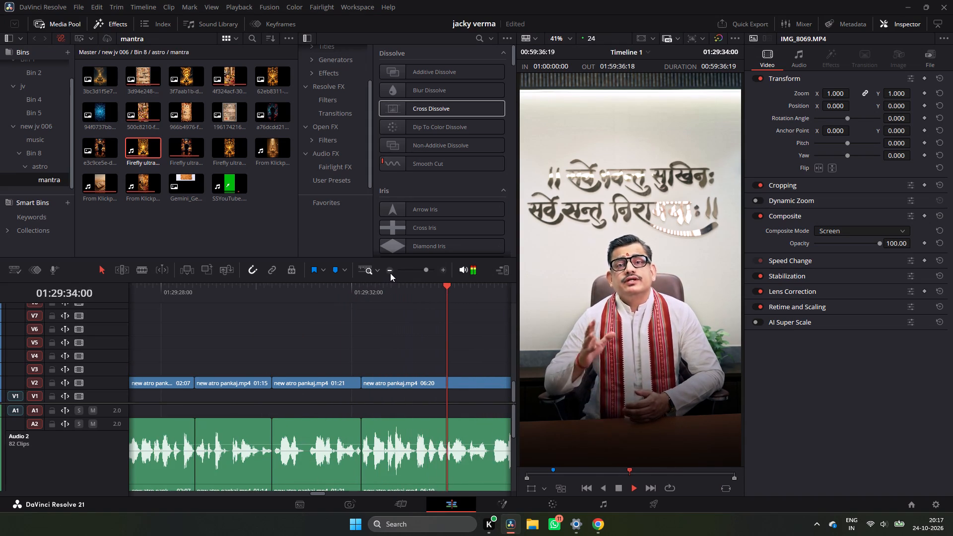
click(390, 273)
click(390, 273)
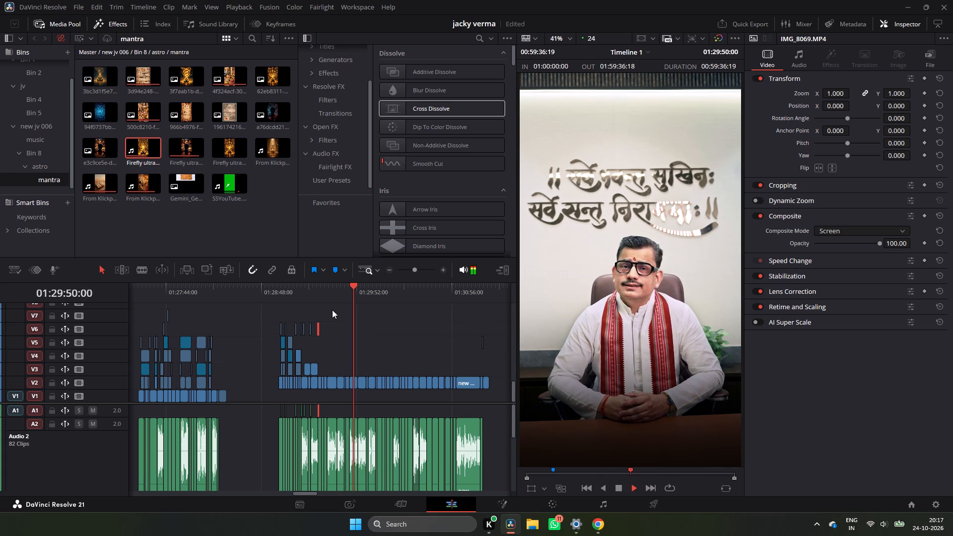
key(space)
drag(347, 293, 314, 301)
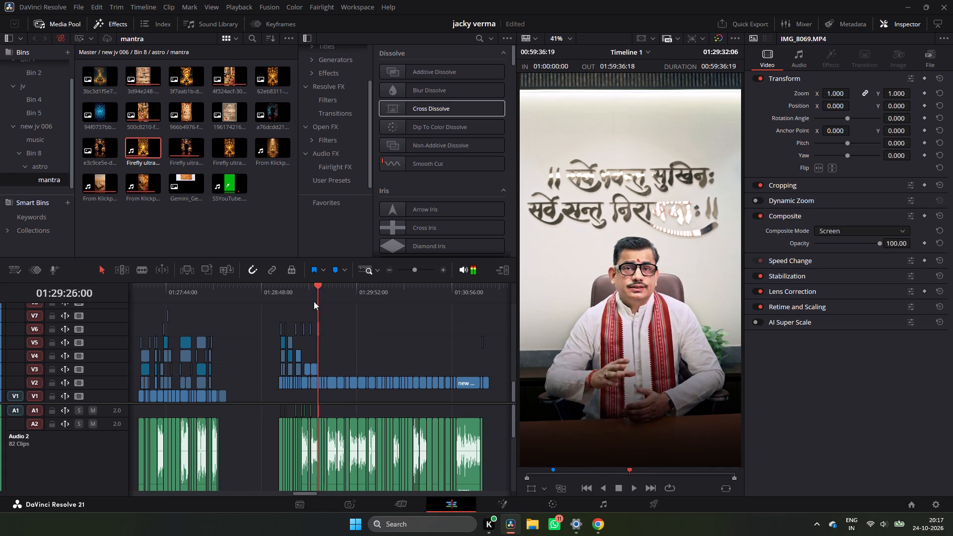
drag(314, 301, 274, 314)
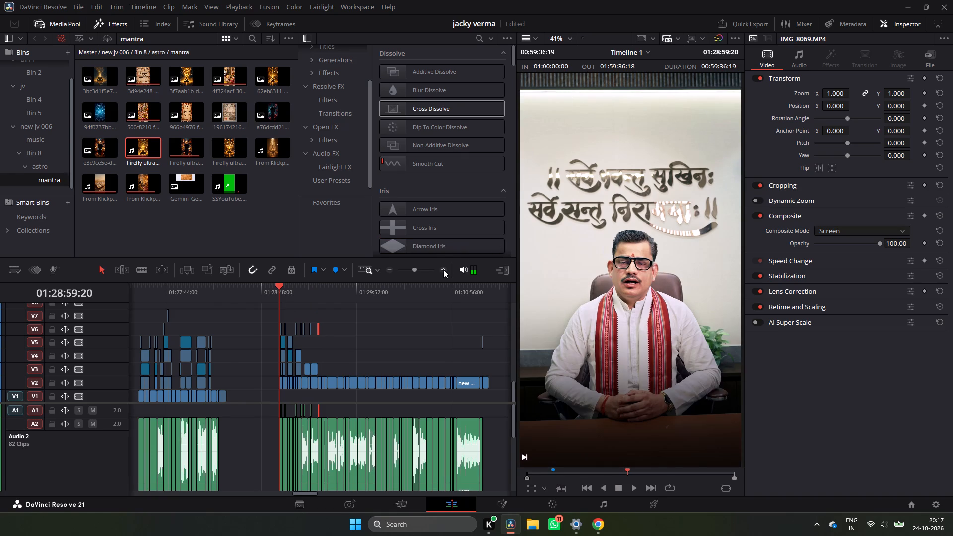
triple_click(443, 269)
key(i)
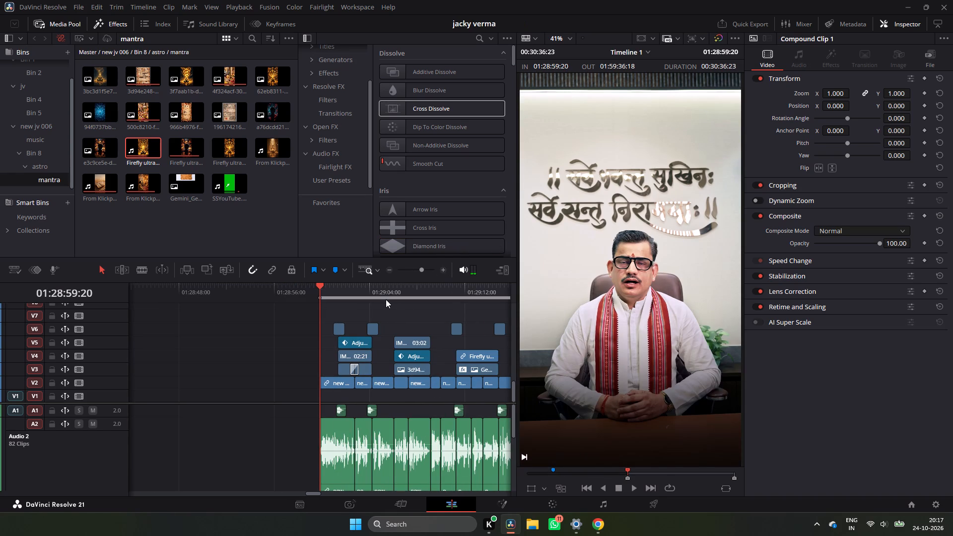
Set the timeline's Out point at 01:31:21:06, the last frame of the Astro Koushik logo outro.
click(320, 290)
triple_click(389, 272)
click(389, 272)
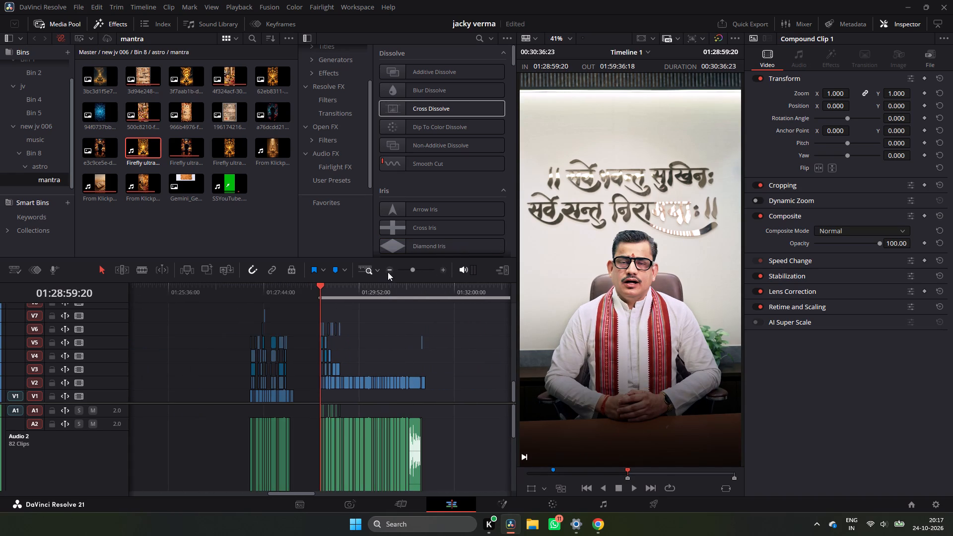
drag(331, 287, 424, 295)
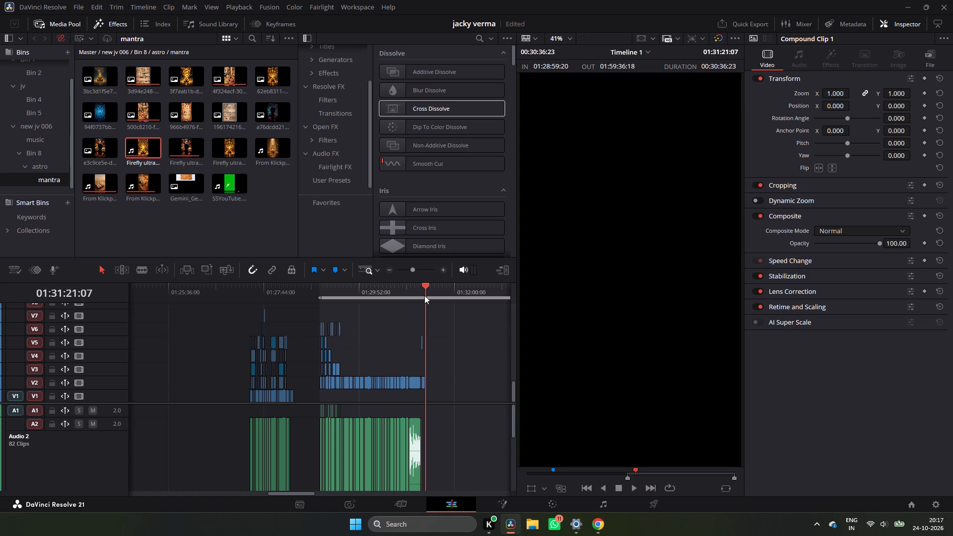
drag(424, 295, 426, 301)
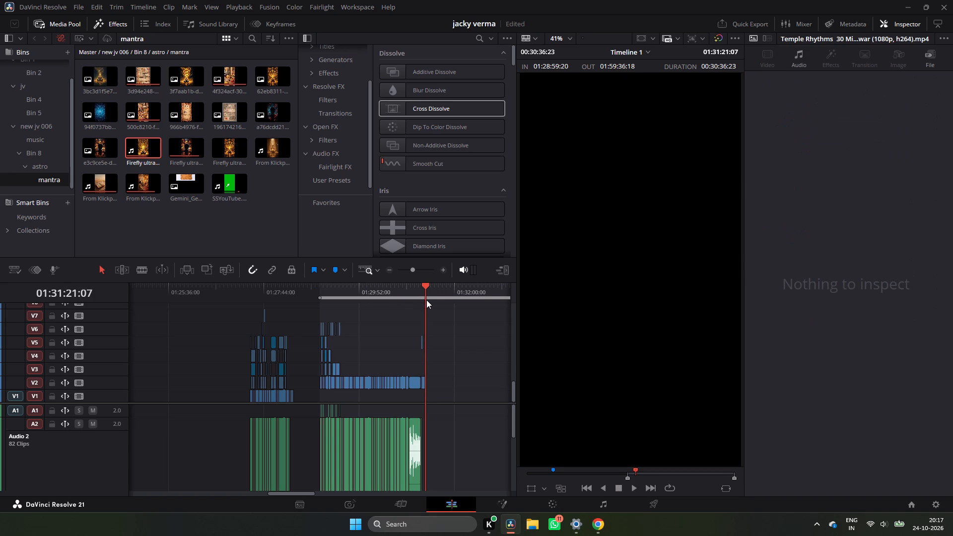
key(Left)
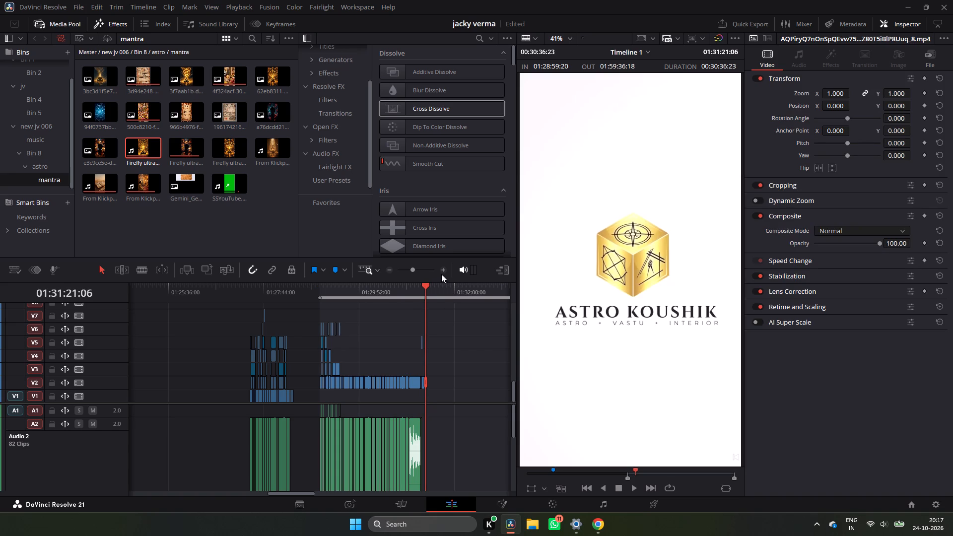
triple_click(446, 269)
click(447, 269)
double_click(447, 269)
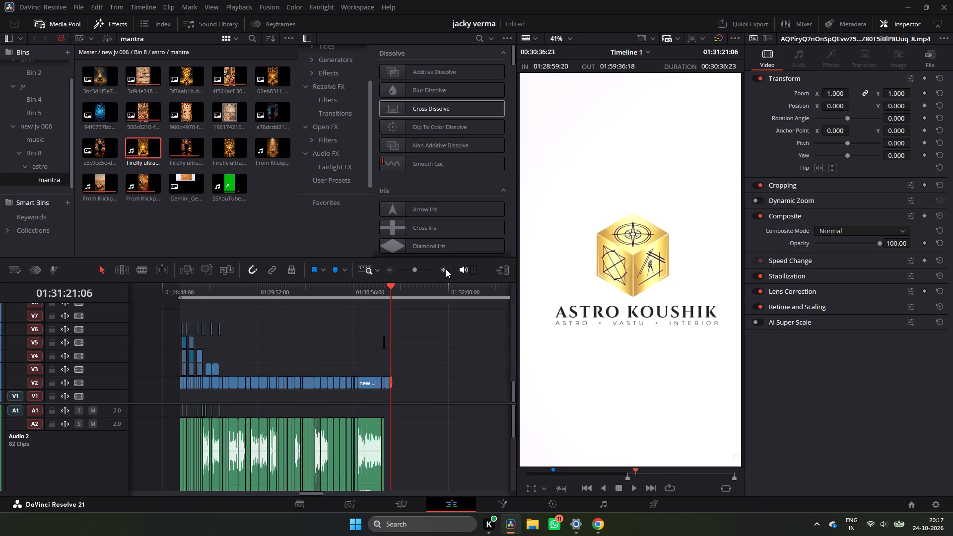
double_click(444, 269)
key(o)
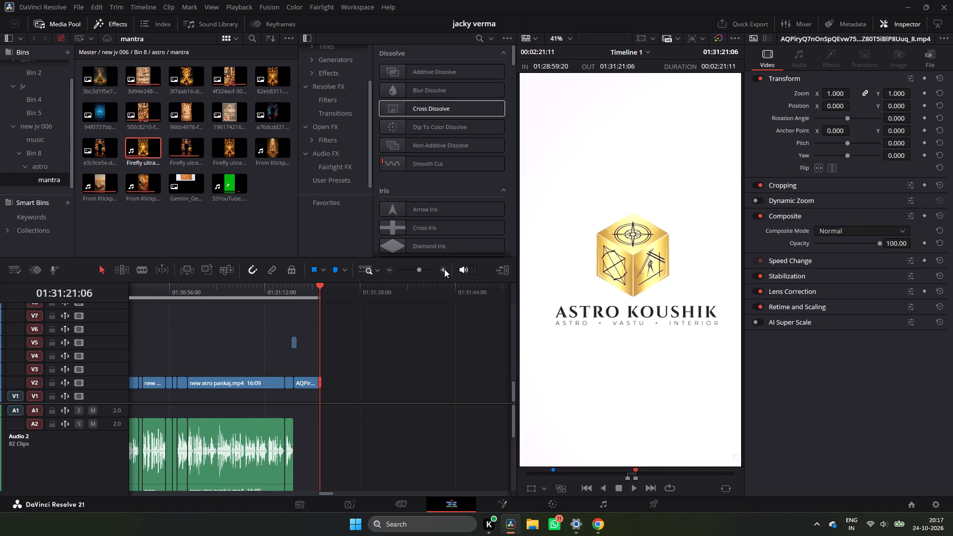
Review the marked range by playing the logo outro, scrubbing the section and playing on from 01:29:01:09.
click(295, 293)
key(space)
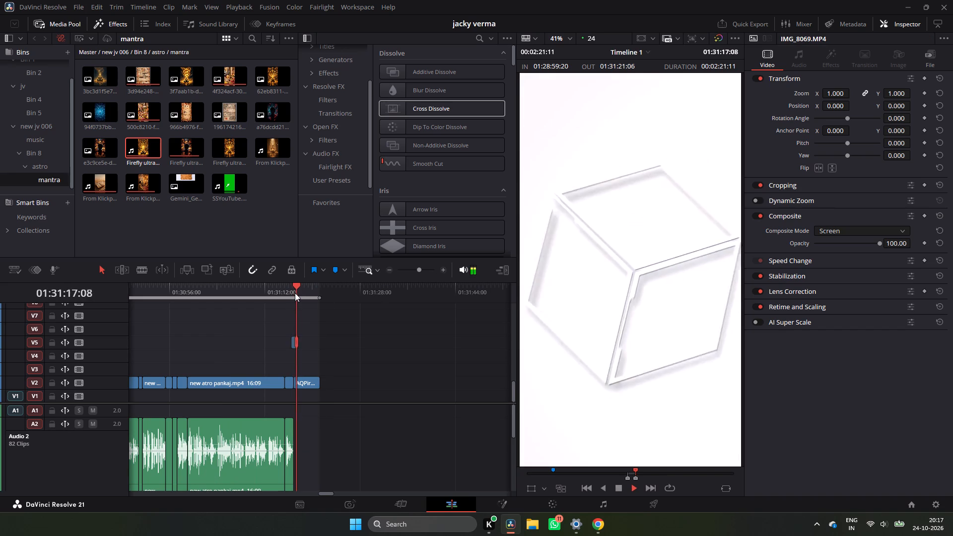
key(space)
click(384, 269)
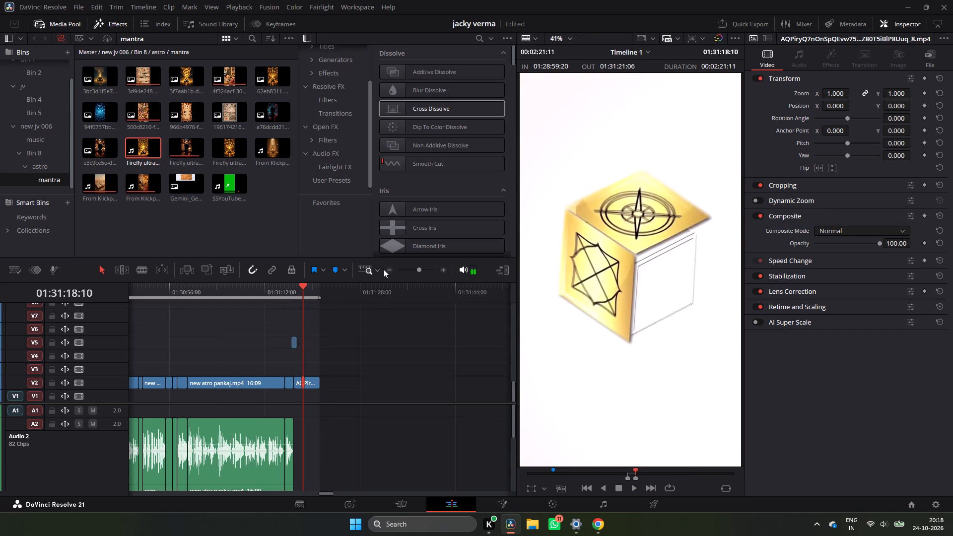
triple_click(387, 269)
click(387, 269)
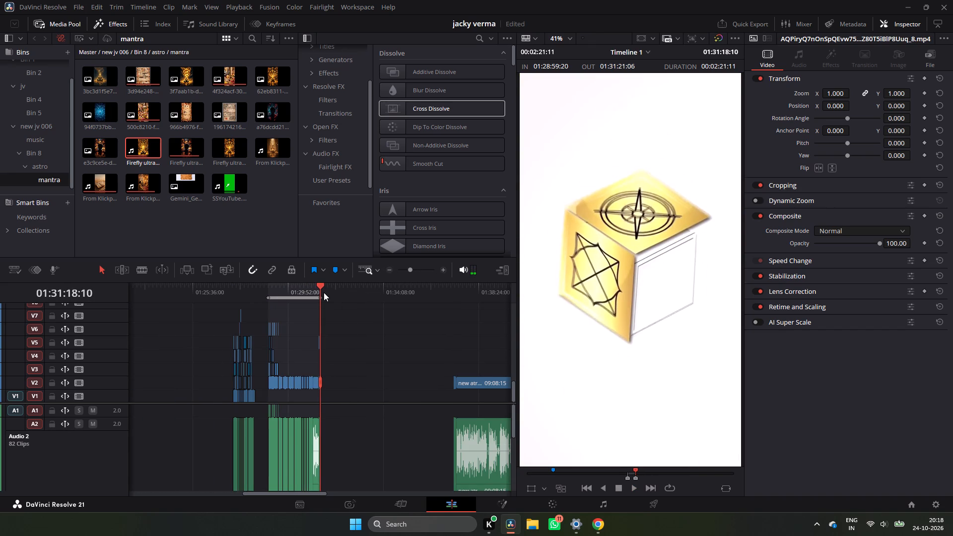
drag(317, 293, 270, 305)
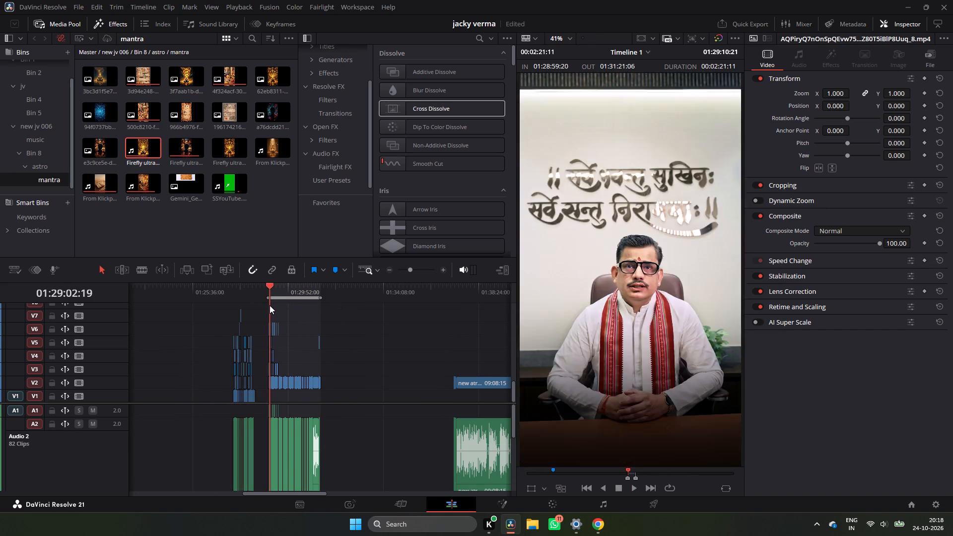
drag(270, 305, 269, 306)
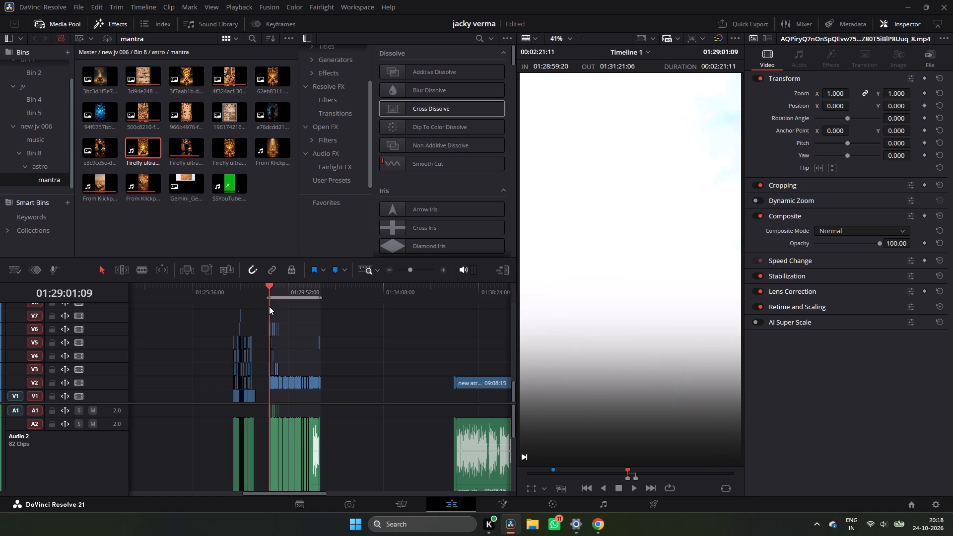
drag(269, 306, 303, 307)
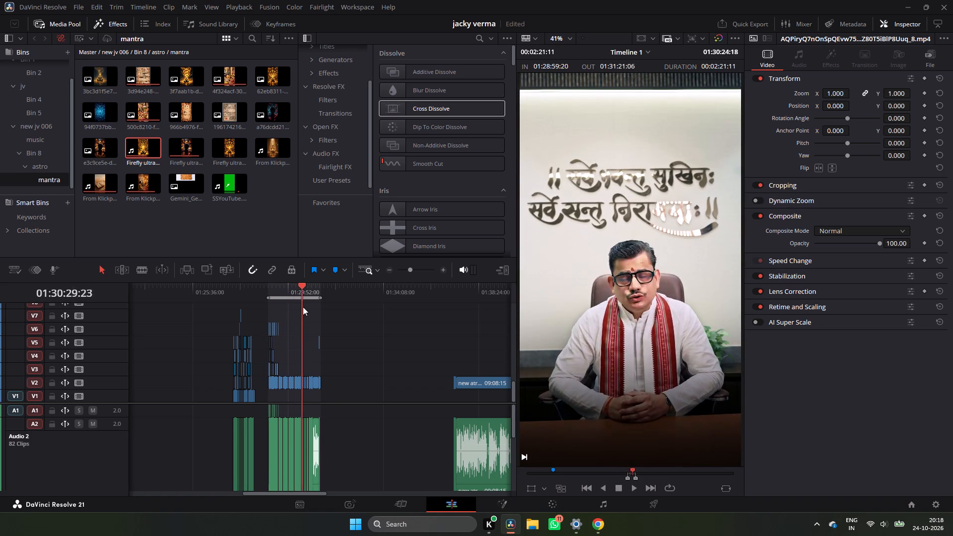
drag(303, 307, 281, 312)
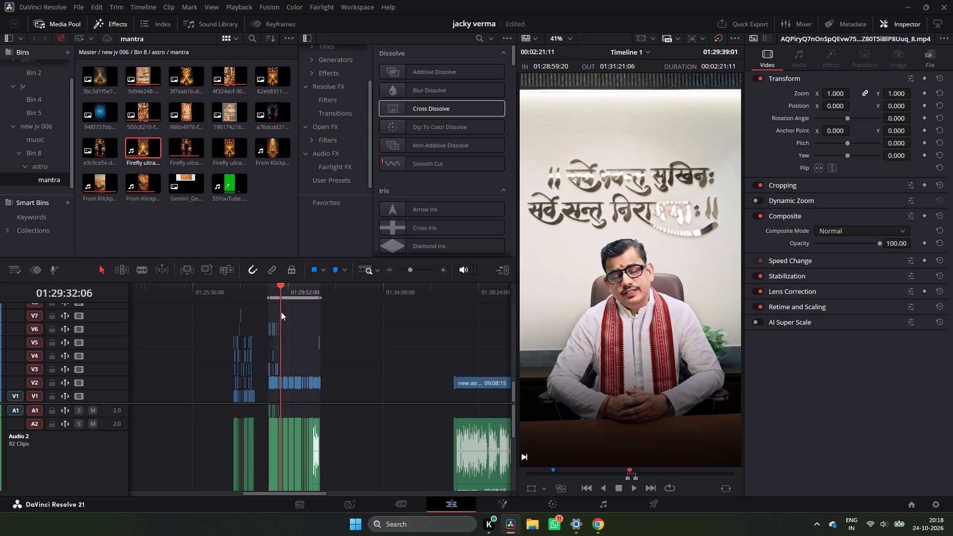
drag(281, 312, 271, 314)
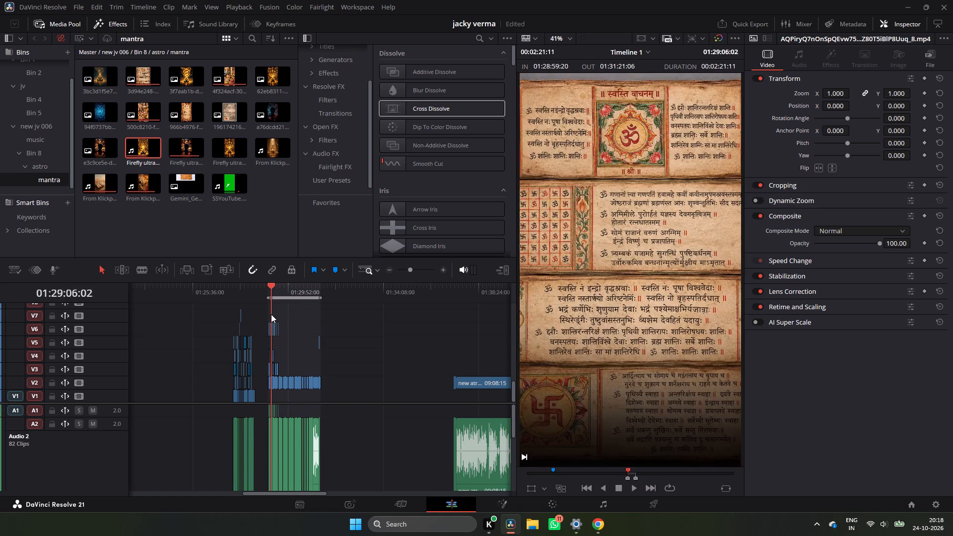
drag(271, 314, 269, 315)
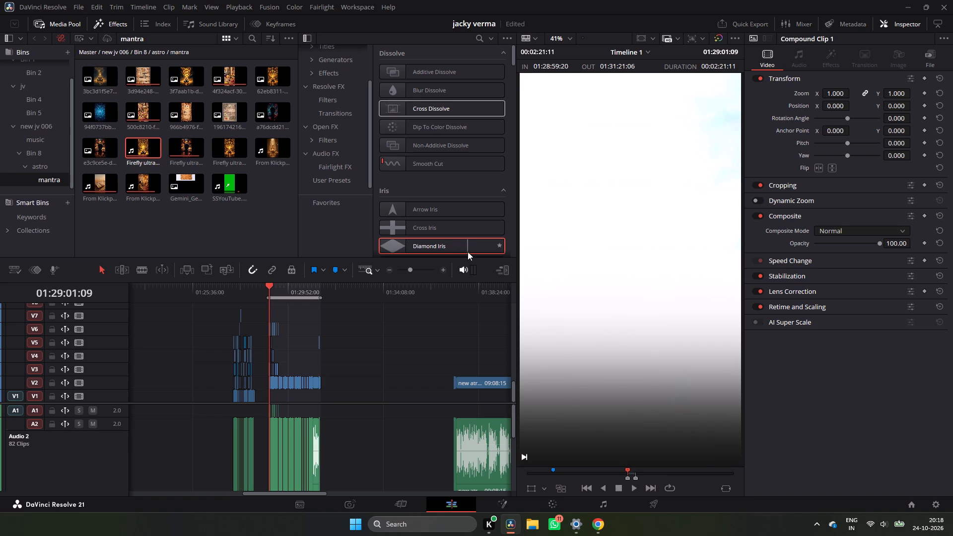
triple_click(443, 268)
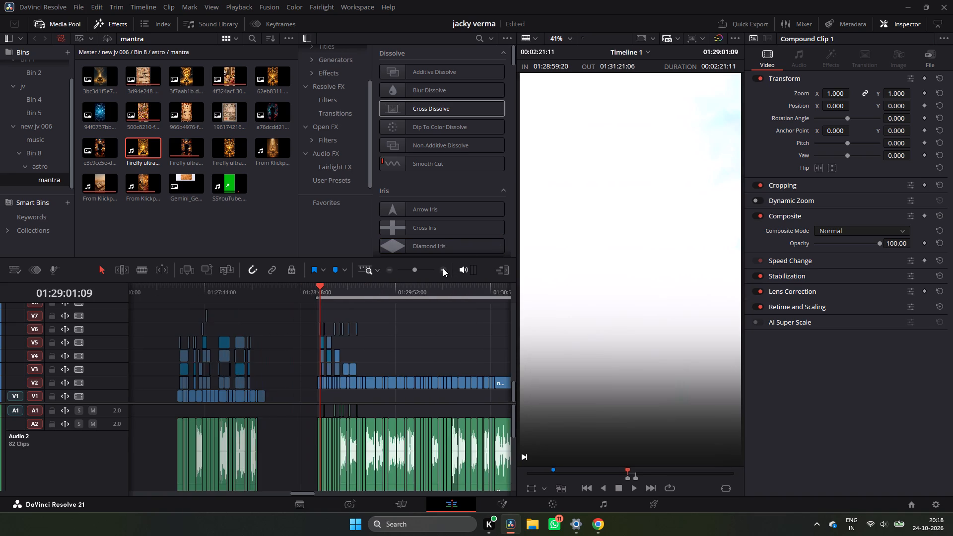
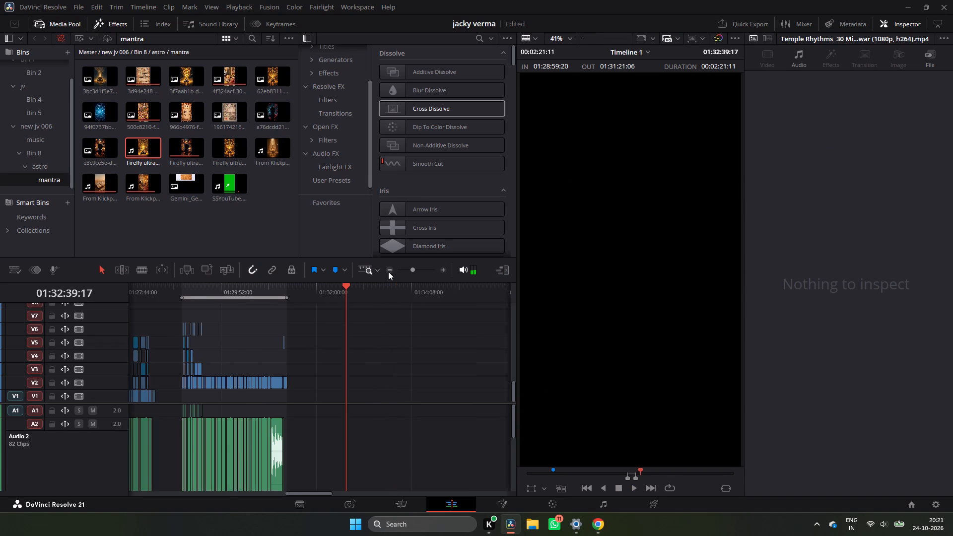
click(233, 286)
key(space)
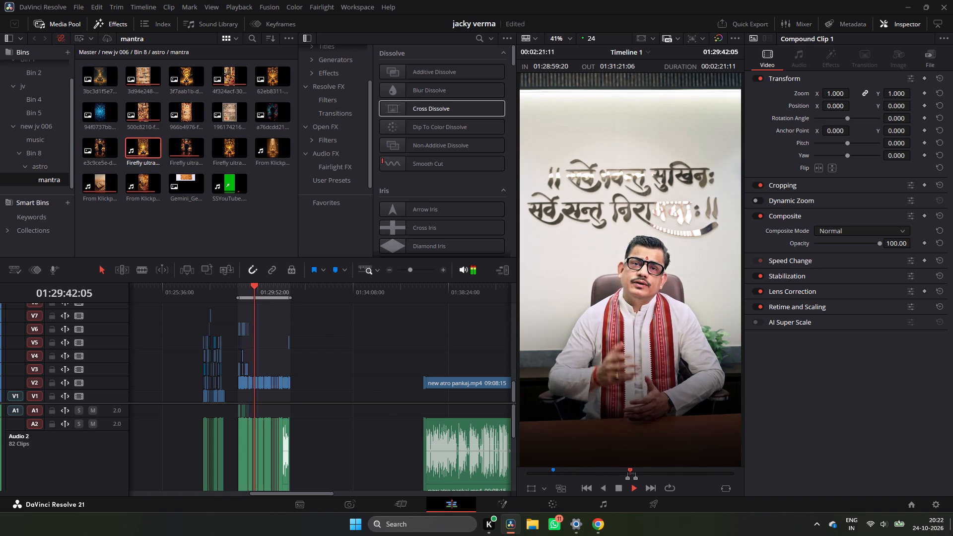
click(236, 288)
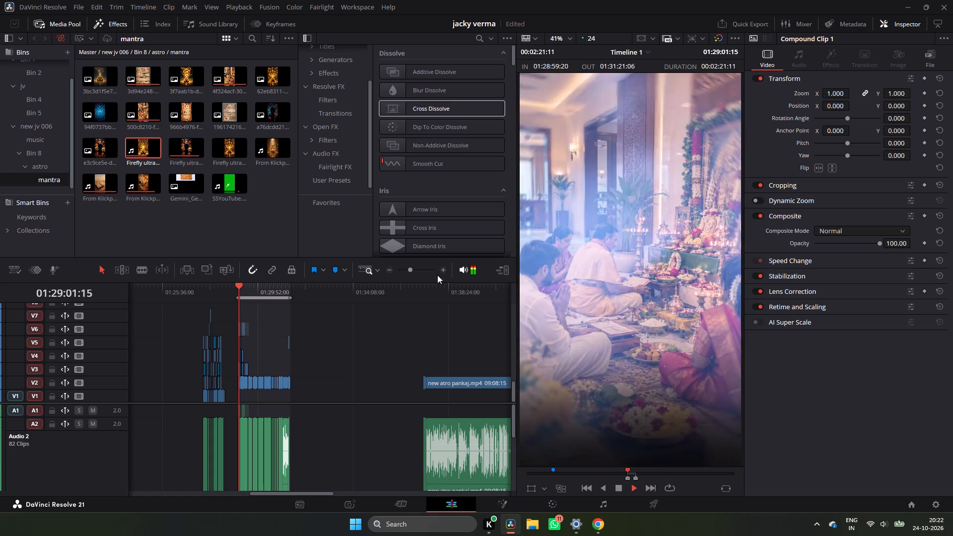
click(446, 268)
double_click(443, 267)
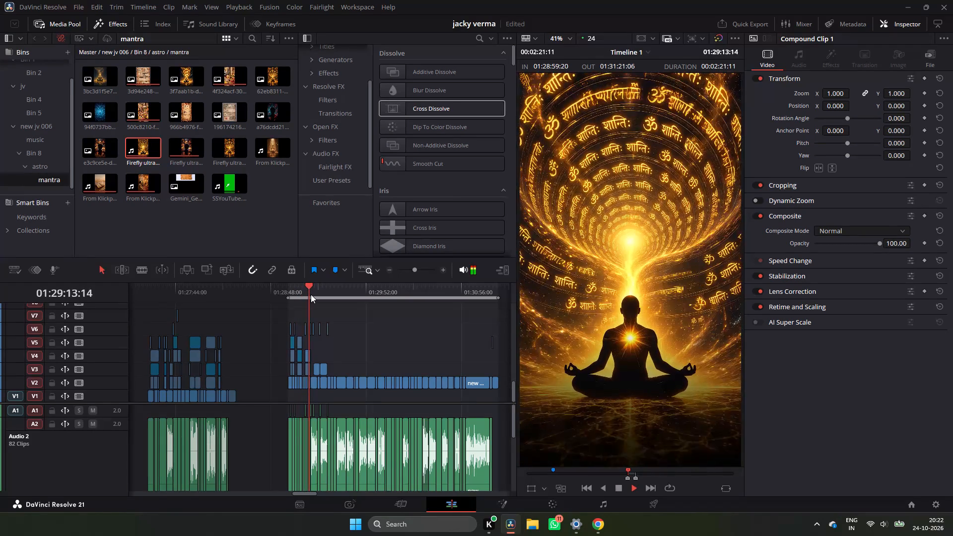
key(space)
key(space)
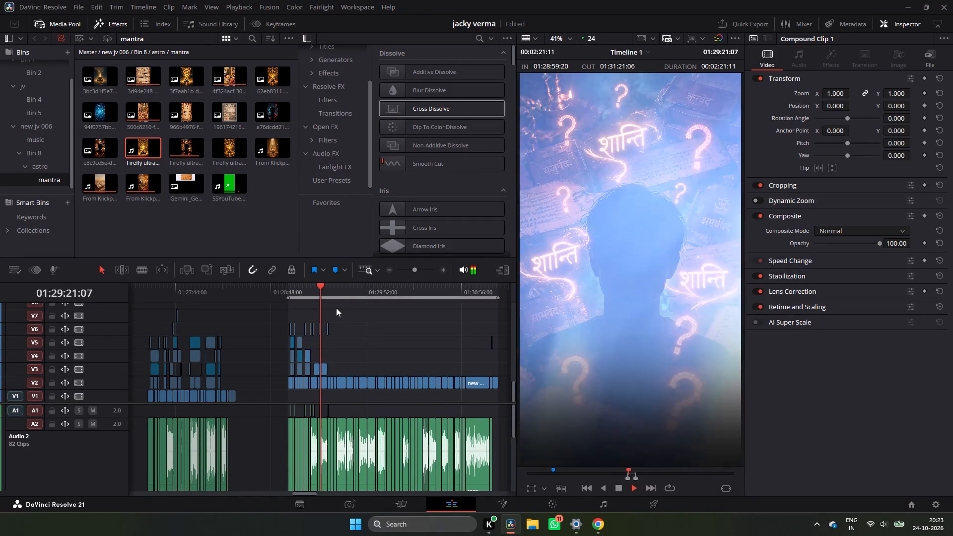
key(space)
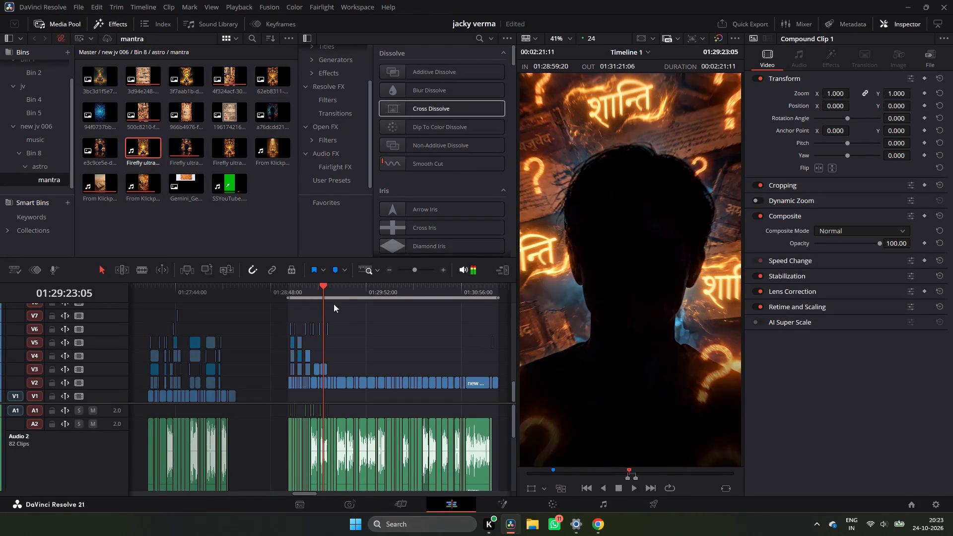
key(space)
key(space)
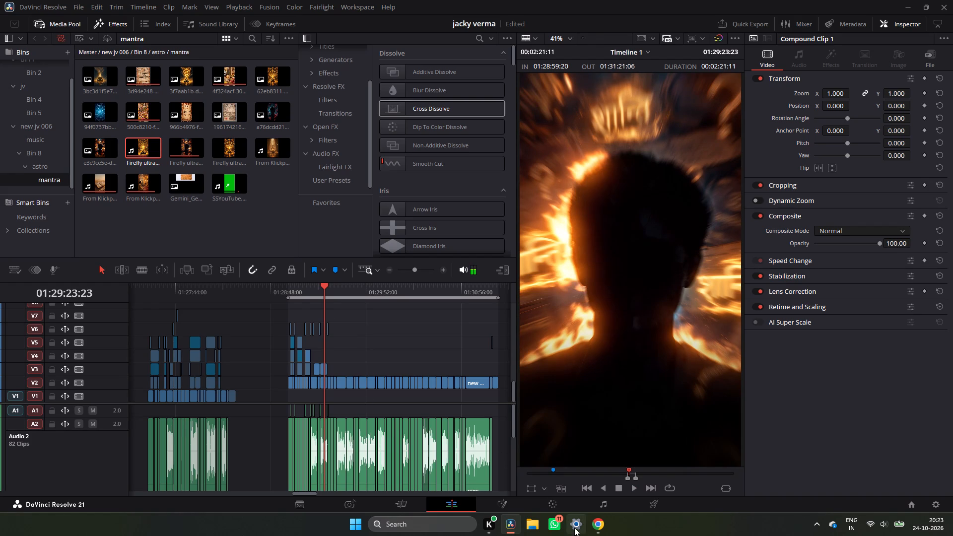
Switch to Chrome, open YouTube in a new tab and search for "fire sound effect".
click(591, 529)
click(787, 12)
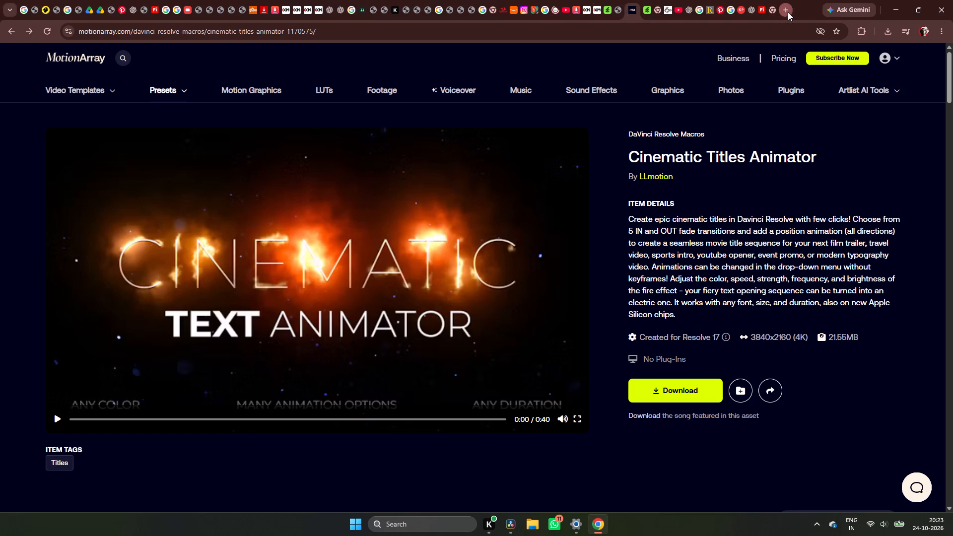
click(434, 191)
click(180, 151)
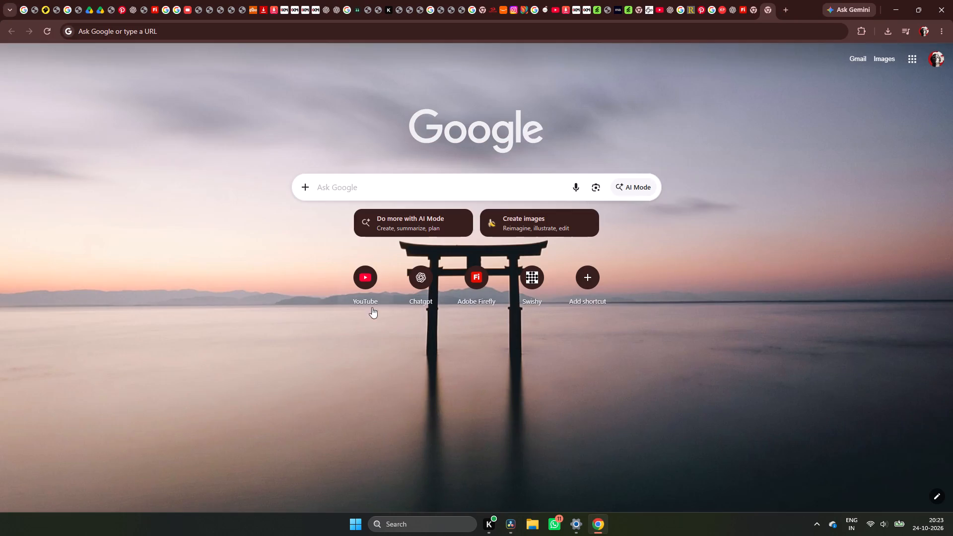
click(372, 282)
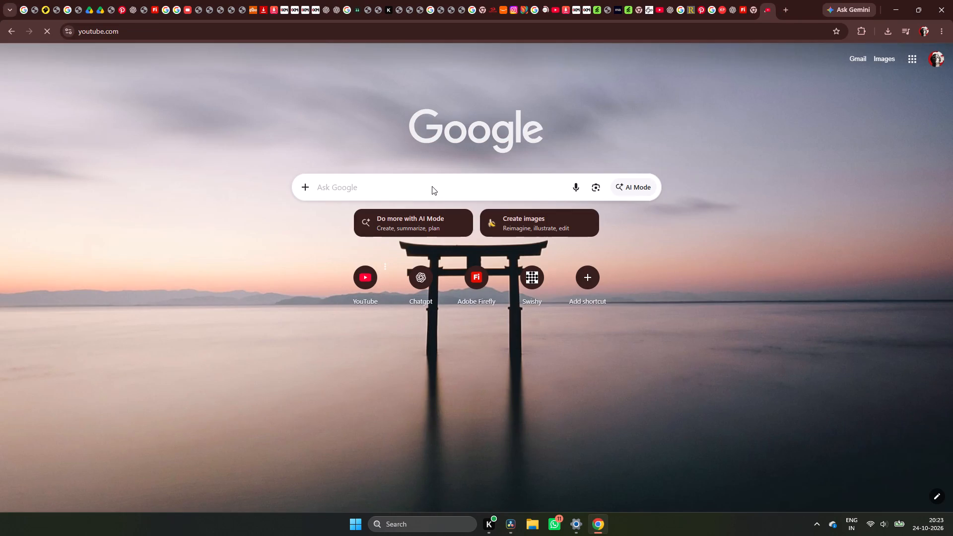
click(430, 58)
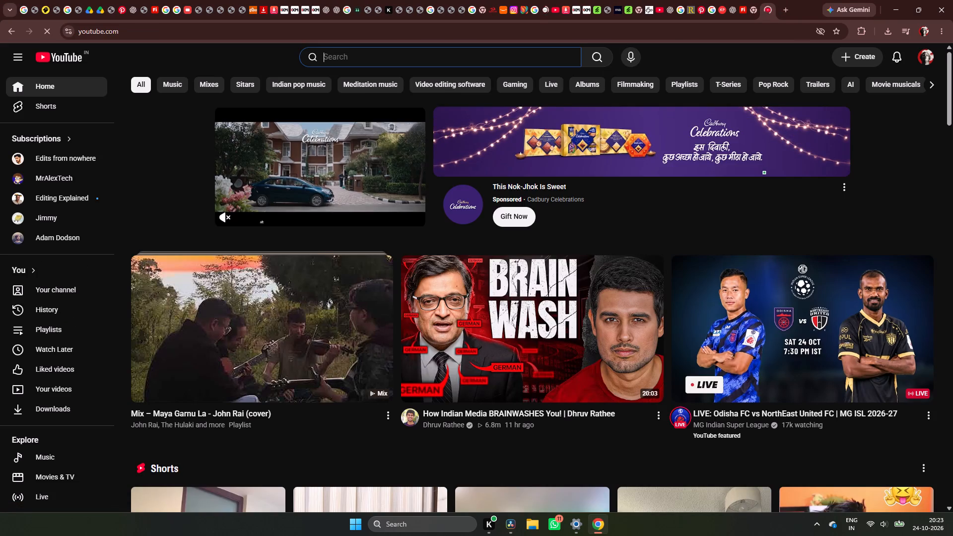
text(fire)
key(space)
text(soun)
text(d)
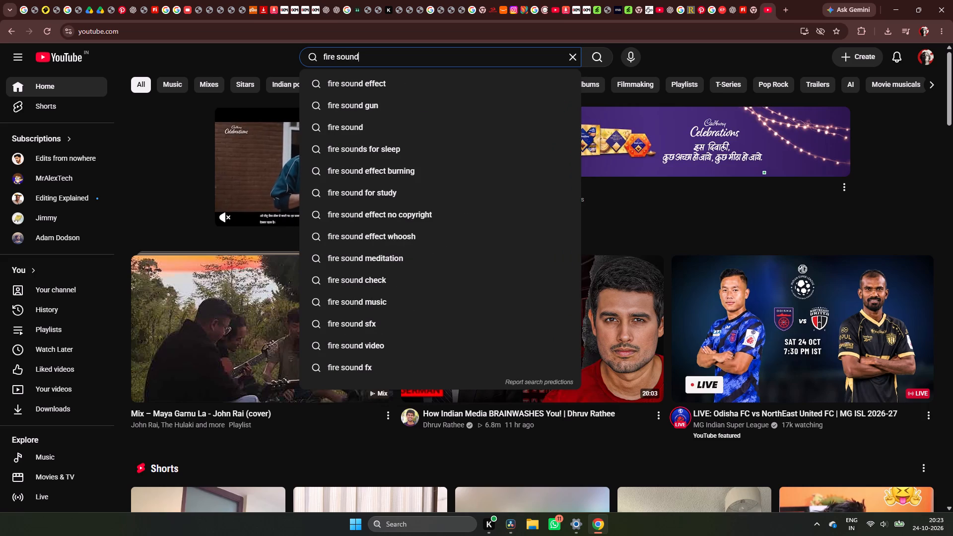
key(space)
text(effect)
key(Return)
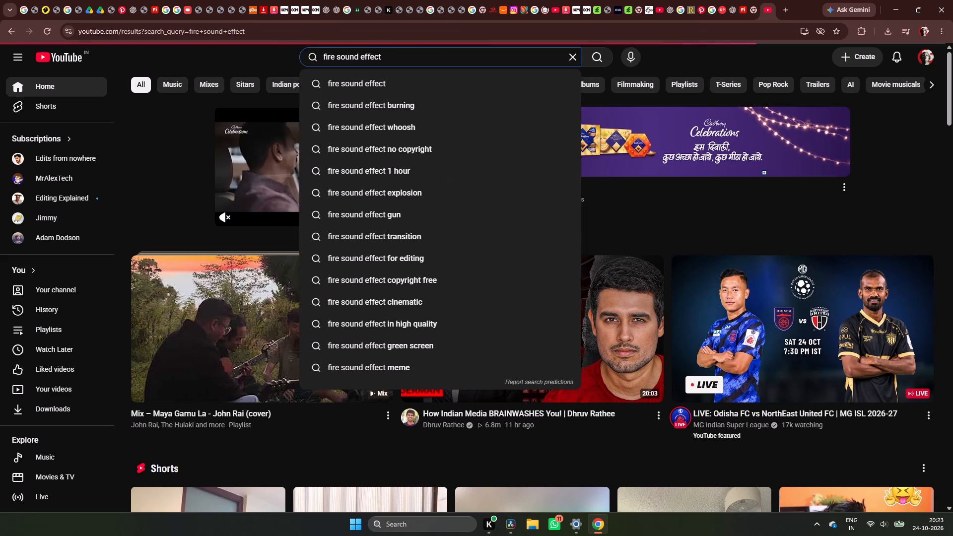
Preview the Cinematic Fire Swoosh video, the Fire Flames HD Short and the Burning Logs Short, returning to the search results after each.
click(388, 155)
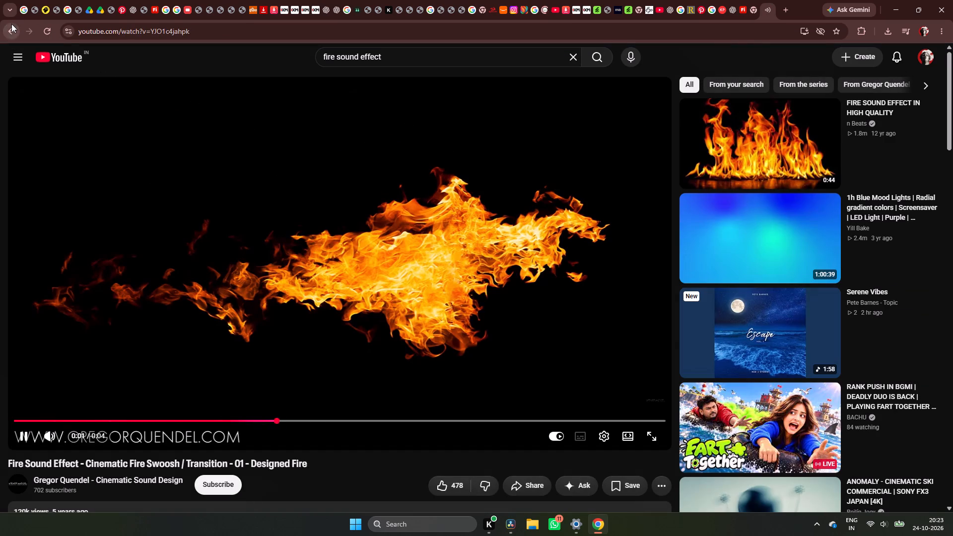
click(12, 25)
click(507, 361)
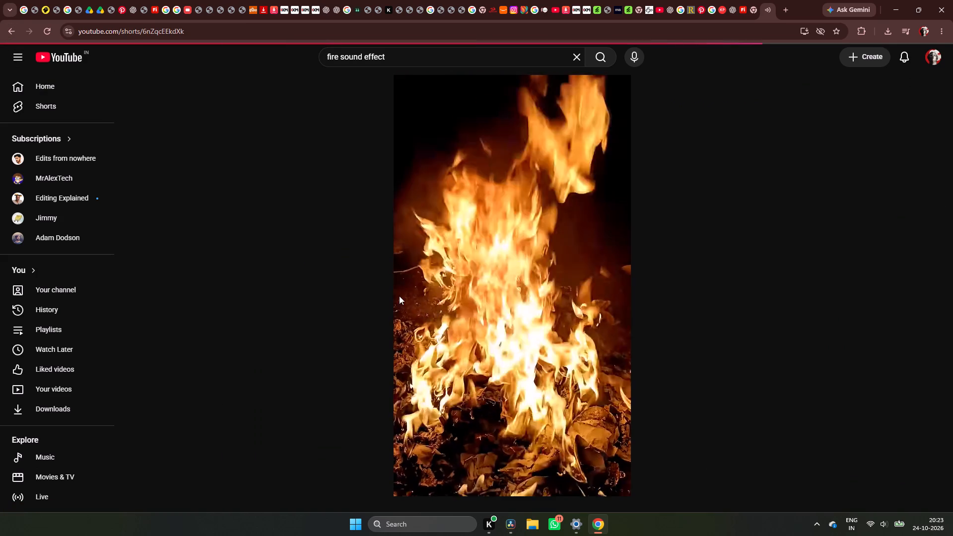
click(0, 26)
click(358, 347)
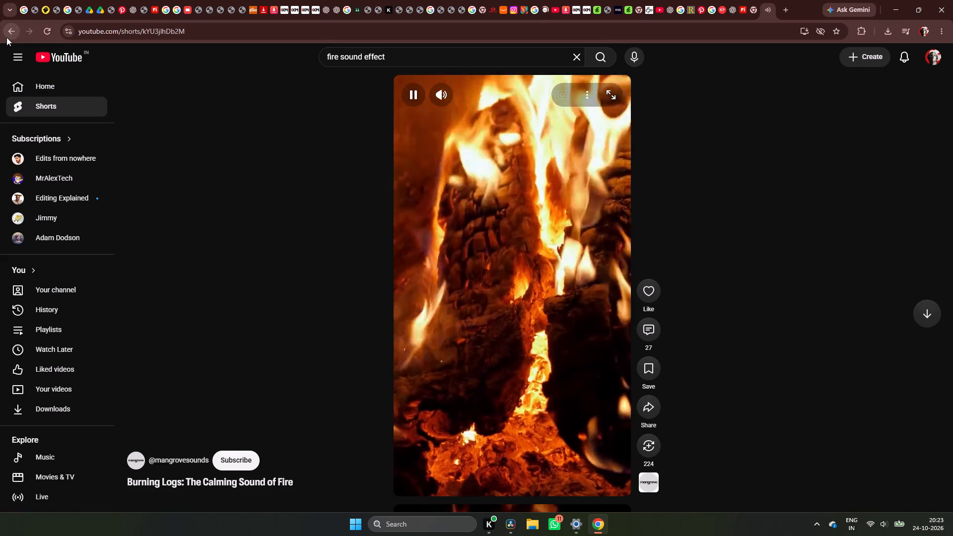
click(12, 34)
Find the Krotos Fire Whoosh Sound Effects video further down the results, listen to it and return to the results.
scroll(524, 402, down, 4)
scroll(526, 408, up, 1)
scroll(526, 408, down, 3)
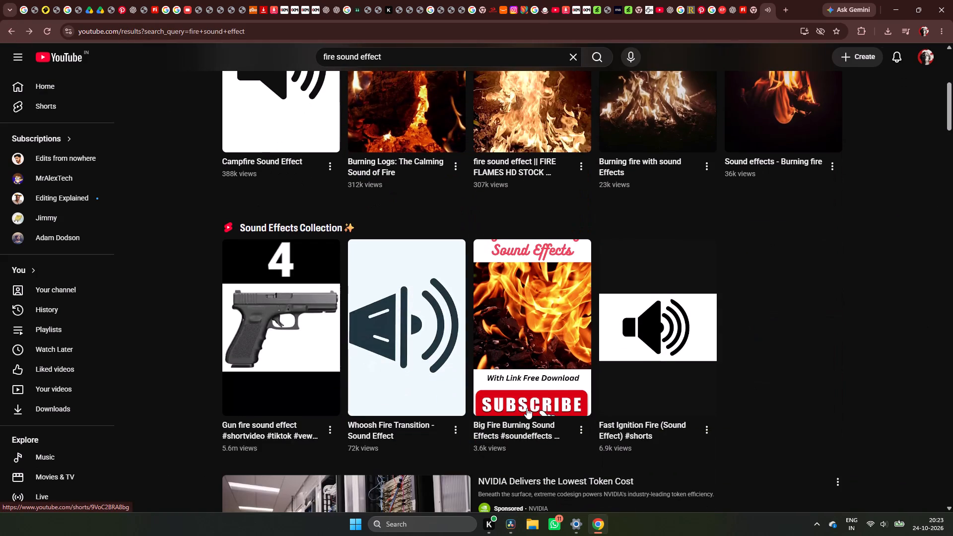
scroll(524, 408, down, 5)
scroll(419, 340, down, 7)
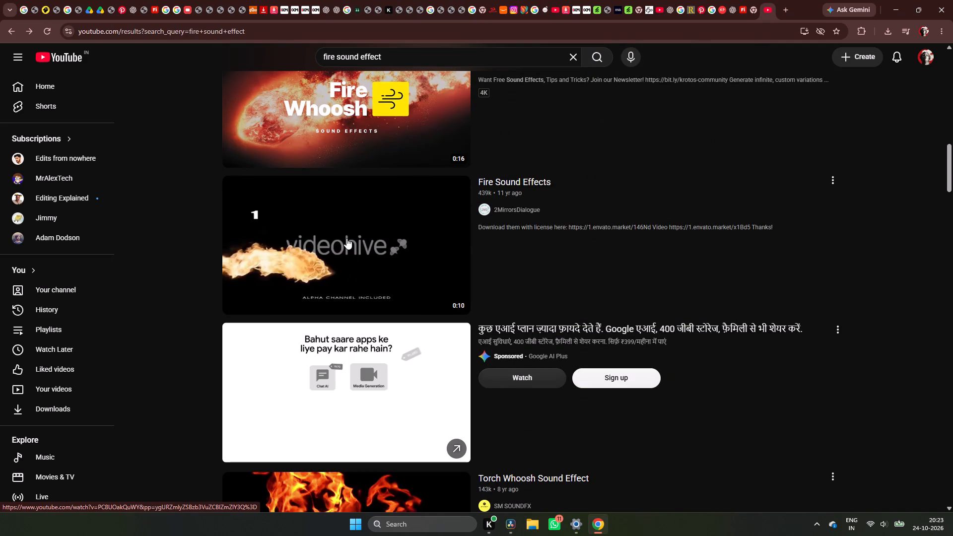
click(365, 107)
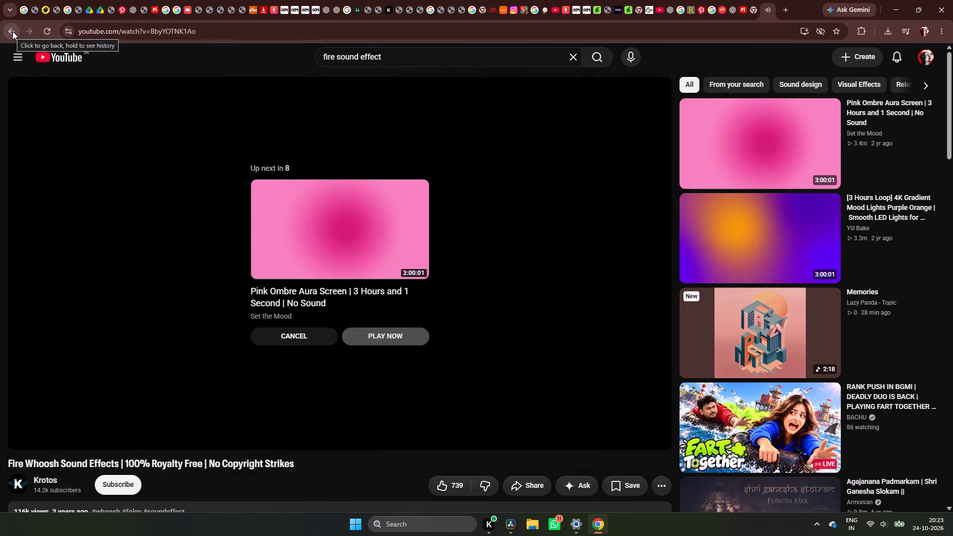
click(13, 31)
Listen to the 2MirrorsDialogue "Fire Sound Effects" video, copy its share link and return to the search results.
scroll(446, 305, down, 5)
scroll(438, 293, up, 5)
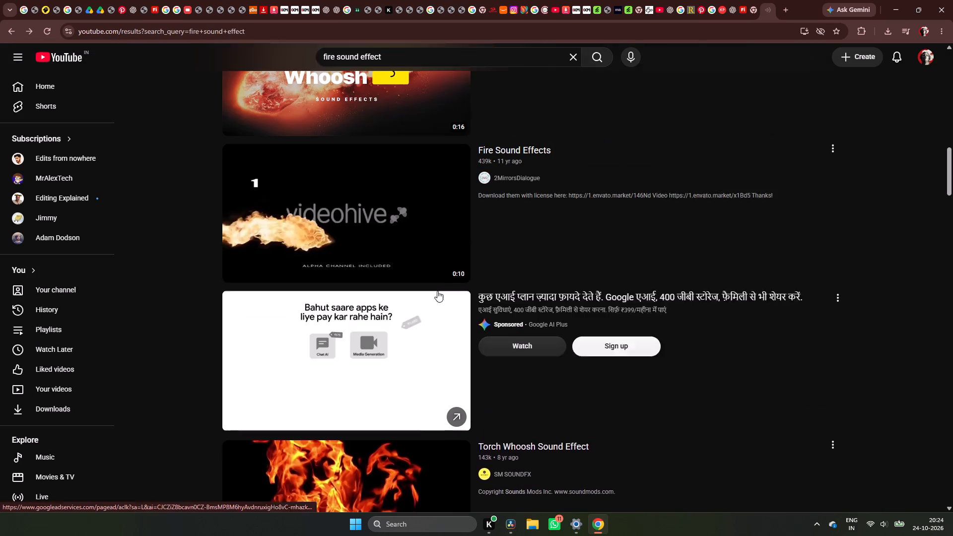
click(430, 278)
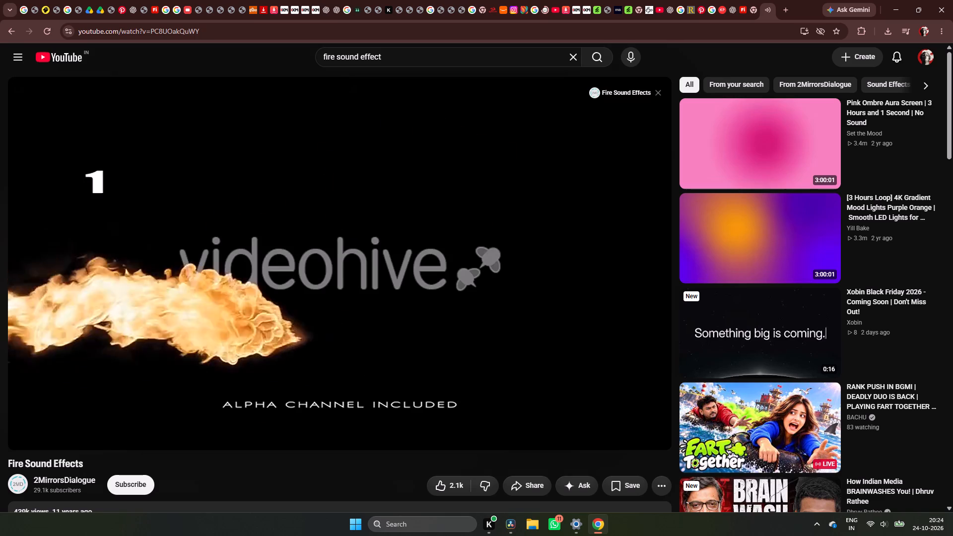
key(space)
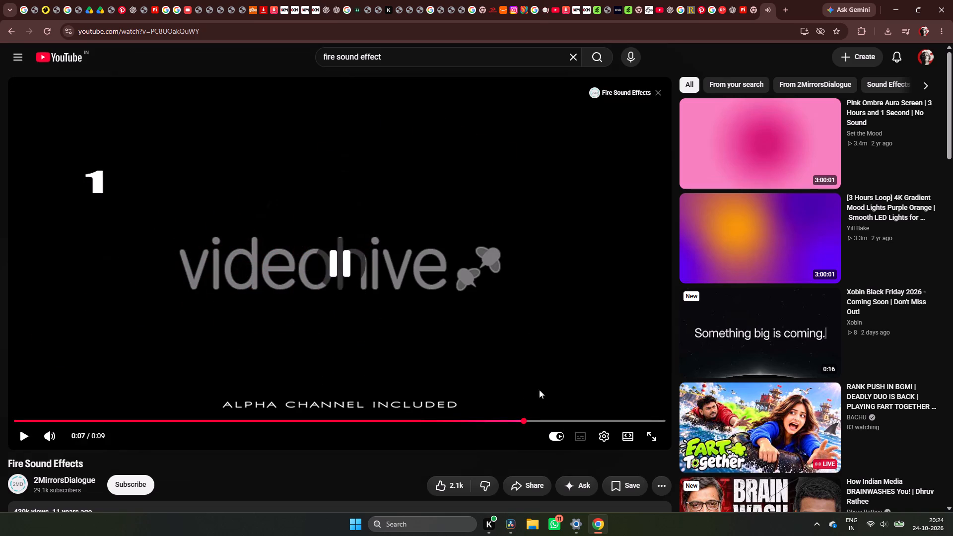
click(520, 493)
click(556, 328)
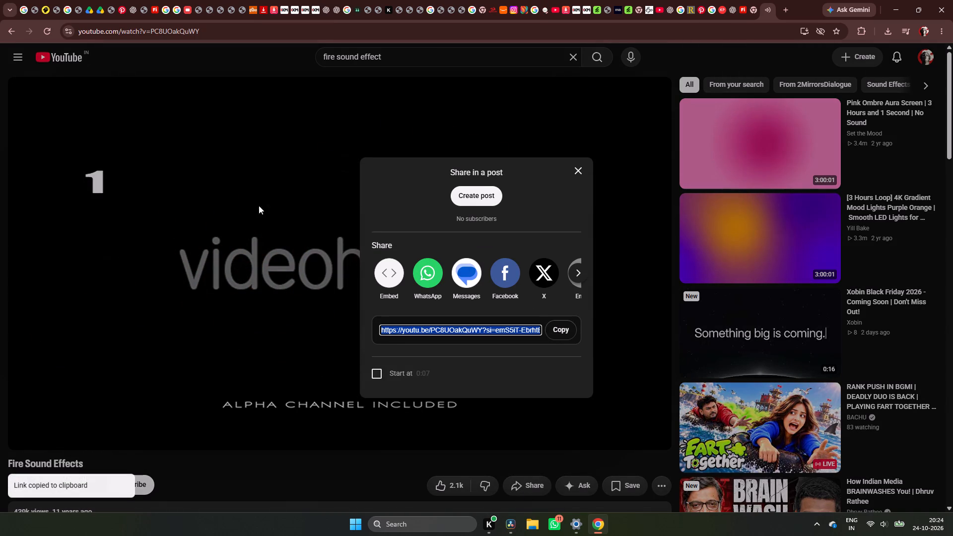
click(584, 173)
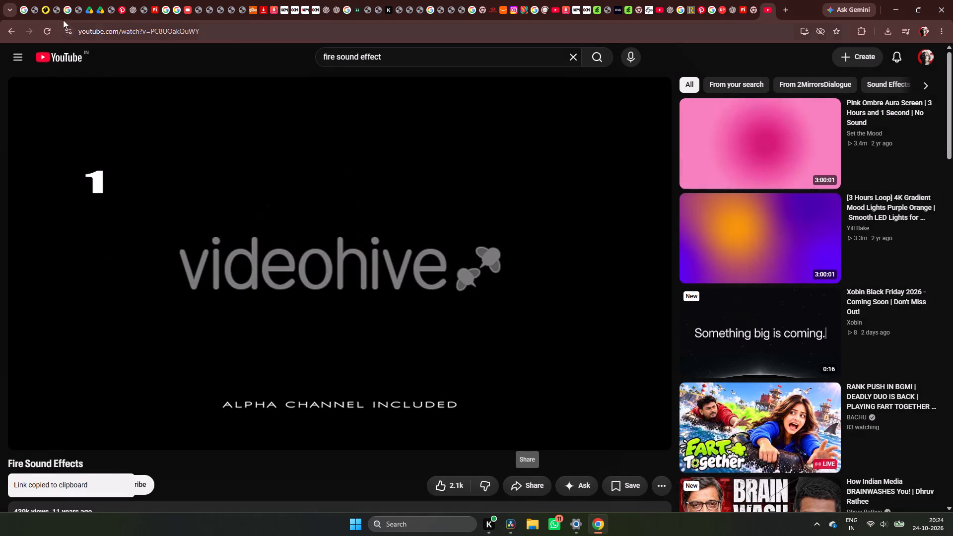
click(10, 29)
Listen to the SM SOUNDFX "Torch Whoosh Sound Effect" video and return to the search results.
scroll(485, 391, down, 6)
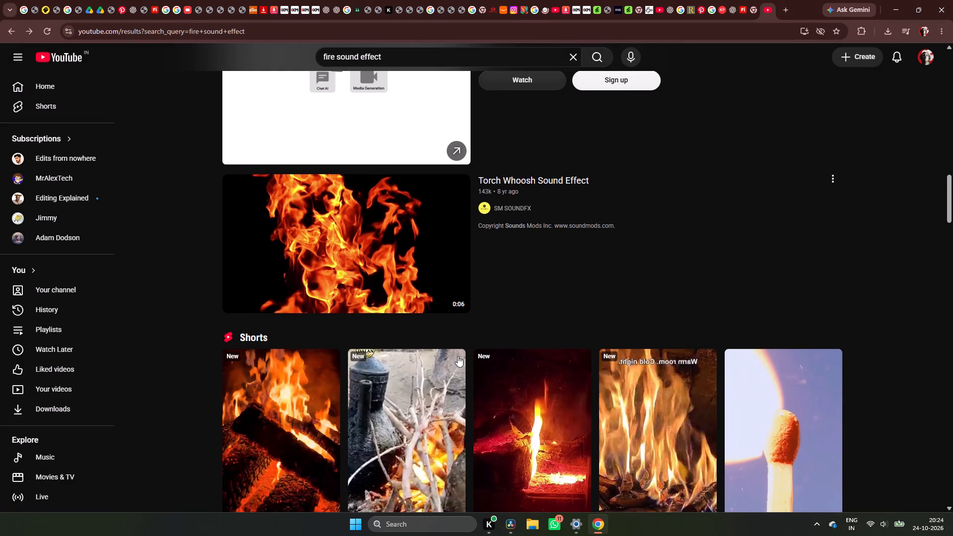
click(393, 269)
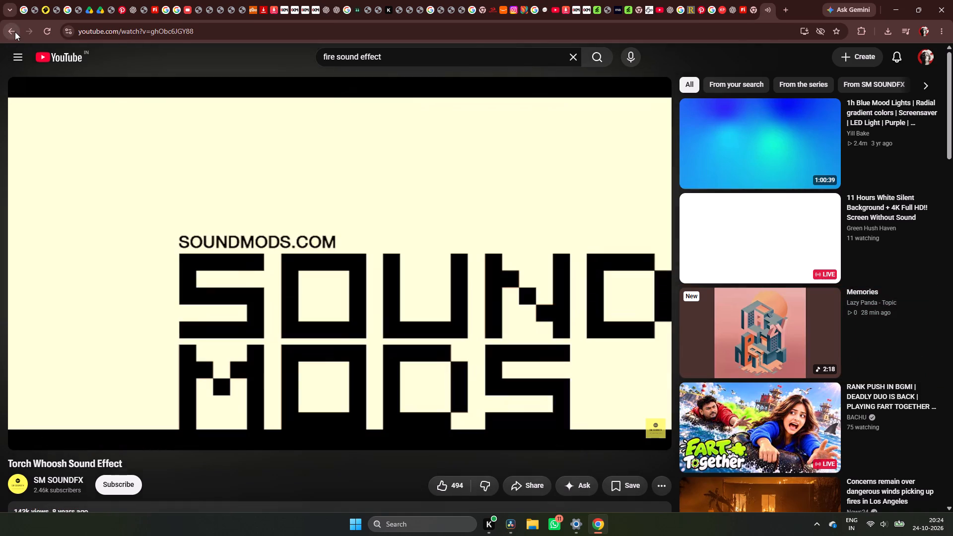
click(15, 32)
Look through the further fire sound effect results for more burning, crackling or whoosh candidates.
scroll(389, 285, down, 7)
scroll(444, 308, down, 5)
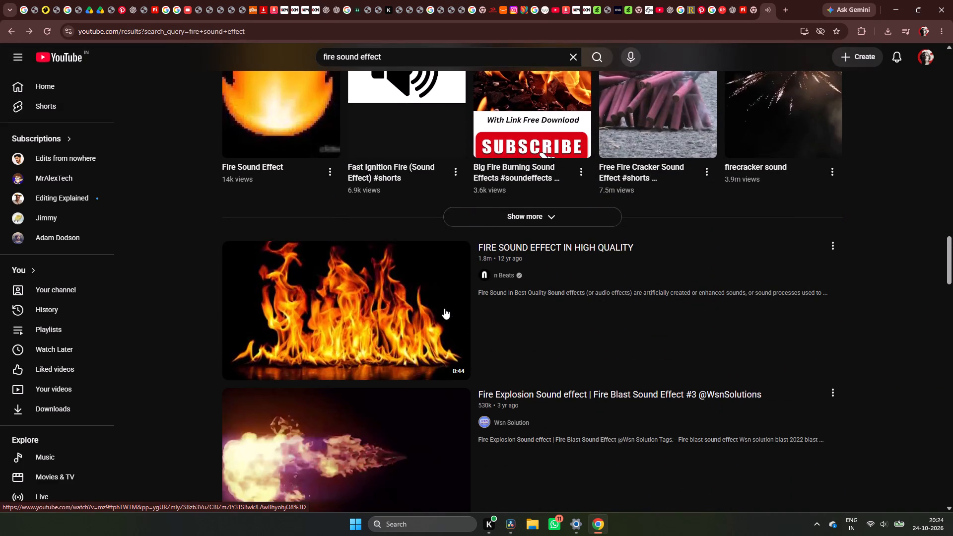
scroll(446, 310, down, 6)
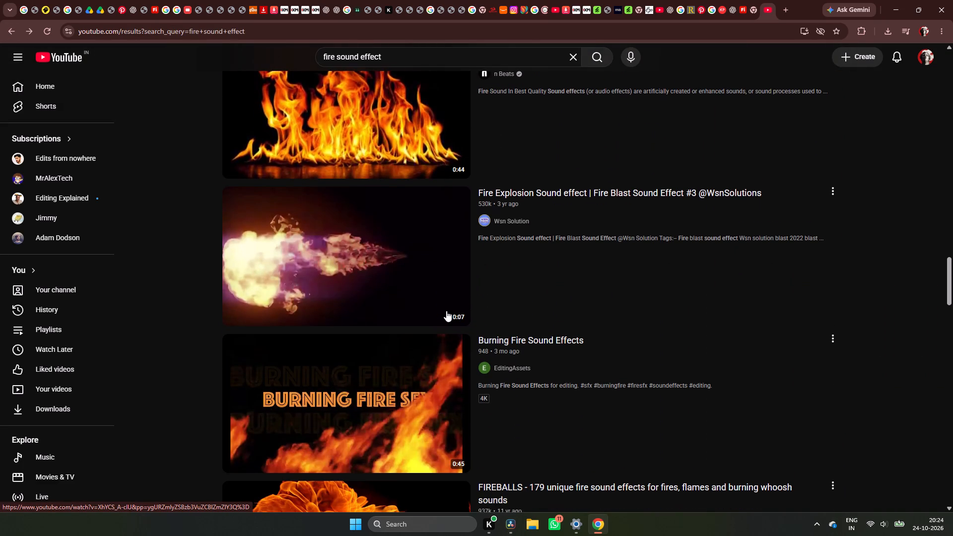
scroll(446, 311, down, 3)
scroll(285, 281, down, 5)
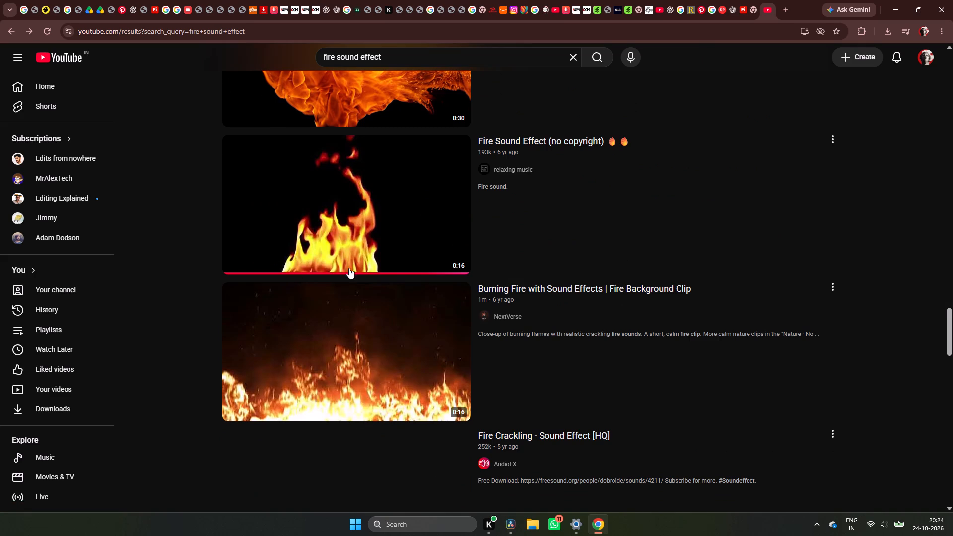
scroll(357, 267, down, 6)
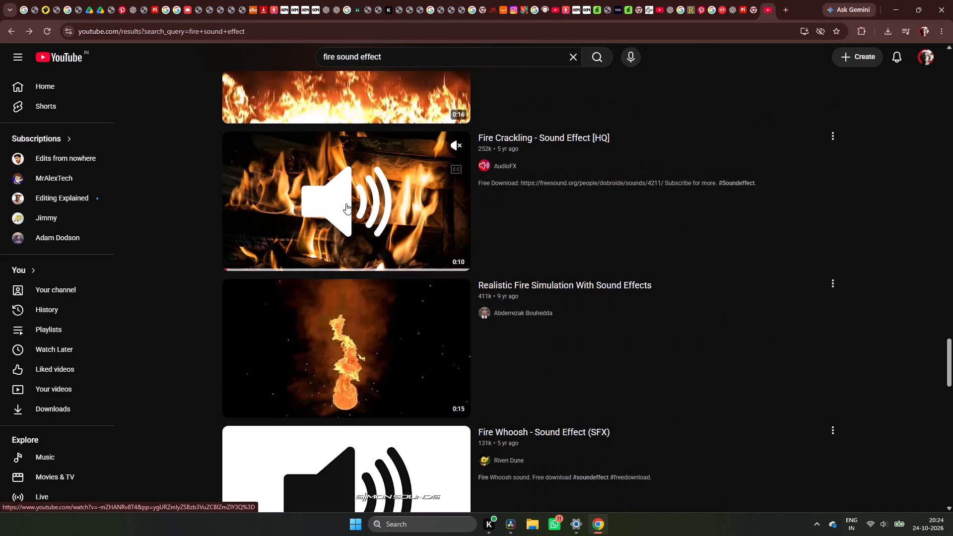
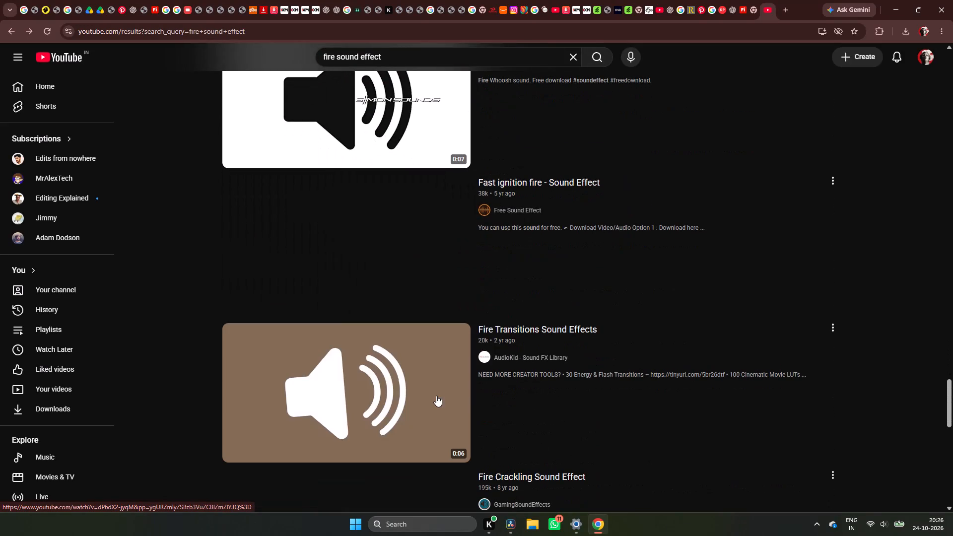
Look further down the fire sound effect results for more candidates.
scroll(432, 371, down, 8)
scroll(482, 321, down, 3)
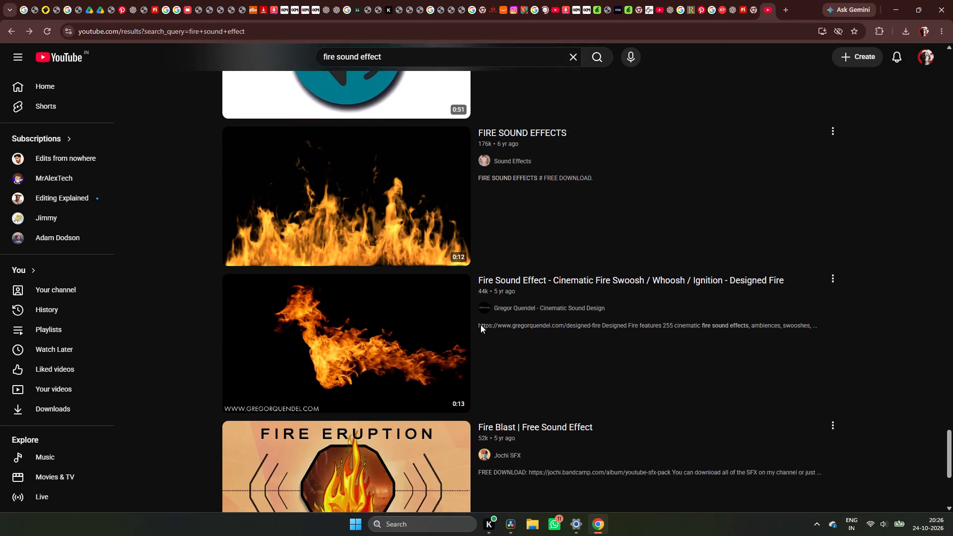
Switch to DaVinci Resolve and play the sequence from the temple shot through the burning silhouette shot.
click(521, 524)
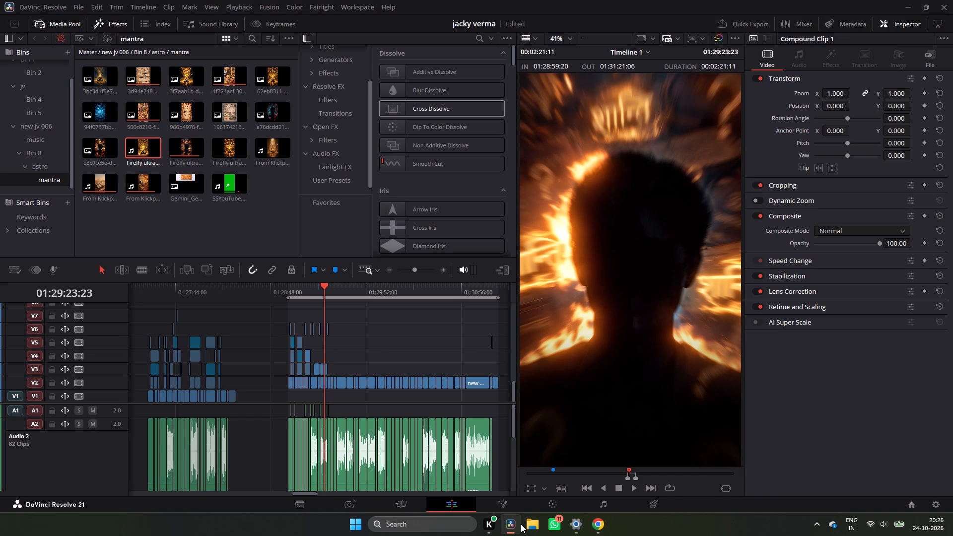
click(300, 296)
click(313, 288)
key(space)
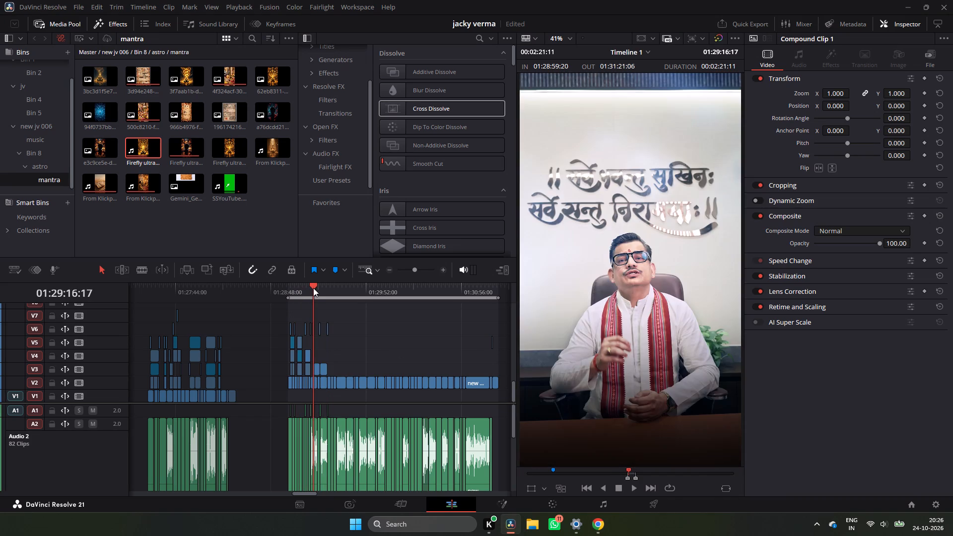
key(space)
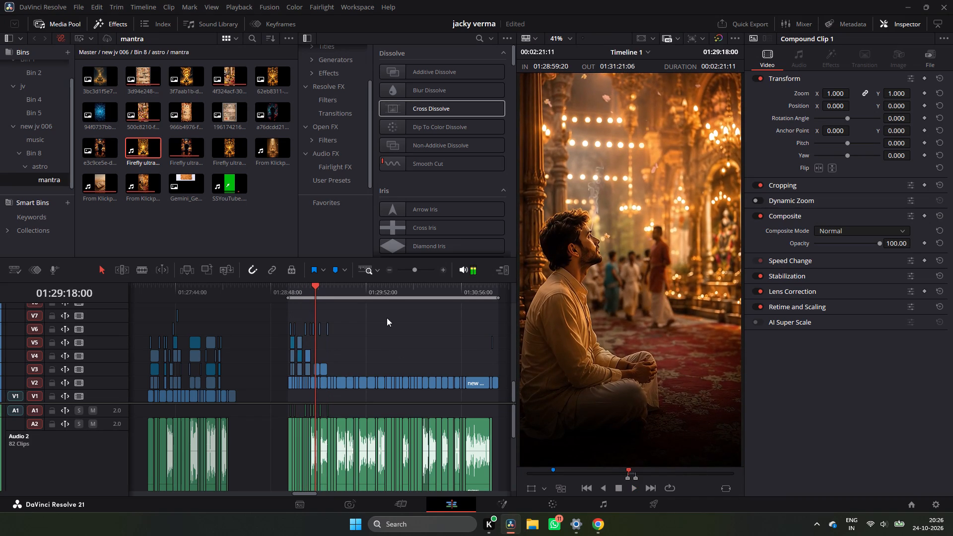
key(space)
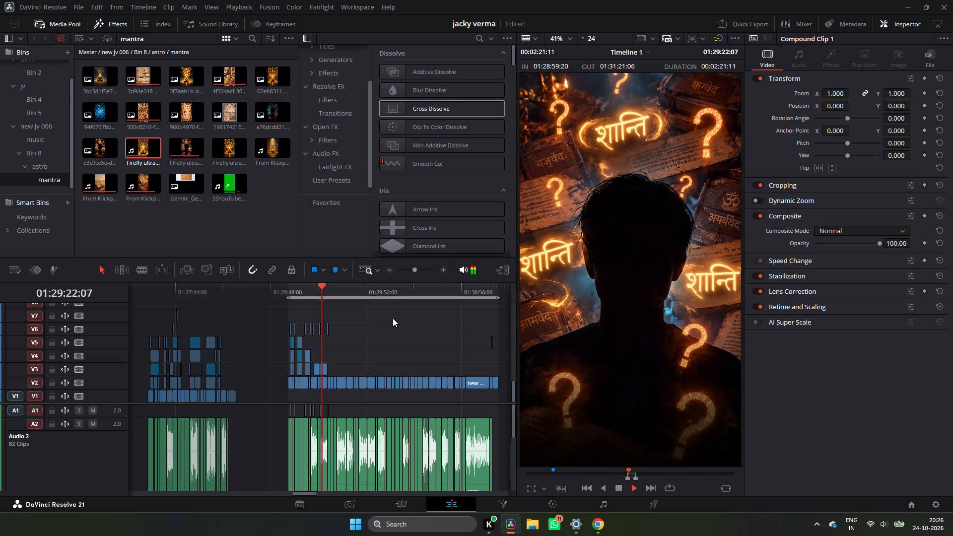
key(space)
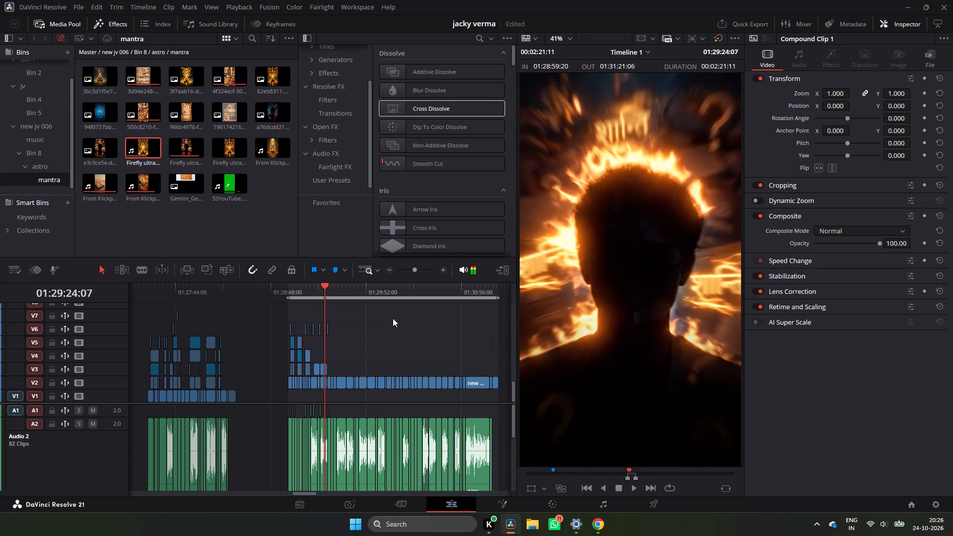
Back in the YouTube results, listen to the Jochi SFX "Fire Blast | Free Sound Effect" video and return to the results.
click(595, 529)
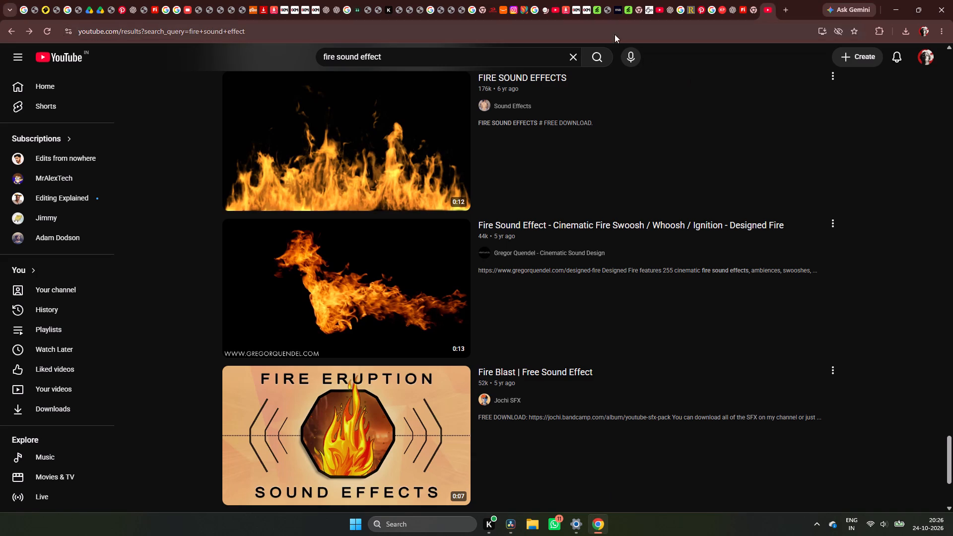
scroll(338, 285, down, 4)
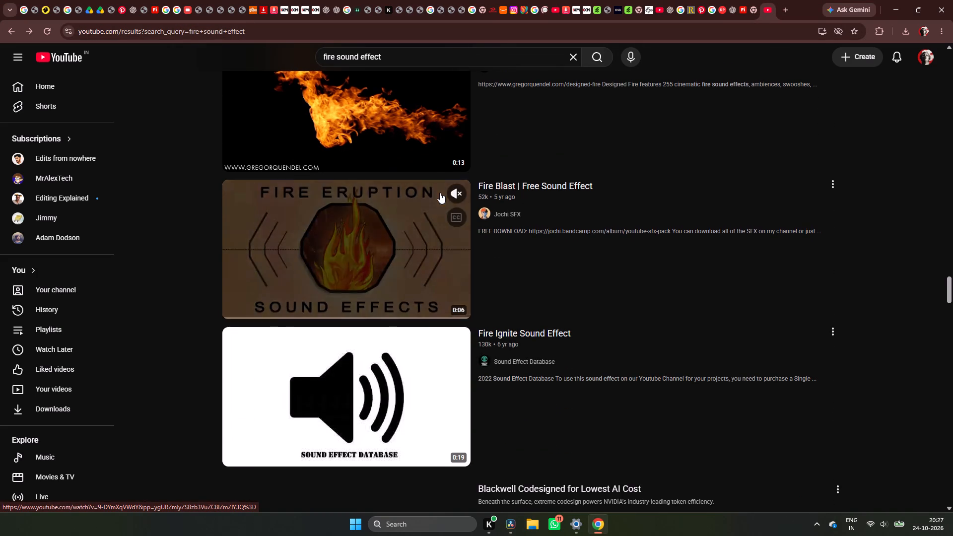
click(440, 193)
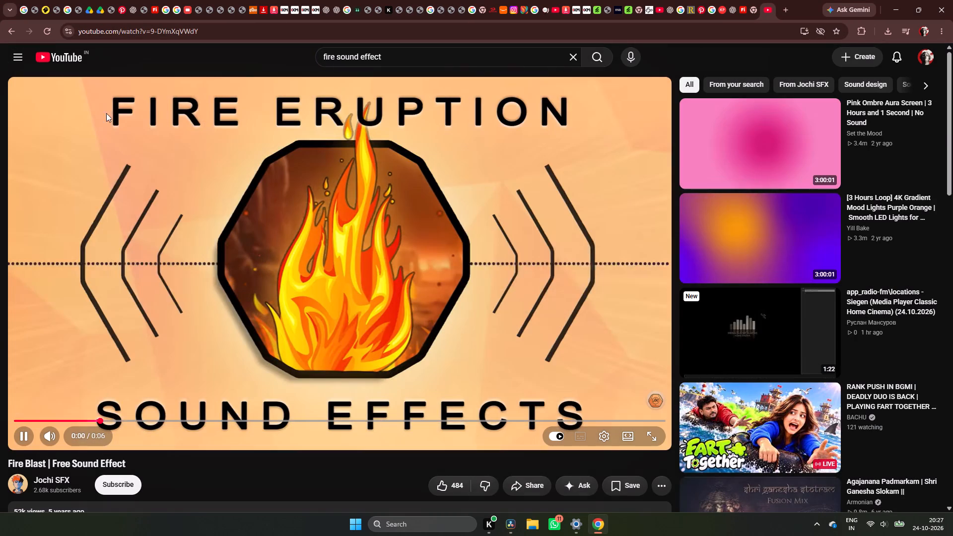
click(10, 34)
scroll(353, 286, down, 8)
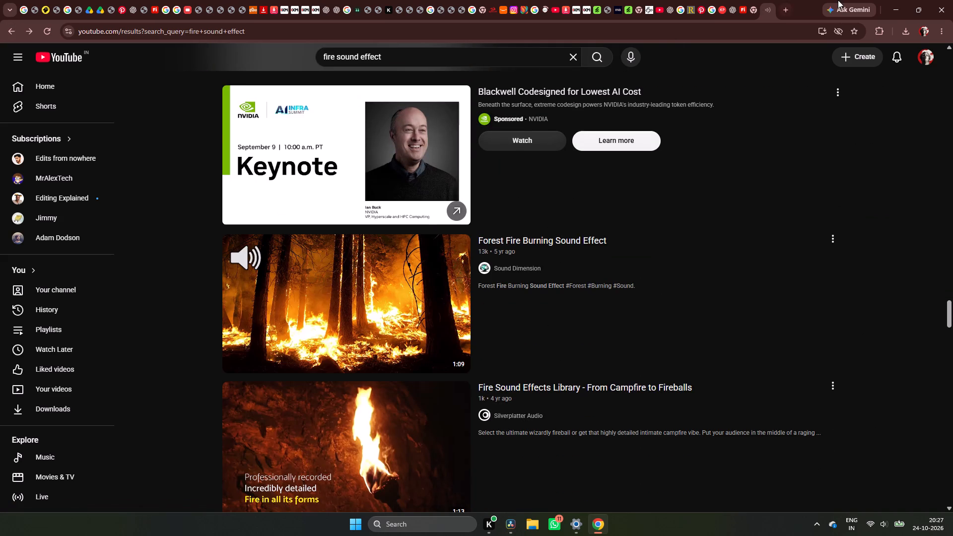
Find the Y2mate YouTube downloader in a new tab and load the copied 2MirrorsDialogue fire sound link into it.
click(783, 3)
click(380, 200)
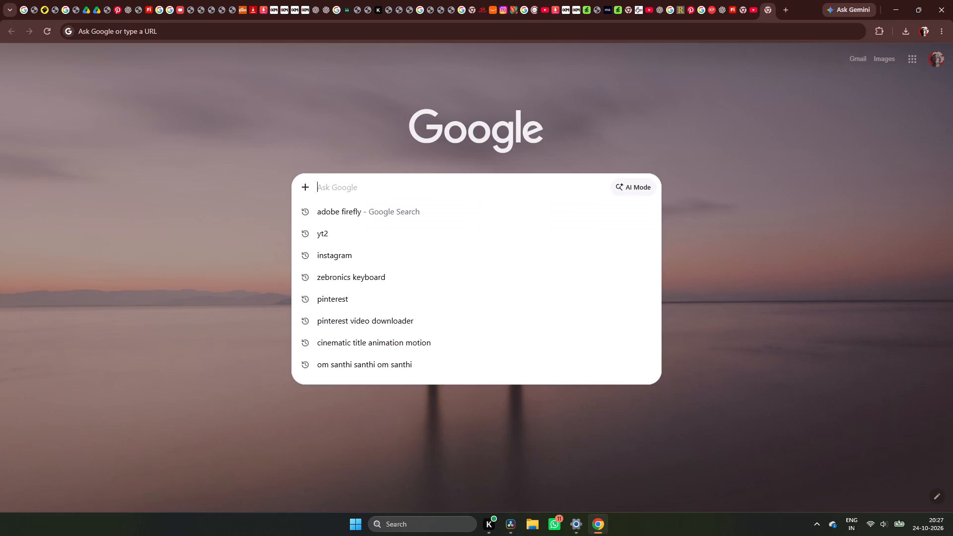
click(319, 242)
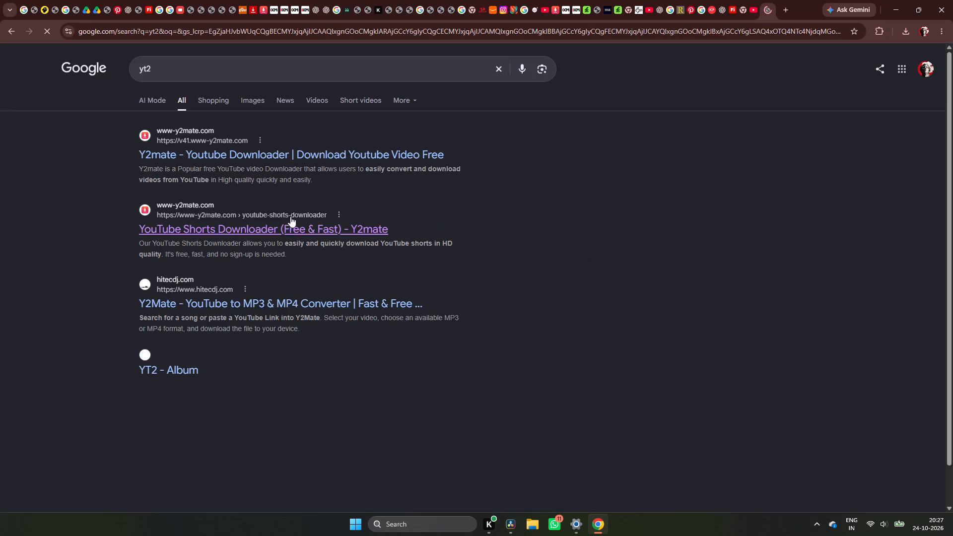
click(251, 158)
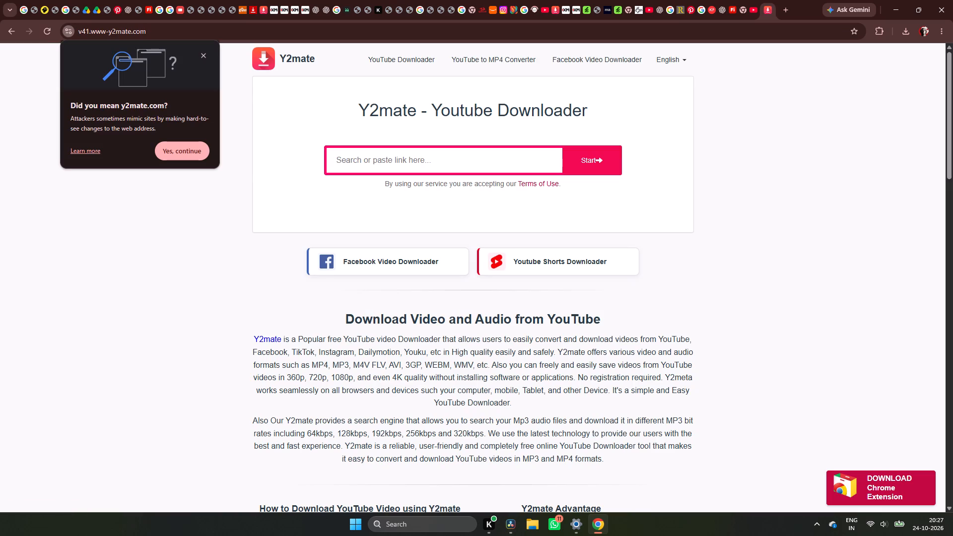
click(465, 165)
key(ctrl+v)
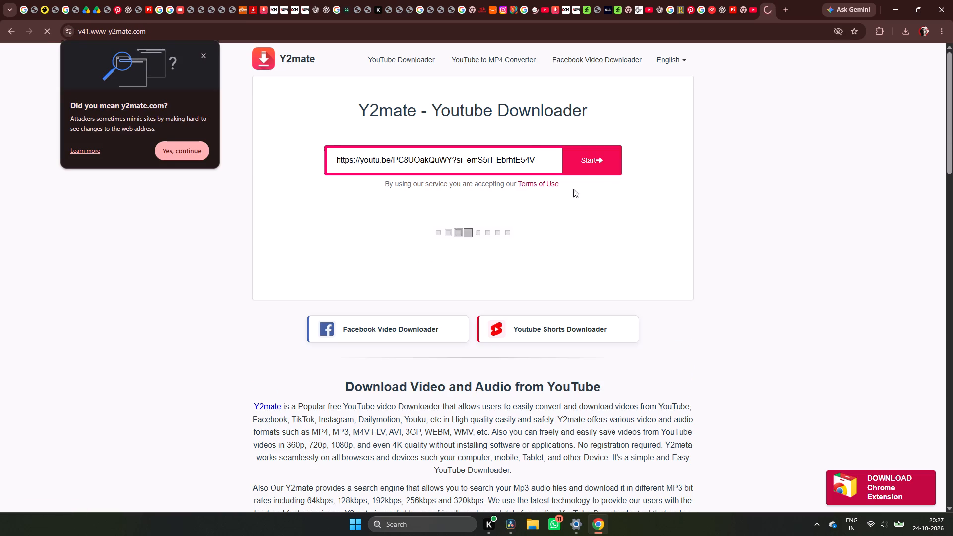
scroll(468, 328, down, 1)
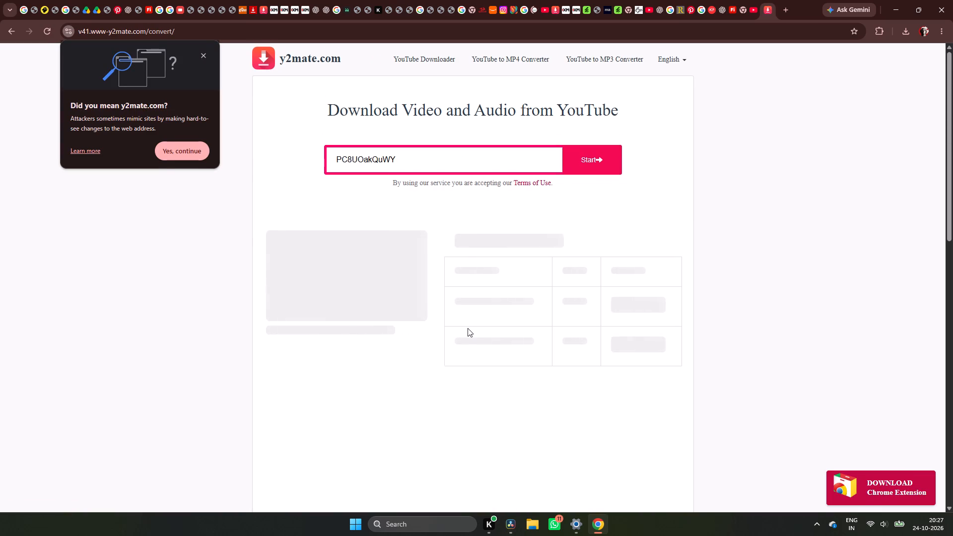
Download the Fire Sound Effects video as 1080p MP4 and save it in the Astro Vastu mantra folder.
click(534, 192)
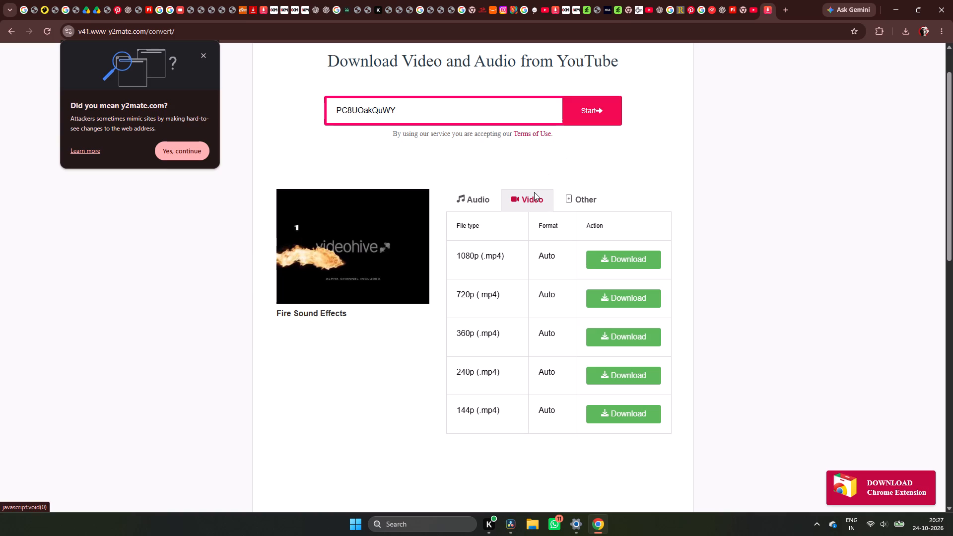
click(591, 253)
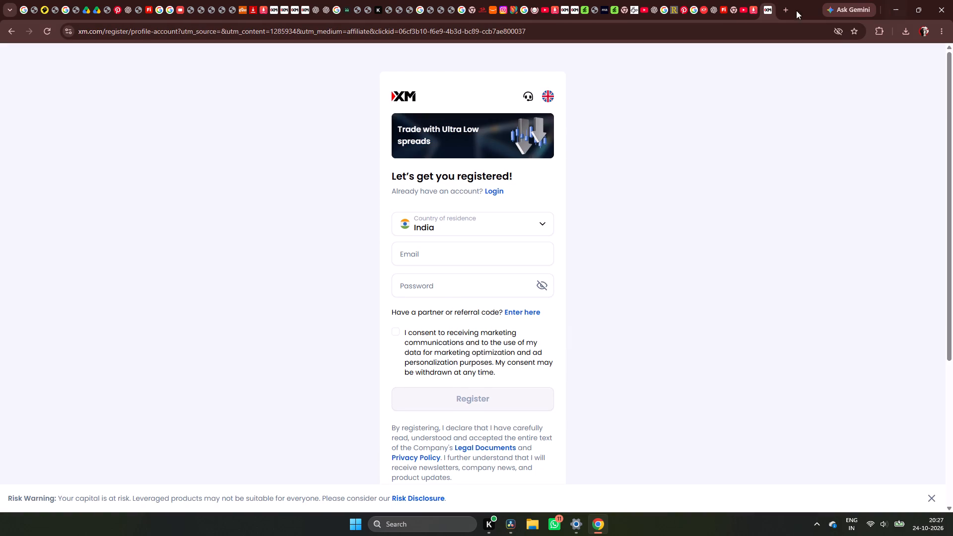
click(751, 14)
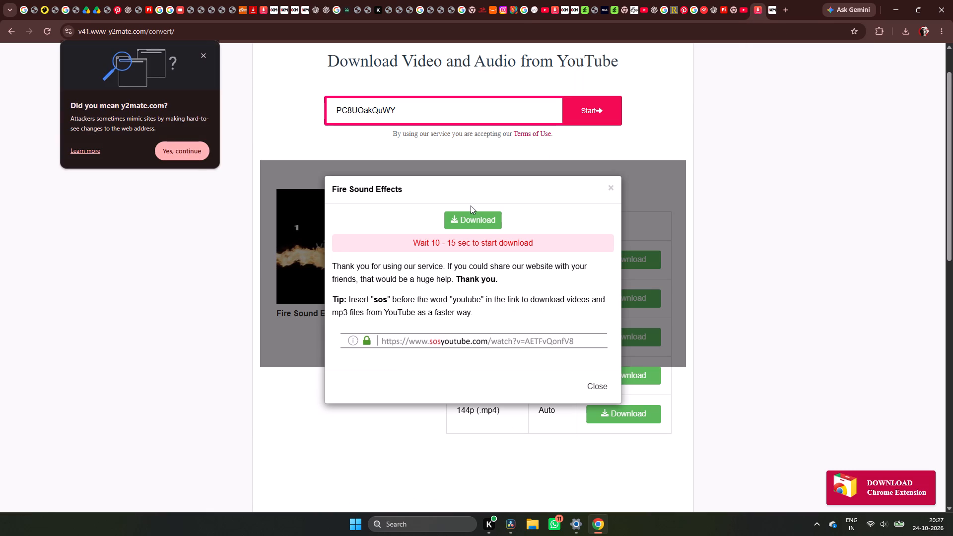
click(469, 221)
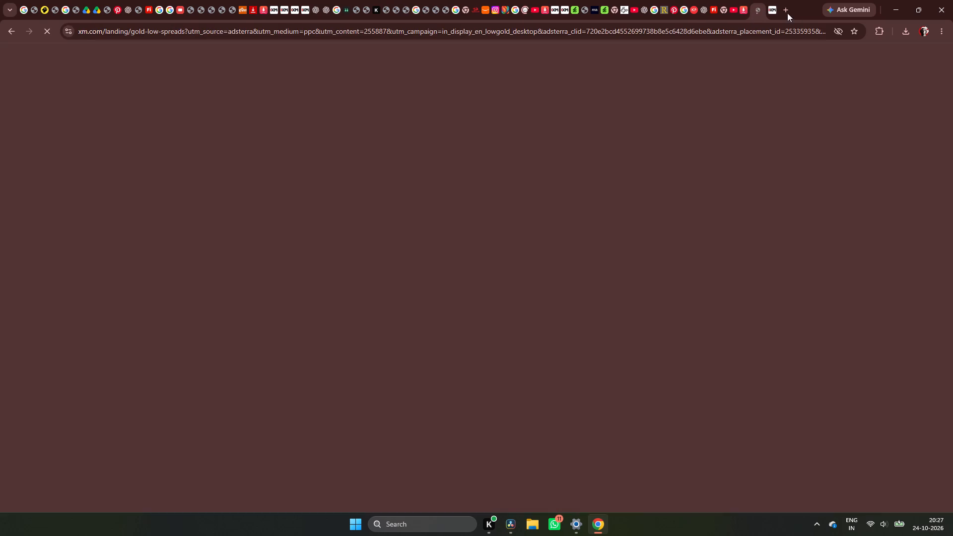
click(742, 13)
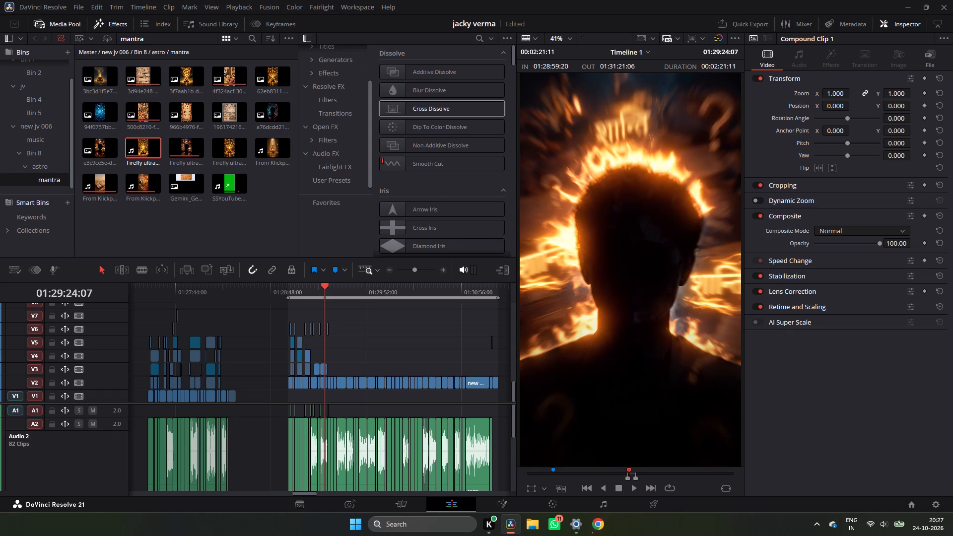
click(610, 528)
click(606, 527)
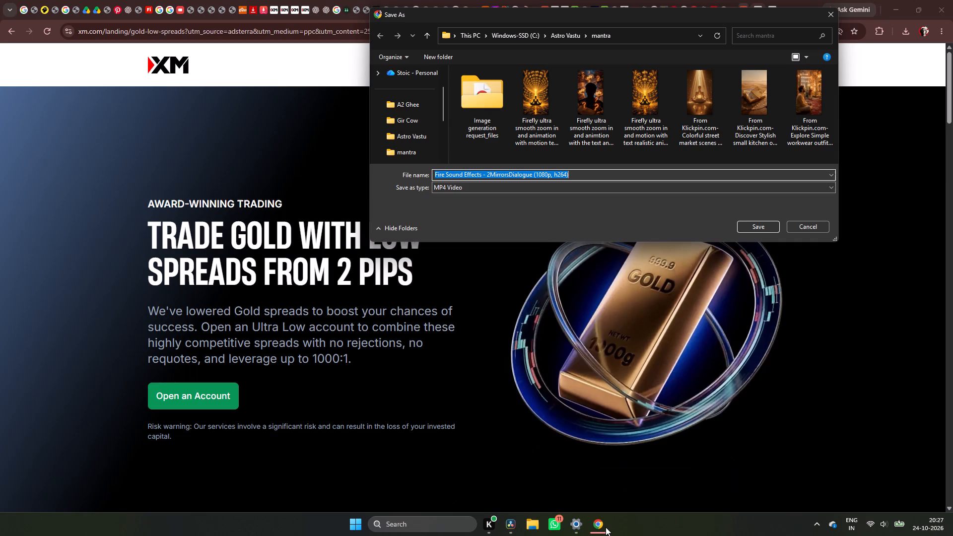
scroll(677, 171, down, 2)
scroll(677, 171, up, 3)
scroll(677, 171, down, 3)
click(762, 225)
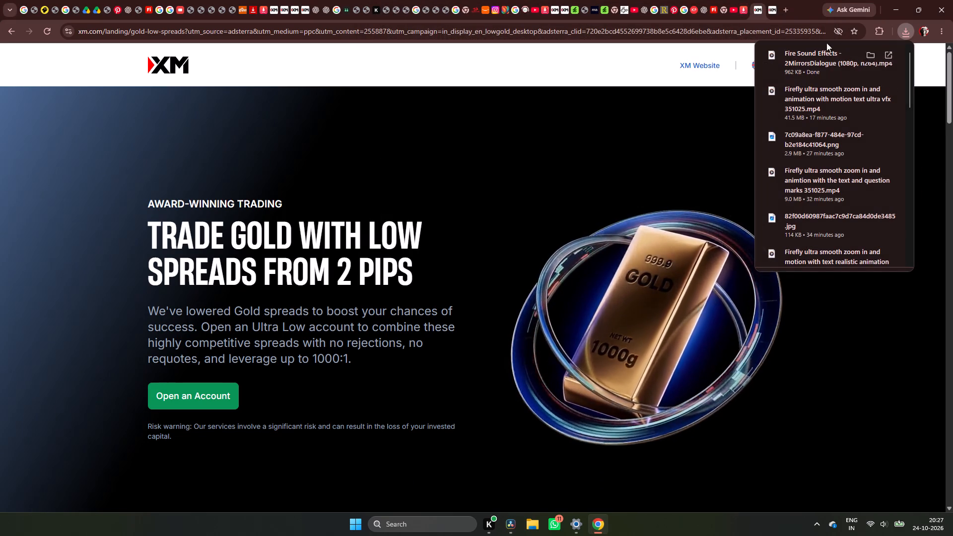
Import the downloaded Fire Sound Effects 2MirrorsDialogue video into the mantra bin in DaVinci Resolve.
click(517, 528)
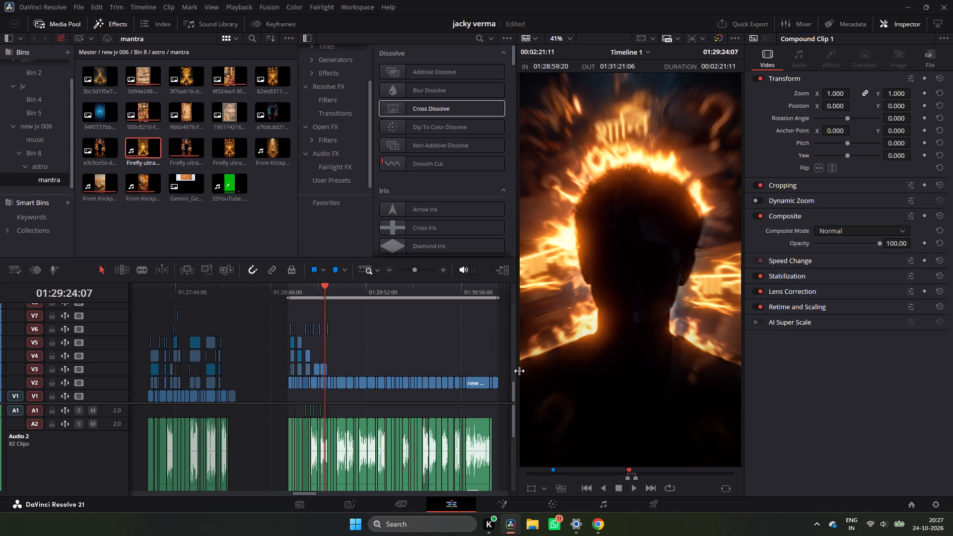
right_click(264, 229)
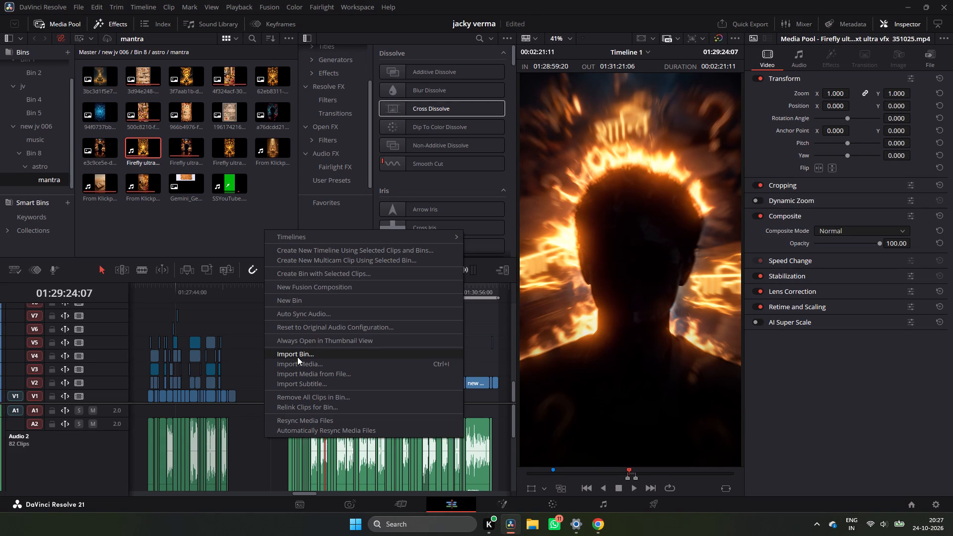
click(297, 362)
scroll(342, 165, down, 2)
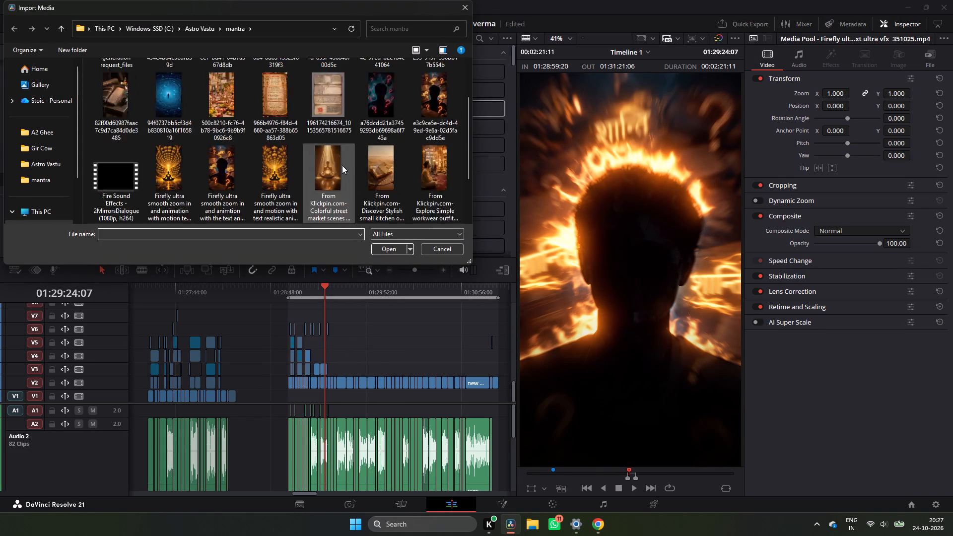
scroll(342, 165, down, 1)
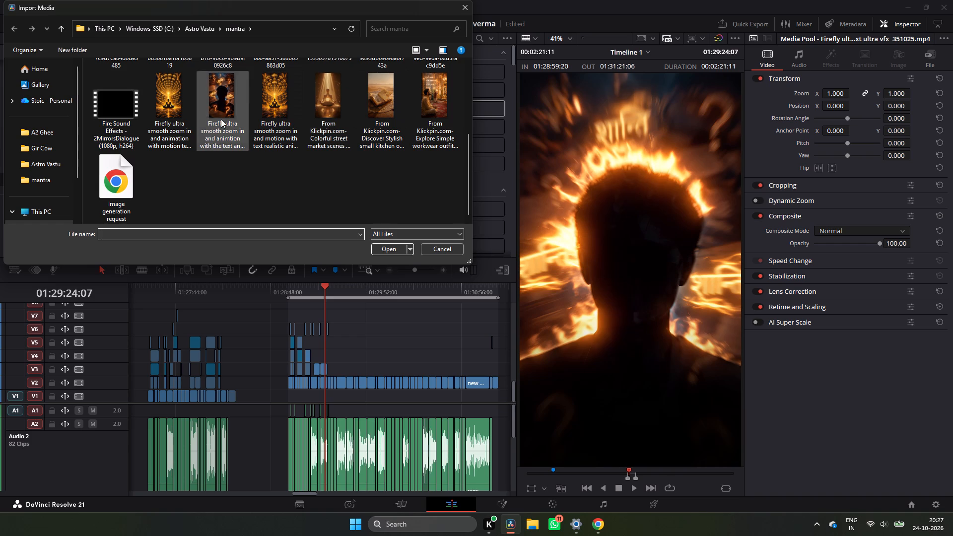
click(126, 110)
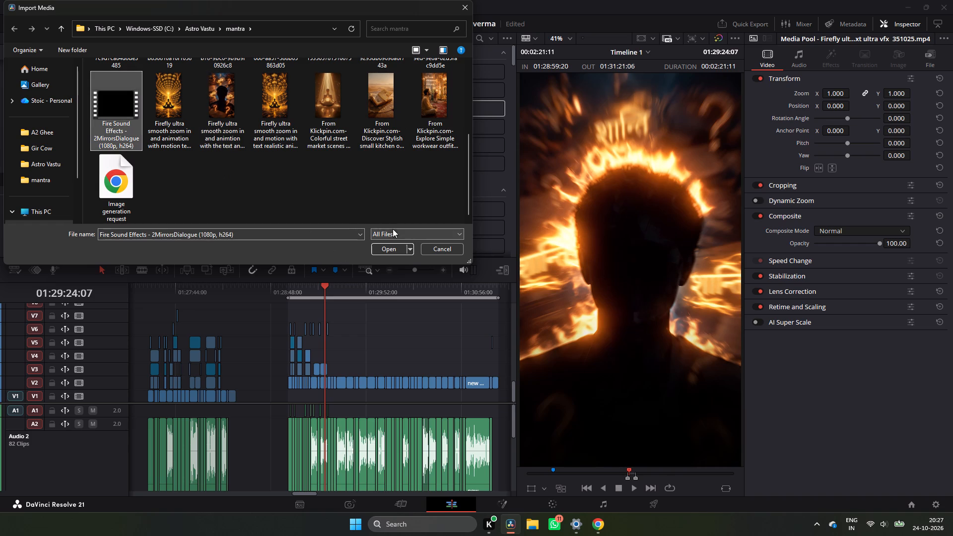
click(386, 248)
Place the Fire Sound Effects clip on the timeline in the empty space after the mantra sequence.
drag(146, 146, 147, 203)
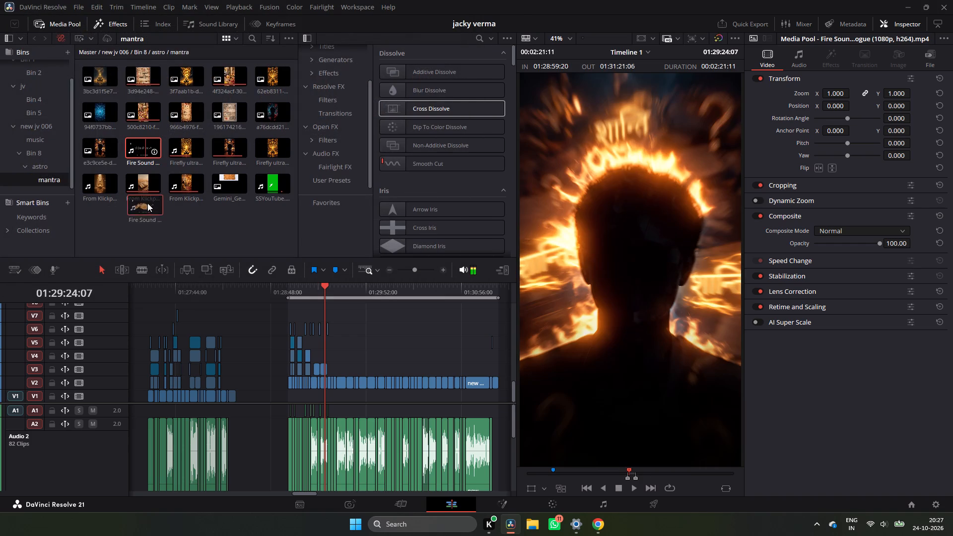
drag(147, 203, 148, 213)
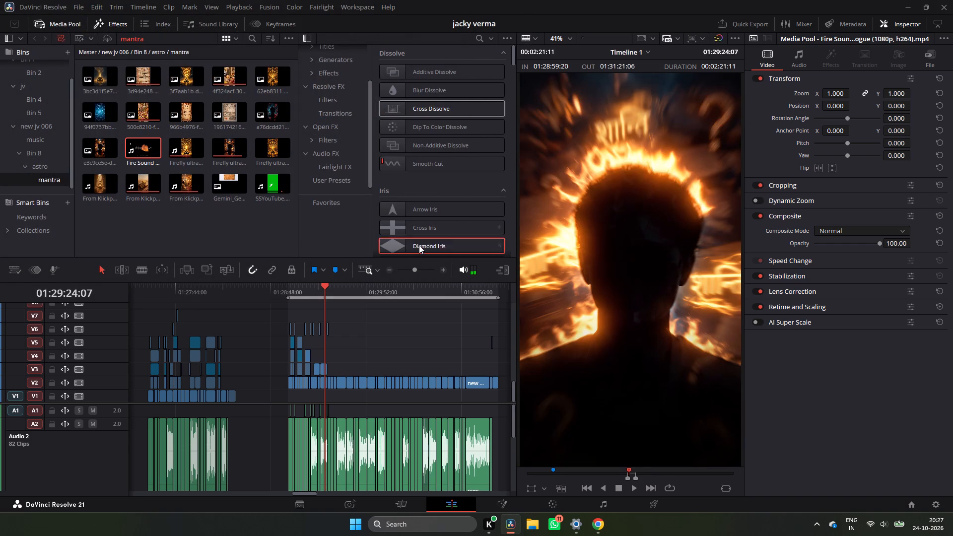
click(382, 269)
double_click(387, 268)
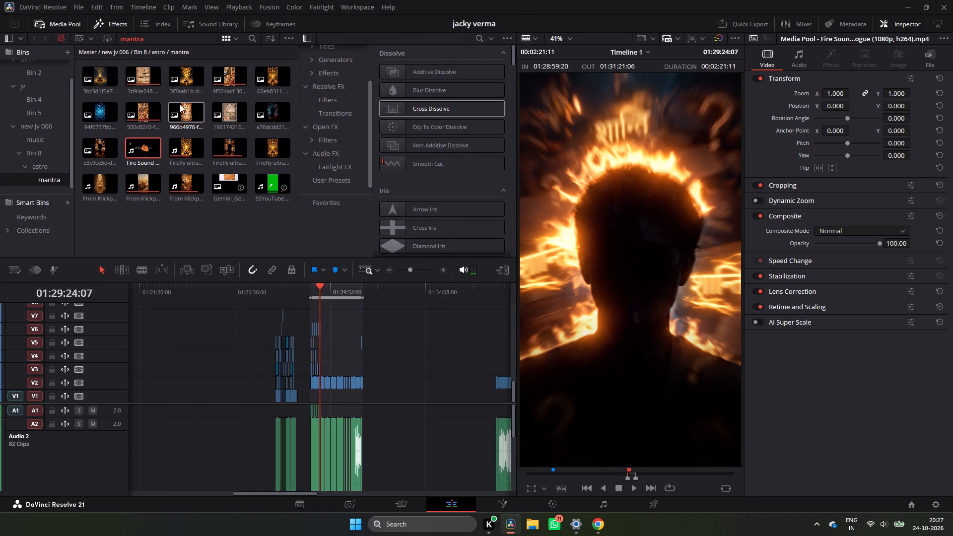
drag(144, 155, 421, 389)
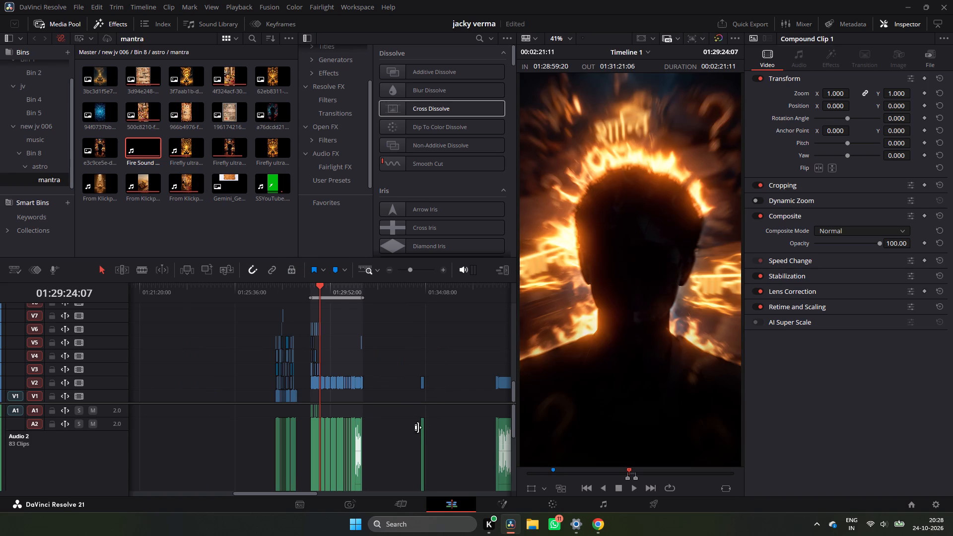
Move the Fire Sound Effects clip back into the mantra sequence on audio track A1, starting at about 01:29:28.
drag(421, 433, 340, 408)
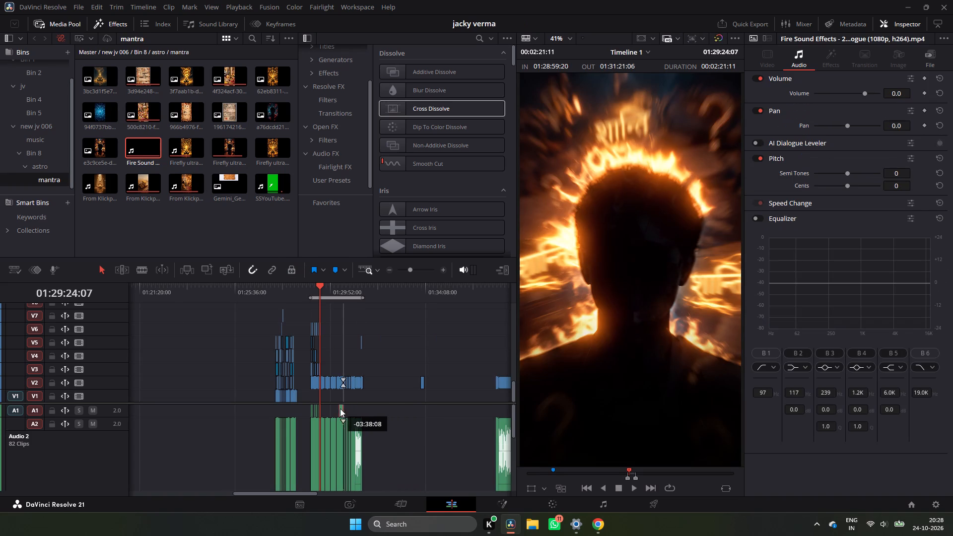
drag(340, 408, 326, 408)
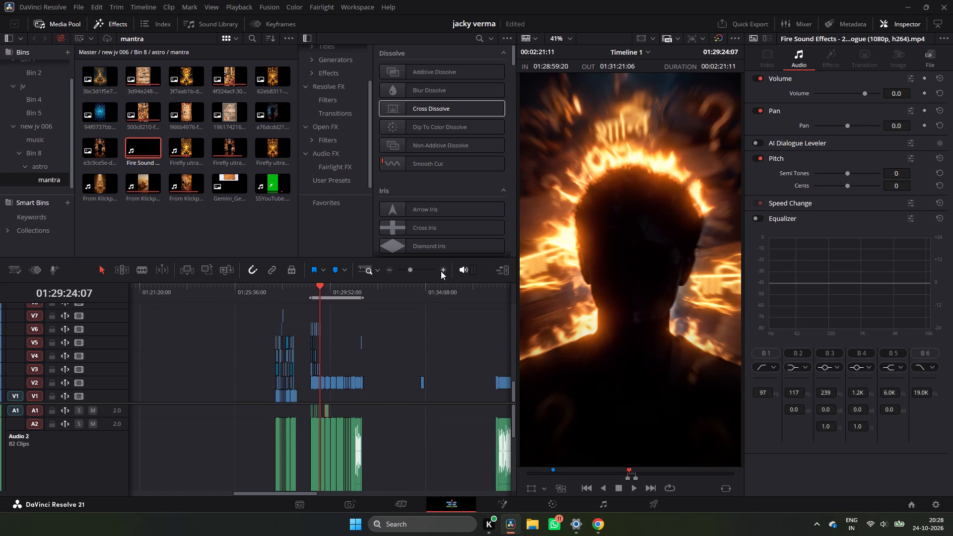
triple_click(441, 271)
double_click(441, 271)
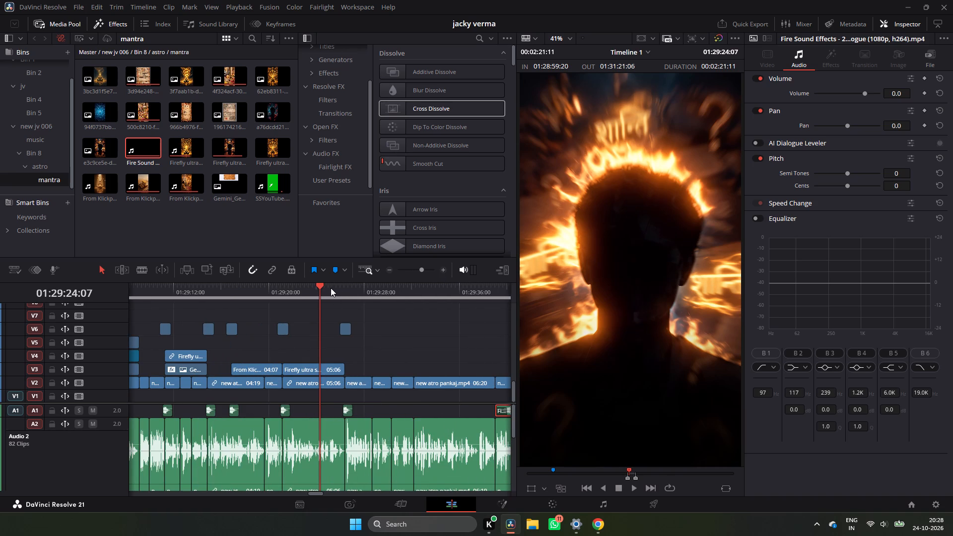
drag(508, 411, 453, 405)
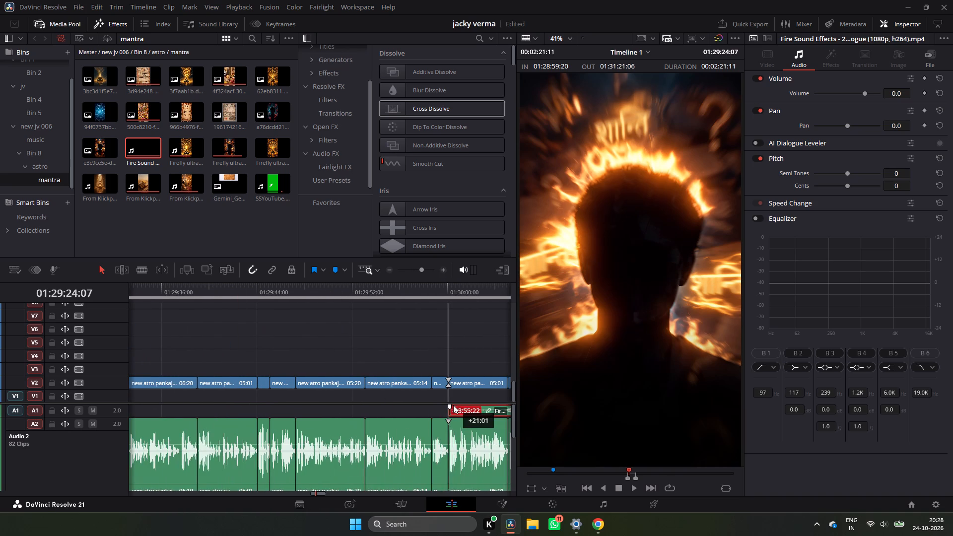
drag(453, 405, 205, 395)
ctrl+scroll(317, 407, up, 2)
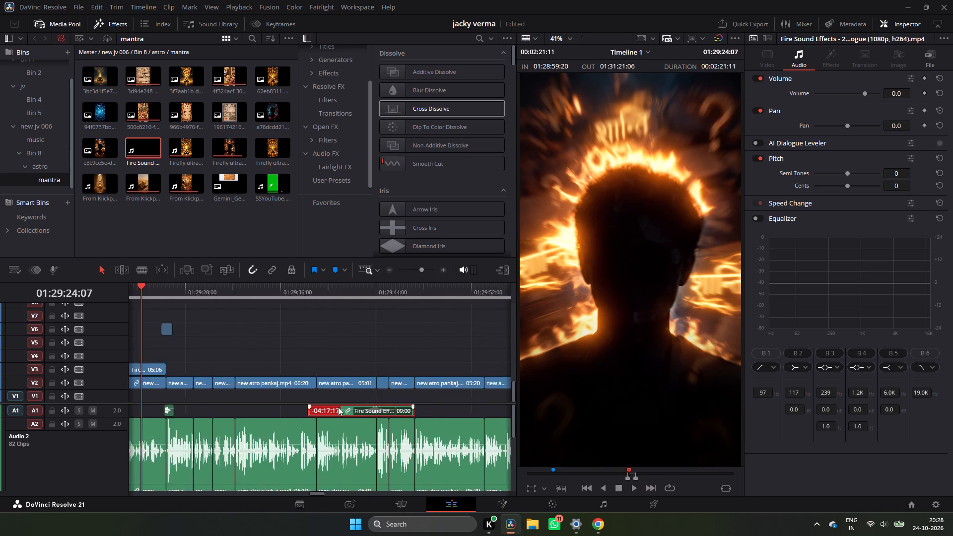
ctrl+scroll(338, 407, up, 2)
drag(478, 411, 357, 411)
Play through the Fire Sound Effects clip and trim its end so that about 3 seconds remain.
click(318, 298)
key(space)
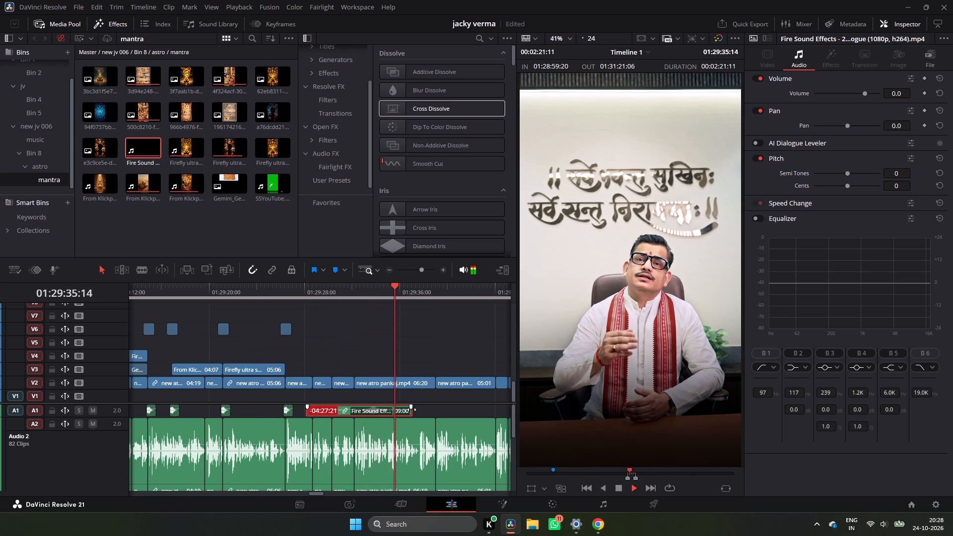
key(space)
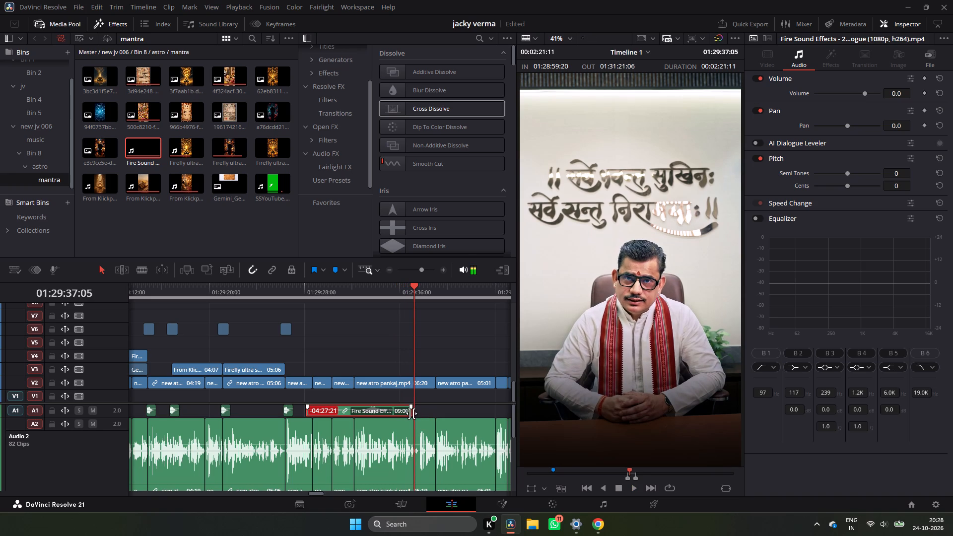
drag(411, 413, 343, 422)
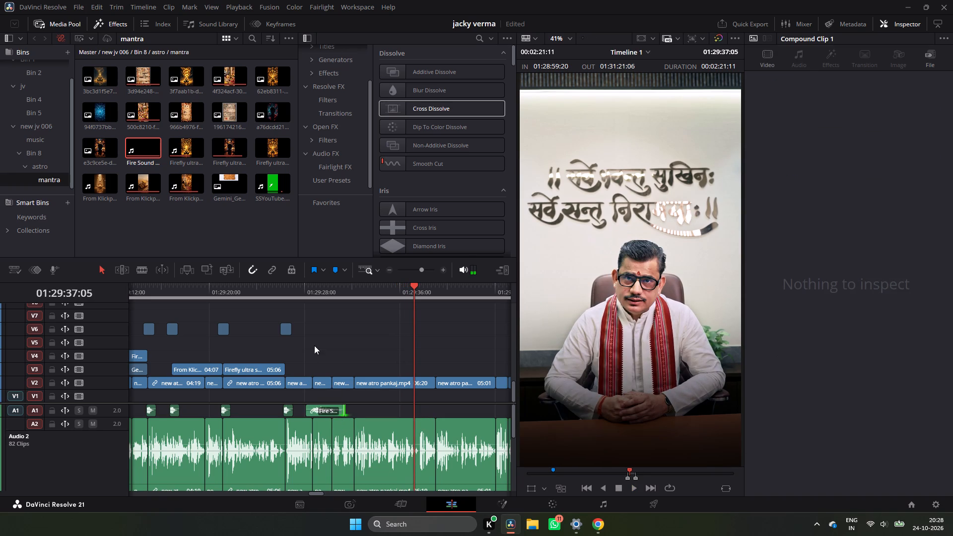
Move the trimmed fire sound clip under the burning silhouette shot, starting at about 01:29:21:20.
click(298, 292)
drag(327, 413, 317, 412)
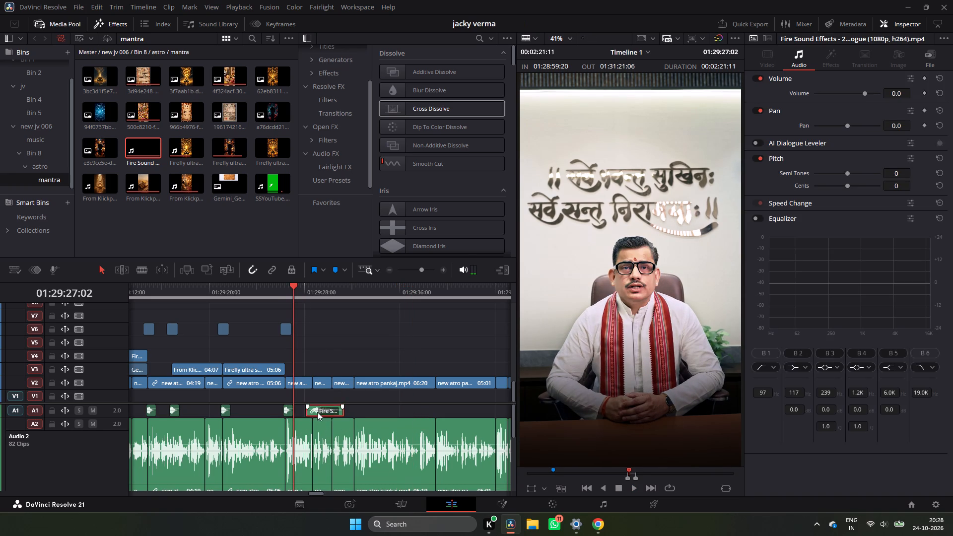
drag(317, 412, 256, 414)
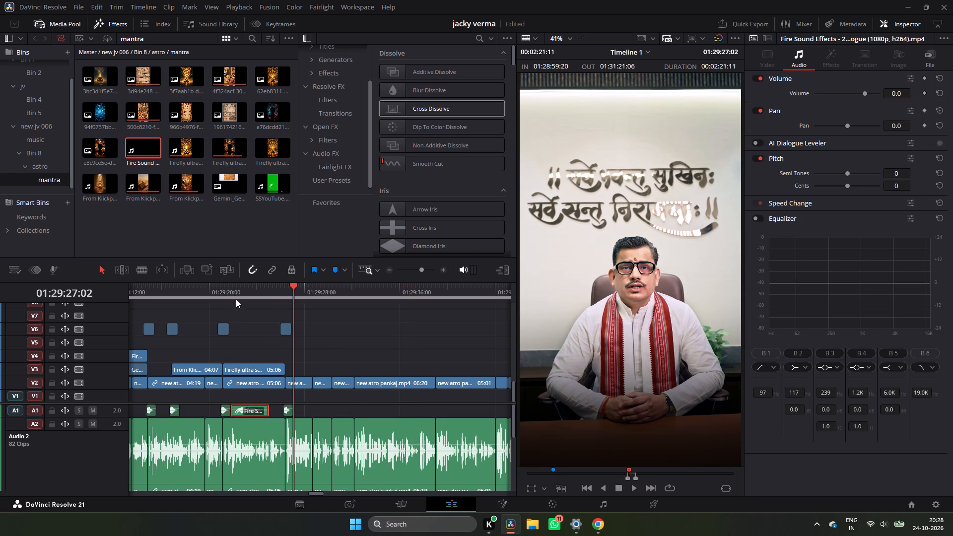
click(236, 297)
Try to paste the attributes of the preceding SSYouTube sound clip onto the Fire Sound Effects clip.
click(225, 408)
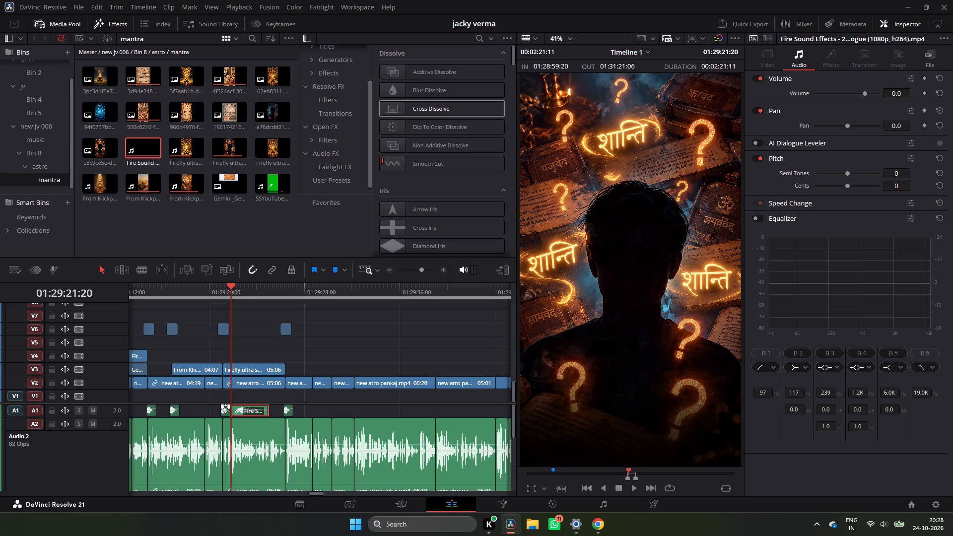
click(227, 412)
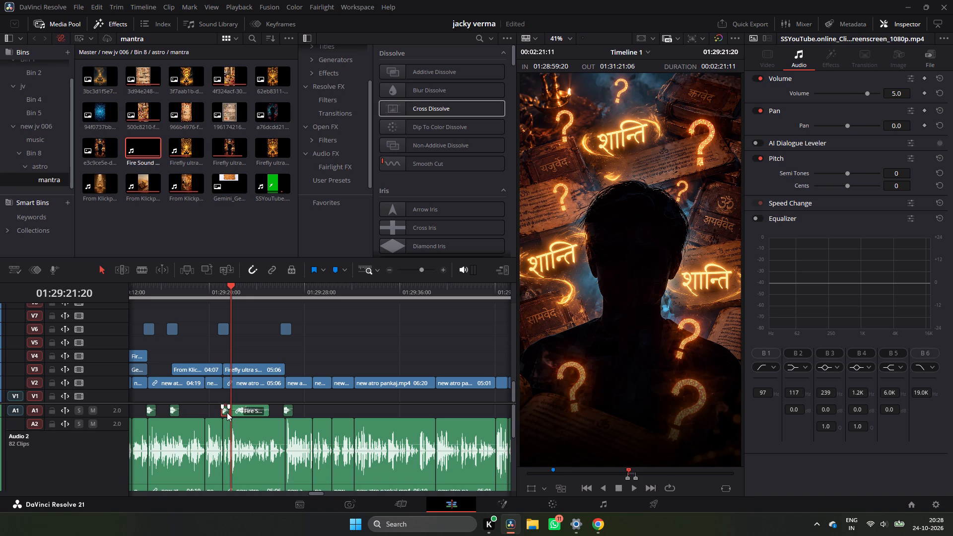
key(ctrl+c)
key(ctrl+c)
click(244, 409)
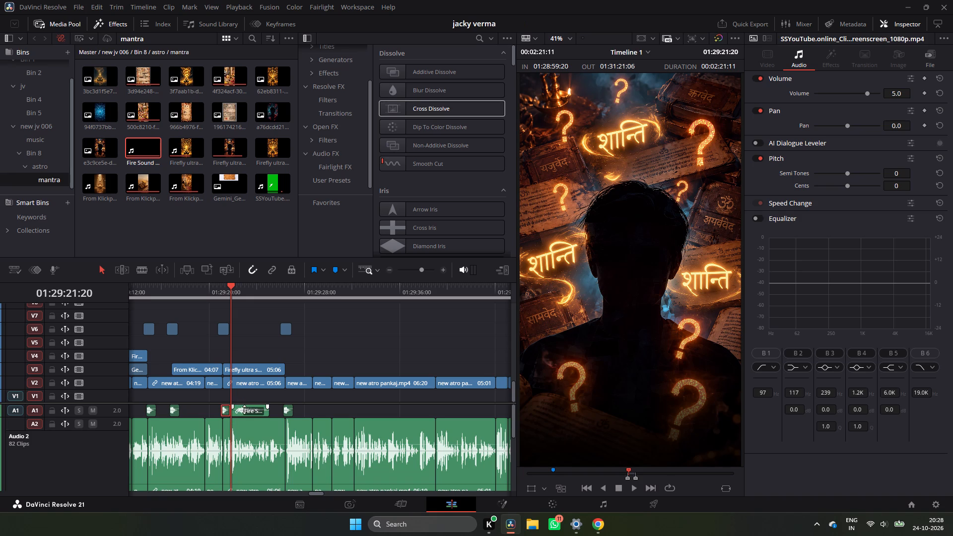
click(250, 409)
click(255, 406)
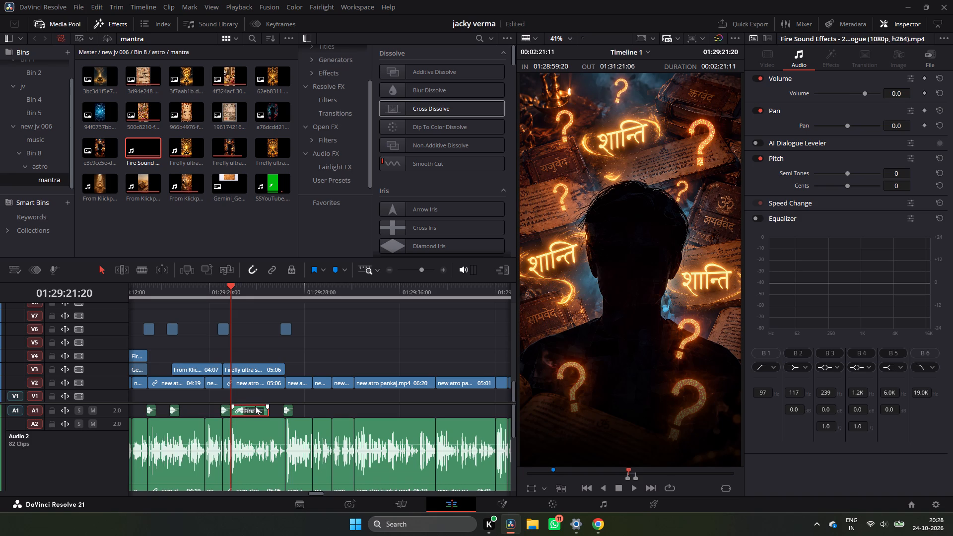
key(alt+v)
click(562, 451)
Shift the fire sound clip slightly later under the silhouette shot, starting at about 01:29:22:18.
drag(249, 406, 251, 405)
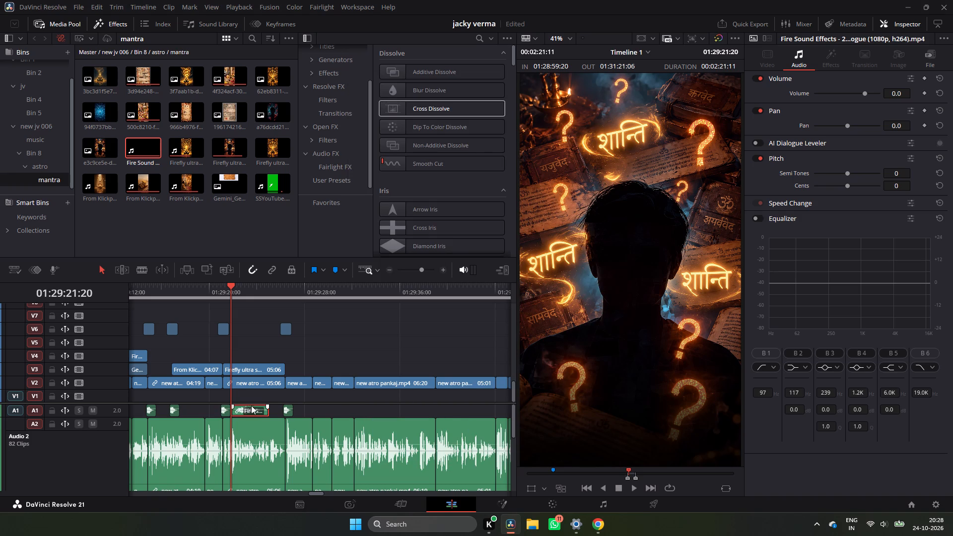
drag(251, 405, 260, 407)
click(260, 407)
Lower the Fire Sound Effects clip's volume to -7.0.
click(290, 412)
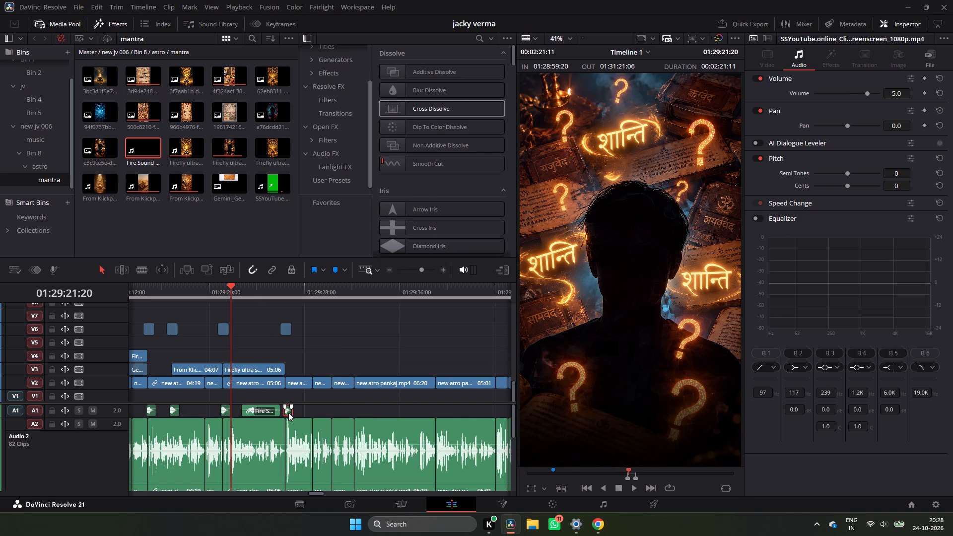
click(272, 412)
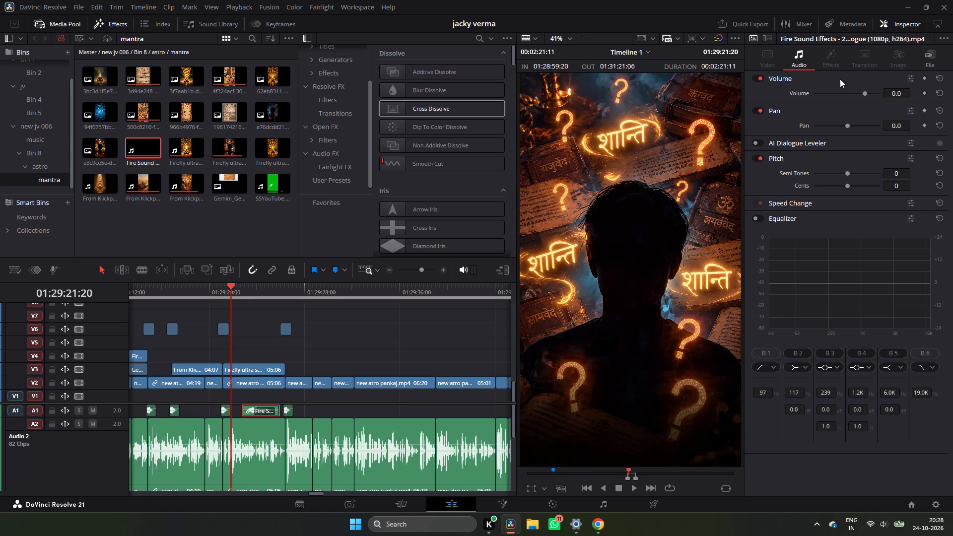
drag(896, 92, 888, 100)
drag(888, 100, 891, 101)
click(906, 92)
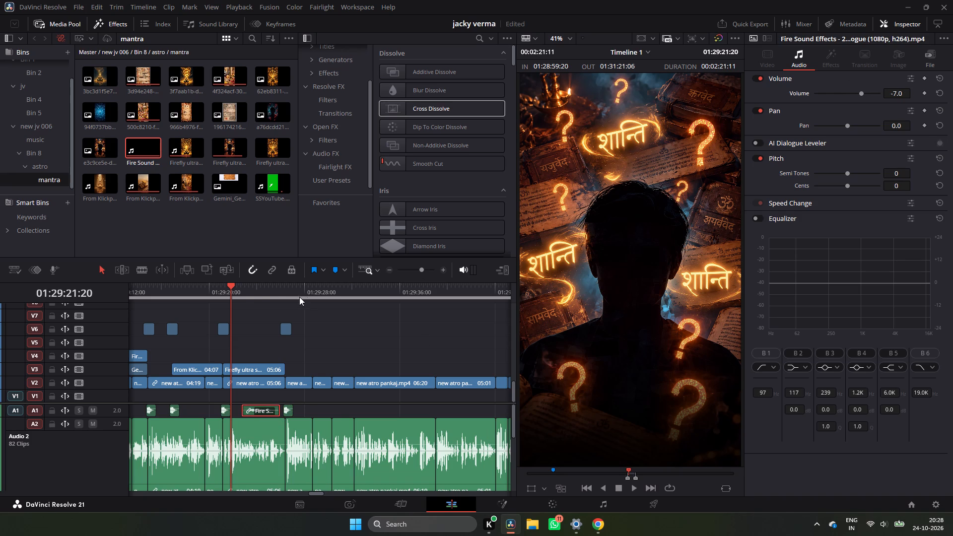
Play back the burning silhouette shot and the surrounding clips to check the fire sound's timing and level.
click(243, 291)
key(space)
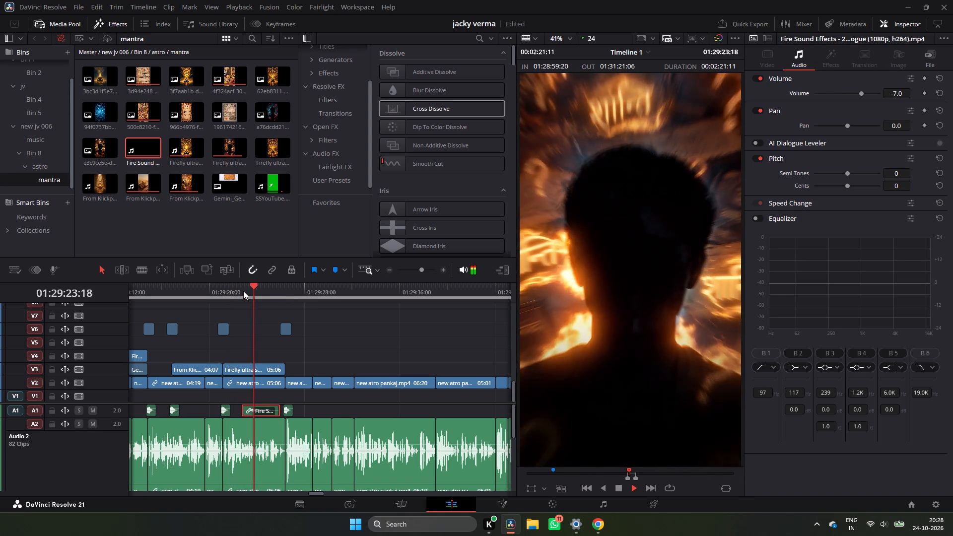
key(space)
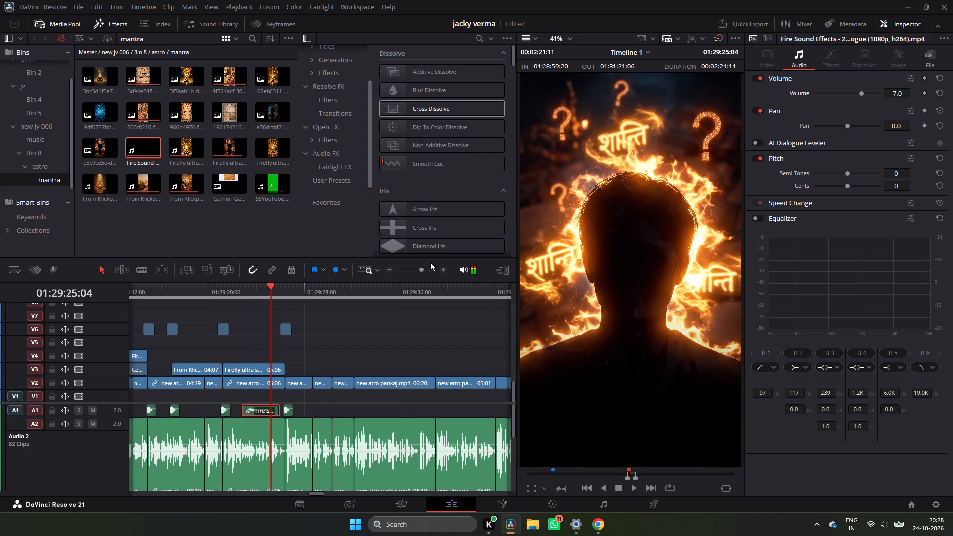
double_click(439, 266)
click(205, 291)
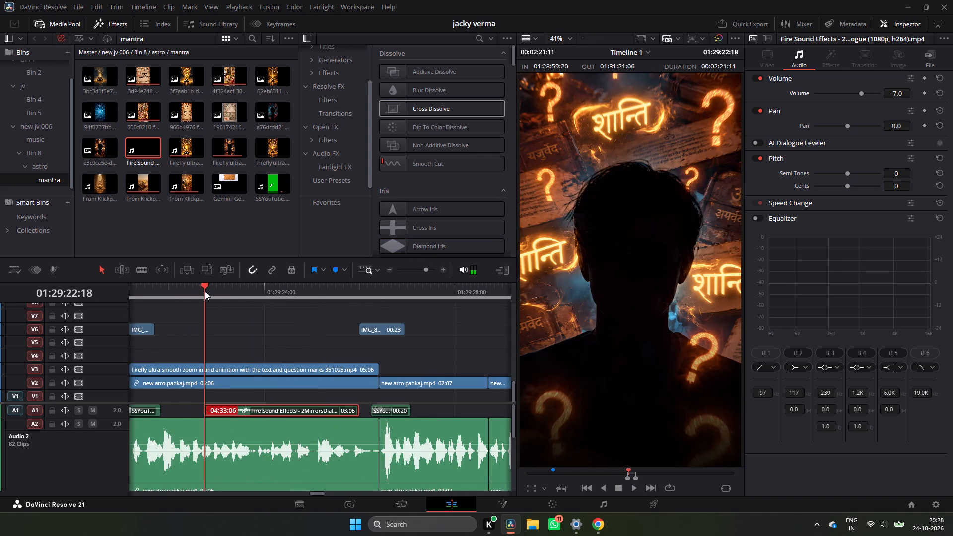
key(space)
key(space)
key(space)
key(space)
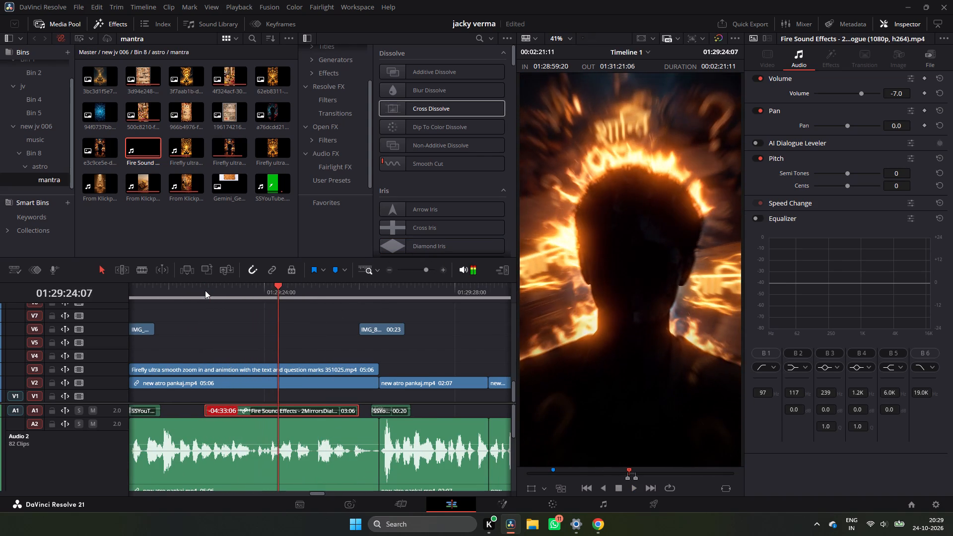
key(space)
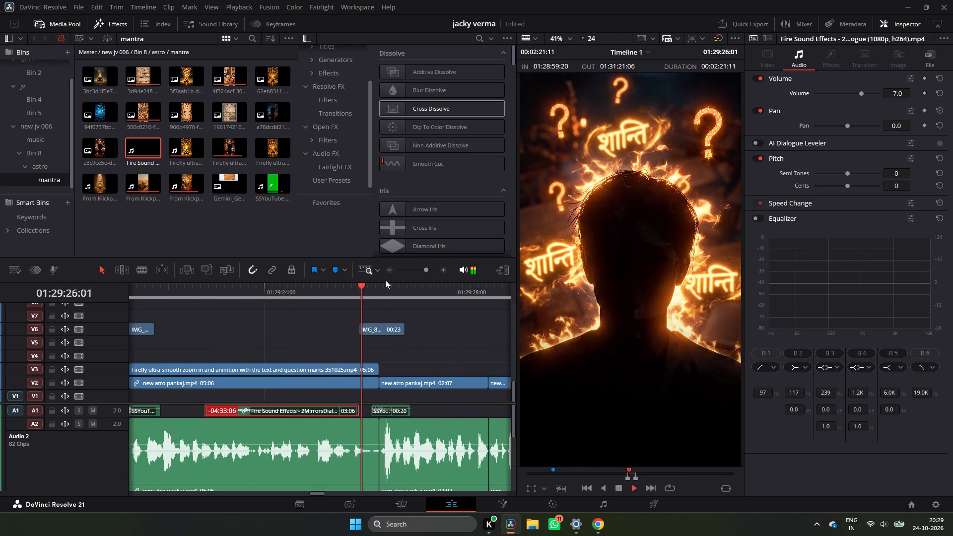
click(388, 269)
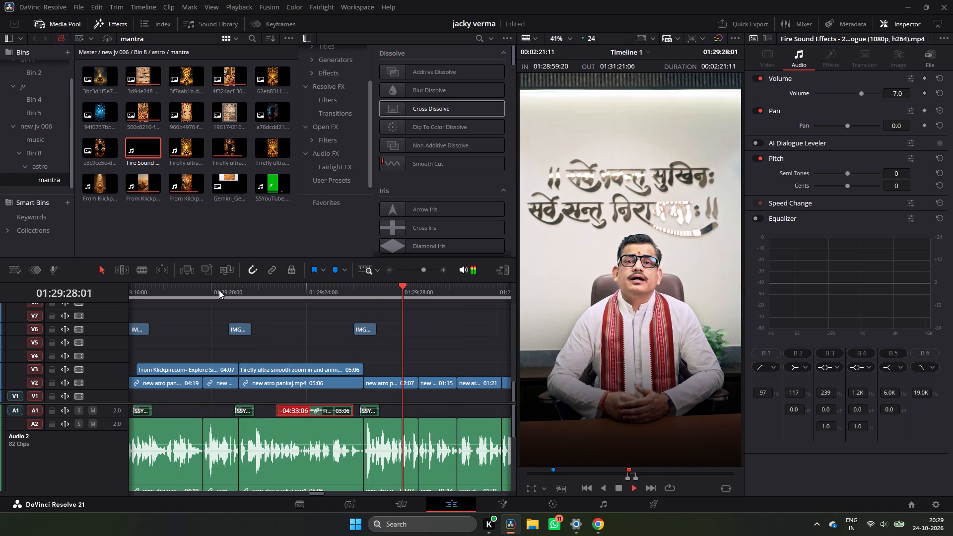
click(218, 289)
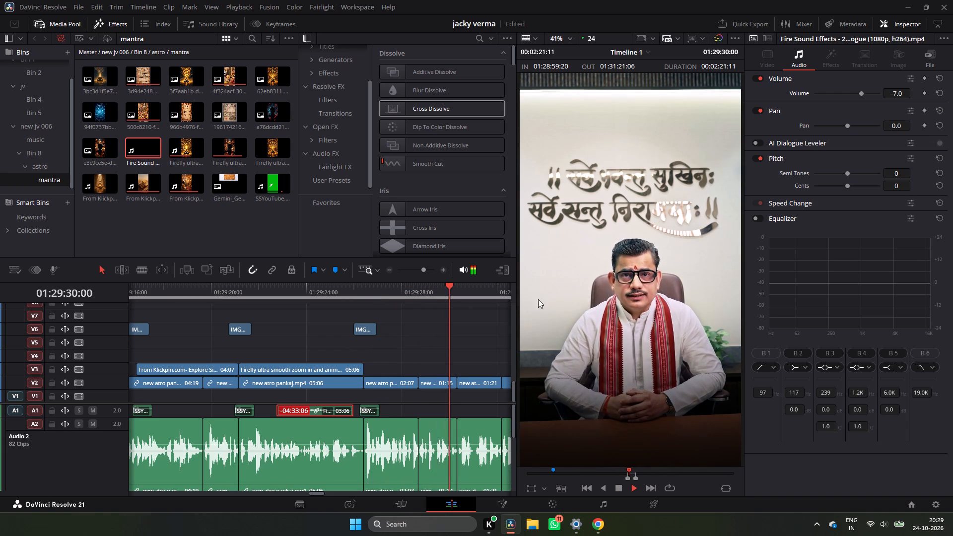
key(space)
click(333, 294)
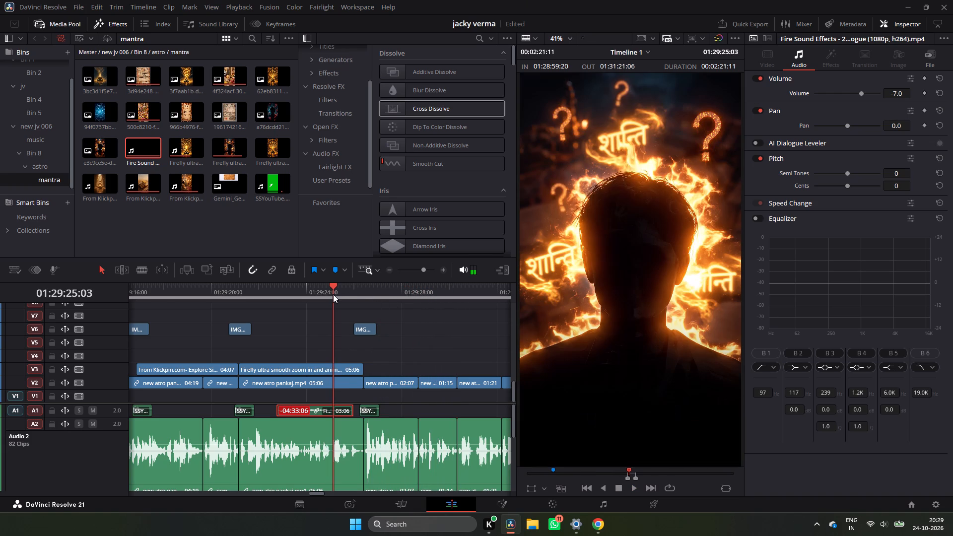
click(333, 294)
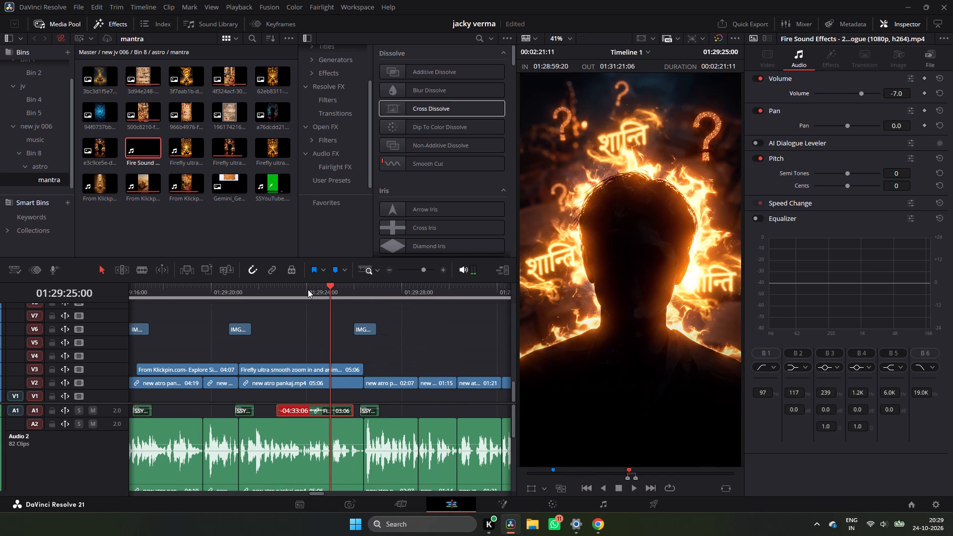
click(308, 289)
key(space)
key(space)
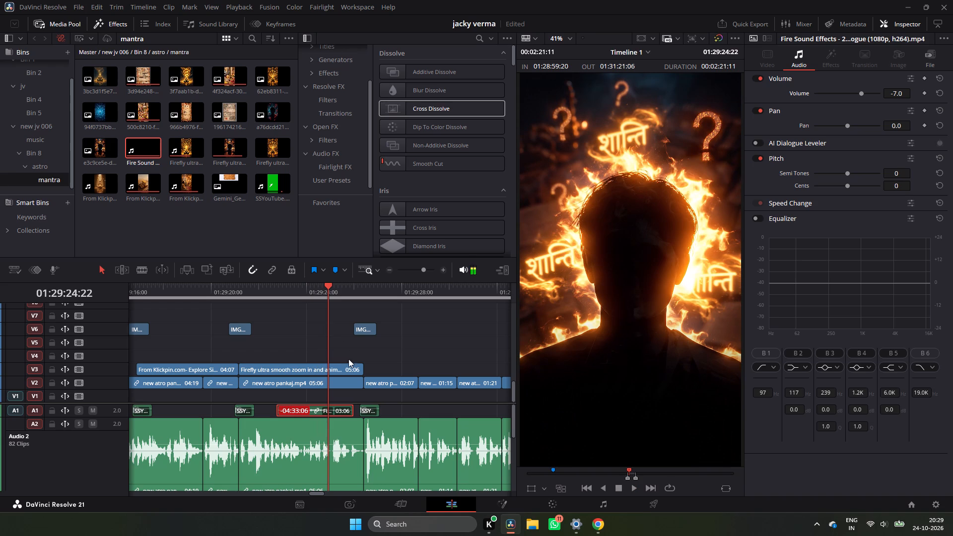
Apply the Transform effect to the Firefly silhouette clip on video track V3.
click(341, 367)
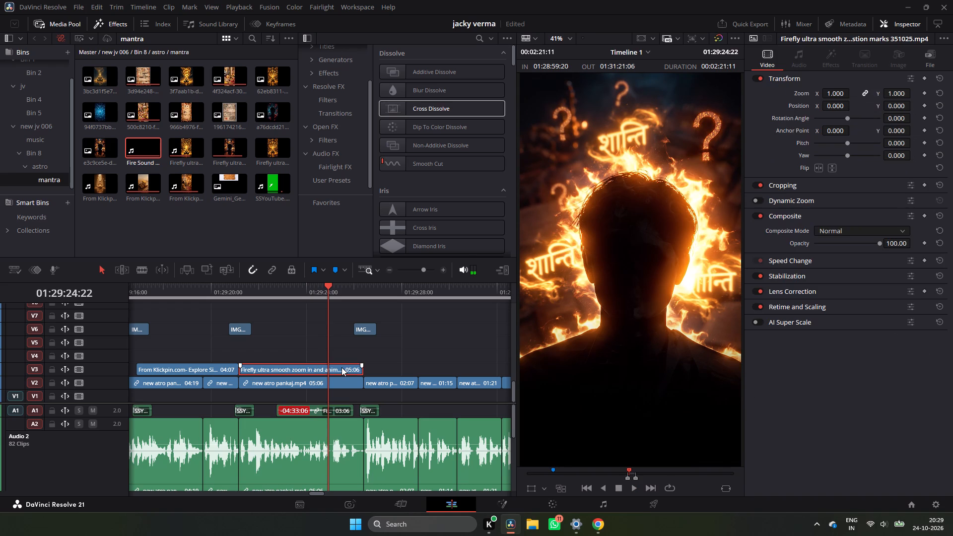
key(shift+space)
click(403, 287)
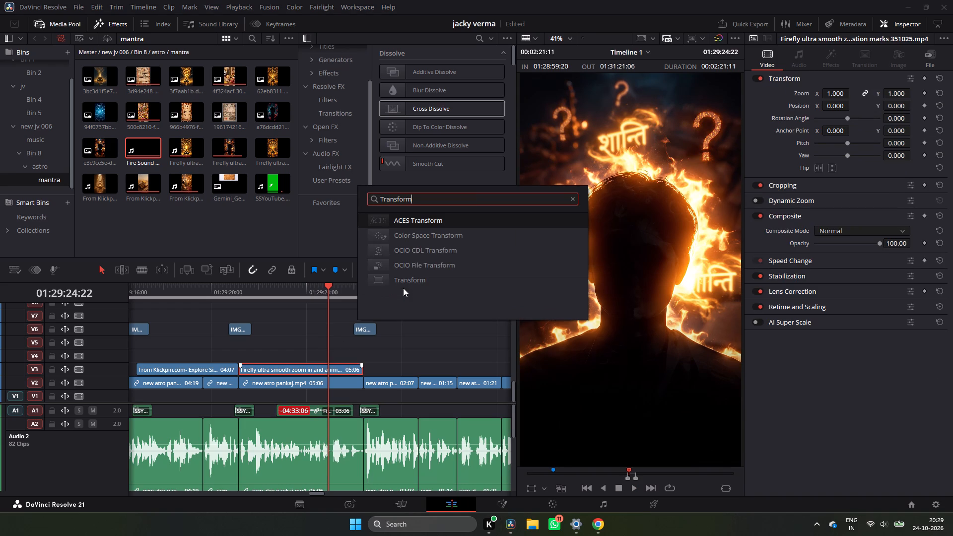
drag(403, 275, 337, 328)
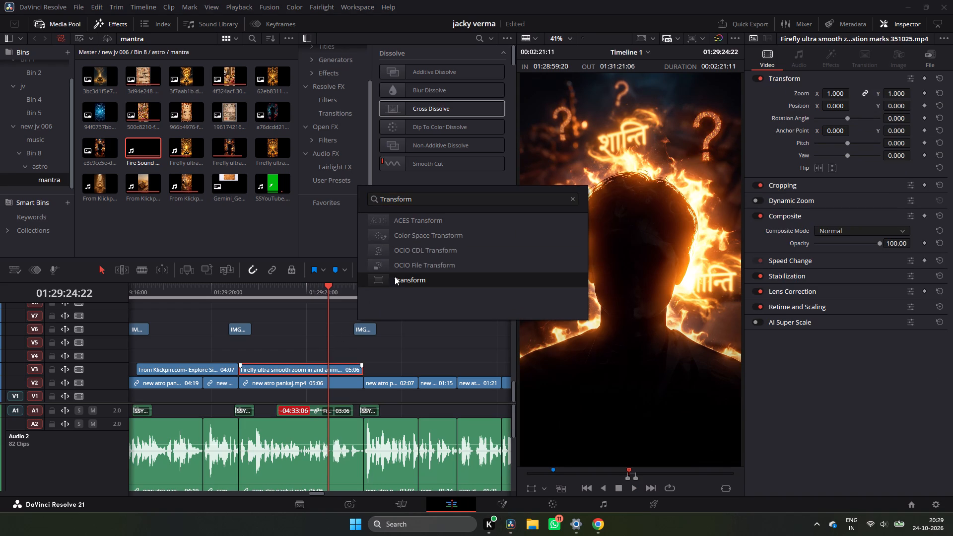
click(395, 276)
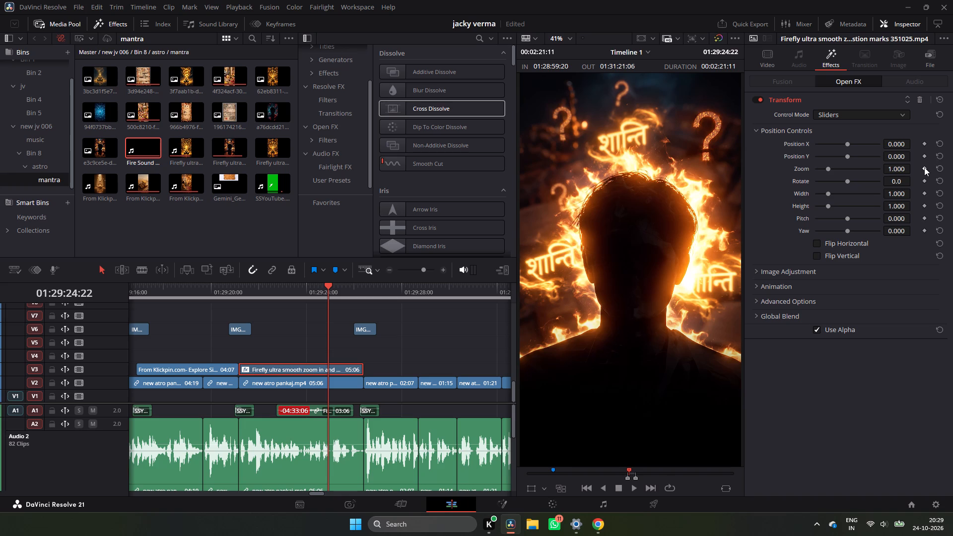
Add a Zoom keyframe at 1.000 in the silhouette clip's Transform effect at 01:29:24:22.
click(924, 168)
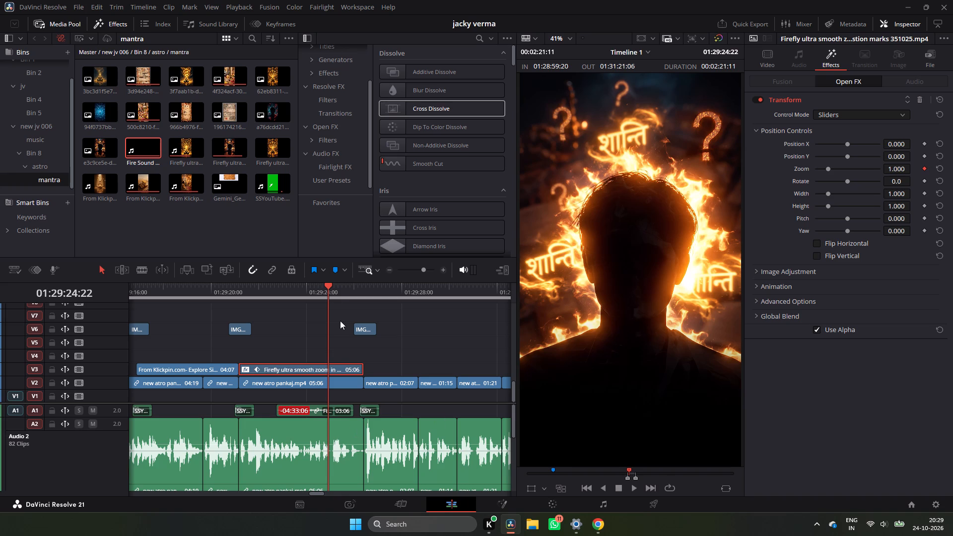
Go to the silhouette clip's last frame at 01:29:26:09 and disable the IMG_8069 flash clip on V6 there.
drag(333, 290, 365, 296)
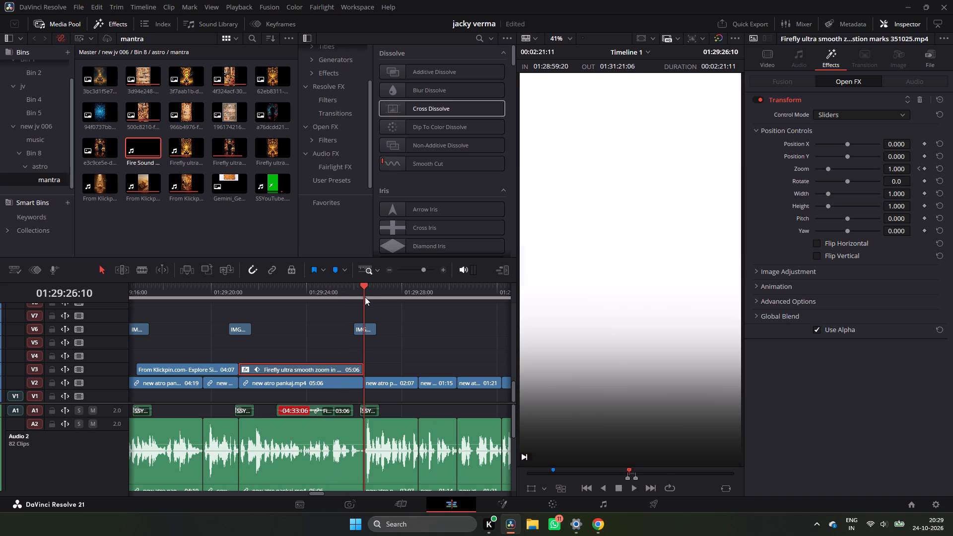
key(Left)
click(371, 335)
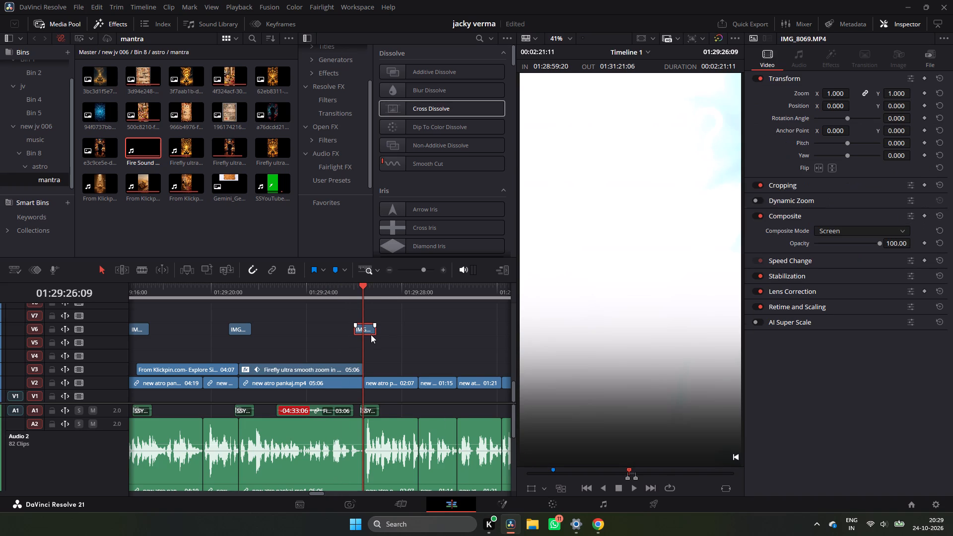
key(d)
Set the Motion Blur of the Firefly silhouette clip's Transform effect to 1.000.
click(353, 373)
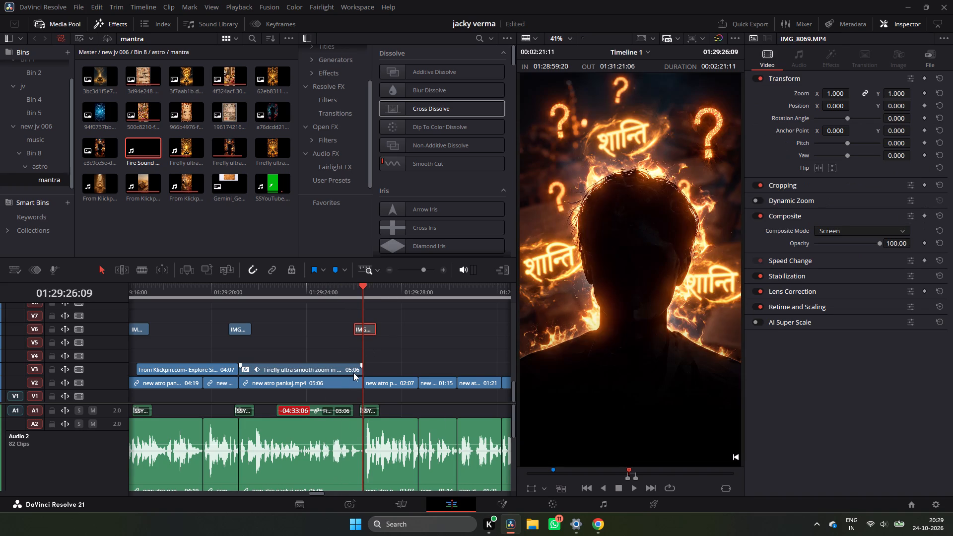
click(792, 271)
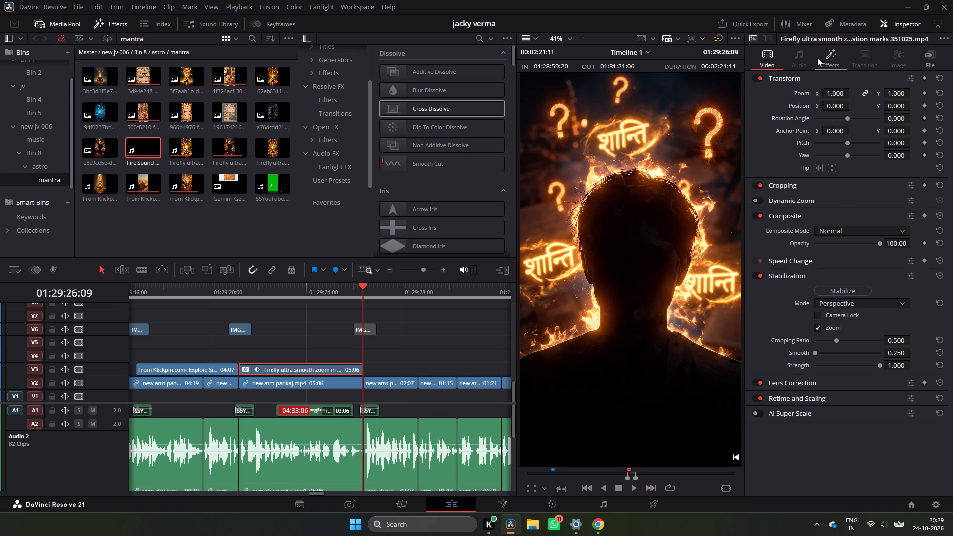
click(835, 63)
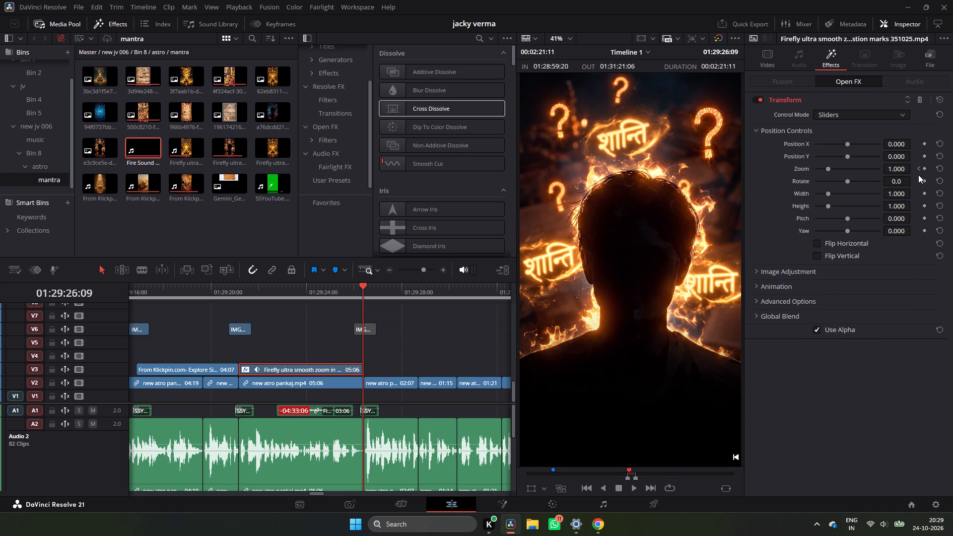
click(790, 285)
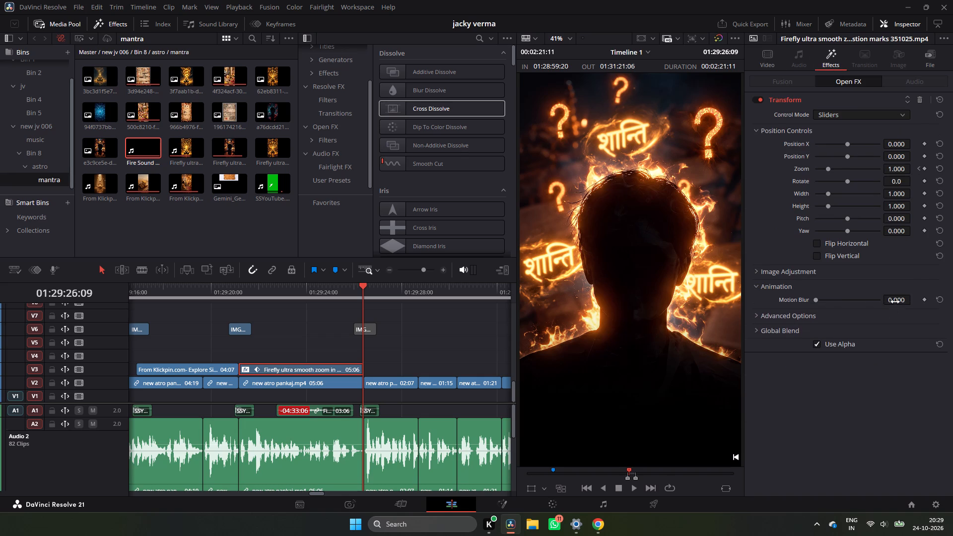
drag(895, 300, 602, 238)
Keyframe the Transform effect's Zoom at 1.071 on the silhouette clip's last frame, 01:29:26:09.
drag(903, 170, 914, 169)
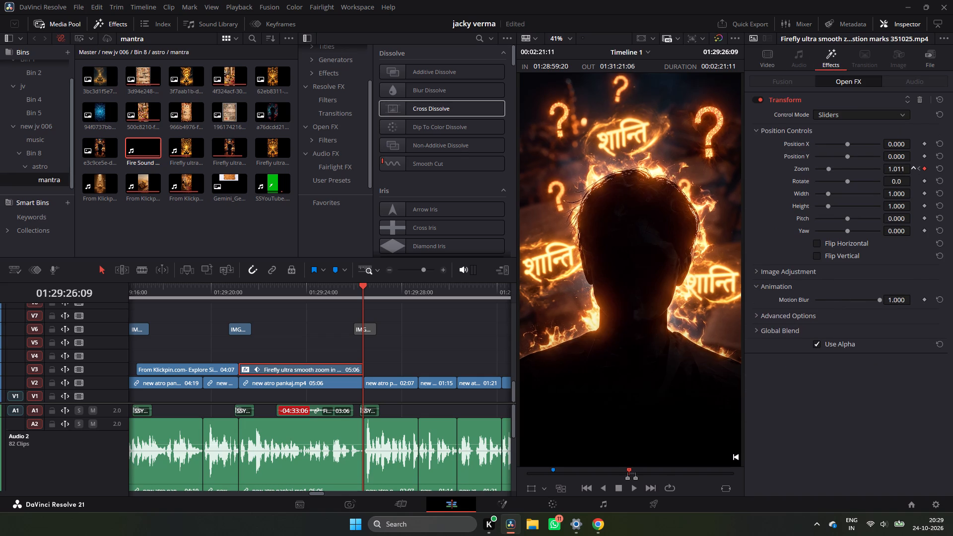
drag(914, 169, 938, 173)
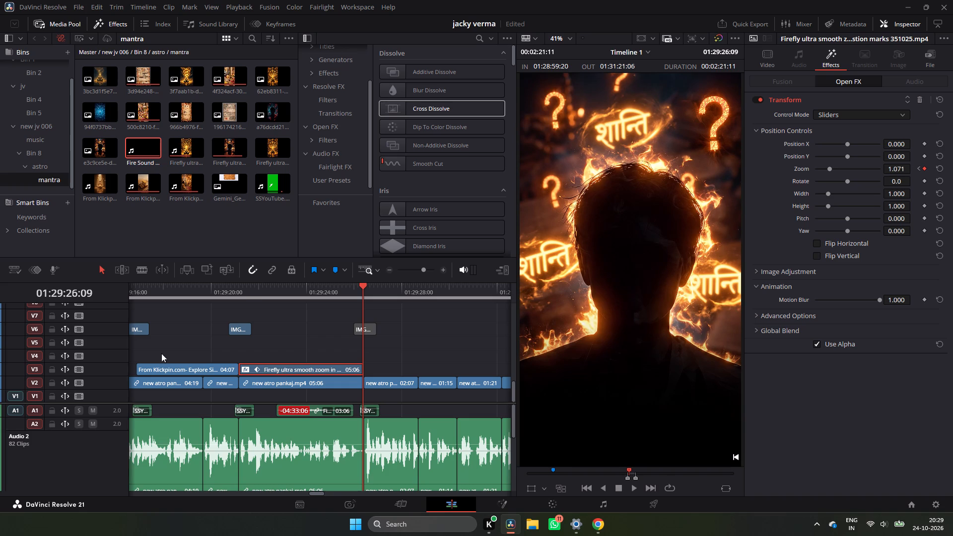
Play back the silhouette shot to check the zoom-in animation.
click(275, 286)
key(space)
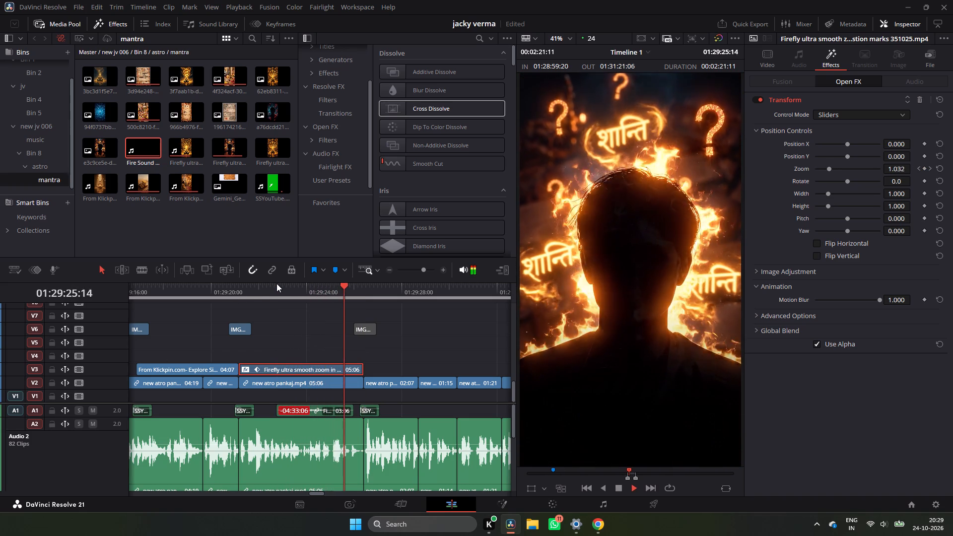
key(space)
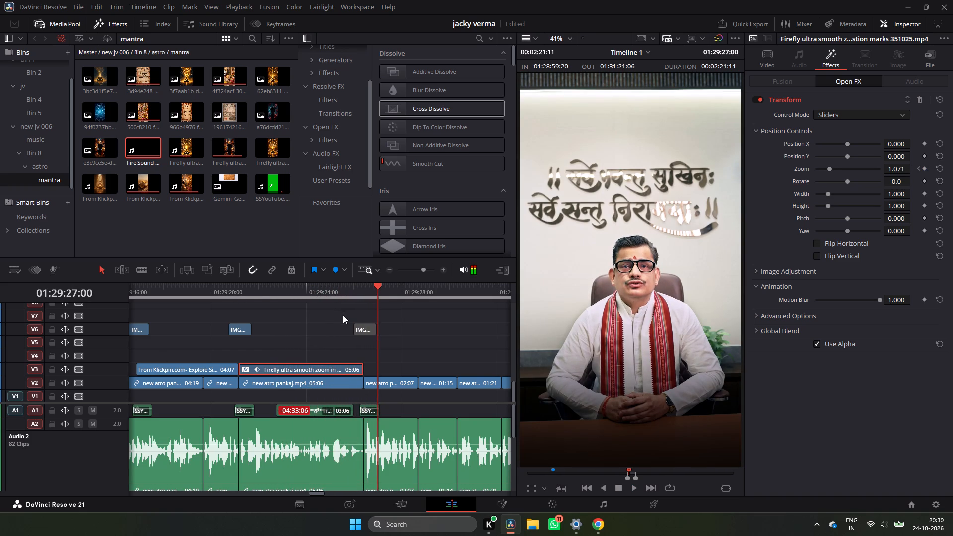
Re-enable the IMG_8069 flash clip on V6 at the end of the silhouette shot.
click(363, 329)
key(d)
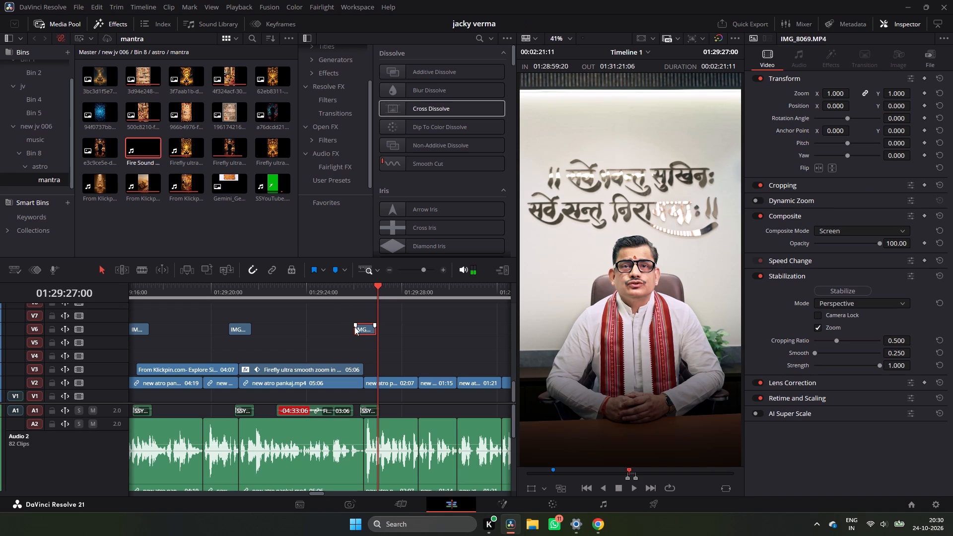
Play back the silhouette shot and its flash transition into the presenter footage.
click(331, 287)
key(space)
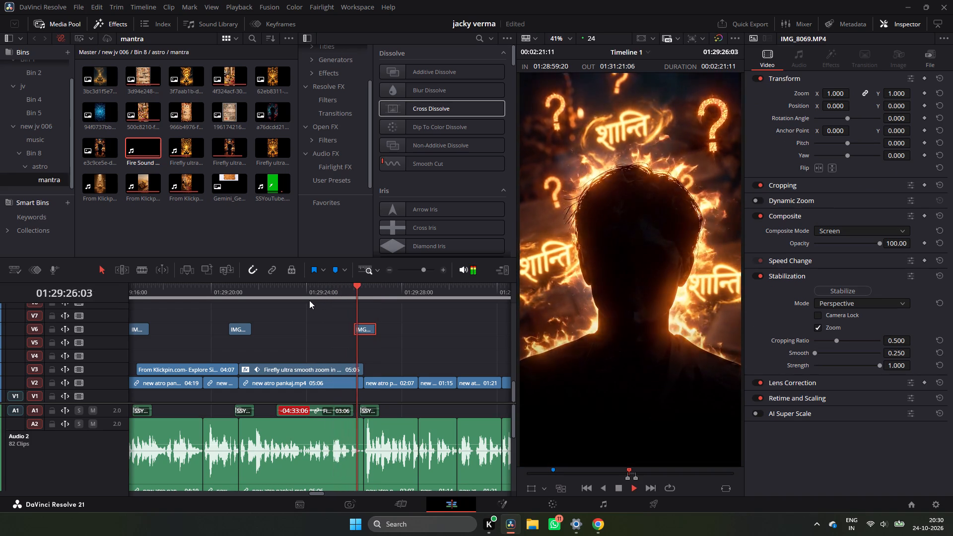
click(308, 293)
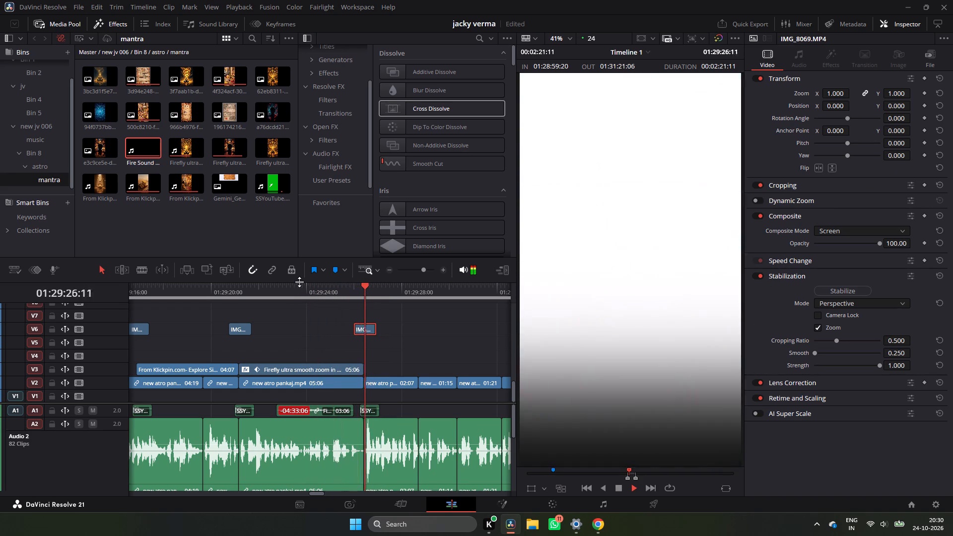
click(240, 289)
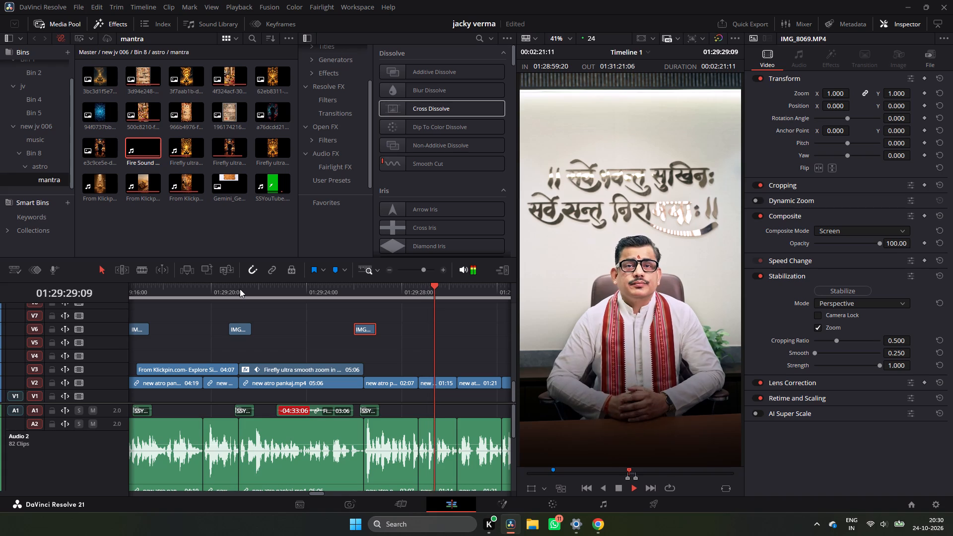
key(space)
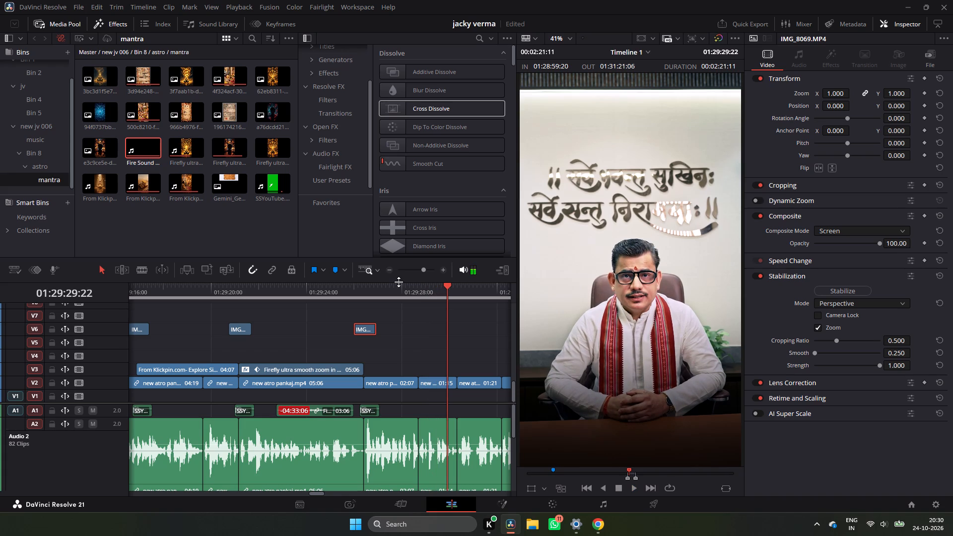
Play back the edit from the clips before the silhouette shot through to the presenter footage after it.
click(390, 270)
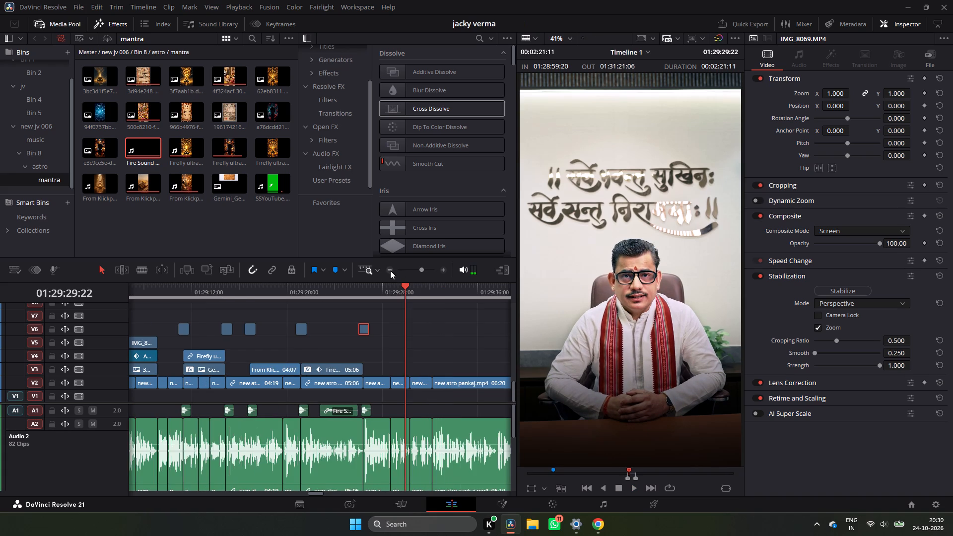
click(243, 291)
click(233, 289)
key(space)
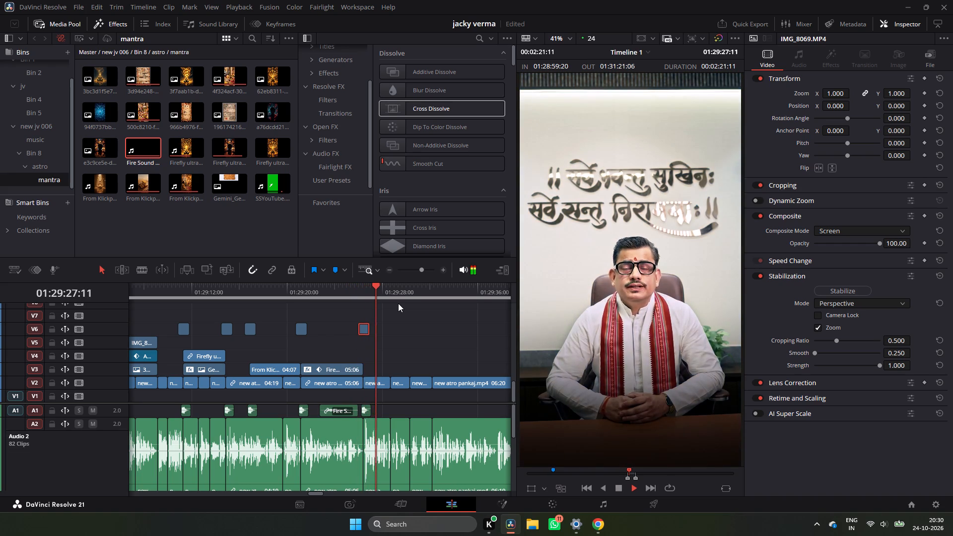
key(space)
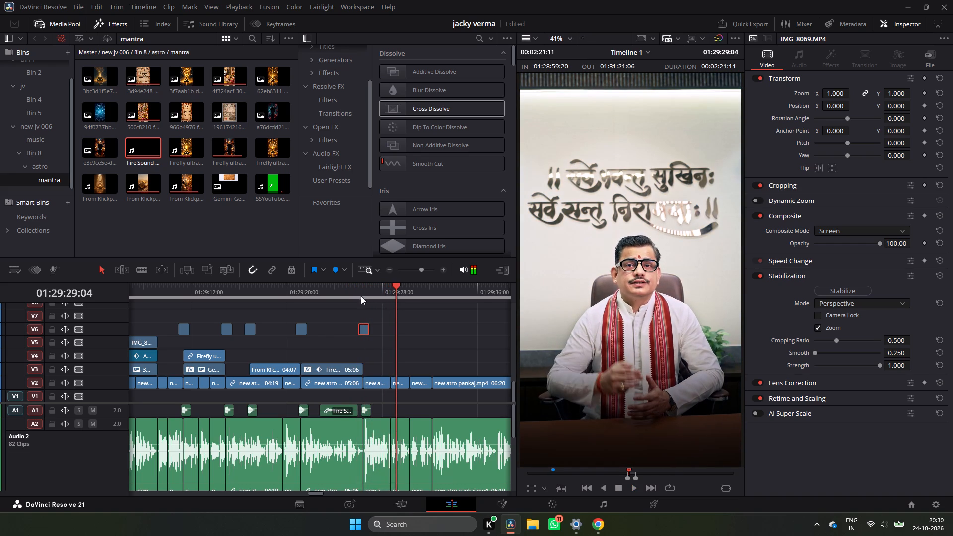
Replay the presenter footage after the silhouette shot, up to about 01:29:32:10, to review the spoken lines.
click(367, 290)
key(space)
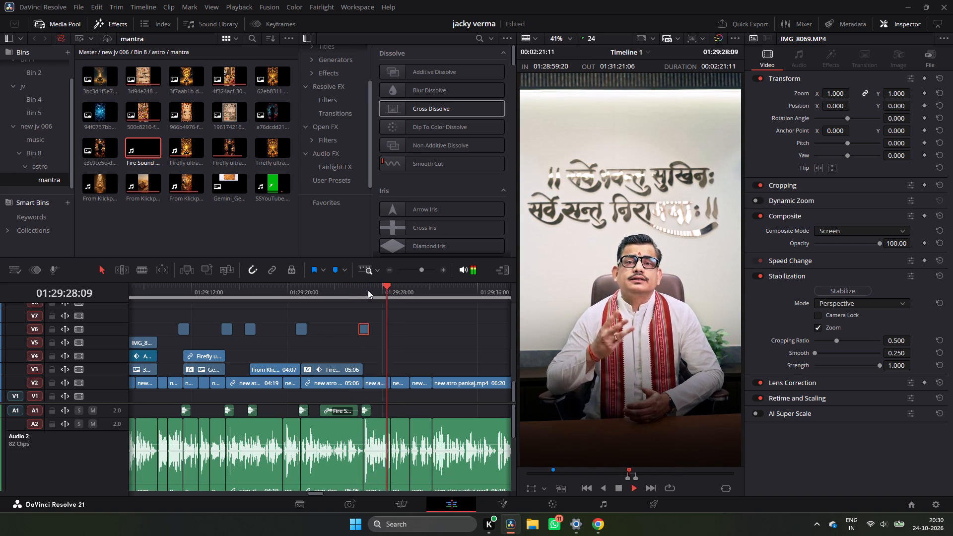
click(364, 289)
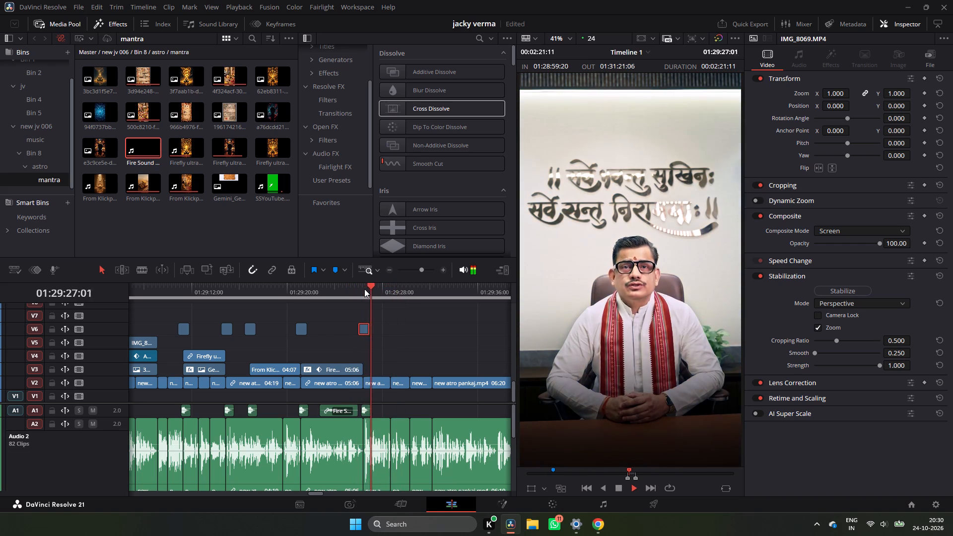
click(364, 289)
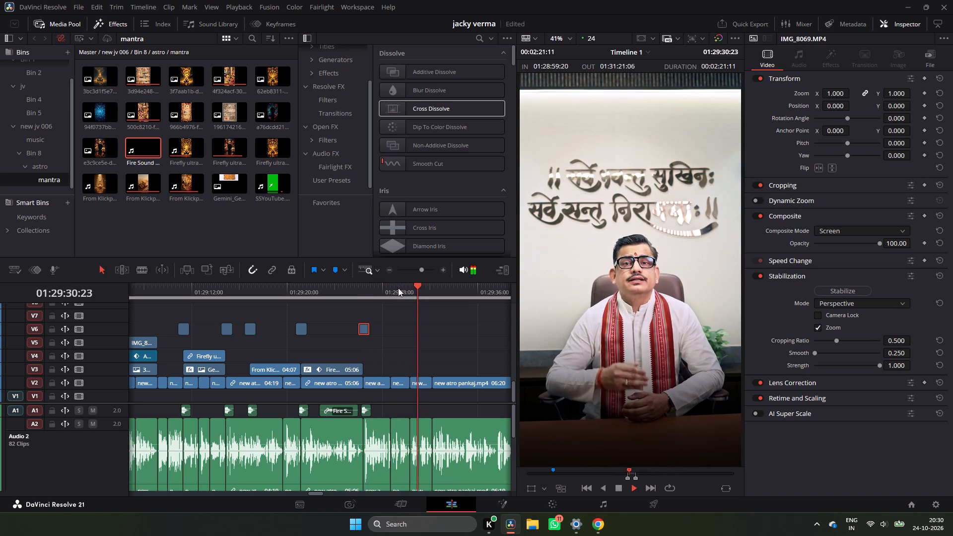
click(385, 293)
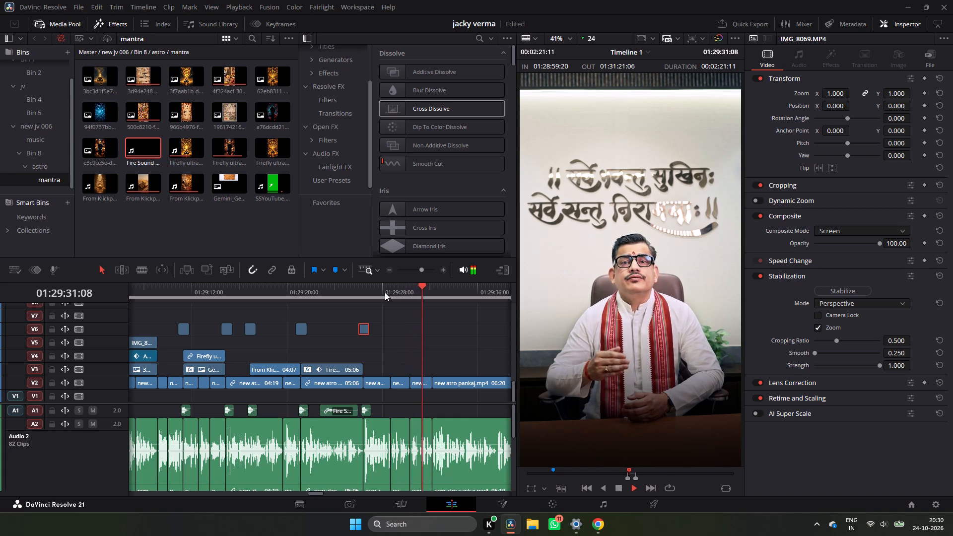
key(space)
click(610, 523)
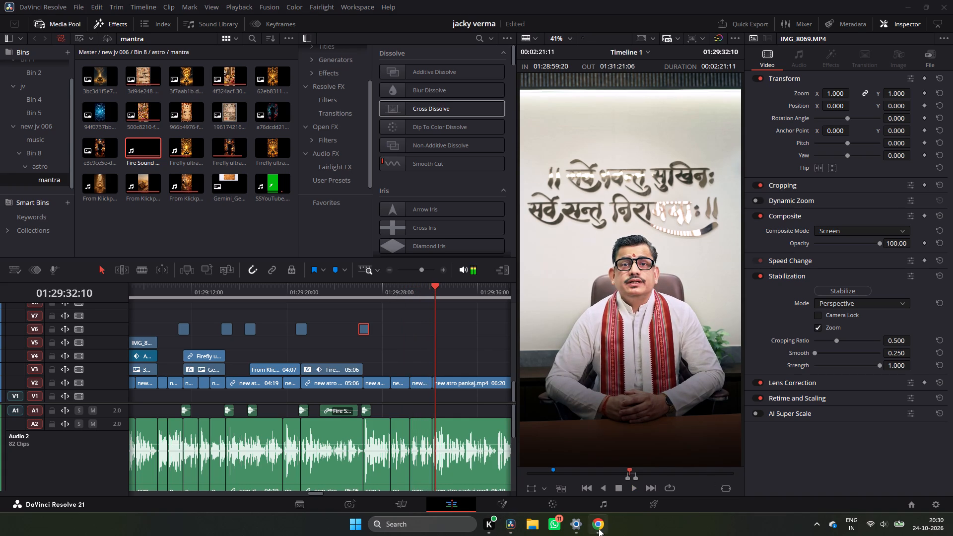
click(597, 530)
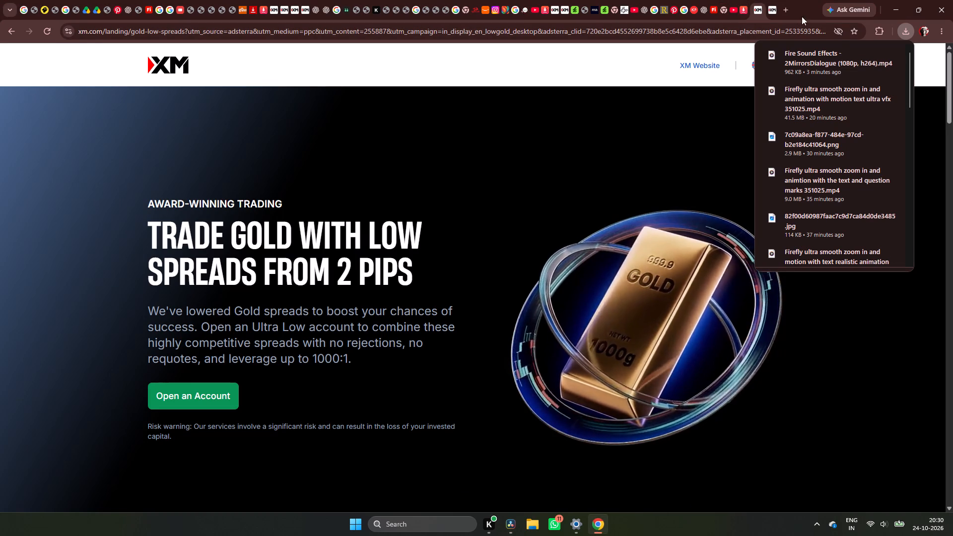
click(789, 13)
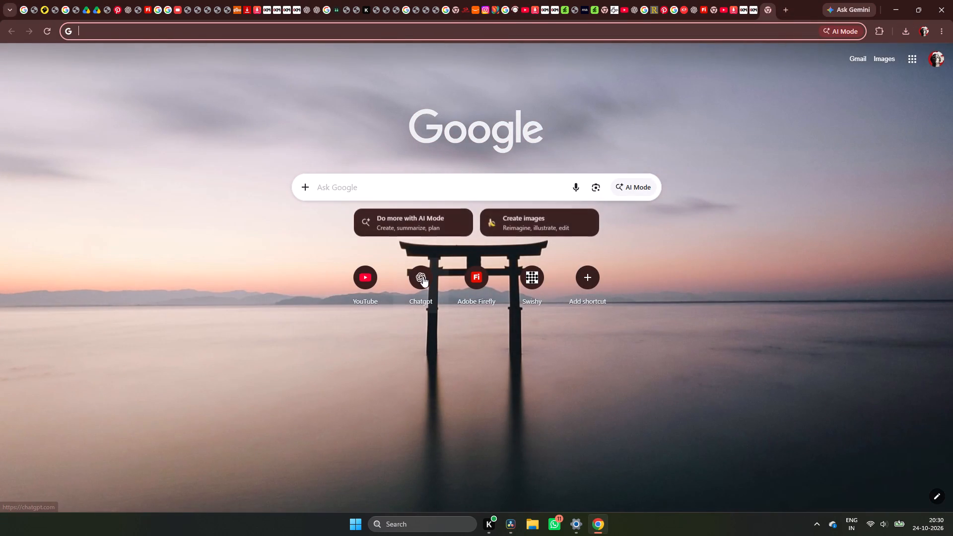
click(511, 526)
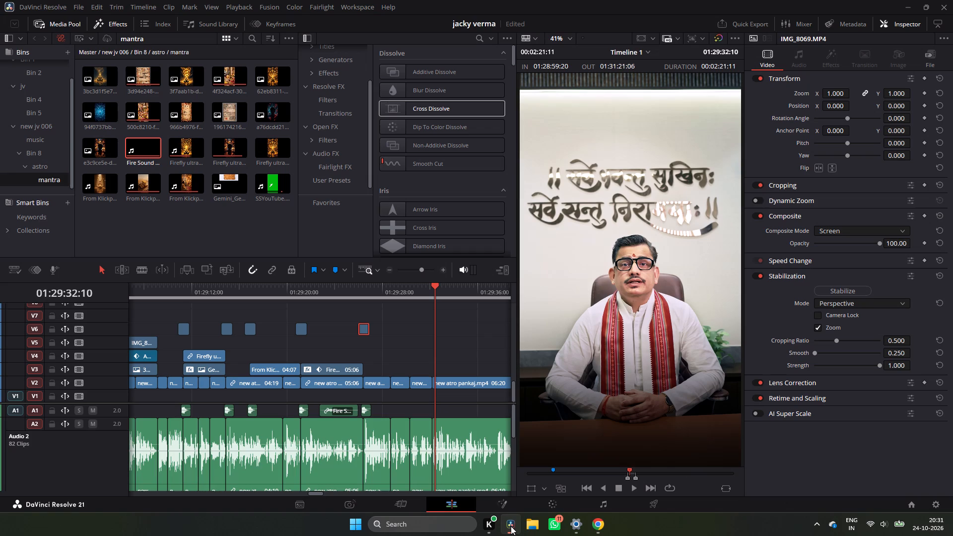
Listen again to the presenter's lines from about 01:29:29 to 01:29:32.
click(403, 297)
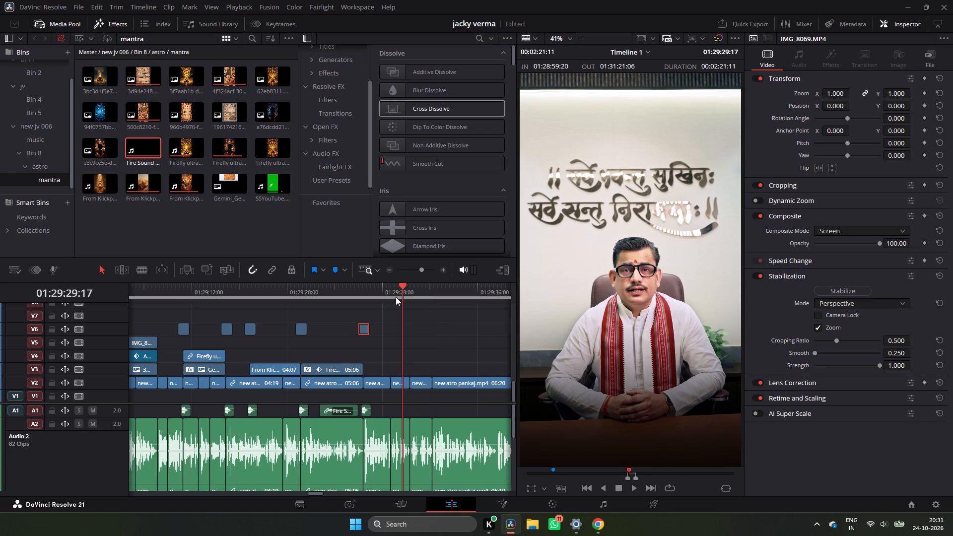
click(396, 297)
key(space)
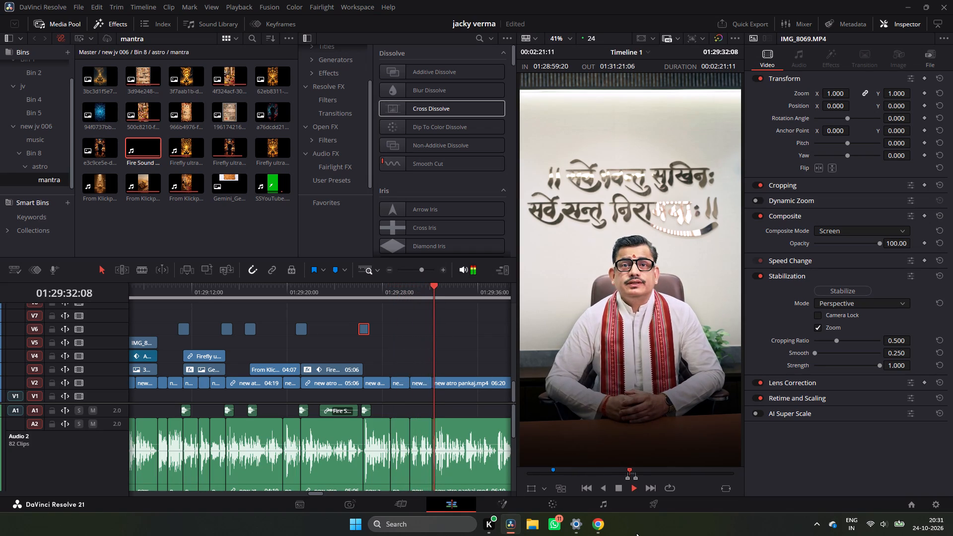
key(space)
Switch to Pinterest in Chrome, search for "deybiok pain" and browse the results for imagery of people in pain.
click(596, 520)
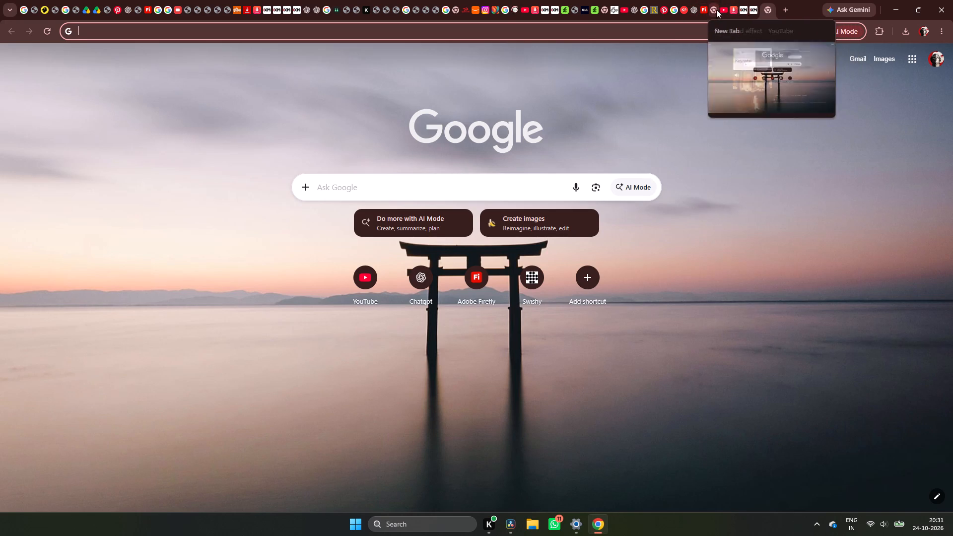
click(665, 12)
click(616, 60)
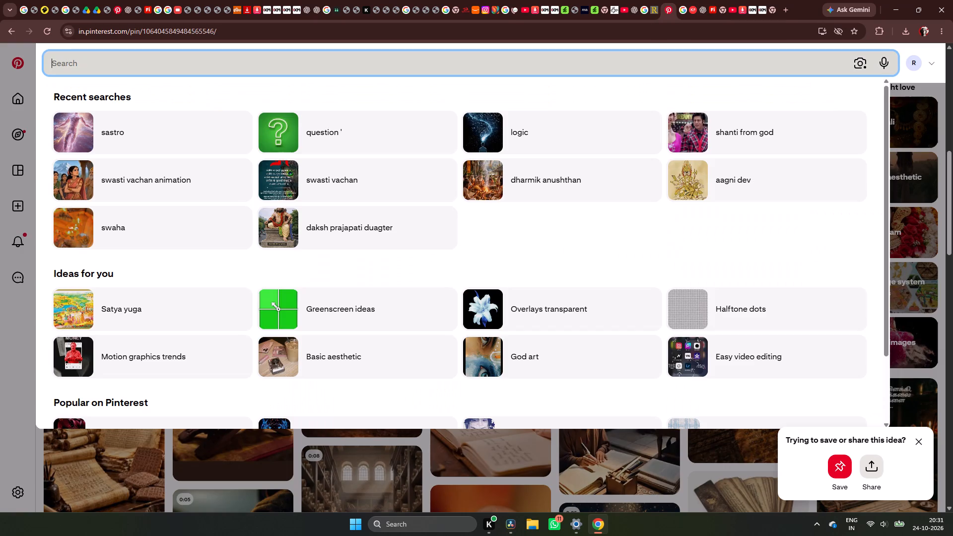
text(deybiok pain)
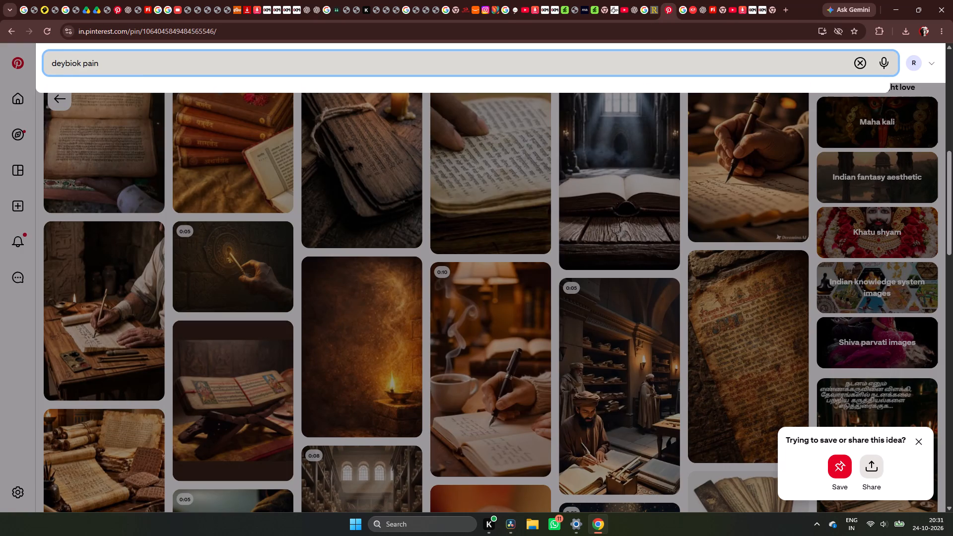
key(Return)
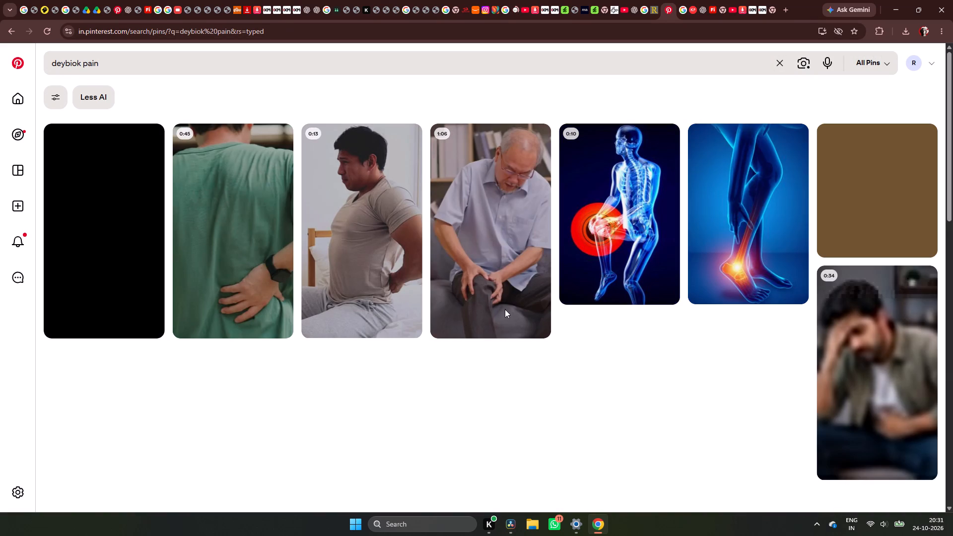
scroll(505, 308, down, 4)
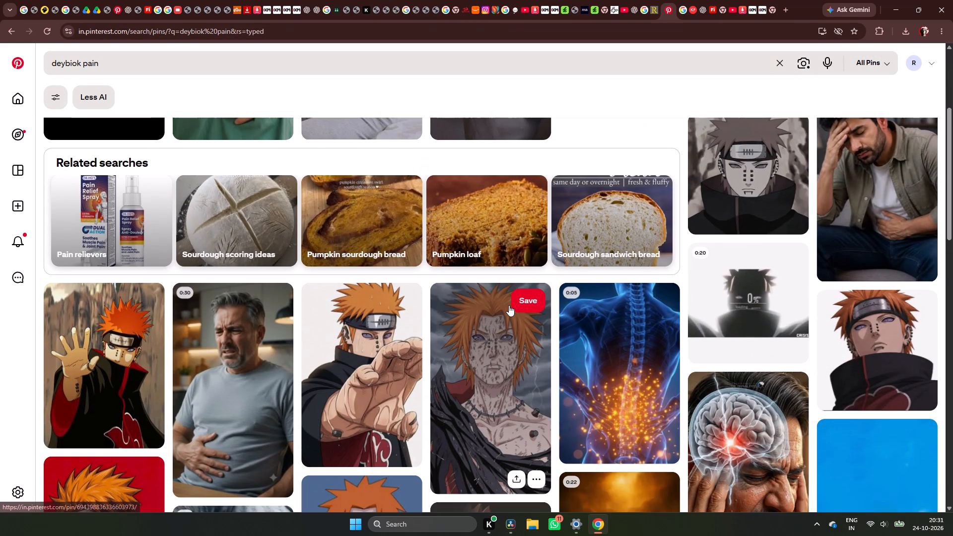
scroll(482, 302, down, 5)
scroll(510, 263, down, 3)
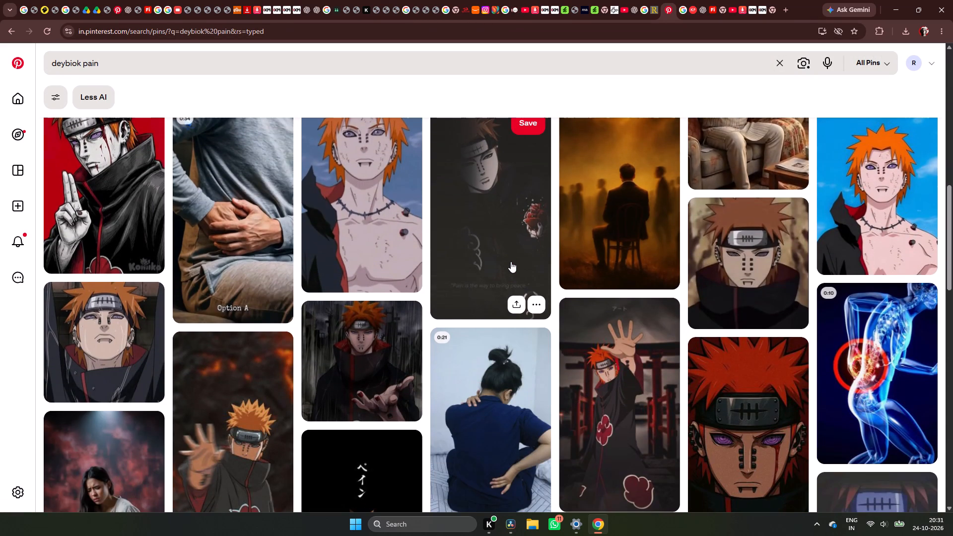
scroll(511, 260, down, 6)
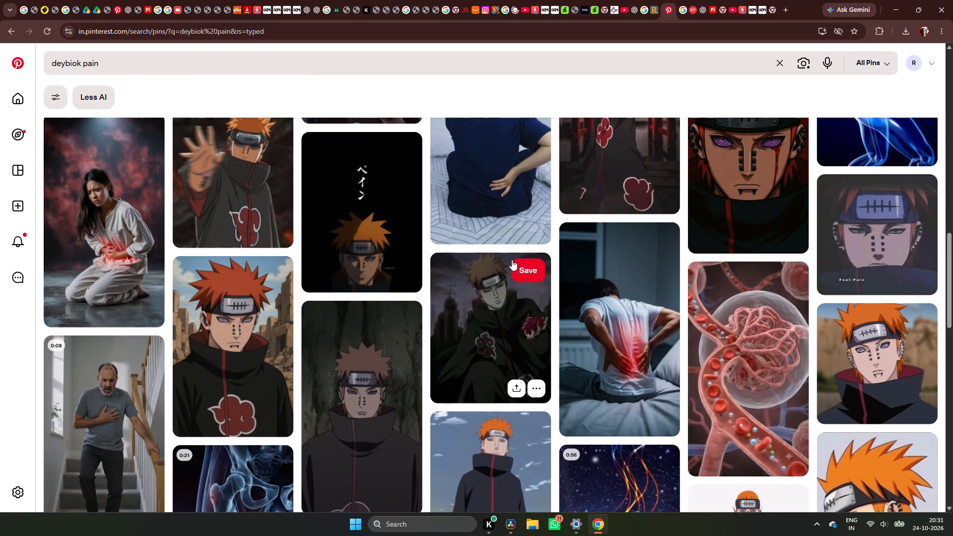
Search Pinterest for "phyisical pain" and browse down the results for imagery that fits the presenter's lines.
click(775, 53)
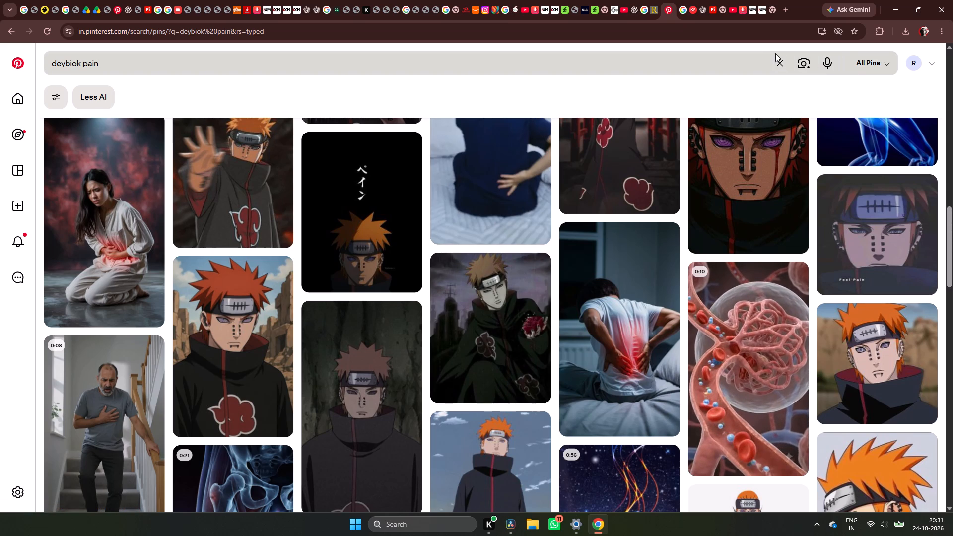
click(778, 62)
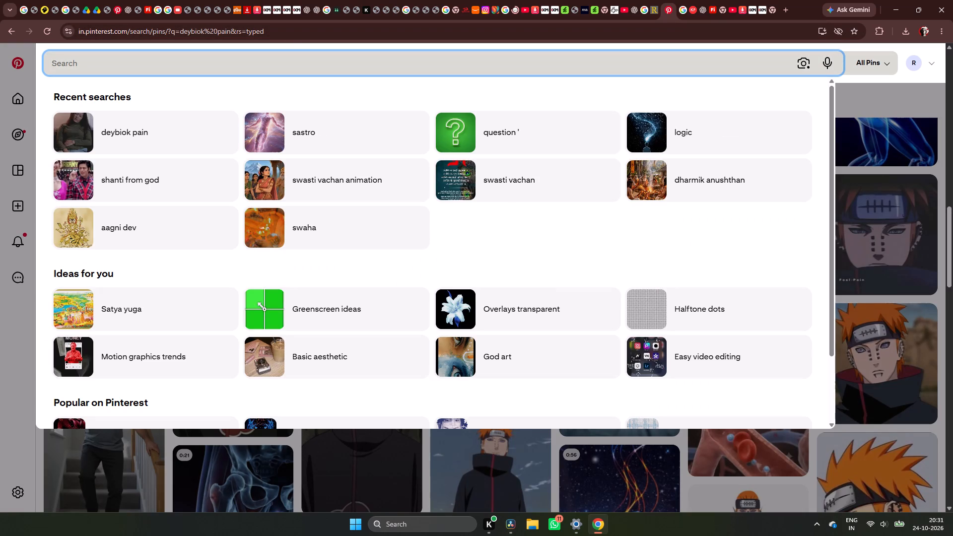
text(phyi)
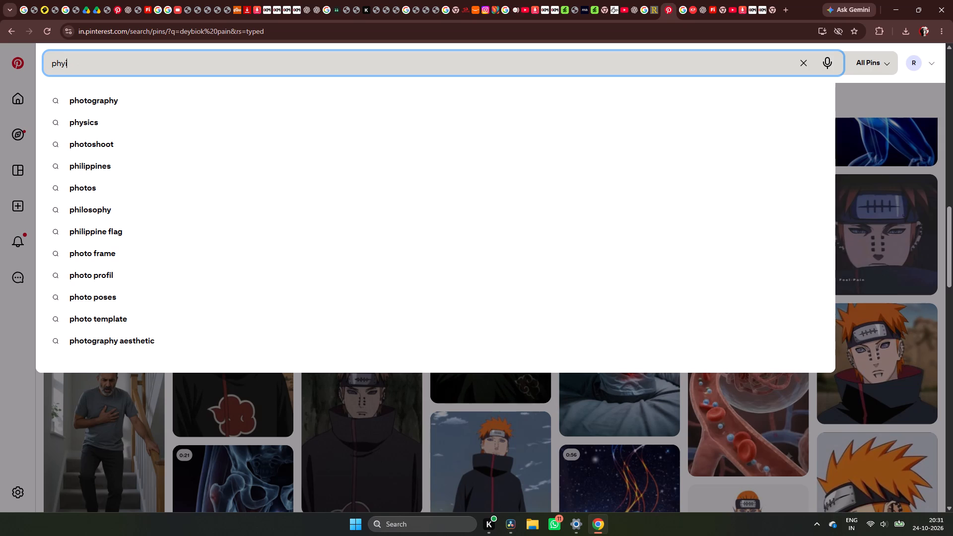
text(sical pain)
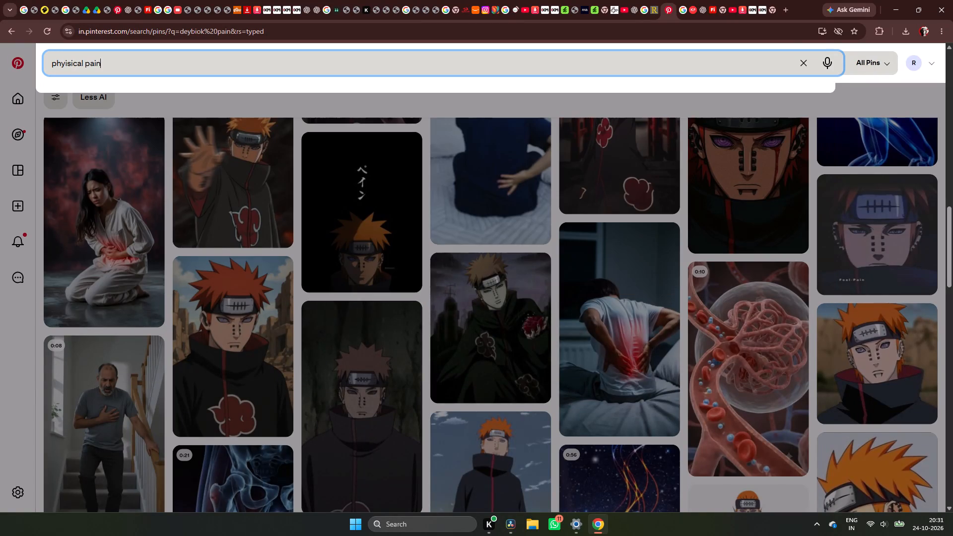
key(Return)
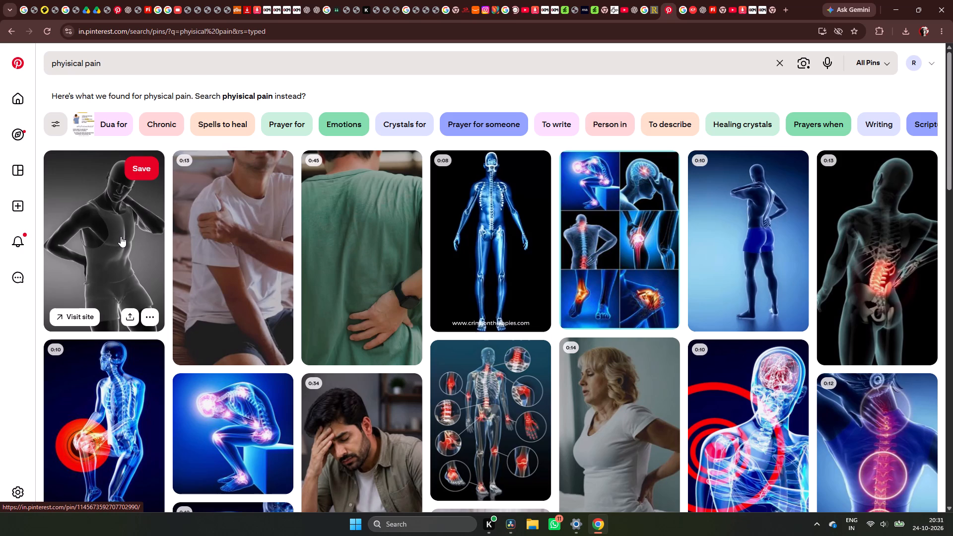
scroll(227, 236, down, 5)
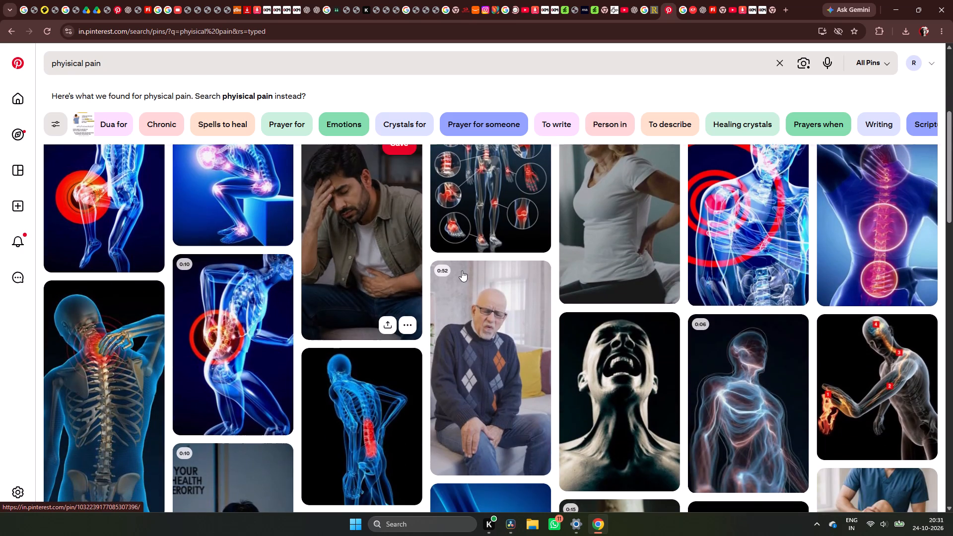
scroll(466, 270, down, 6)
scroll(504, 280, down, 6)
scroll(310, 270, down, 5)
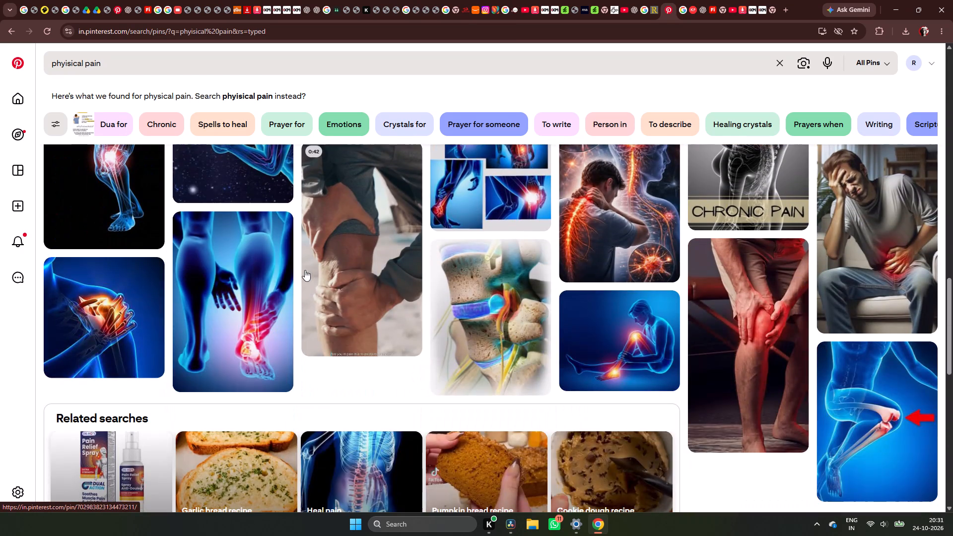
scroll(246, 262, down, 5)
scroll(388, 244, down, 4)
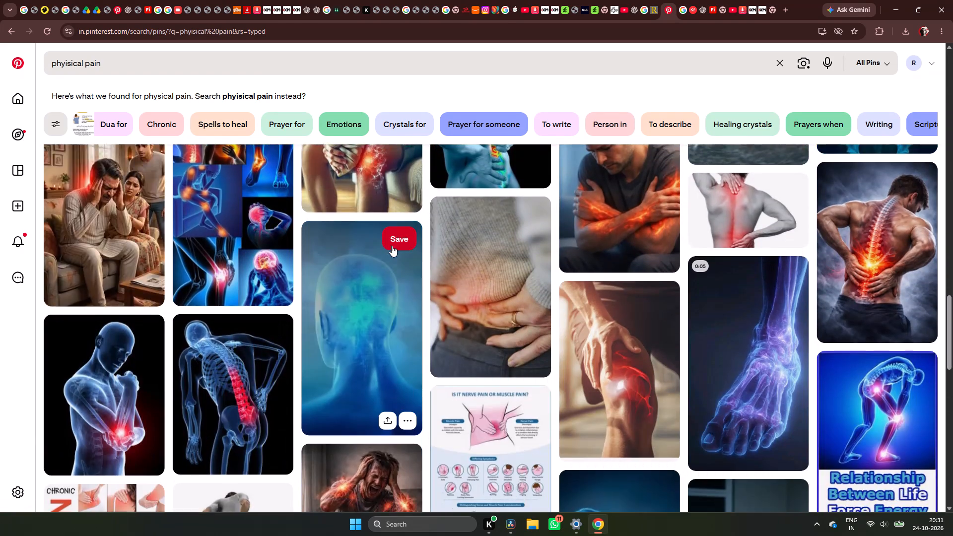
scroll(392, 246, down, 10)
scroll(394, 247, up, 1)
scroll(394, 247, down, 7)
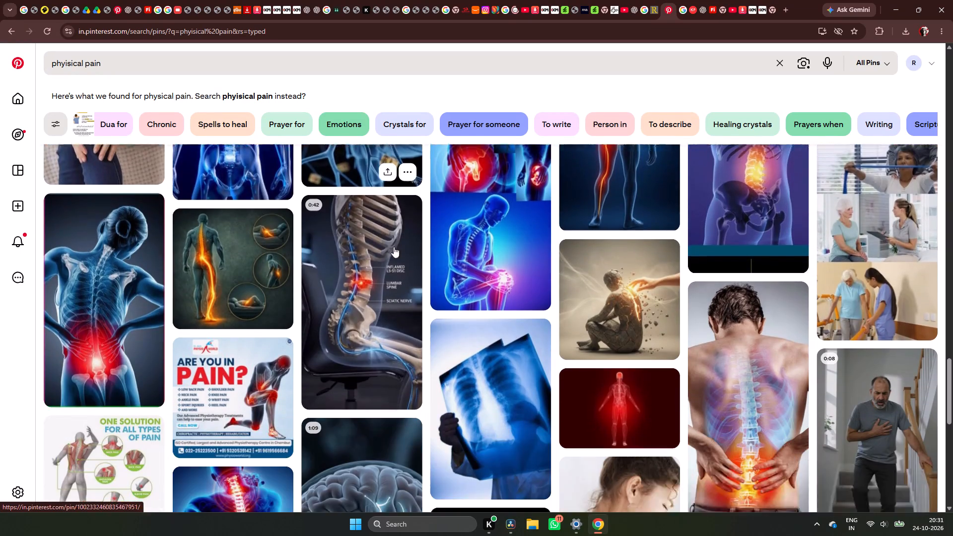
scroll(394, 247, down, 14)
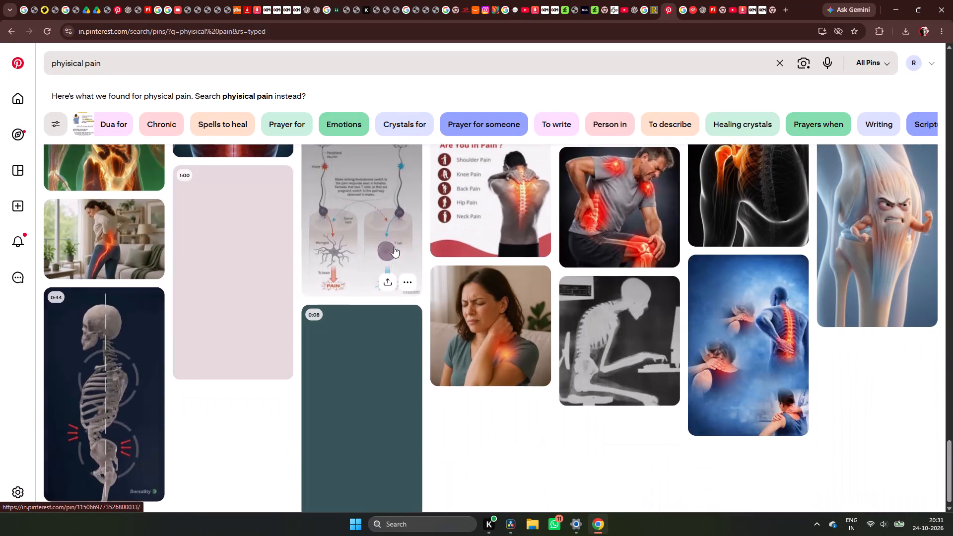
scroll(394, 247, down, 12)
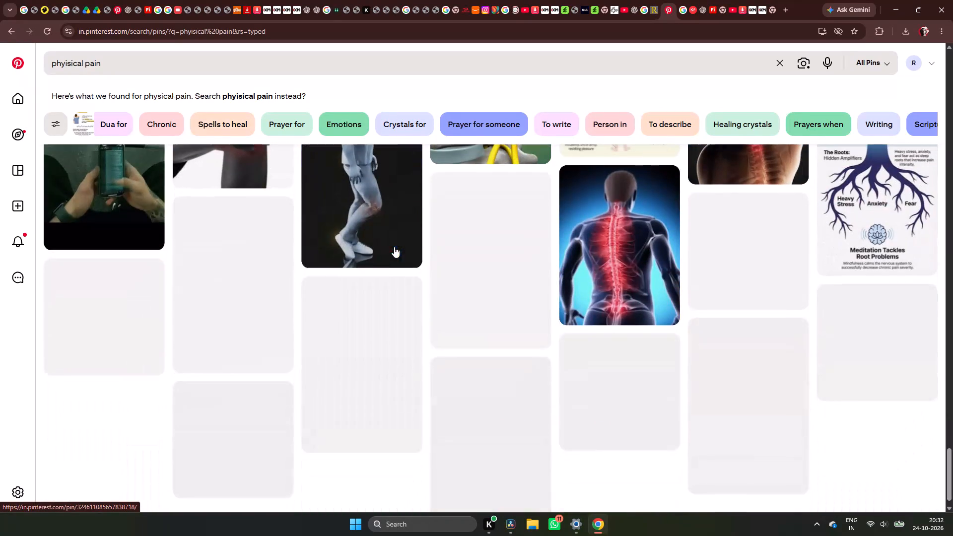
scroll(394, 247, down, 7)
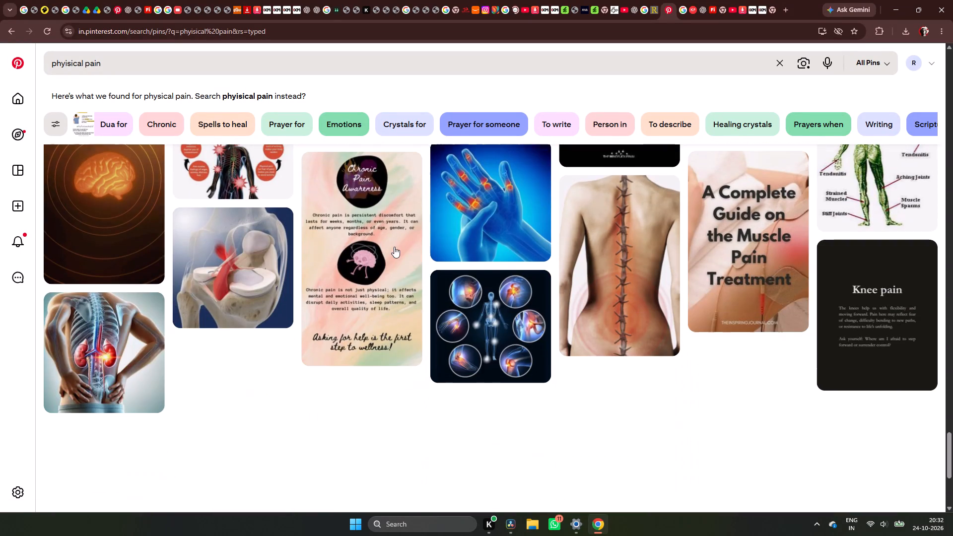
Look back up through the physical pain results to compare the pain images and videos.
scroll(394, 247, up, 20)
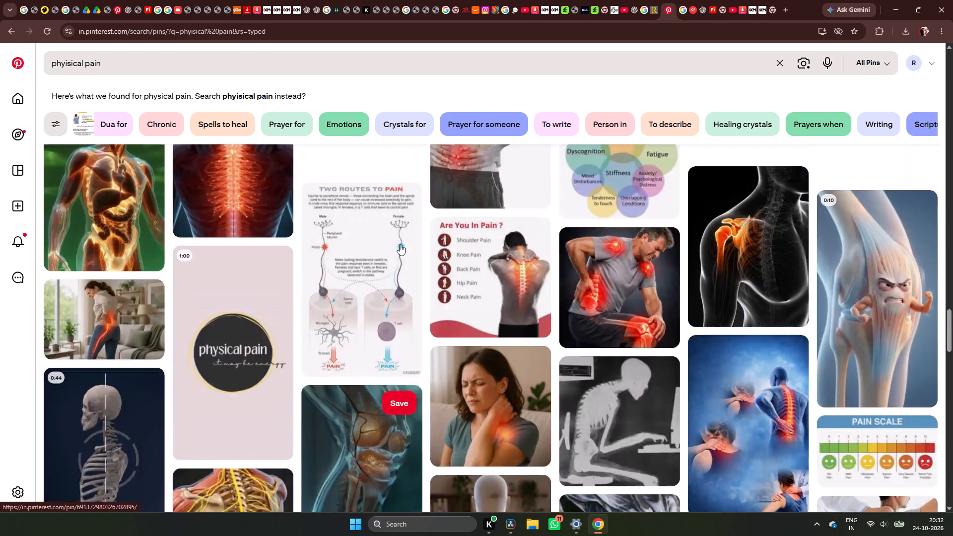
scroll(400, 244, up, 11)
scroll(400, 244, down, 2)
scroll(400, 244, up, 4)
scroll(400, 244, down, 3)
scroll(400, 244, up, 20)
scroll(400, 244, down, 2)
scroll(400, 244, up, 2)
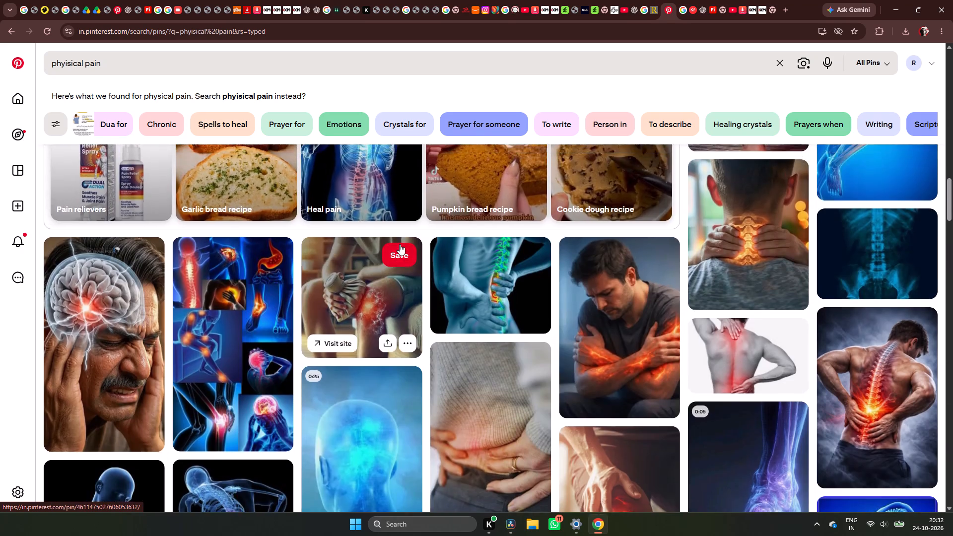
scroll(400, 244, up, 14)
scroll(400, 244, up, 14)
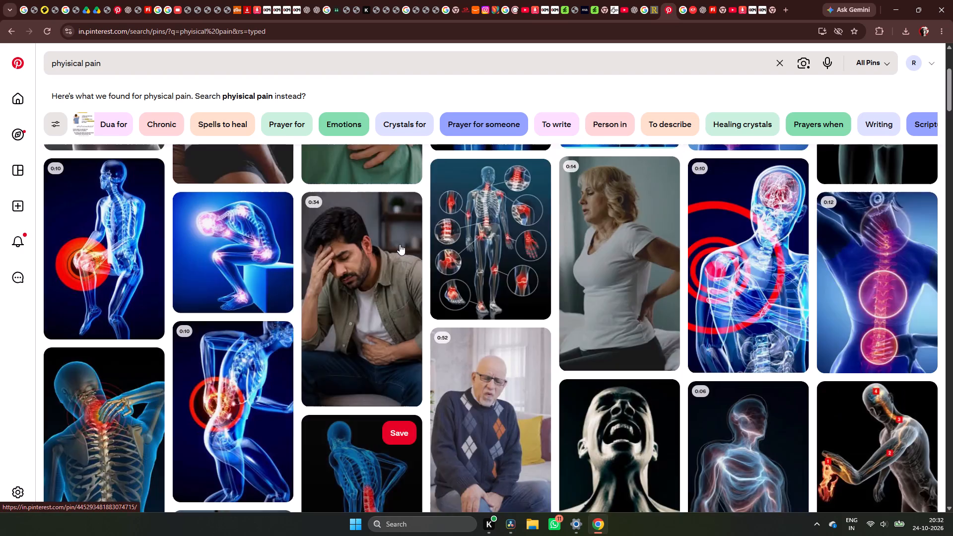
scroll(400, 244, up, 10)
View the arm-pain video pin and the related pin of a man sitting on a bed, and examine their suggestions.
click(273, 267)
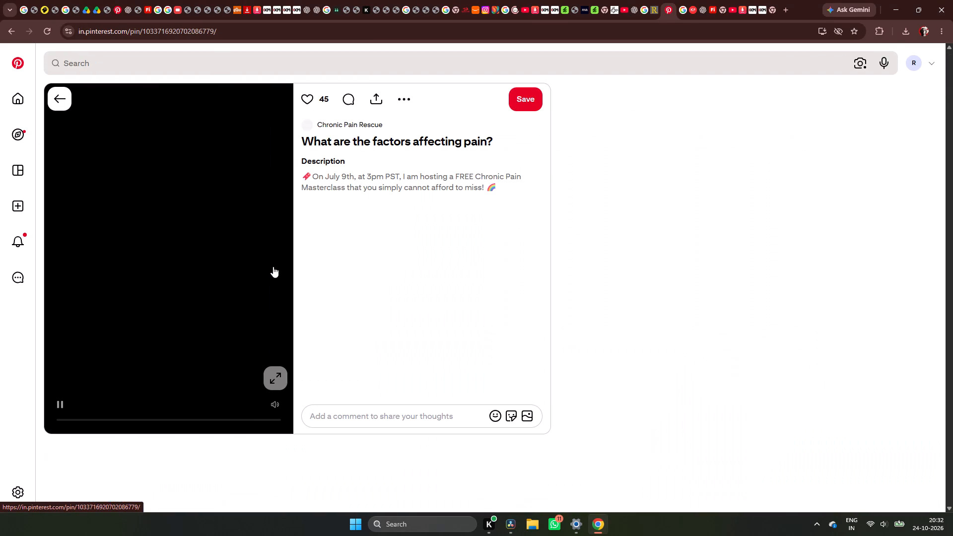
scroll(405, 300, down, 4)
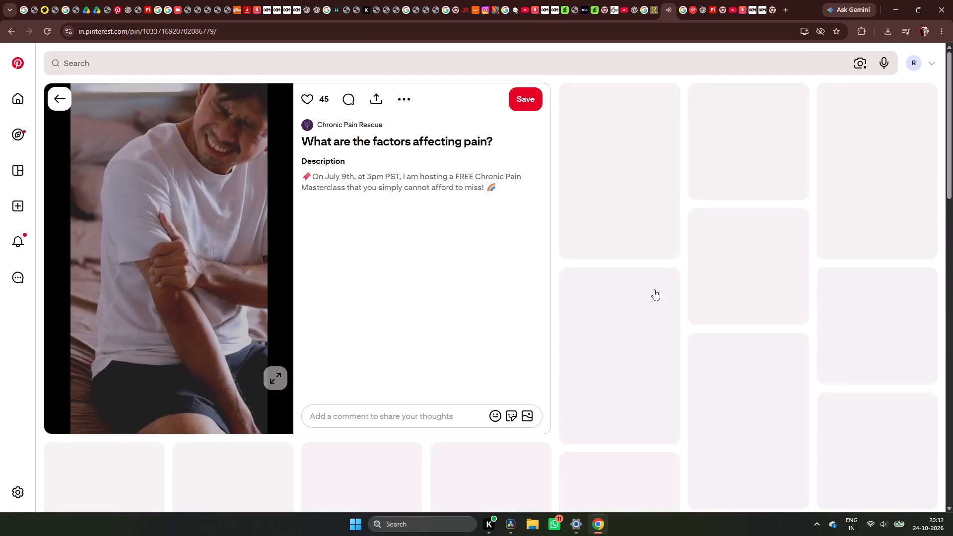
scroll(654, 287, down, 6)
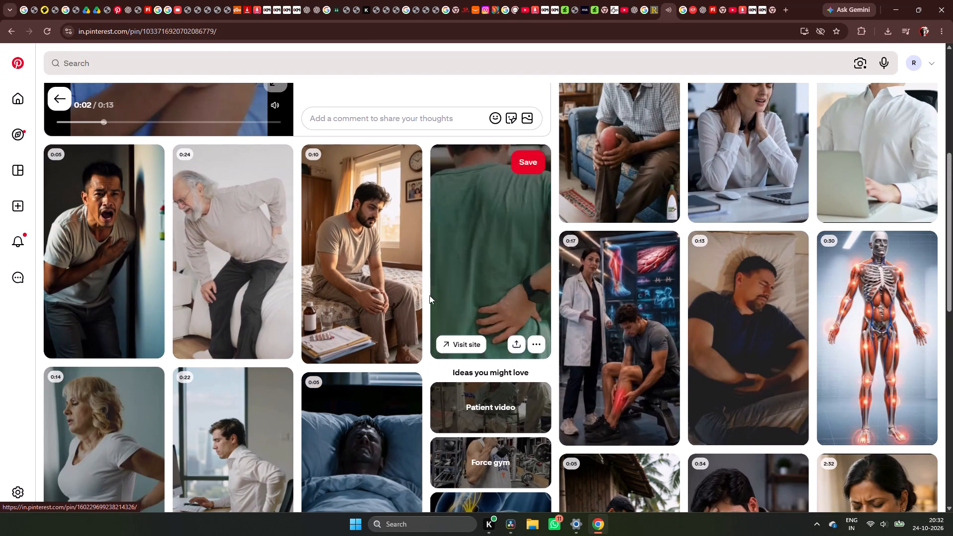
click(367, 295)
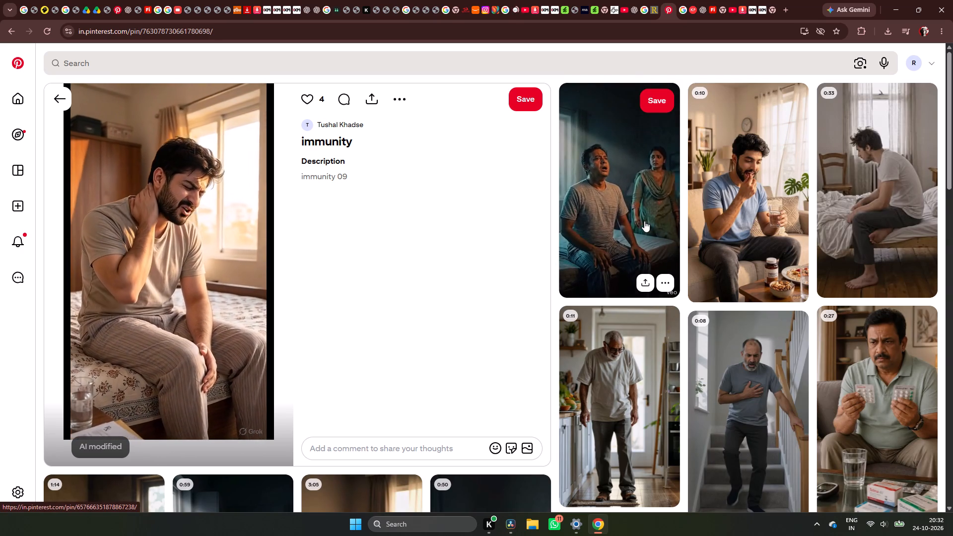
key(space)
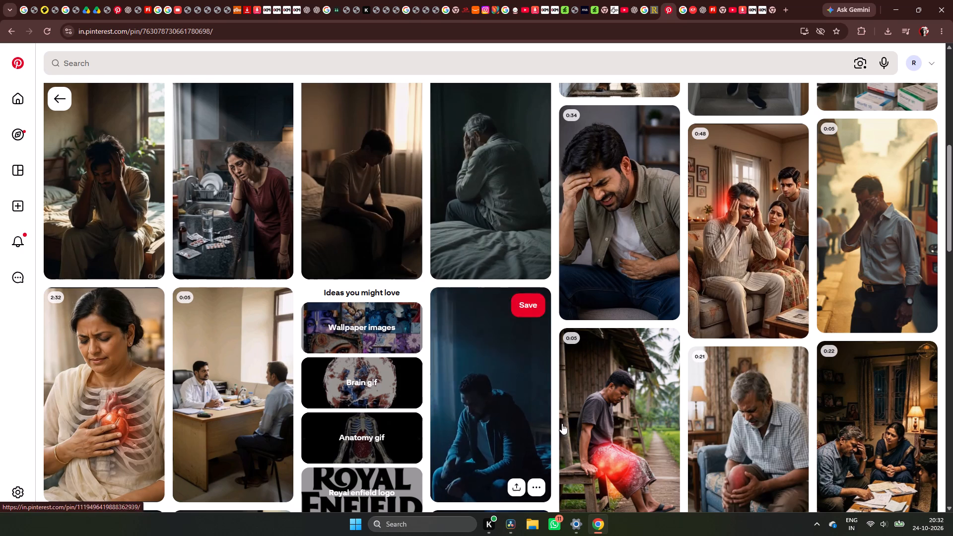
Return to DaVinci Resolve and play the presenter footage from the end of the silhouette shot to about 01:29:56.
click(518, 532)
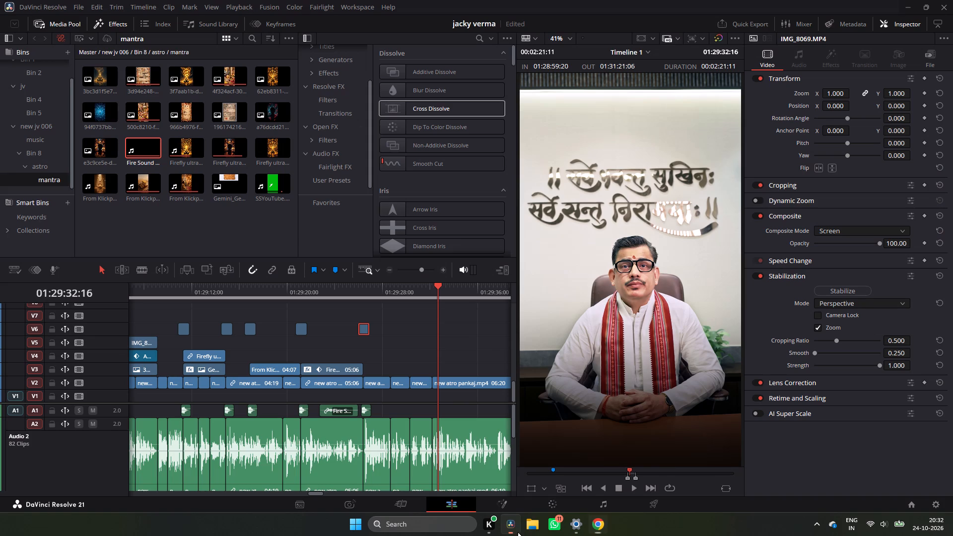
click(367, 284)
key(space)
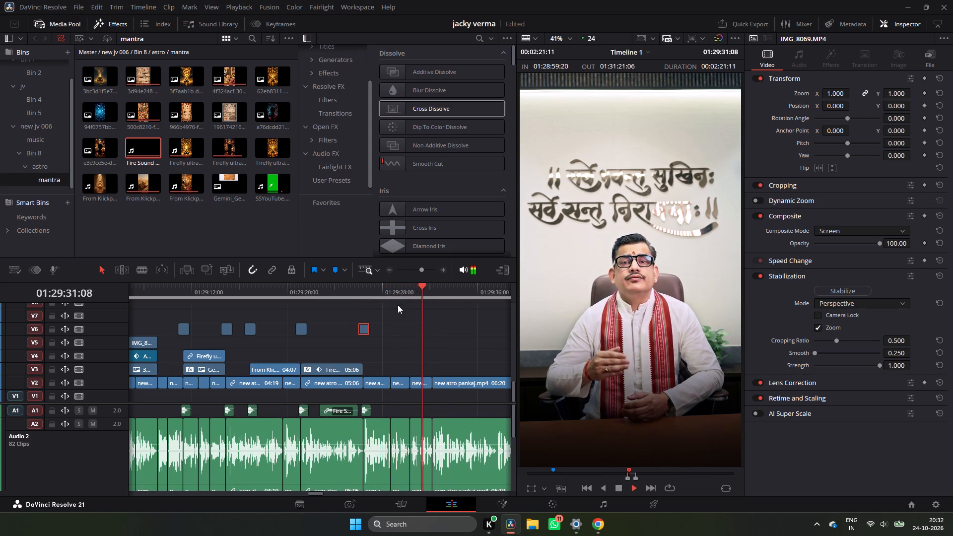
click(392, 268)
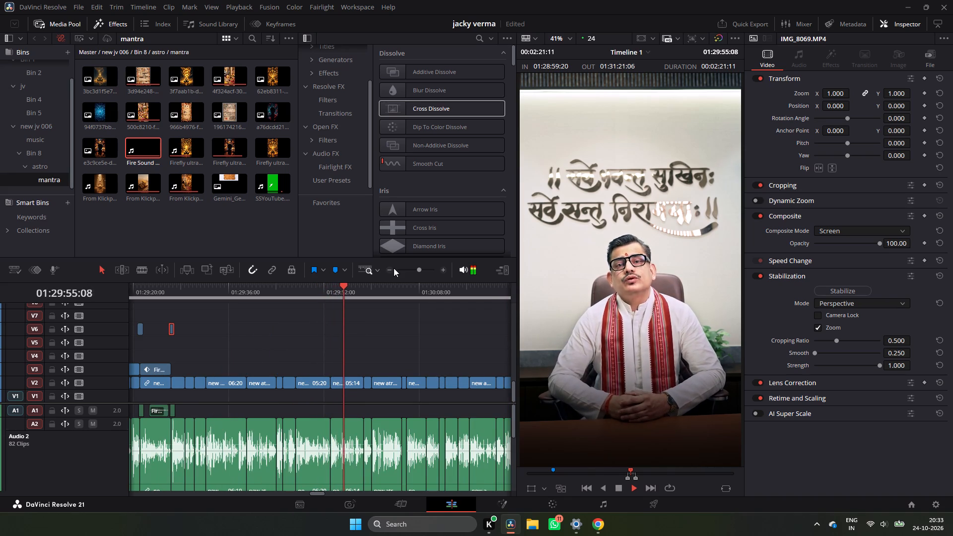
key(space)
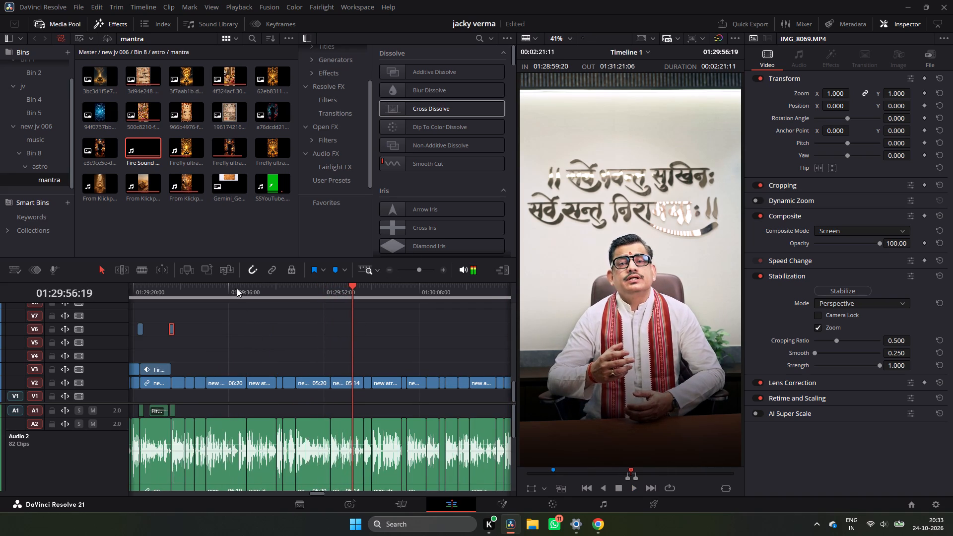
Play the presenter footage from about 01:30:00 to past 01:30:46 to hear the remaining lines.
click(234, 290)
click(375, 288)
key(space)
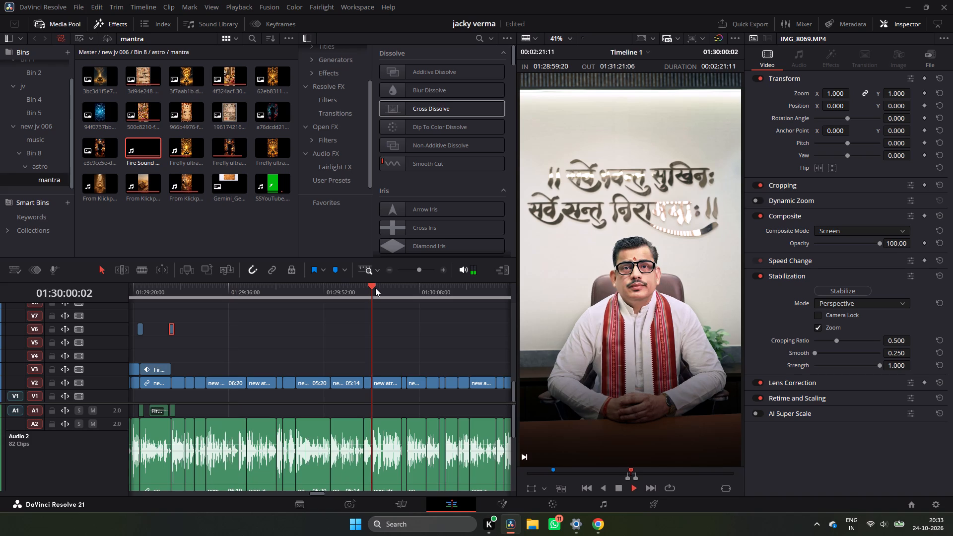
click(386, 269)
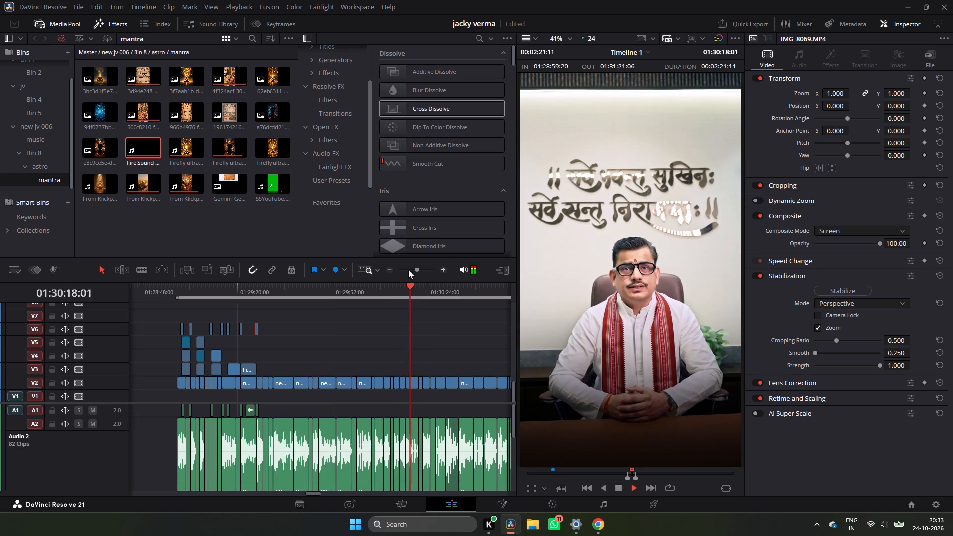
click(393, 269)
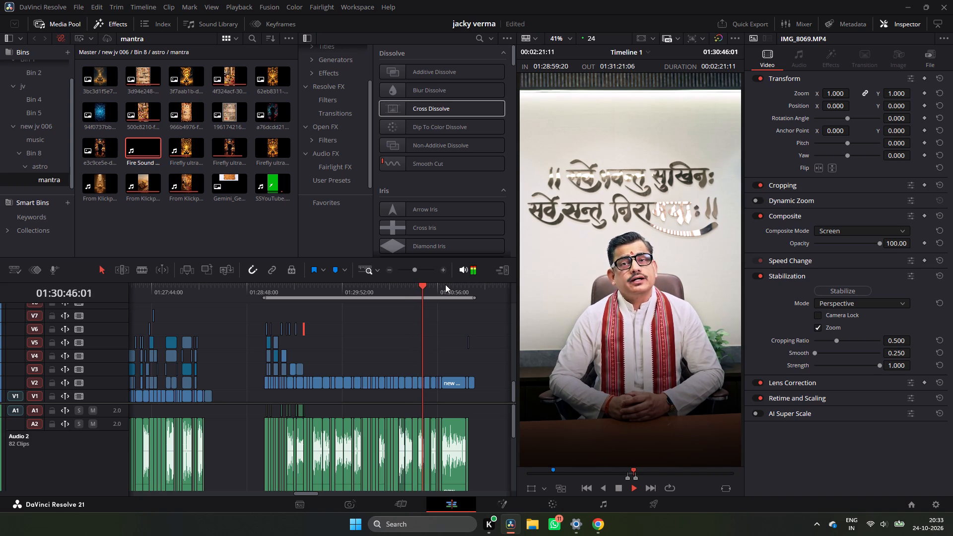
Replay the mantra edit from the start of its marked range to the presenter lines around 01:29:32.
click(264, 290)
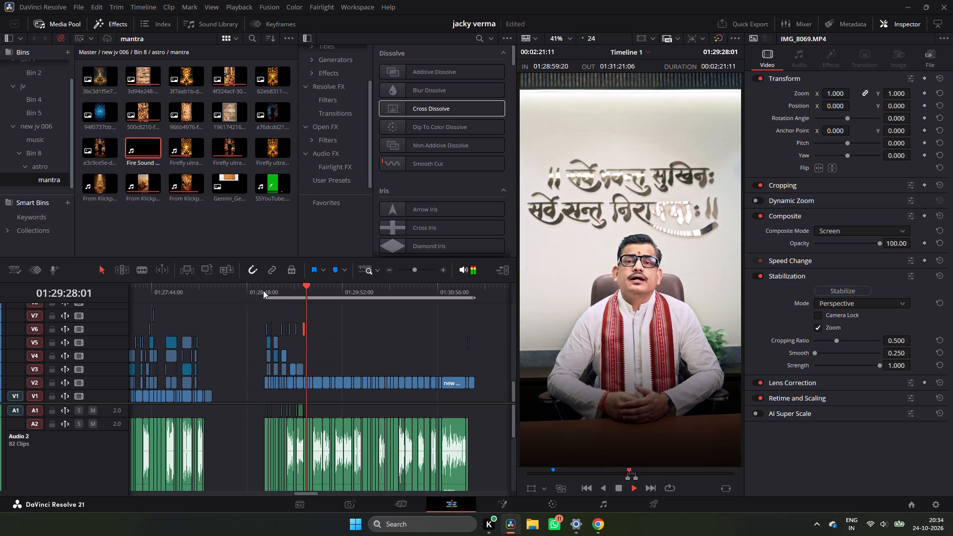
click(446, 271)
click(446, 271)
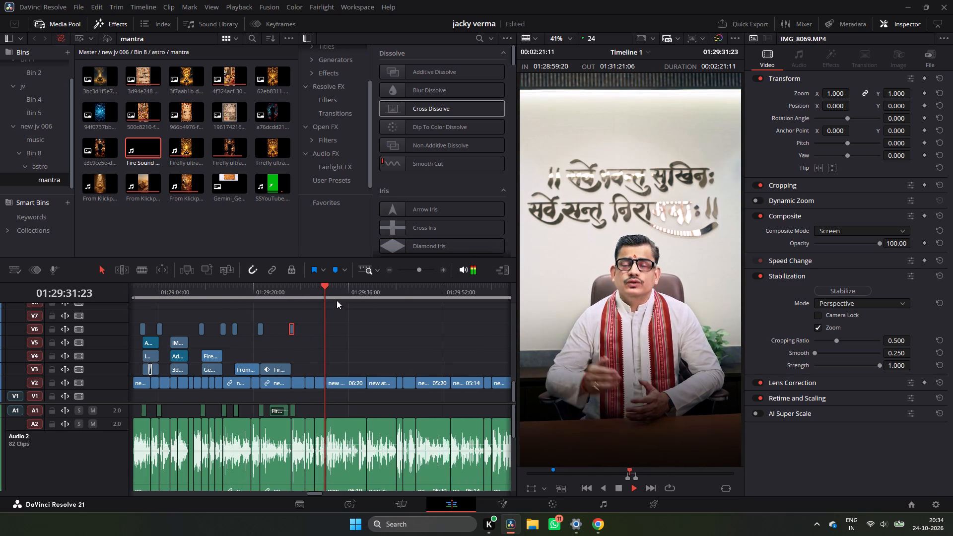
key(space)
Replay the presenter's lines after the silhouette shot, from about 01:29:27 to 01:29:32.
click(297, 294)
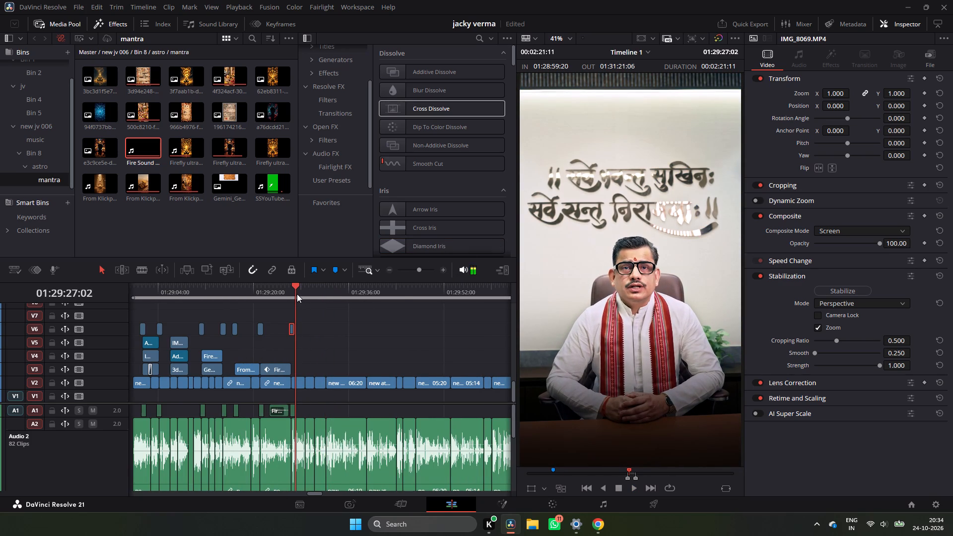
key(space)
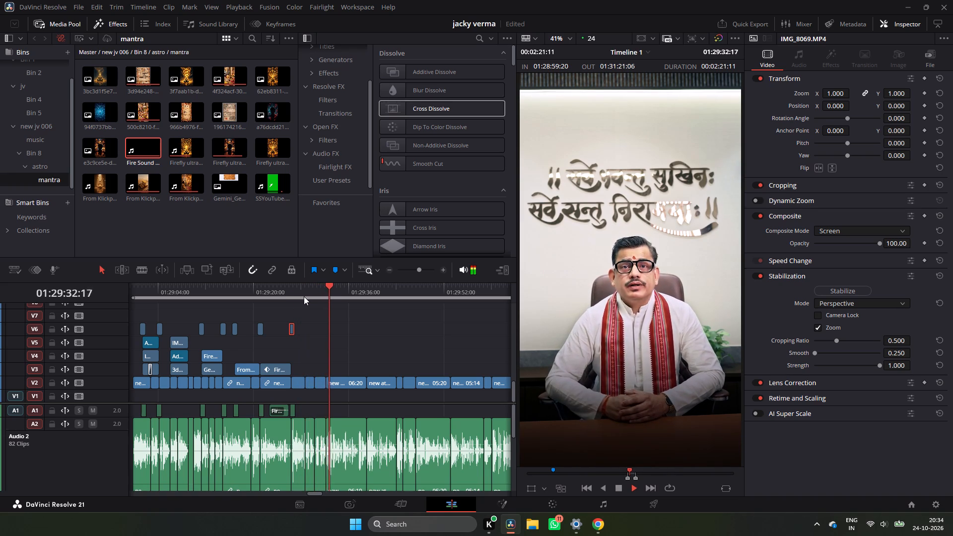
click(304, 296)
click(298, 292)
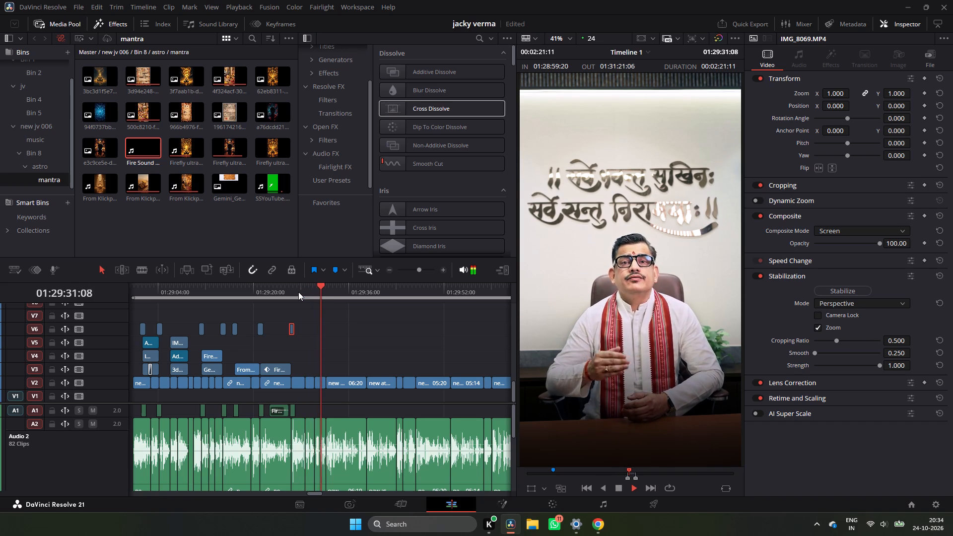
key(space)
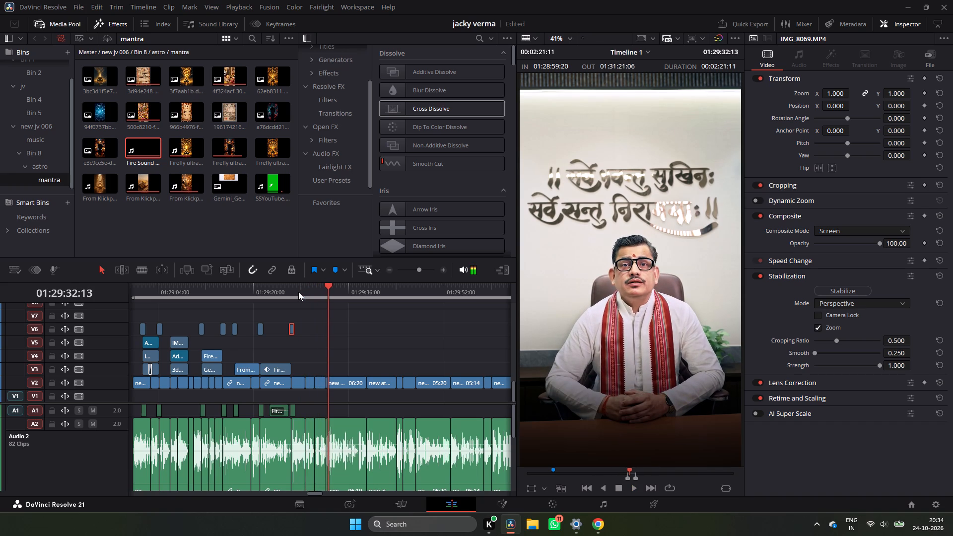
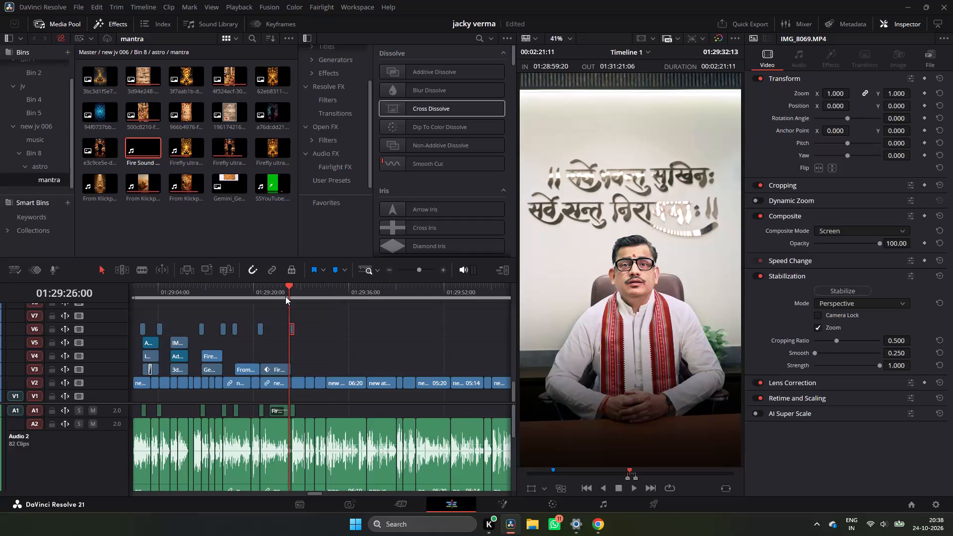
Replay the mantra edit from about 01:29:14 through the burning silhouette shot to the presenter lines around 01:29:30.
key(space)
key(space)
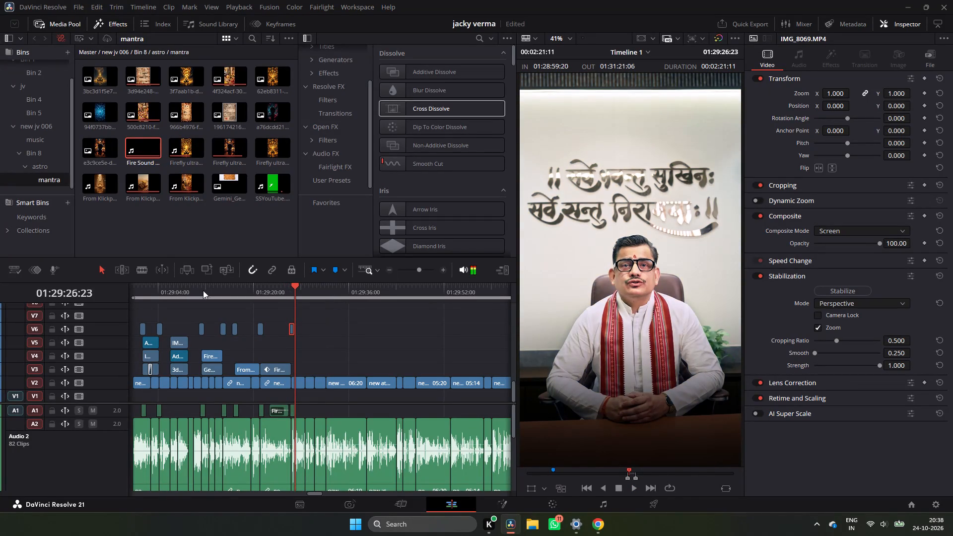
click(216, 285)
key(space)
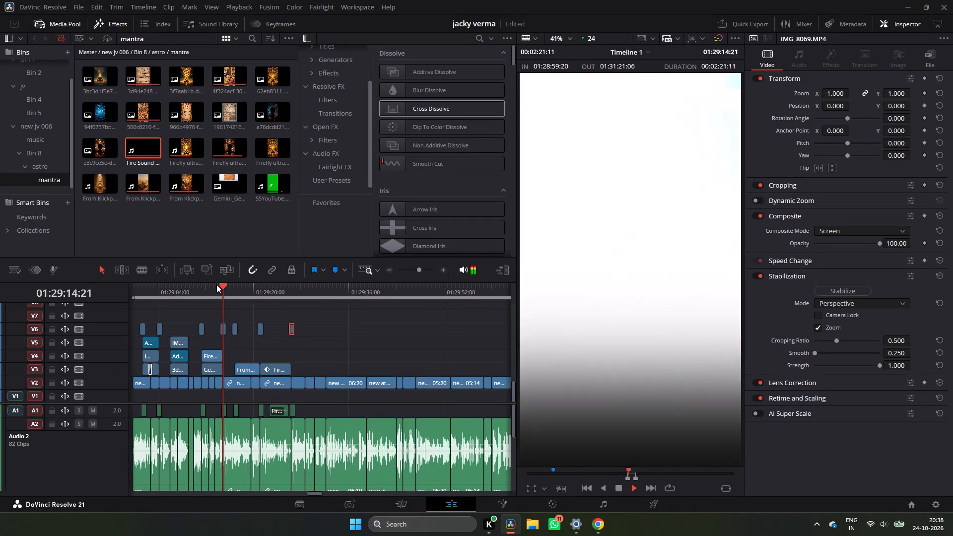
key(space)
key(space)
click(217, 285)
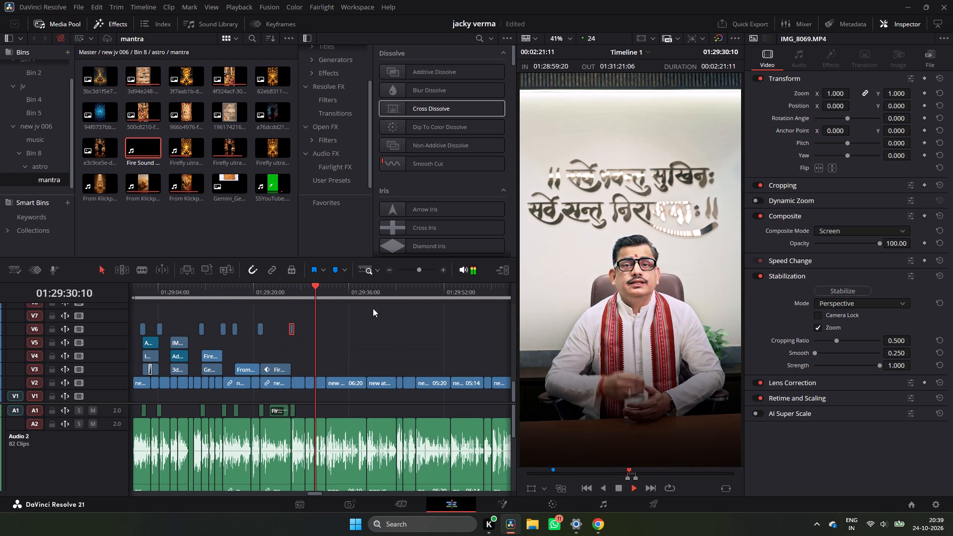
key(space)
Replay the presenter's lines after the silhouette shot several times, between about 01:29:26 and 01:29:32.
click(306, 295)
key(space)
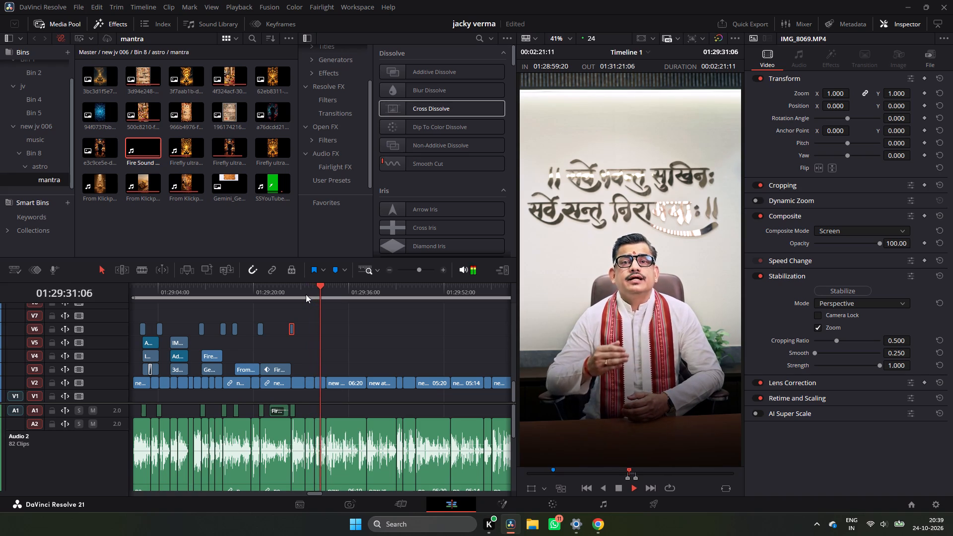
click(298, 293)
click(288, 292)
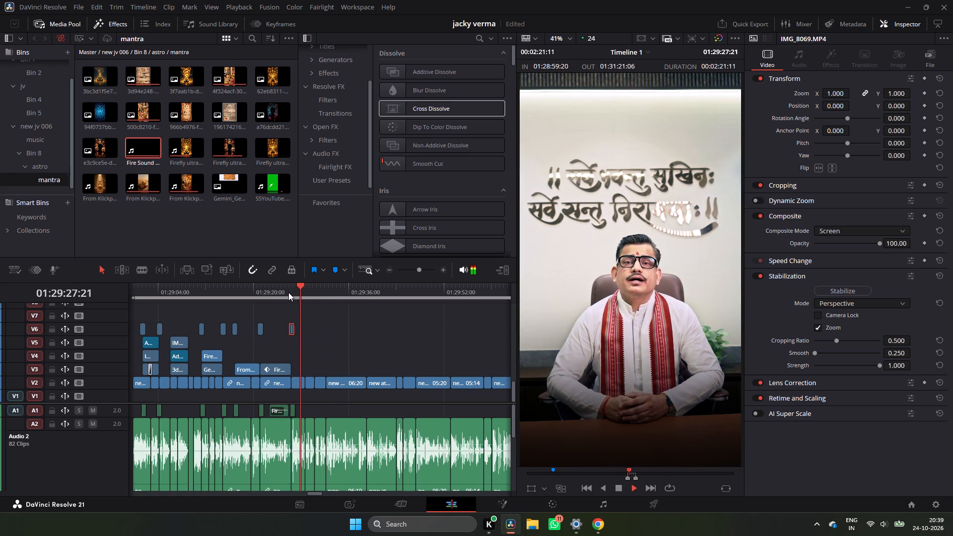
click(288, 292)
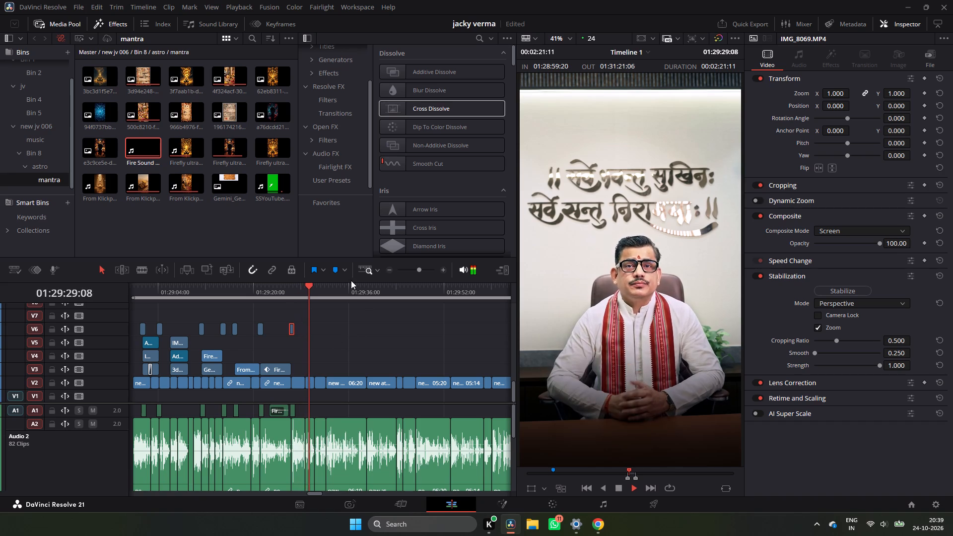
key(space)
click(299, 291)
key(space)
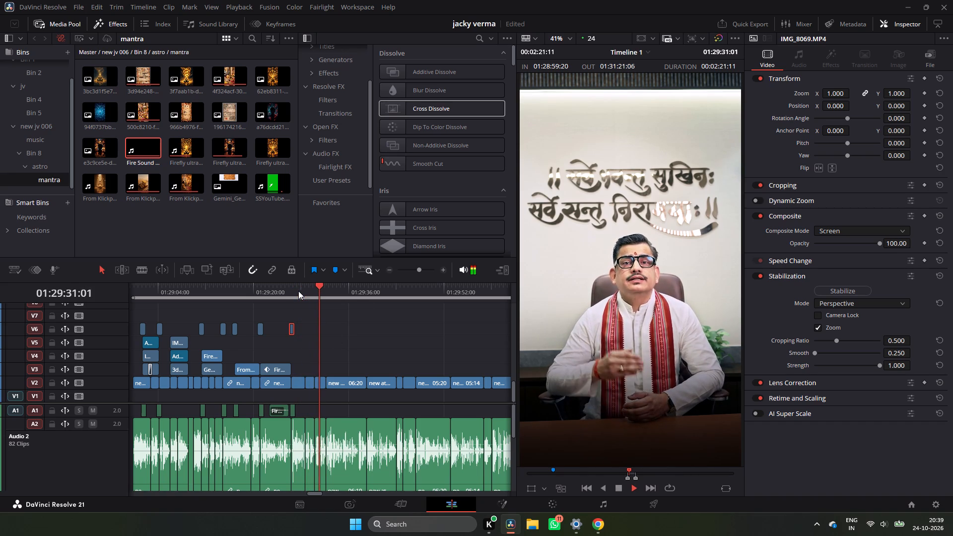
key(space)
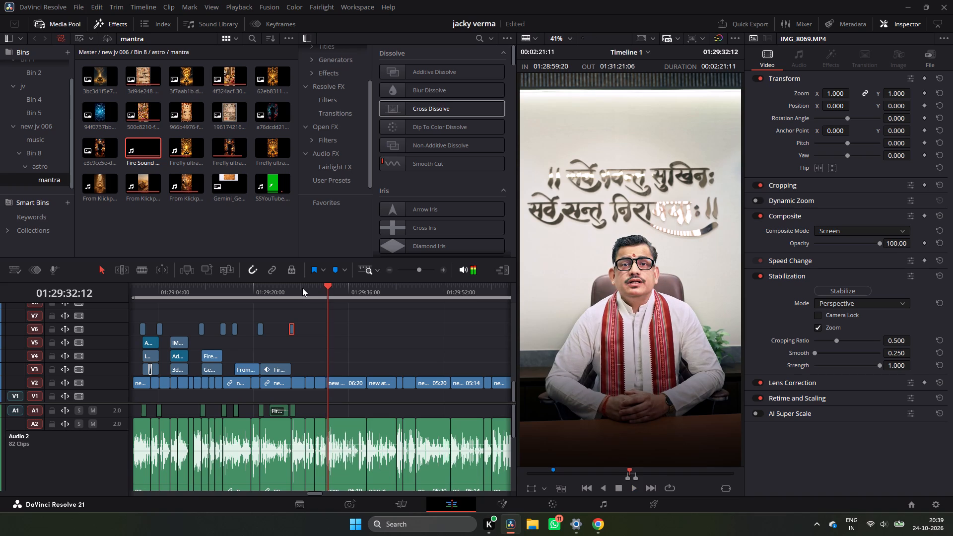
click(311, 290)
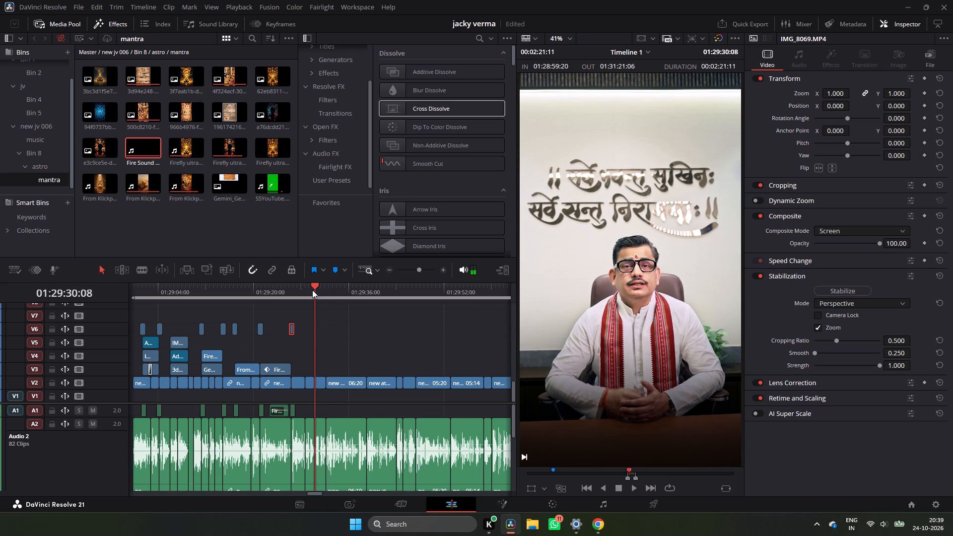
click(306, 290)
key(space)
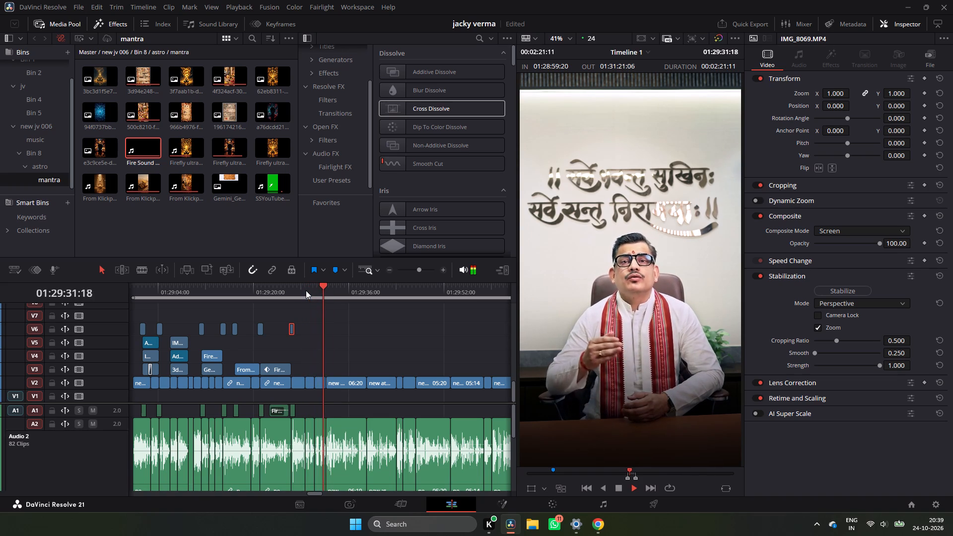
key(space)
Switch to Pinterest in Chrome and browse the related pins for imagery of physical pain and distress matching the presenter's lines.
click(596, 524)
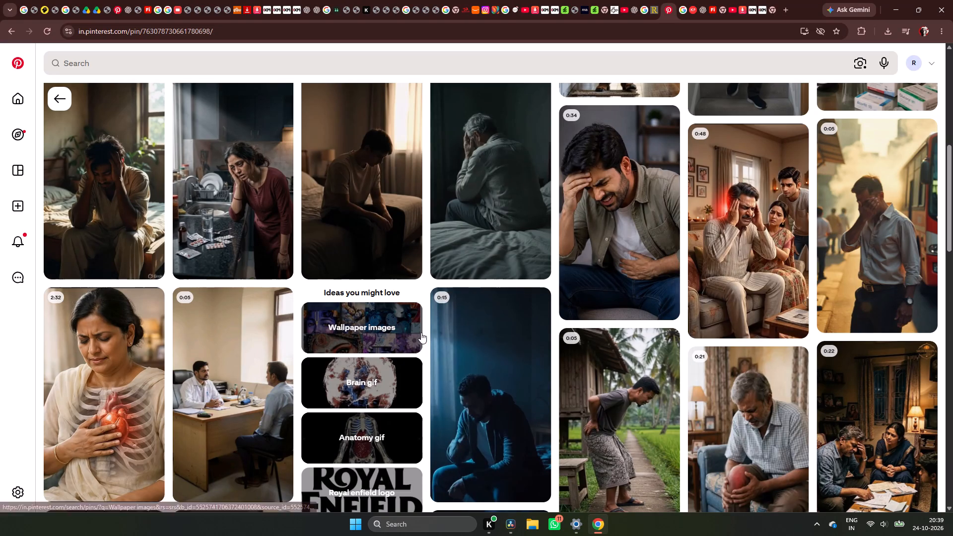
scroll(421, 332, down, 6)
scroll(421, 332, up, 1)
scroll(421, 332, down, 4)
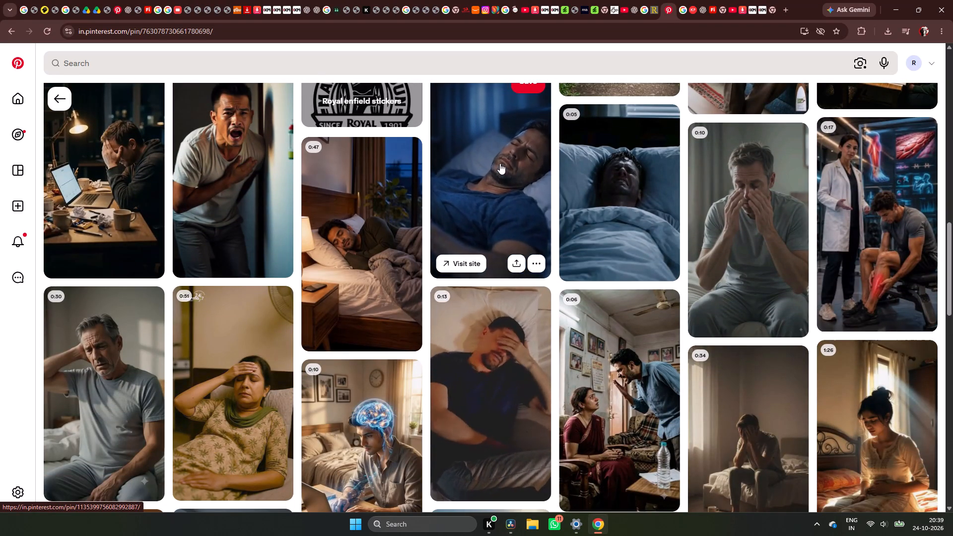
scroll(492, 181, down, 6)
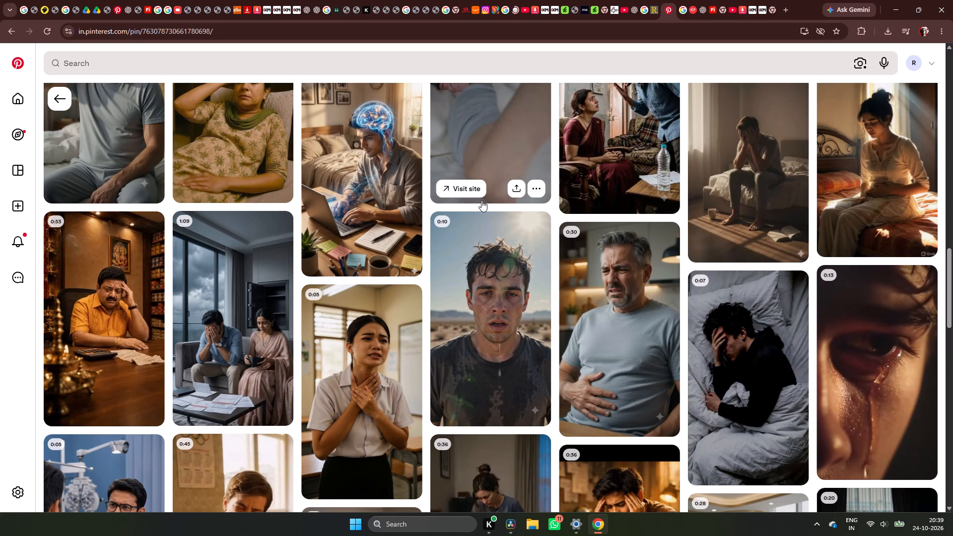
scroll(481, 201, down, 6)
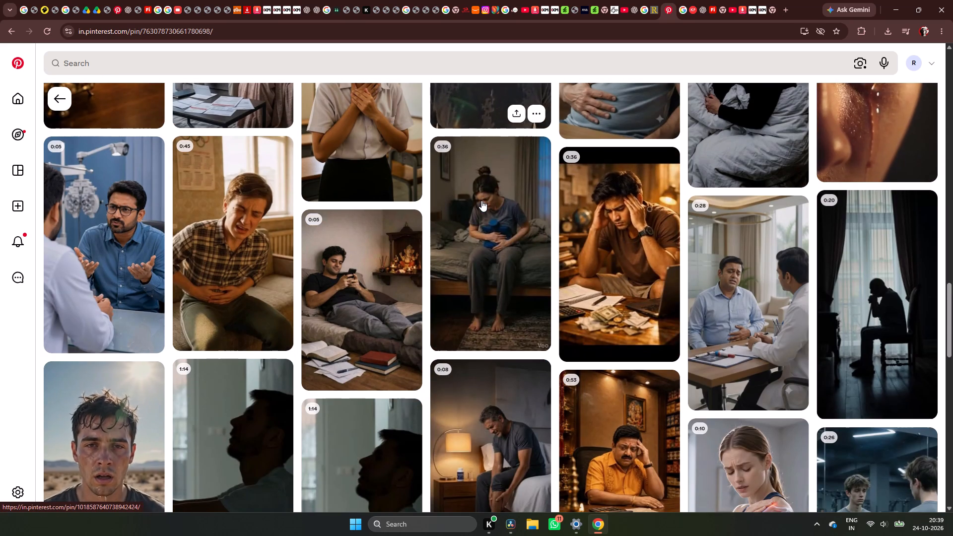
scroll(643, 310, down, 4)
scroll(643, 310, up, 3)
scroll(643, 310, down, 10)
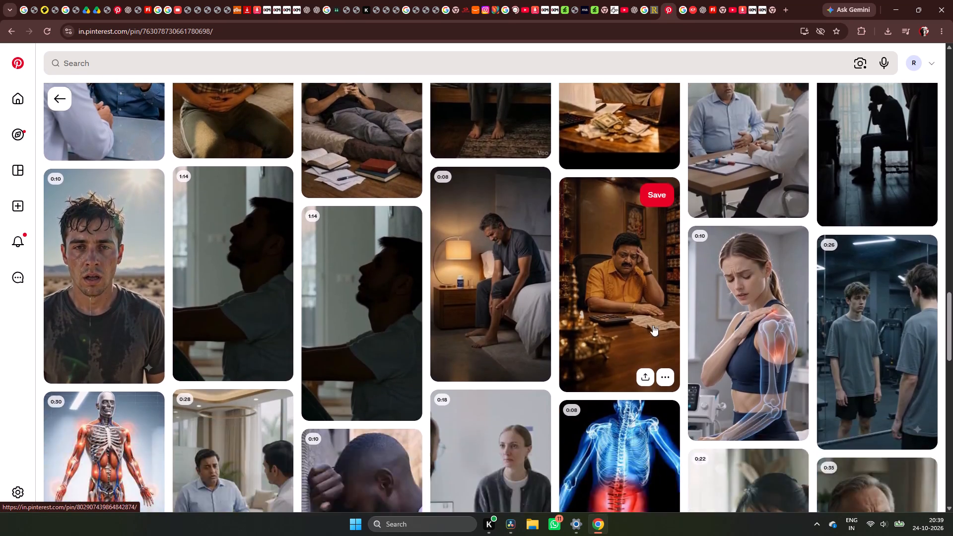
scroll(385, 269, down, 7)
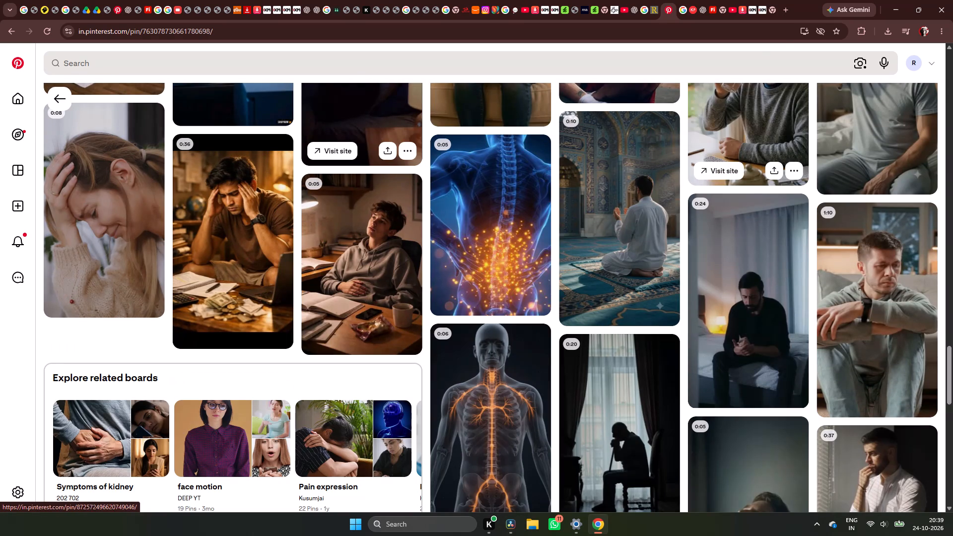
scroll(410, 264, down, 6)
scroll(358, 227, down, 7)
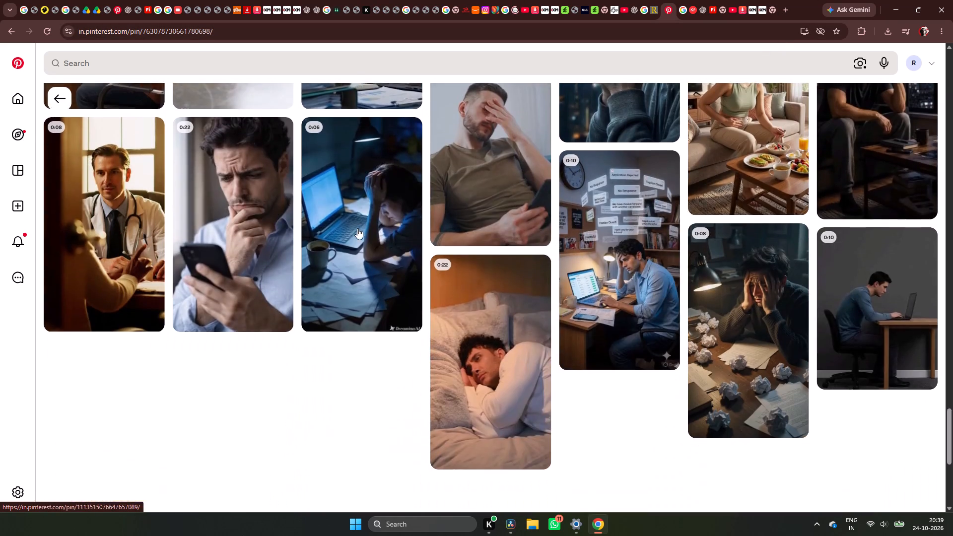
scroll(357, 228, down, 4)
scroll(357, 228, up, 2)
scroll(357, 228, down, 7)
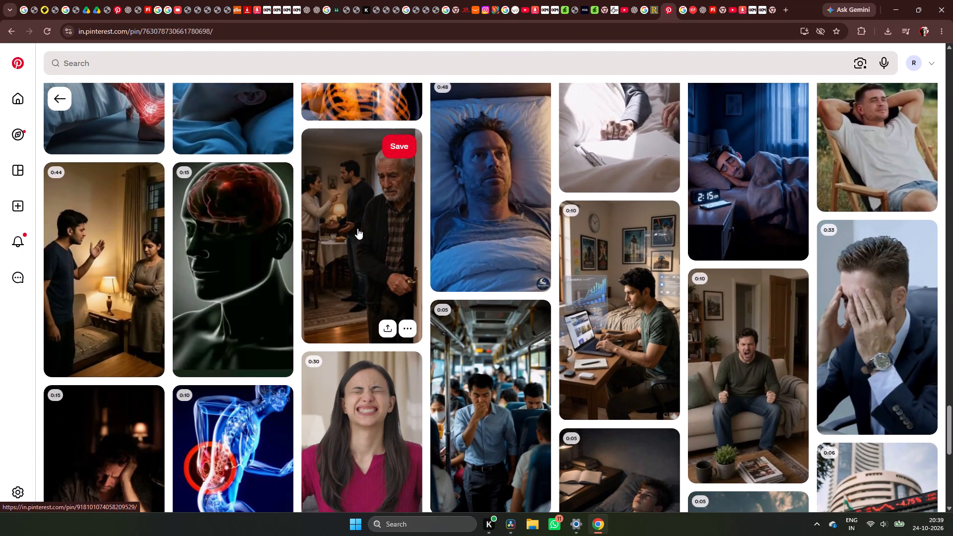
scroll(357, 228, down, 9)
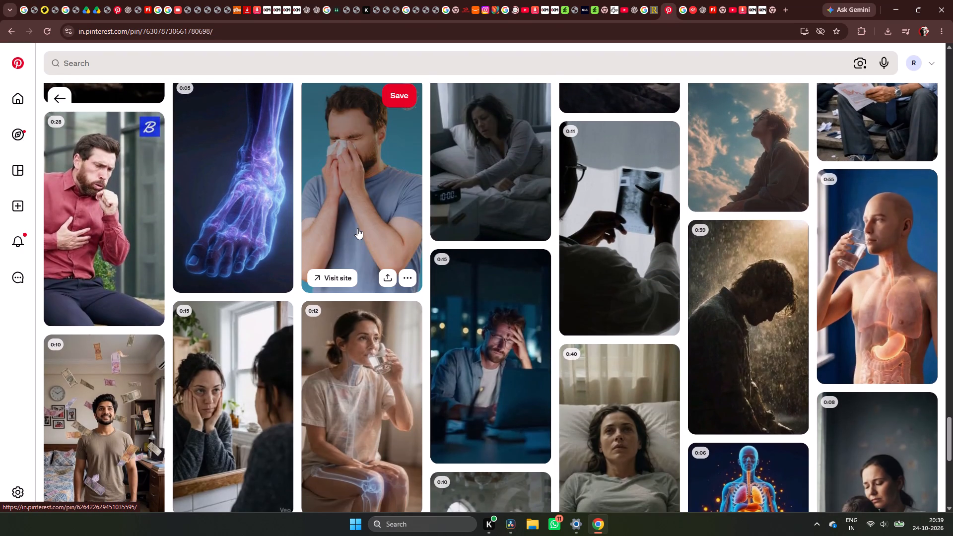
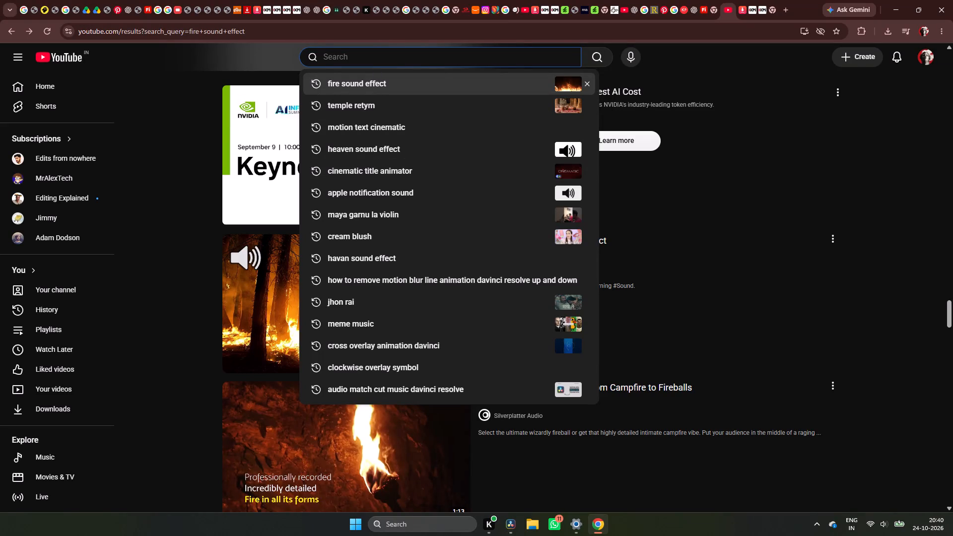
Search YouTube for "death of a salesman" and open Miding's official music video of the original song.
text(death of)
key(space)
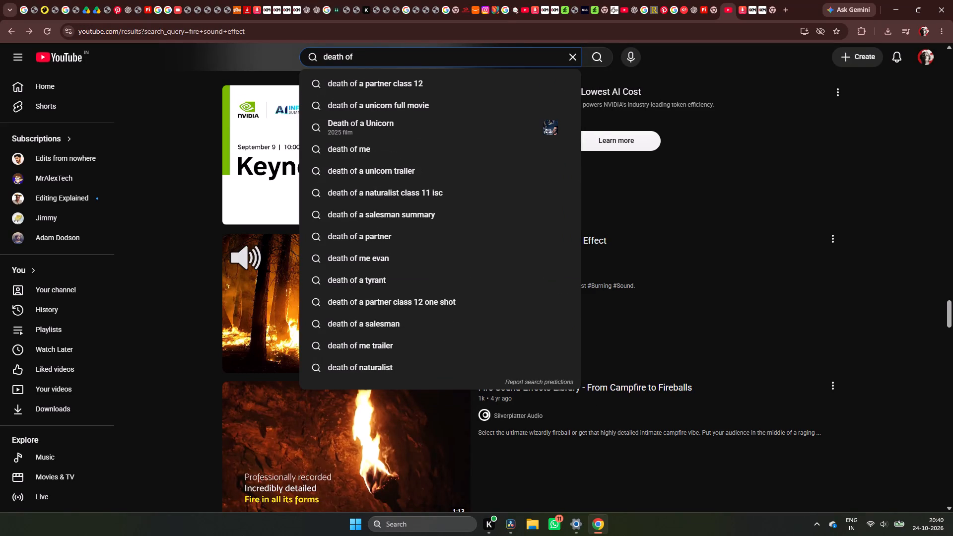
key(s)
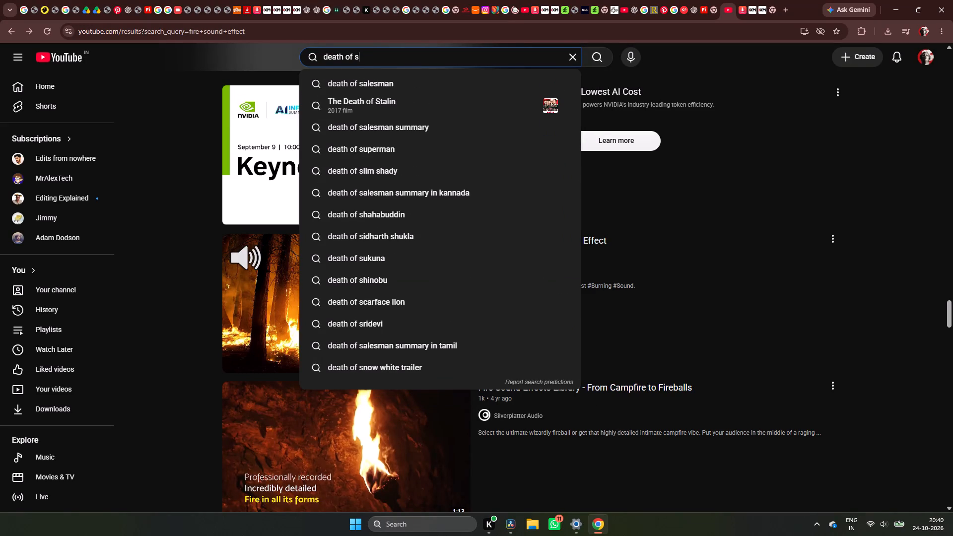
key(BackSpace)
key(a)
key(space)
text(salesman)
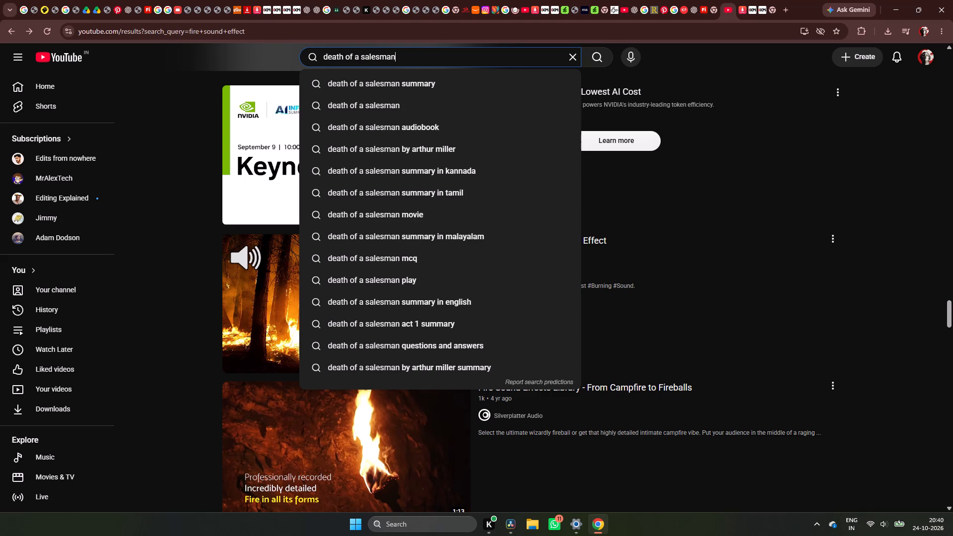
key(Return)
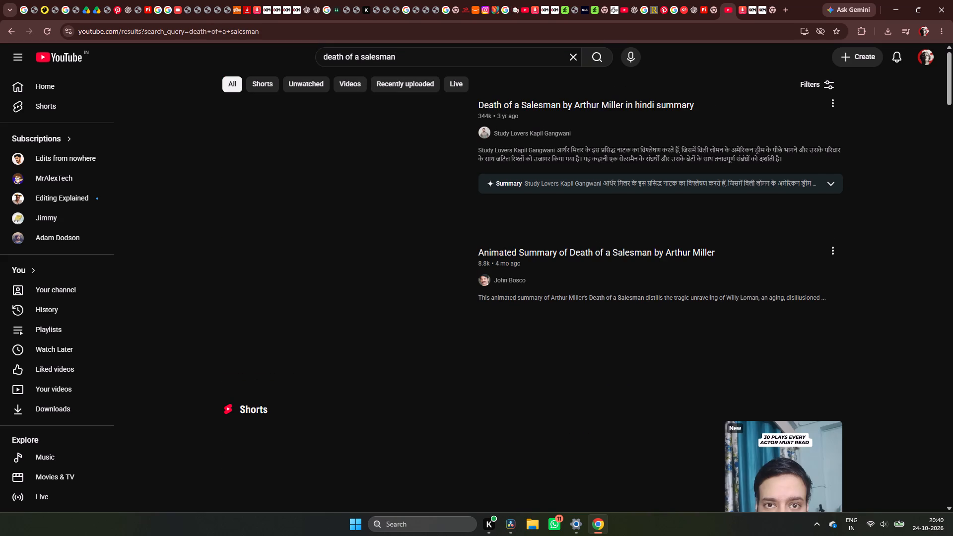
scroll(172, 221, down, 5)
scroll(445, 320, down, 6)
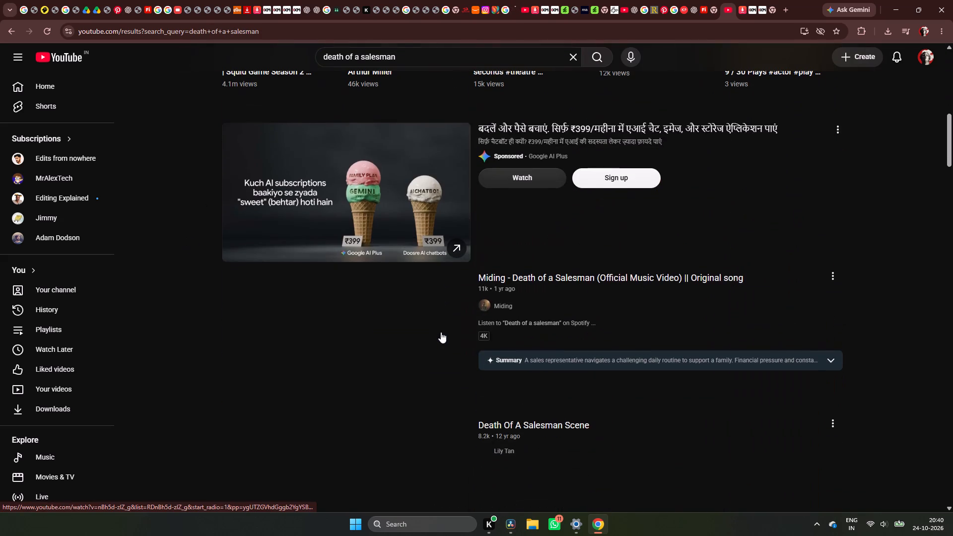
click(340, 303)
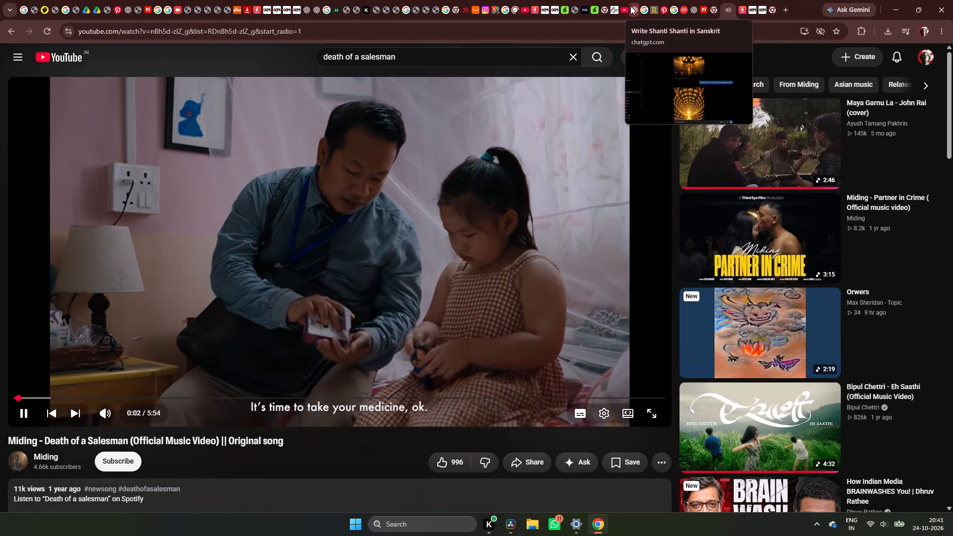
Skip through the music video's opening scenes and play it from about 1:57, just before the title card.
click(44, 399)
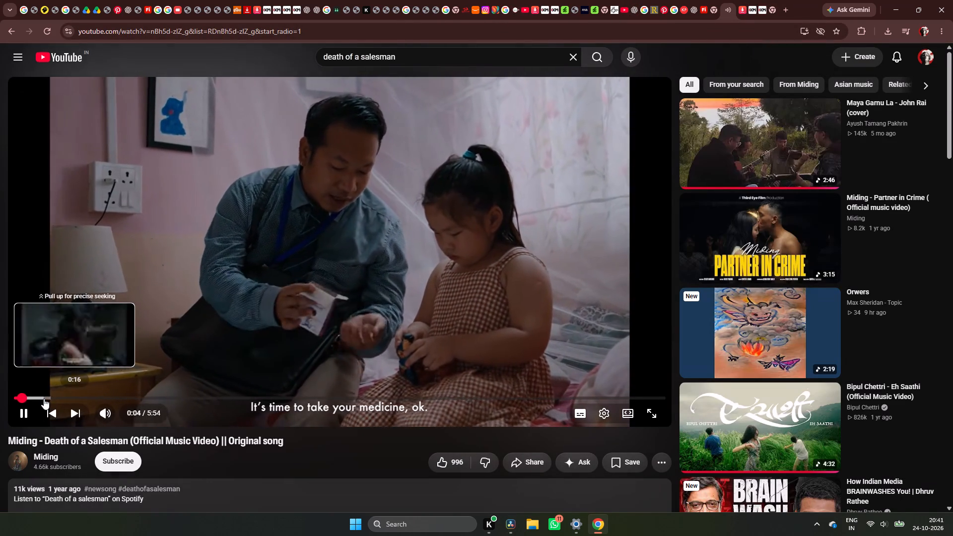
click(71, 394)
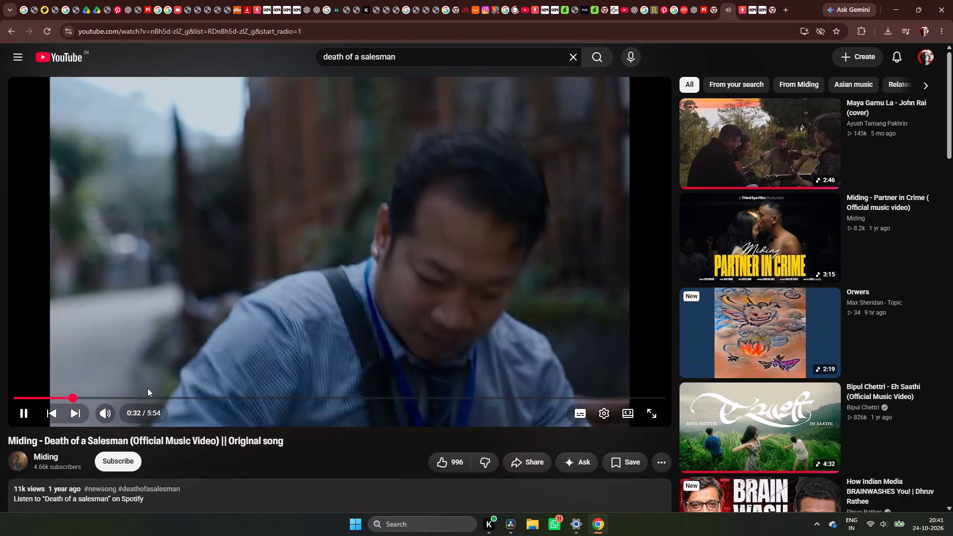
click(92, 399)
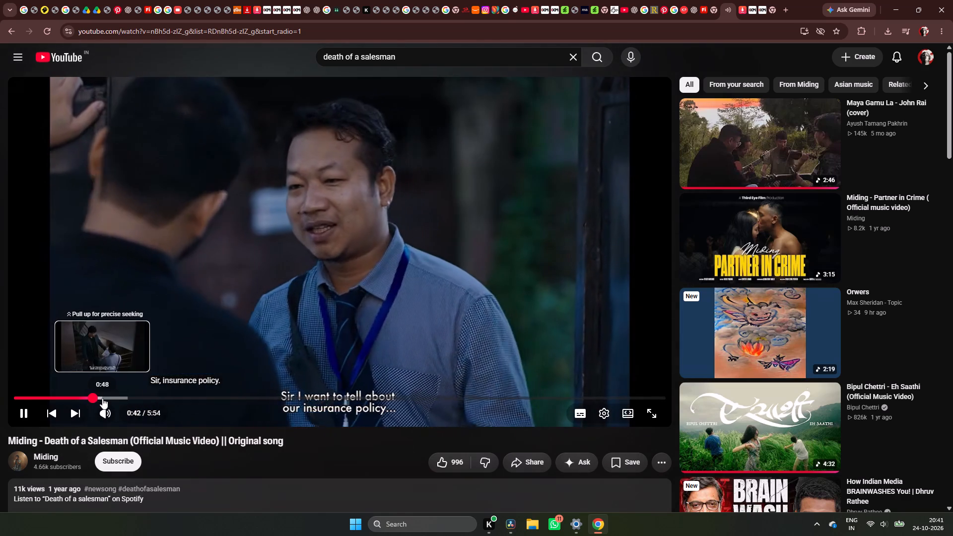
click(120, 398)
click(148, 398)
click(162, 399)
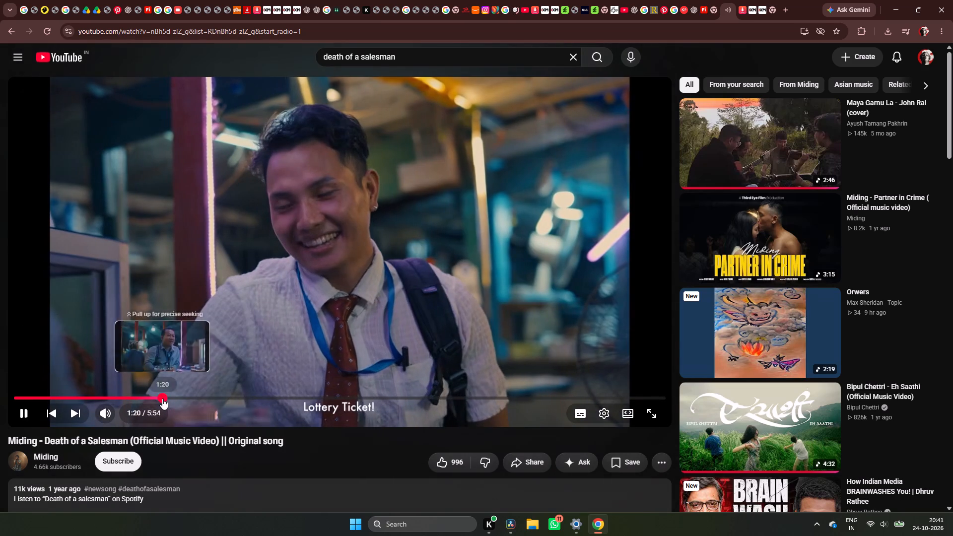
click(222, 399)
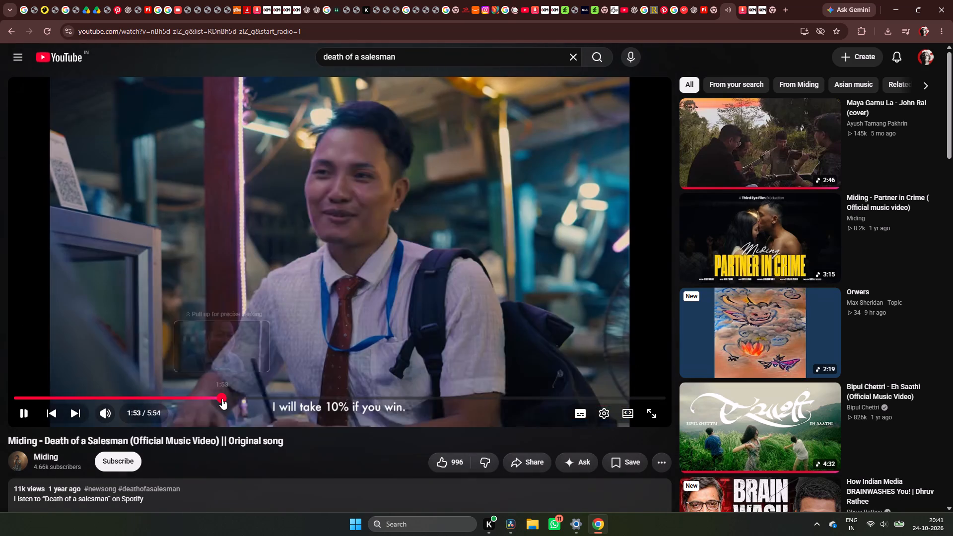
click(258, 400)
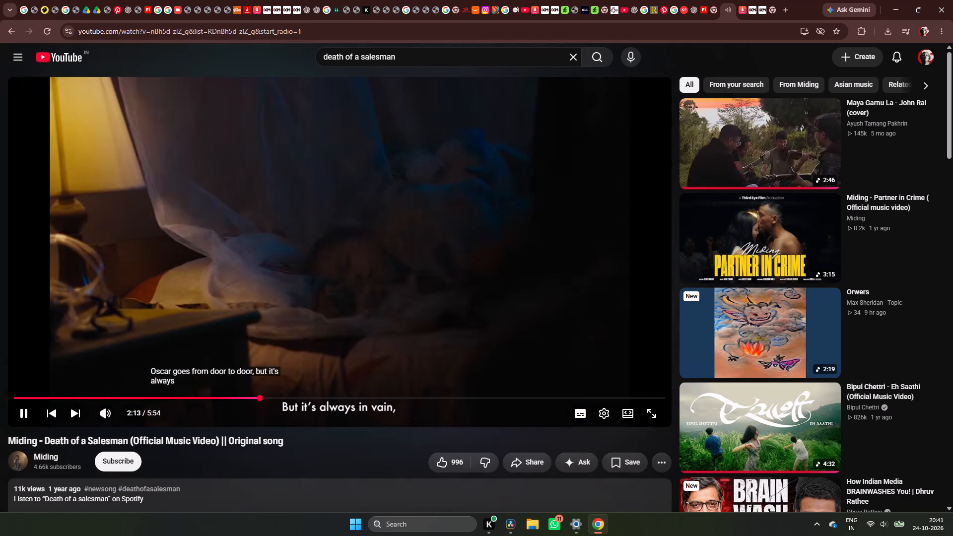
click(248, 395)
click(233, 401)
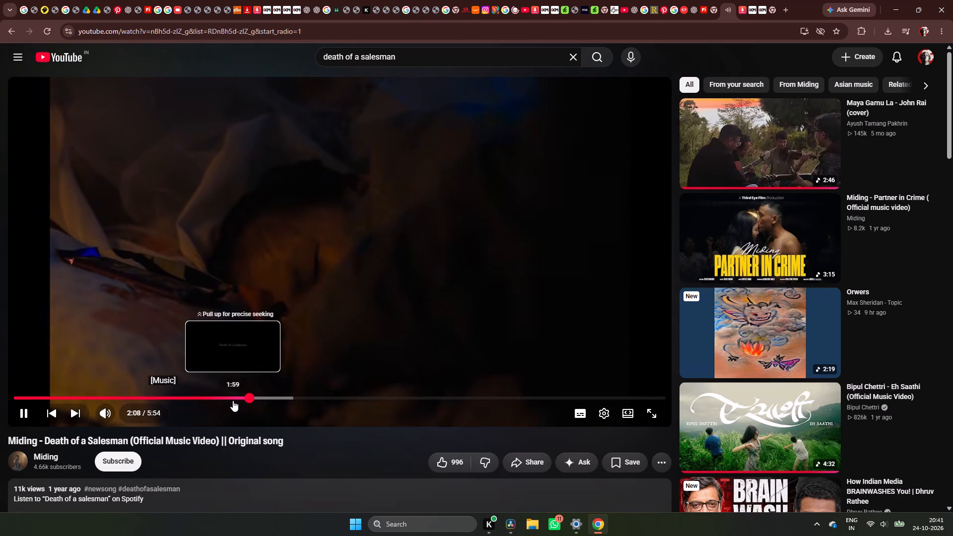
click(229, 394)
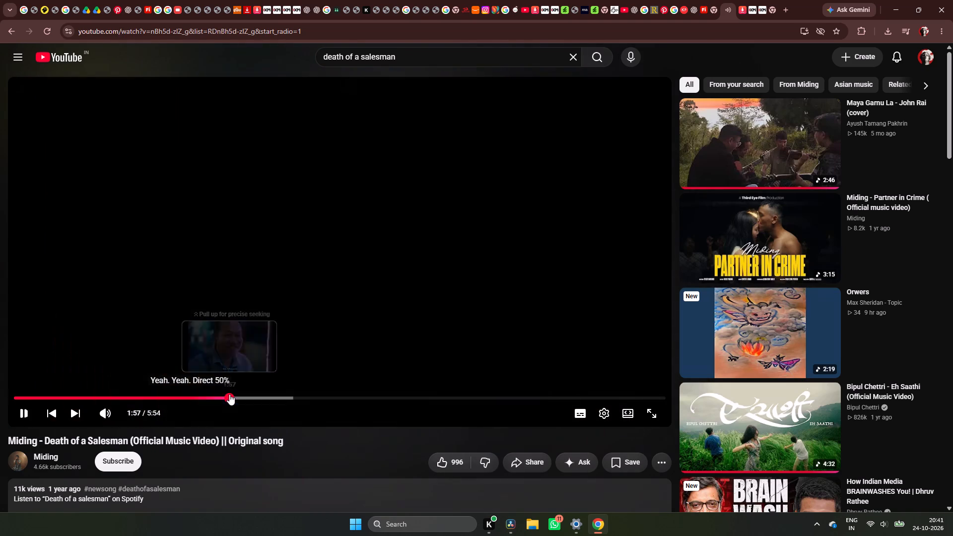
Switch to the last open browser tab while the song plays.
click(770, 13)
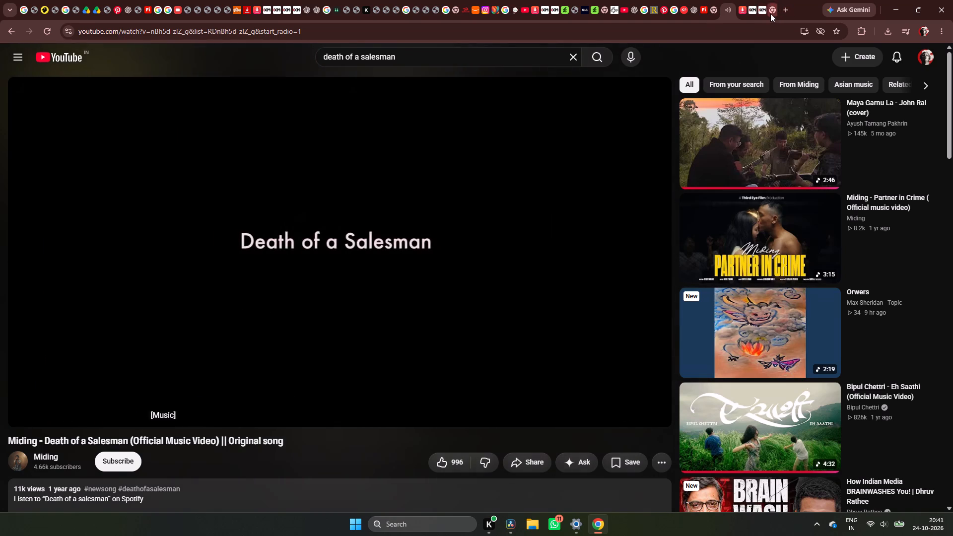